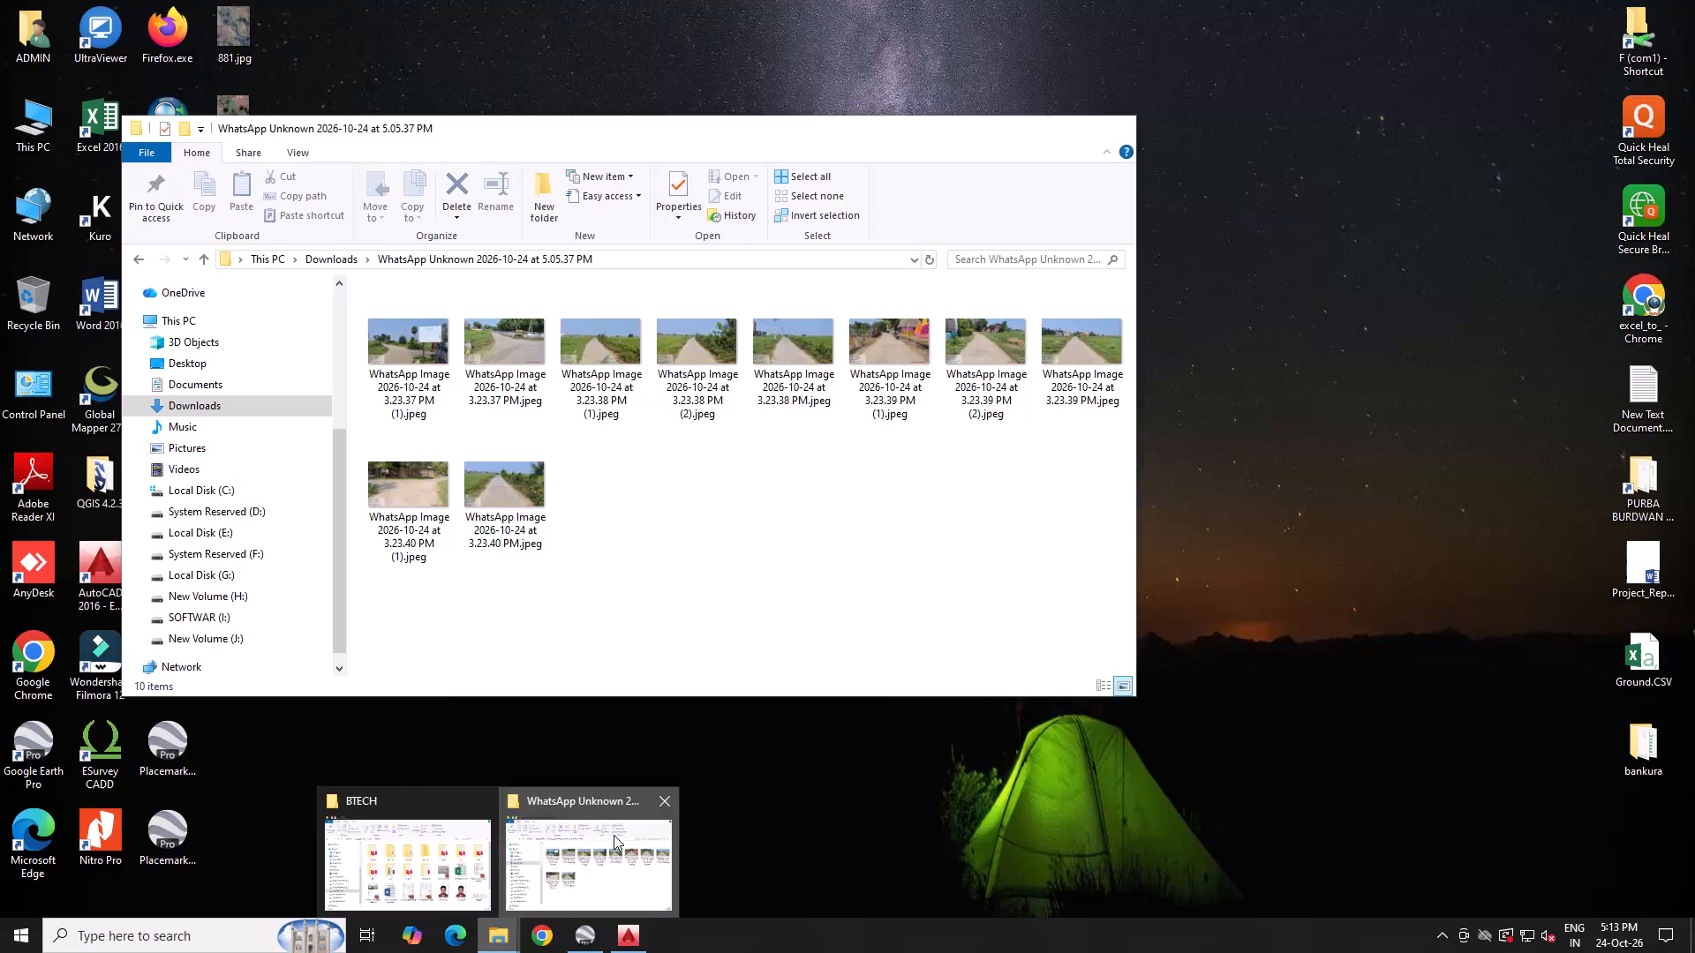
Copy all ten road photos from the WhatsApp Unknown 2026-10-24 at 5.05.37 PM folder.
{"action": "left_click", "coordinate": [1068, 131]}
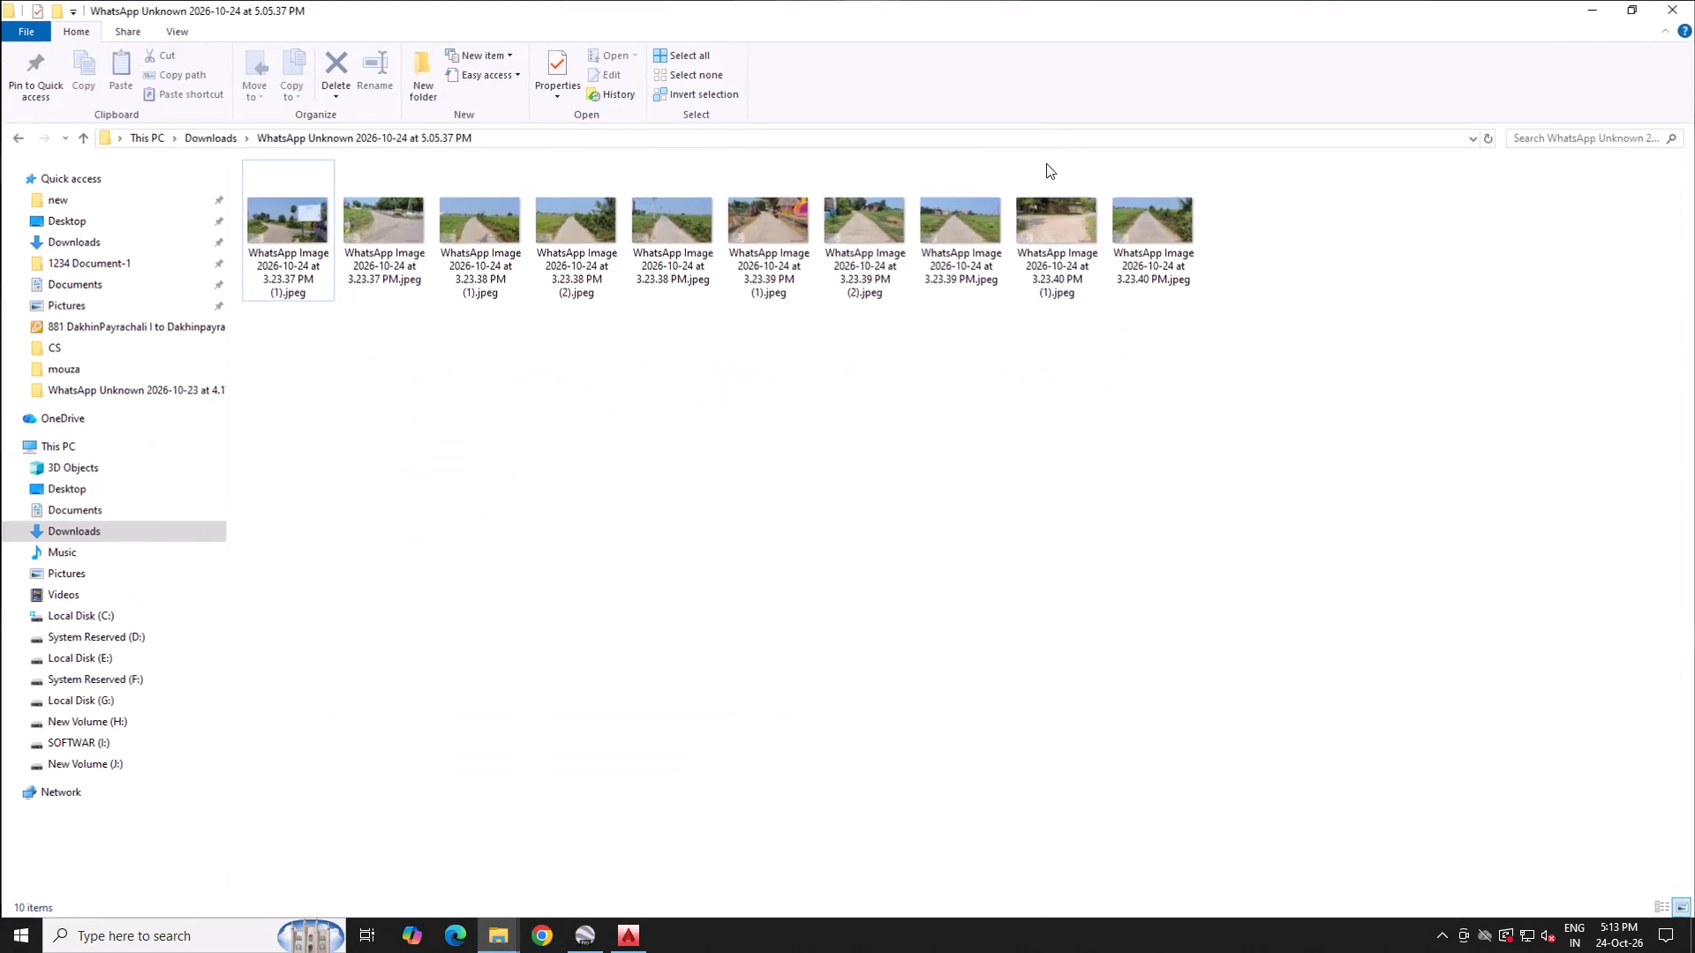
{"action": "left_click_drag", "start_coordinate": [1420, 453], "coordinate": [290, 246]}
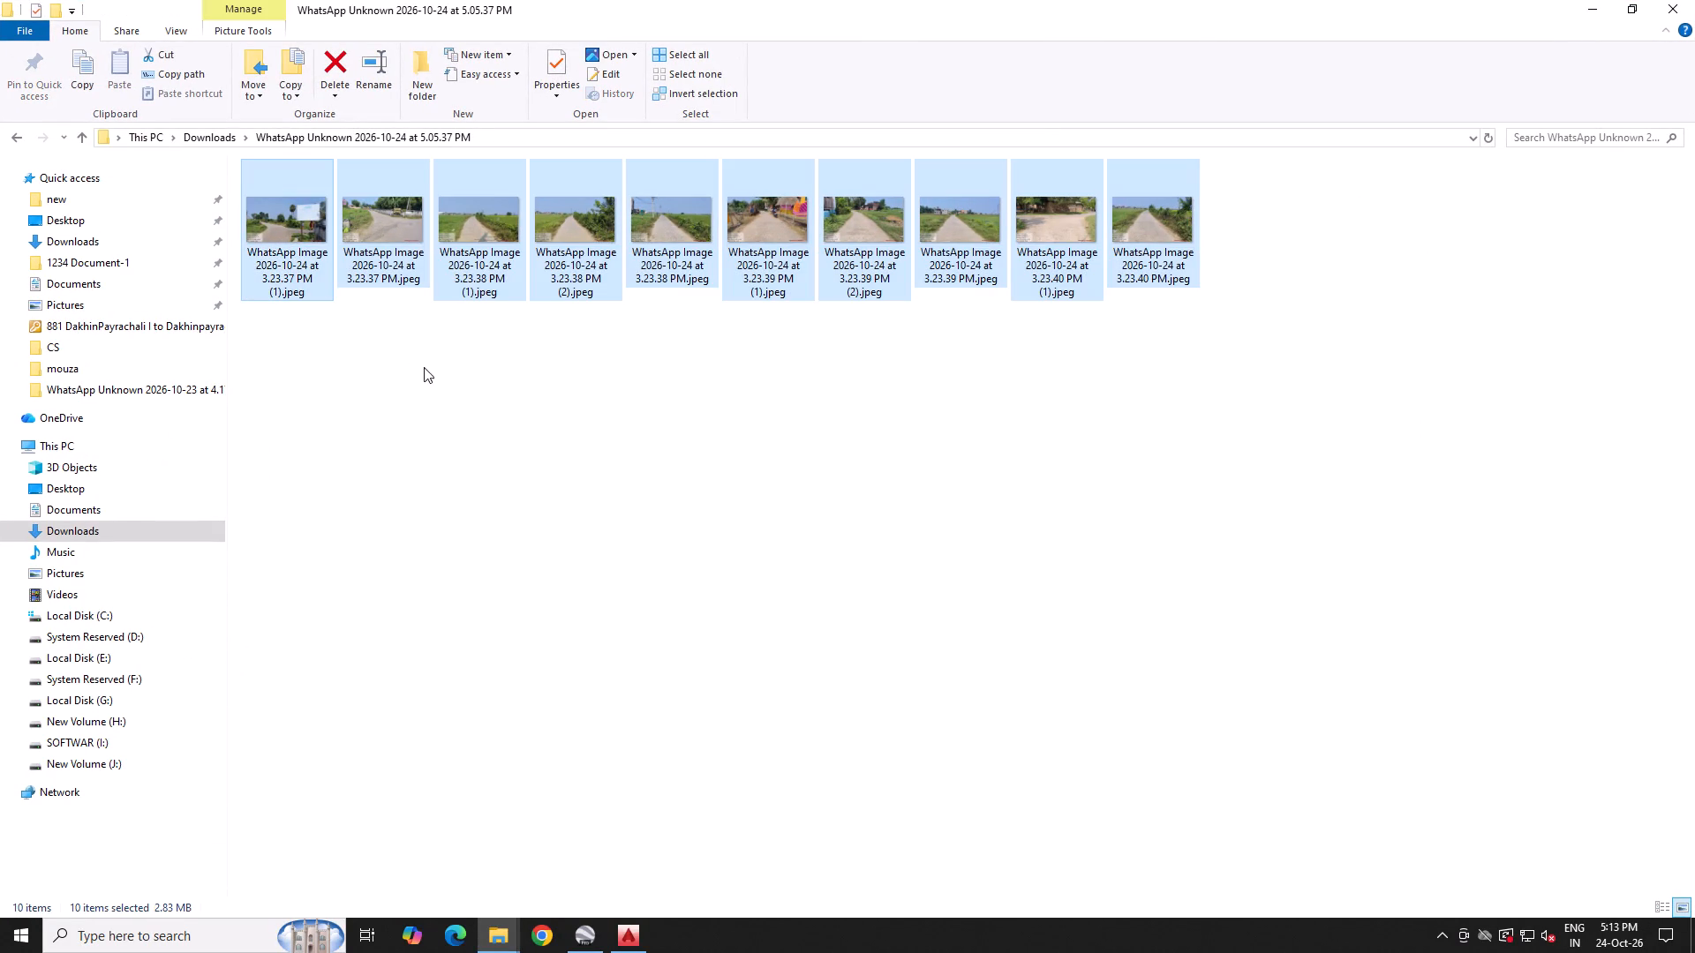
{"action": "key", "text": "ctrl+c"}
Open Word and create a new blank document.
{"action": "left_click", "coordinate": [173, 918]}
{"action": "left_click", "coordinate": [178, 939]}
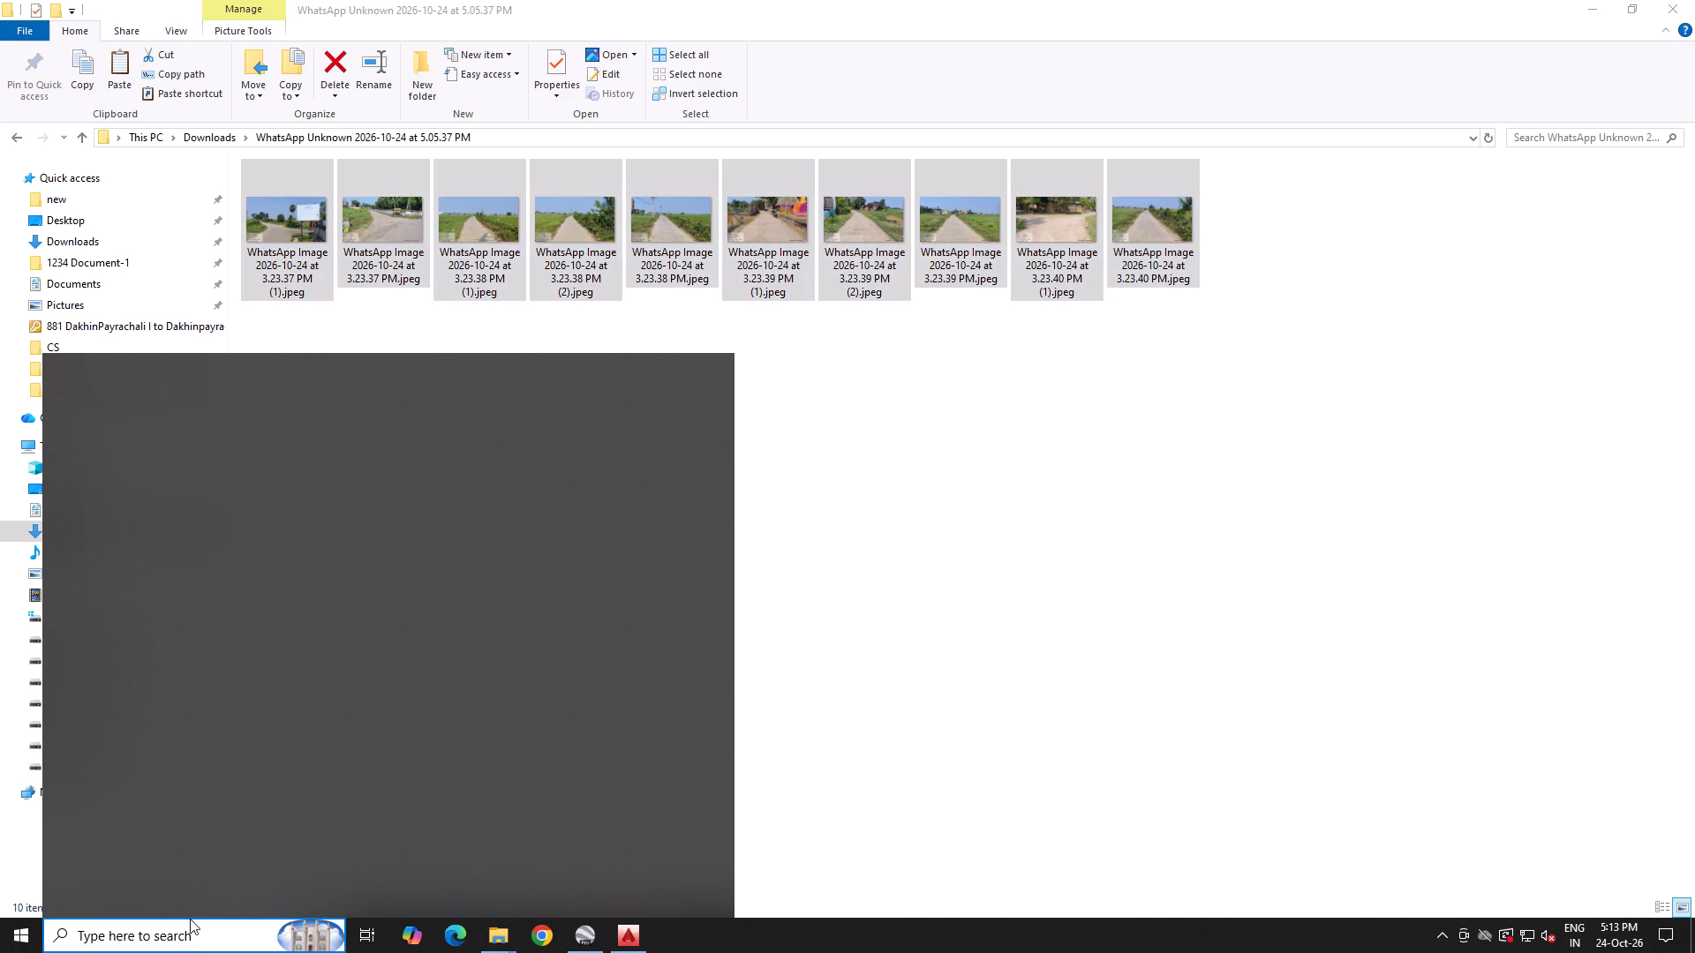
{"action": "left_click", "coordinate": [156, 562]}
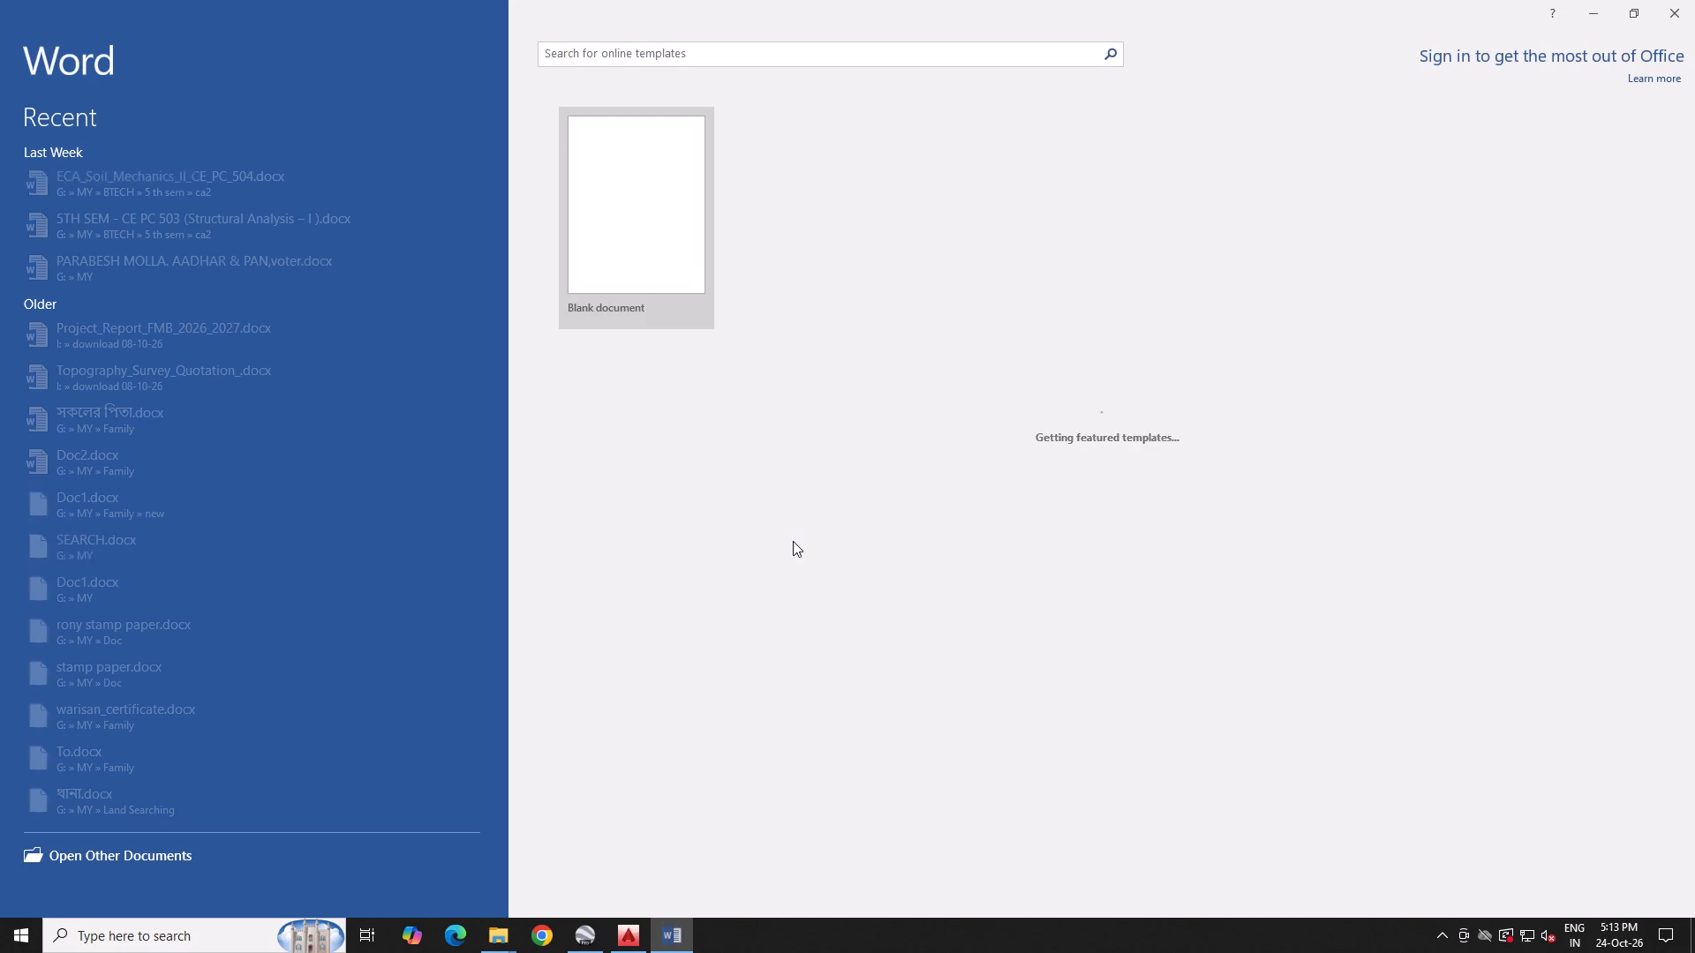
{"action": "left_click", "coordinate": [644, 255]}
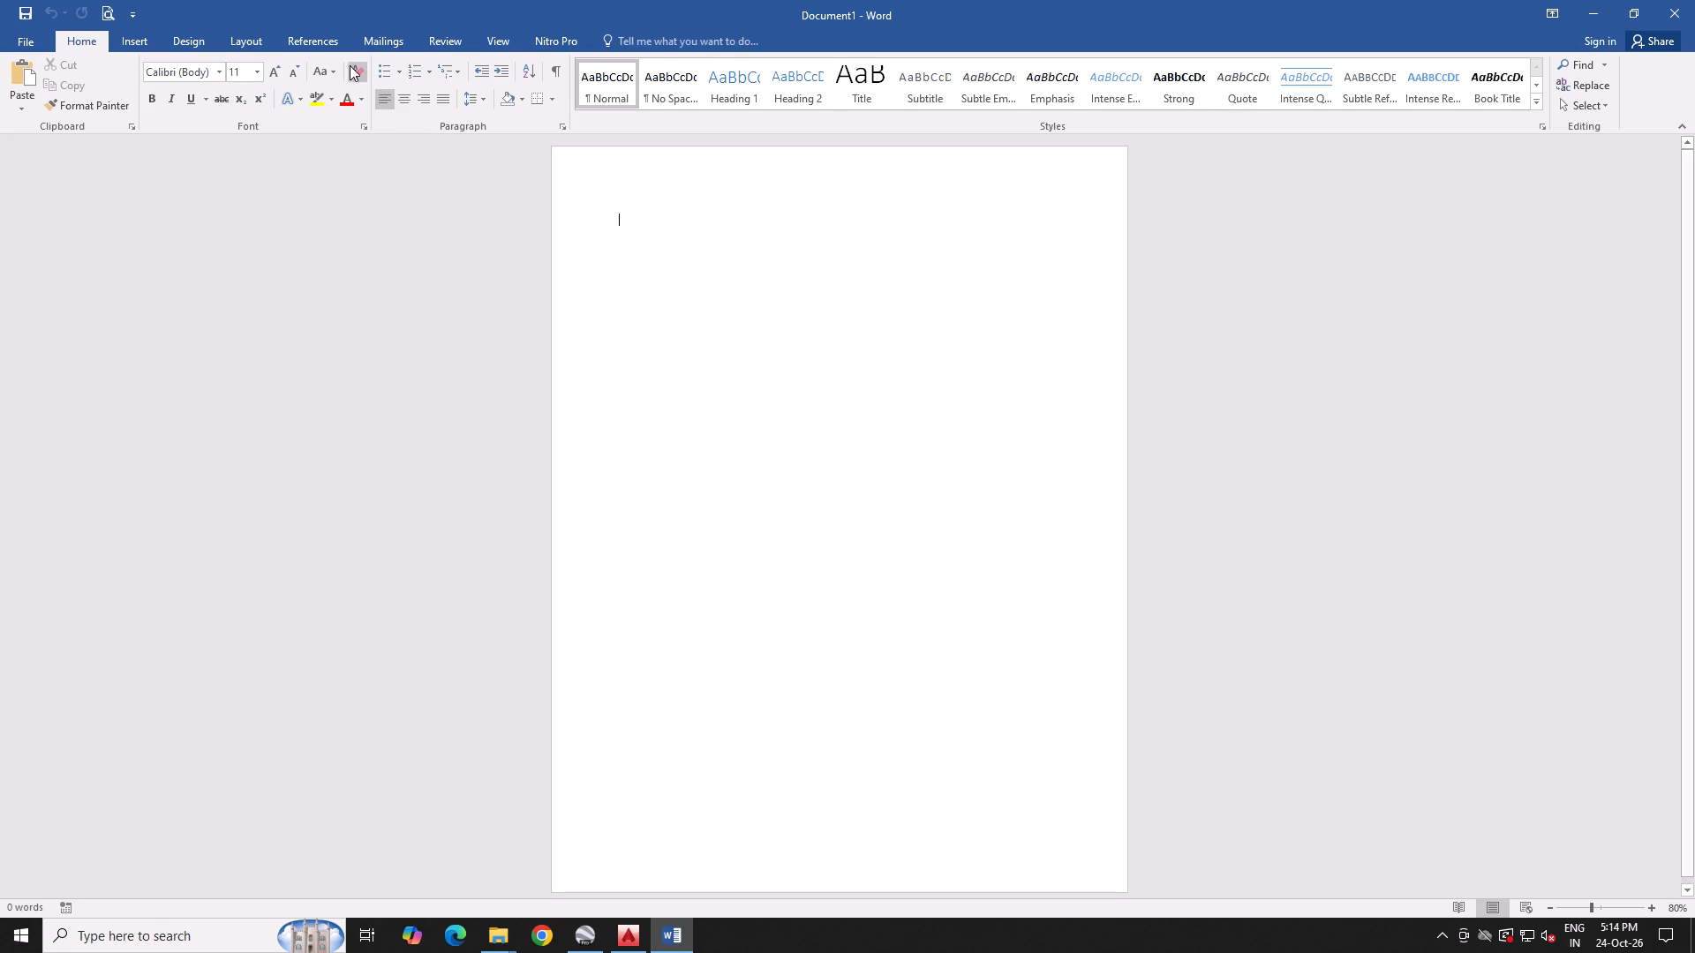
Set the page size to A4 (21 cm x 29.7 cm) and apply Narrow 1.27 cm margins.
{"action": "left_click", "coordinate": [241, 32]}
{"action": "left_click", "coordinate": [165, 106]}
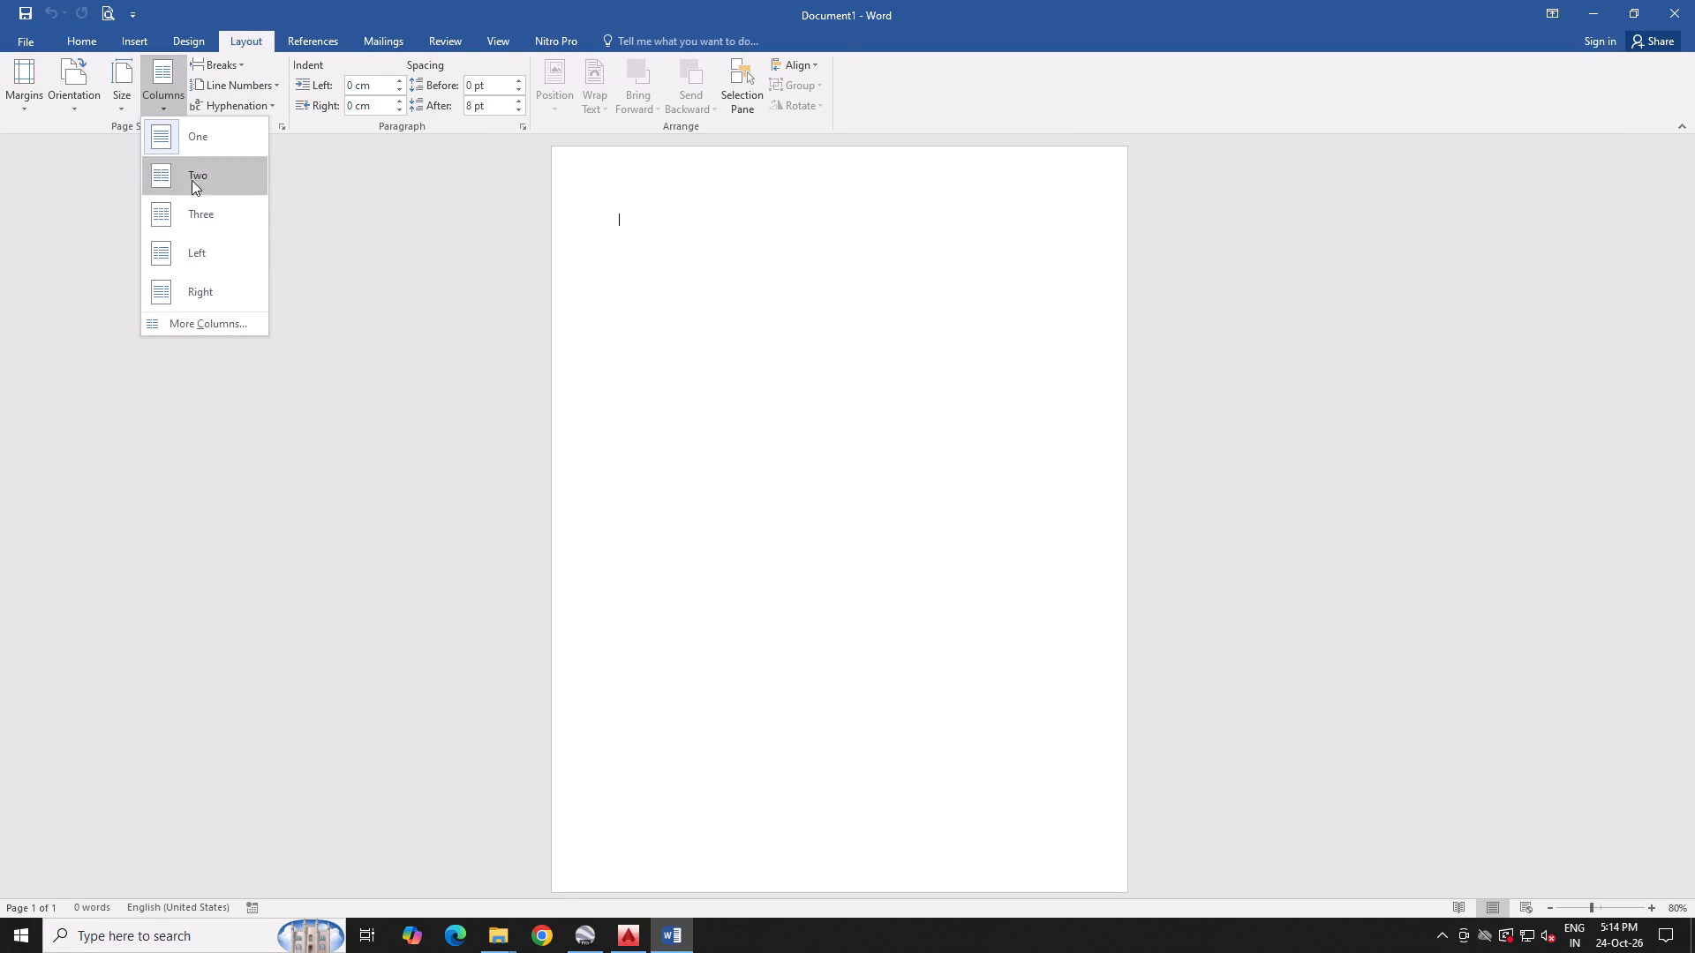
{"action": "left_click", "coordinate": [124, 100]}
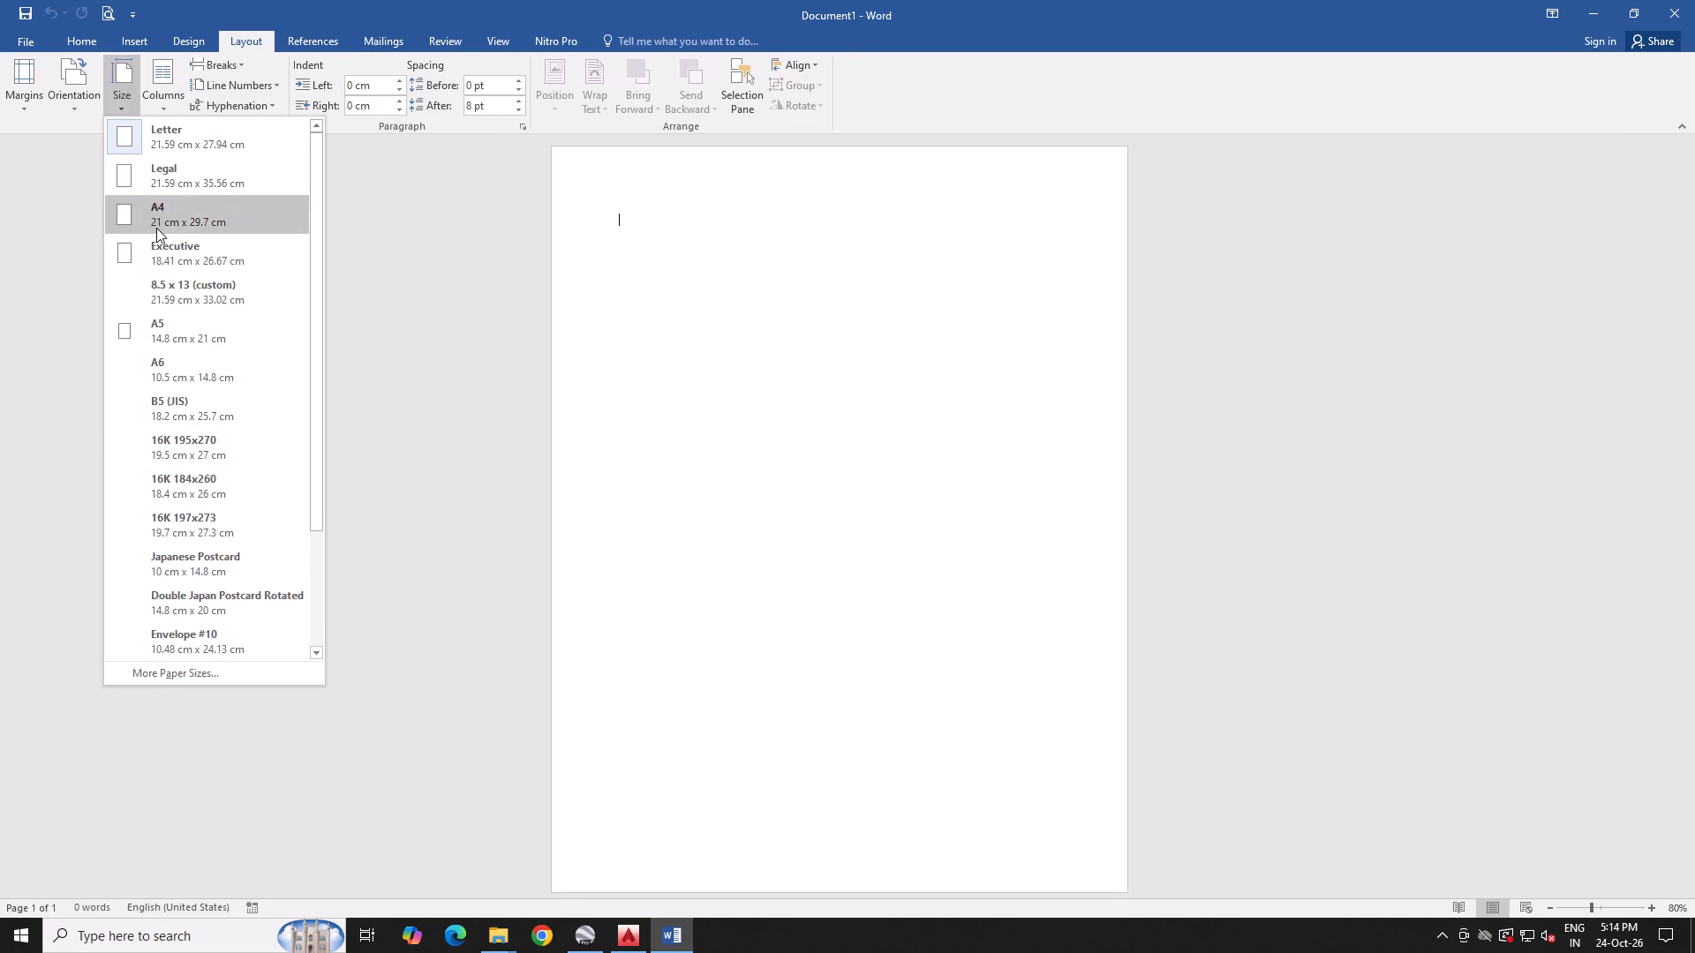
{"action": "left_click", "coordinate": [157, 220]}
{"action": "left_click", "coordinate": [26, 100]}
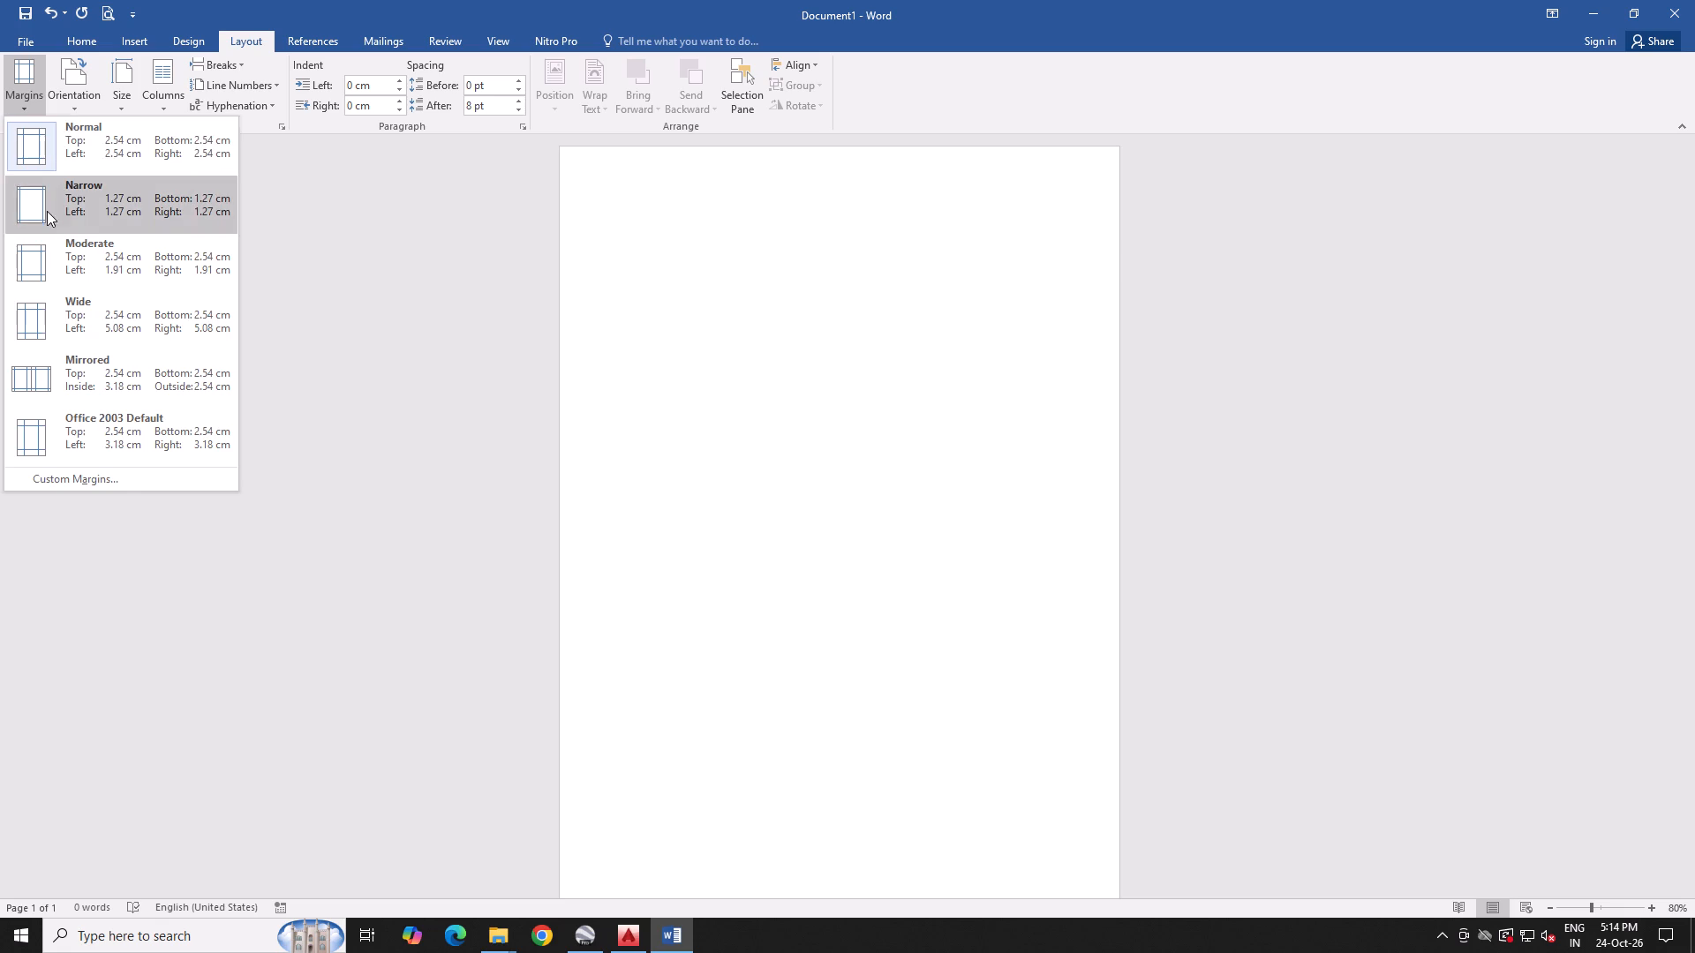
{"action": "left_click", "coordinate": [47, 211]}
Copy the first two photos, both timed 3.23.37 PM, from the WhatsApp folder and paste them into the Word document.
{"action": "left_click", "coordinate": [480, 945]}
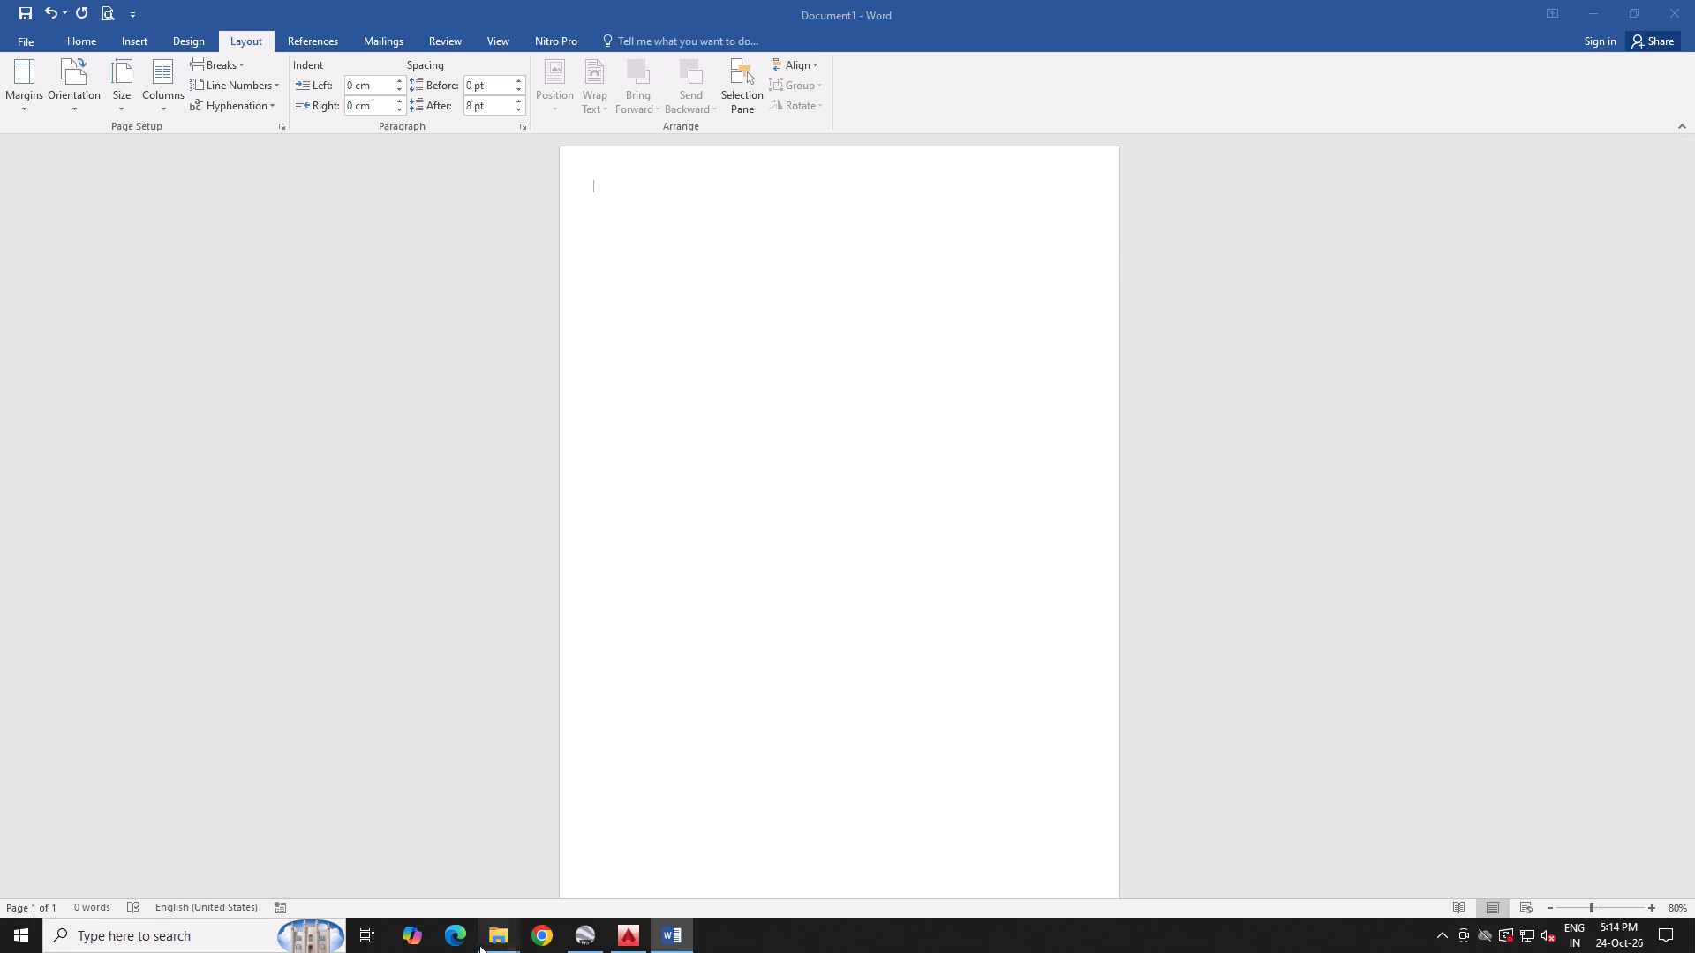
{"action": "left_click", "coordinate": [633, 892]}
{"action": "left_click", "coordinate": [471, 485]}
{"action": "left_click_drag", "start_coordinate": [378, 338], "coordinate": [304, 208]}
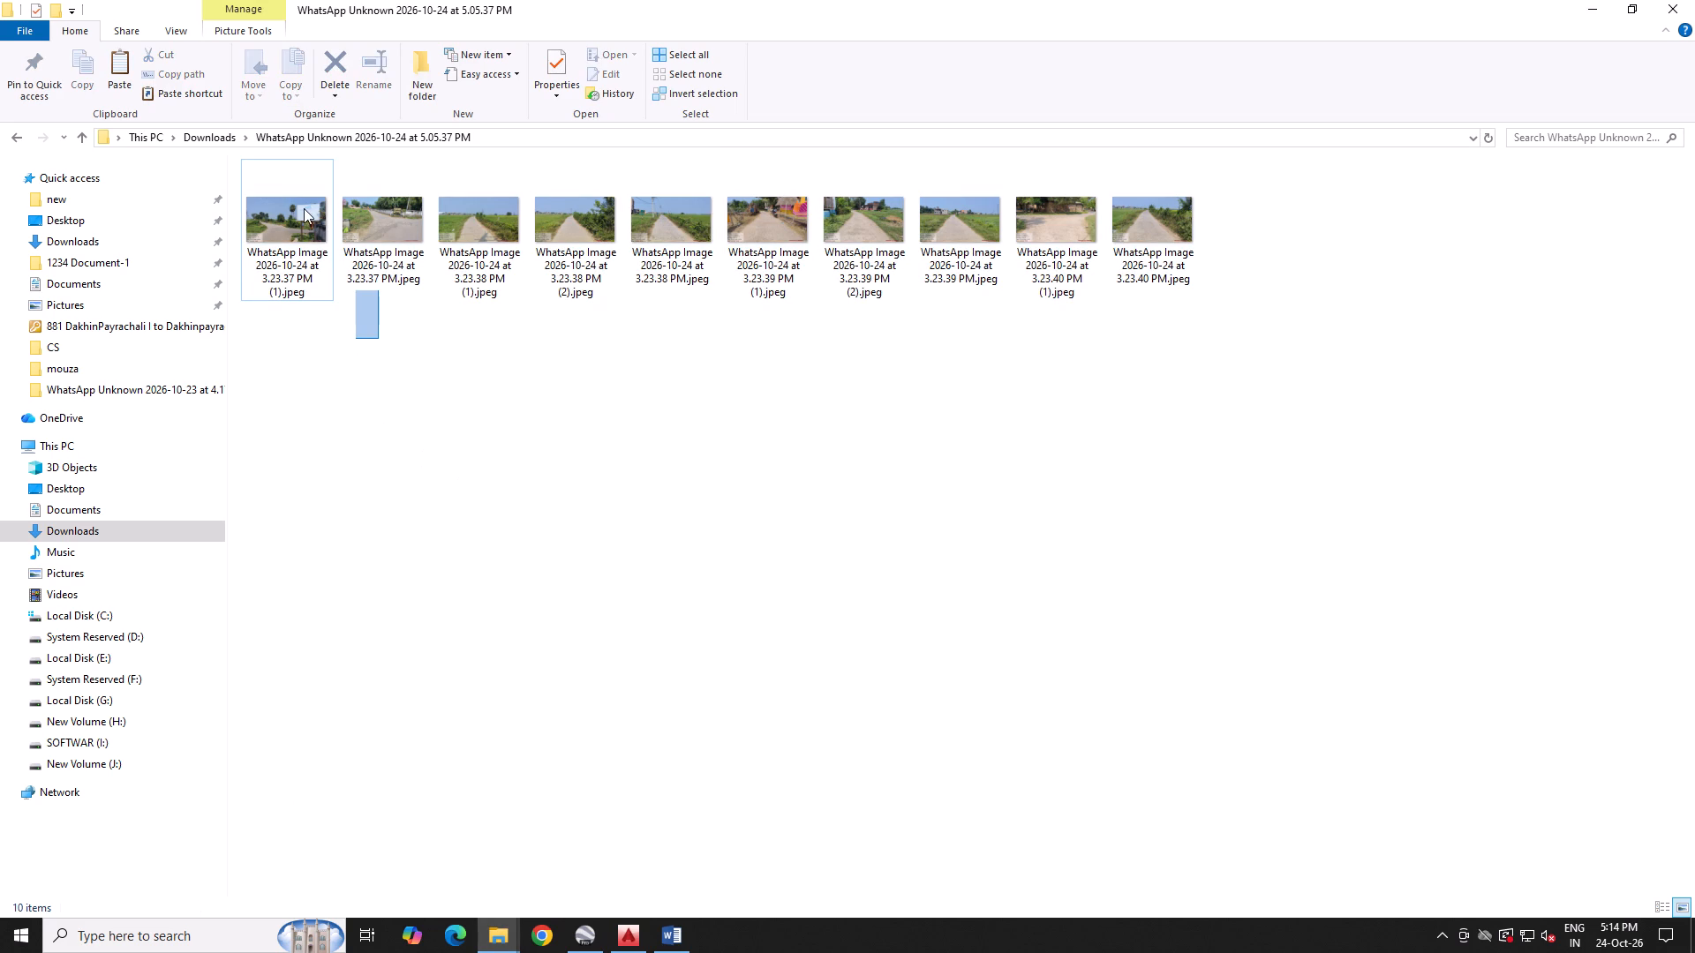
{"action": "left_click_drag", "start_coordinate": [304, 208], "coordinate": [292, 211]}
{"action": "key", "text": "ctrl+c"}
{"action": "left_click", "coordinate": [666, 943]}
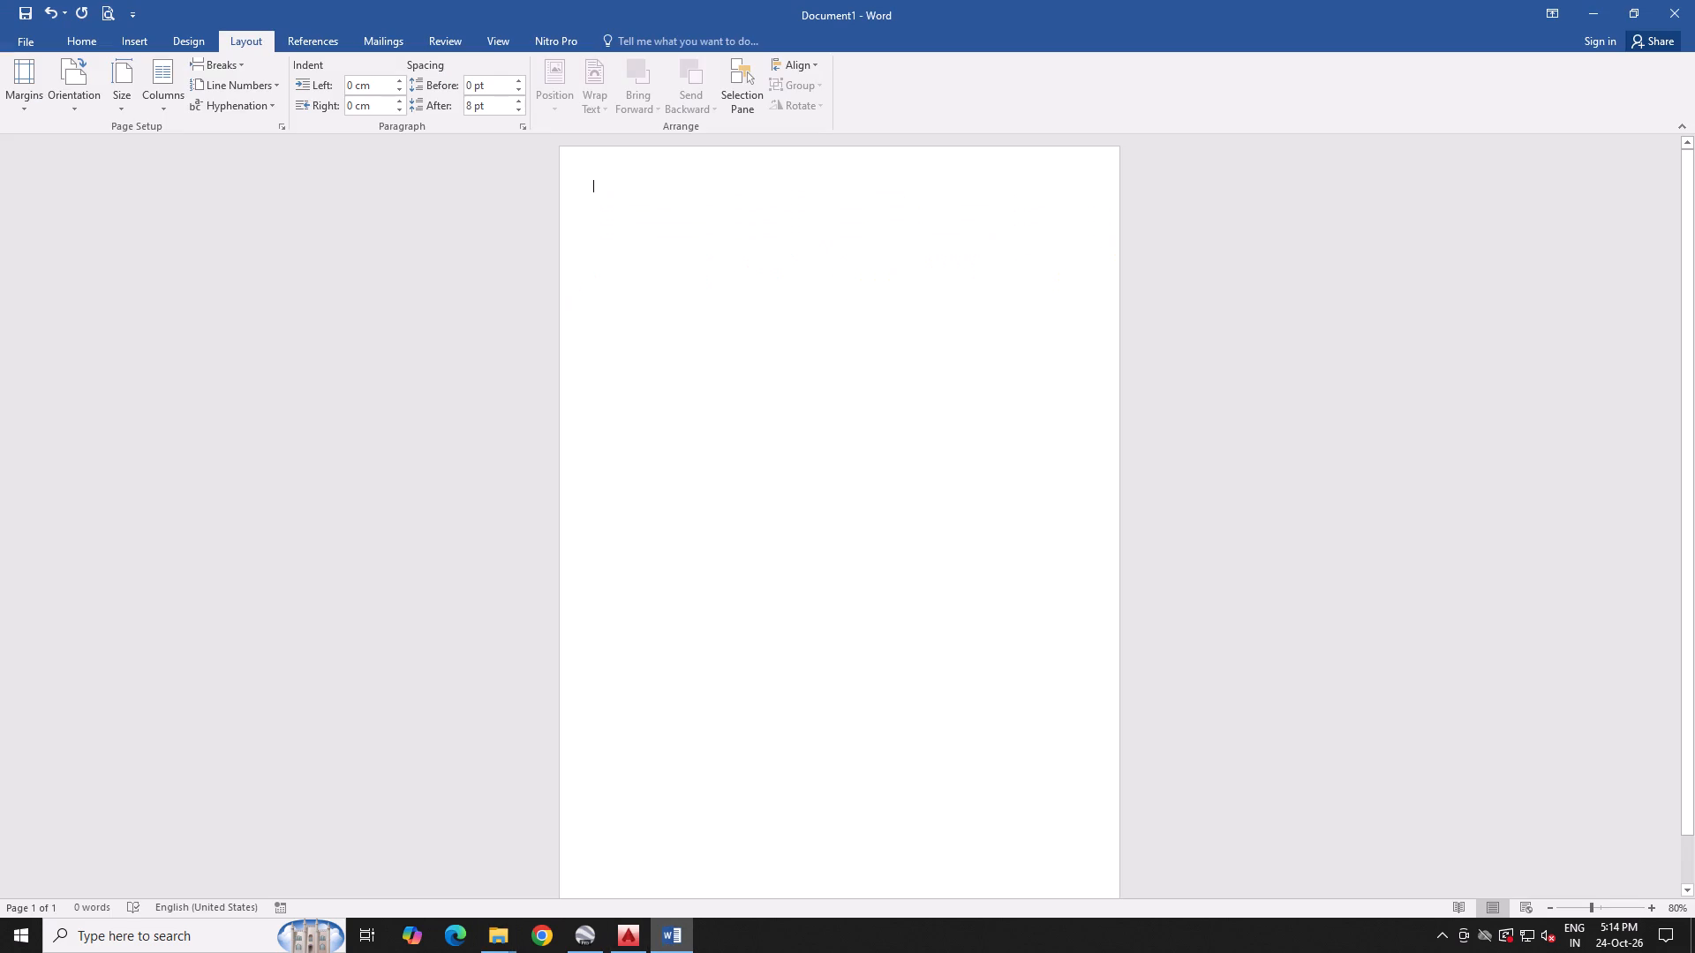
{"action": "left_click", "coordinate": [810, 437]}
{"action": "key", "text": "ctrl+v"}
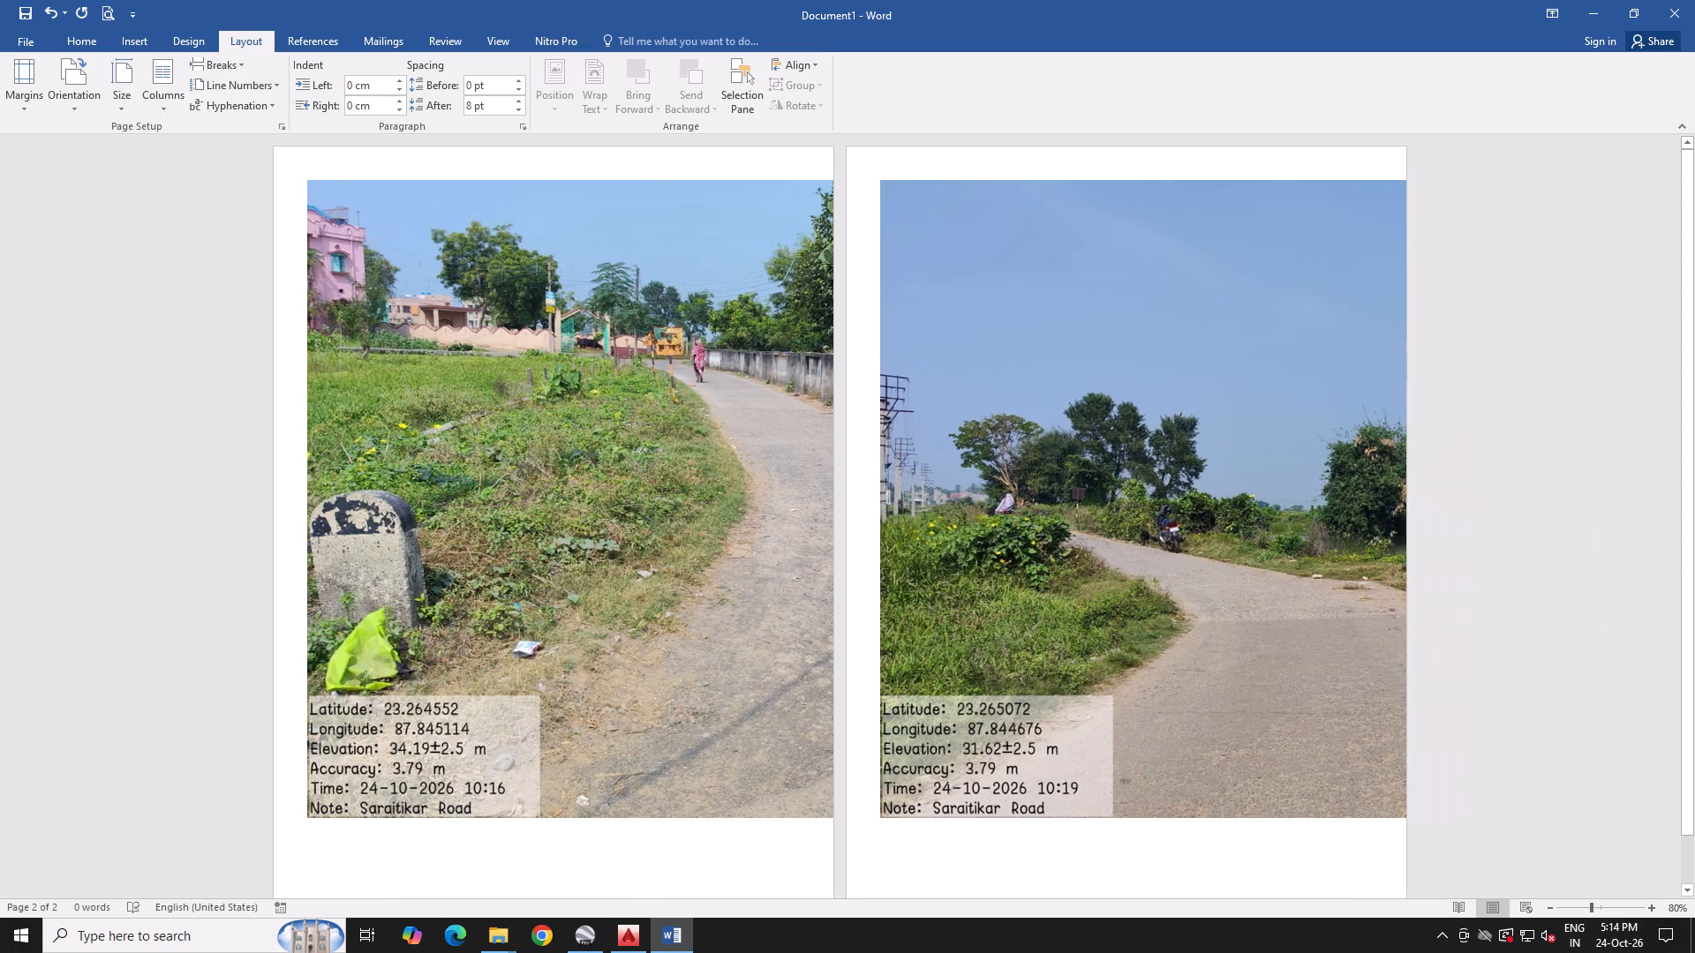
Scale down the first pasted photo, the one with the milestone, proportionally towards the page width.
{"action": "scroll", "coordinate": [670, 560], "scroll_direction": "down", "scroll_amount": 3, "text": "ctrl"}
{"action": "left_click", "coordinate": [697, 480]}
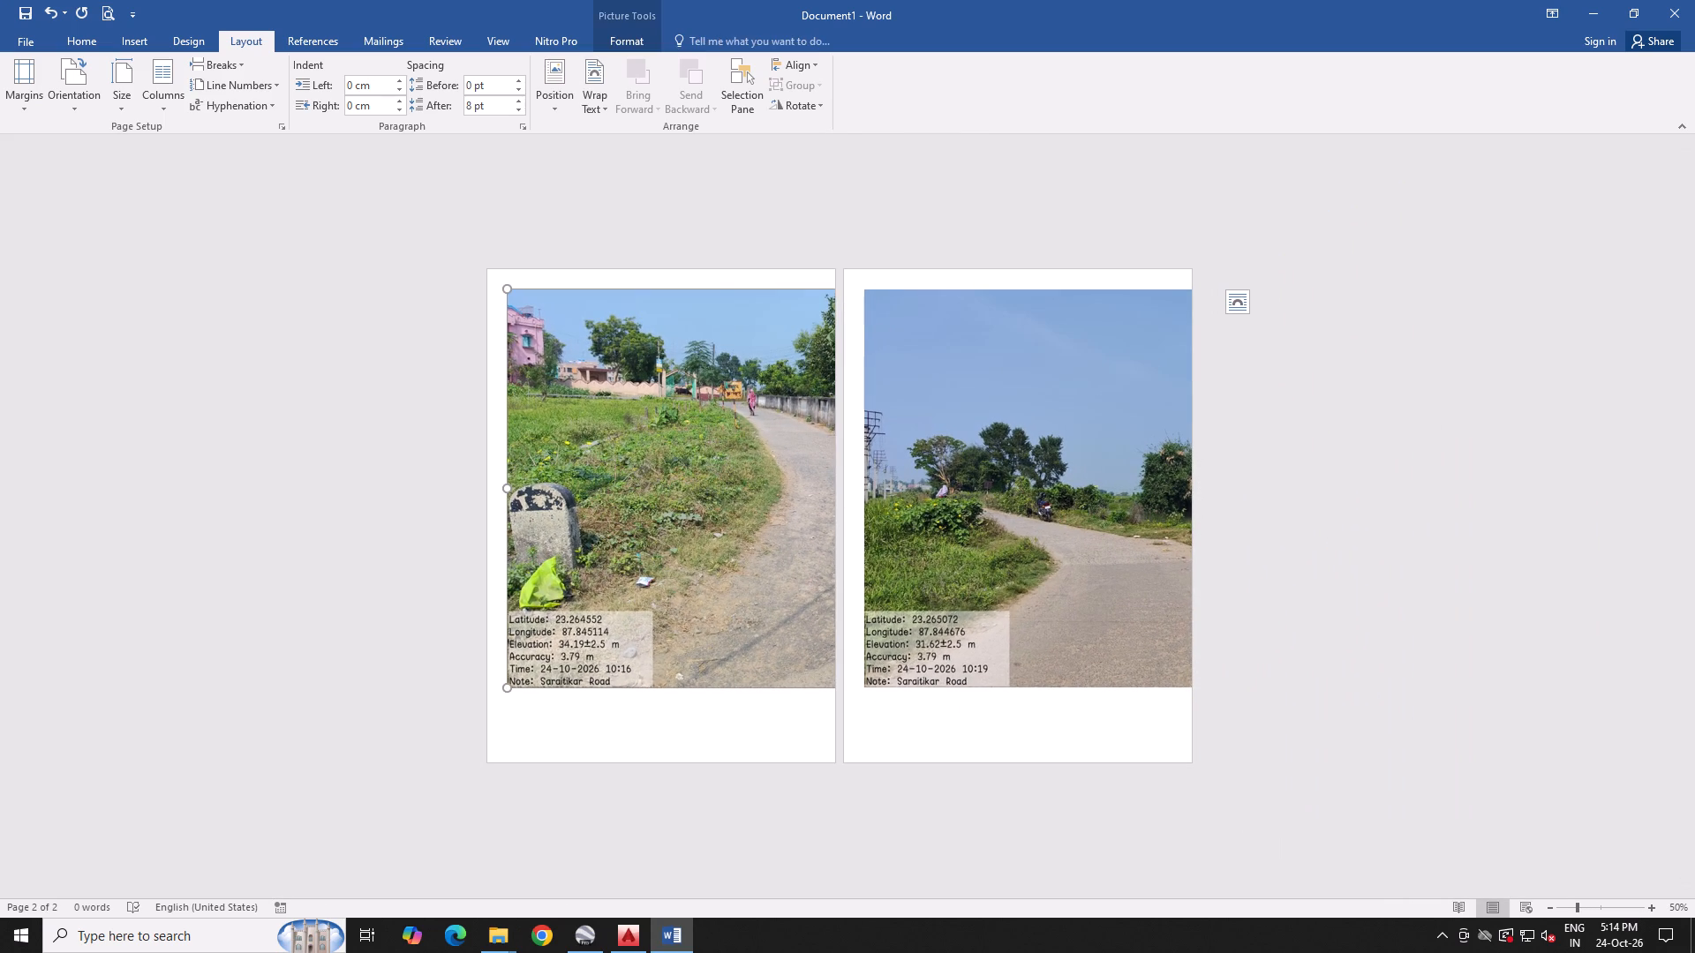
{"action": "left_click_drag", "start_coordinate": [787, 663], "coordinate": [781, 577]}
{"action": "left_click_drag", "start_coordinate": [501, 687], "coordinate": [628, 489]}
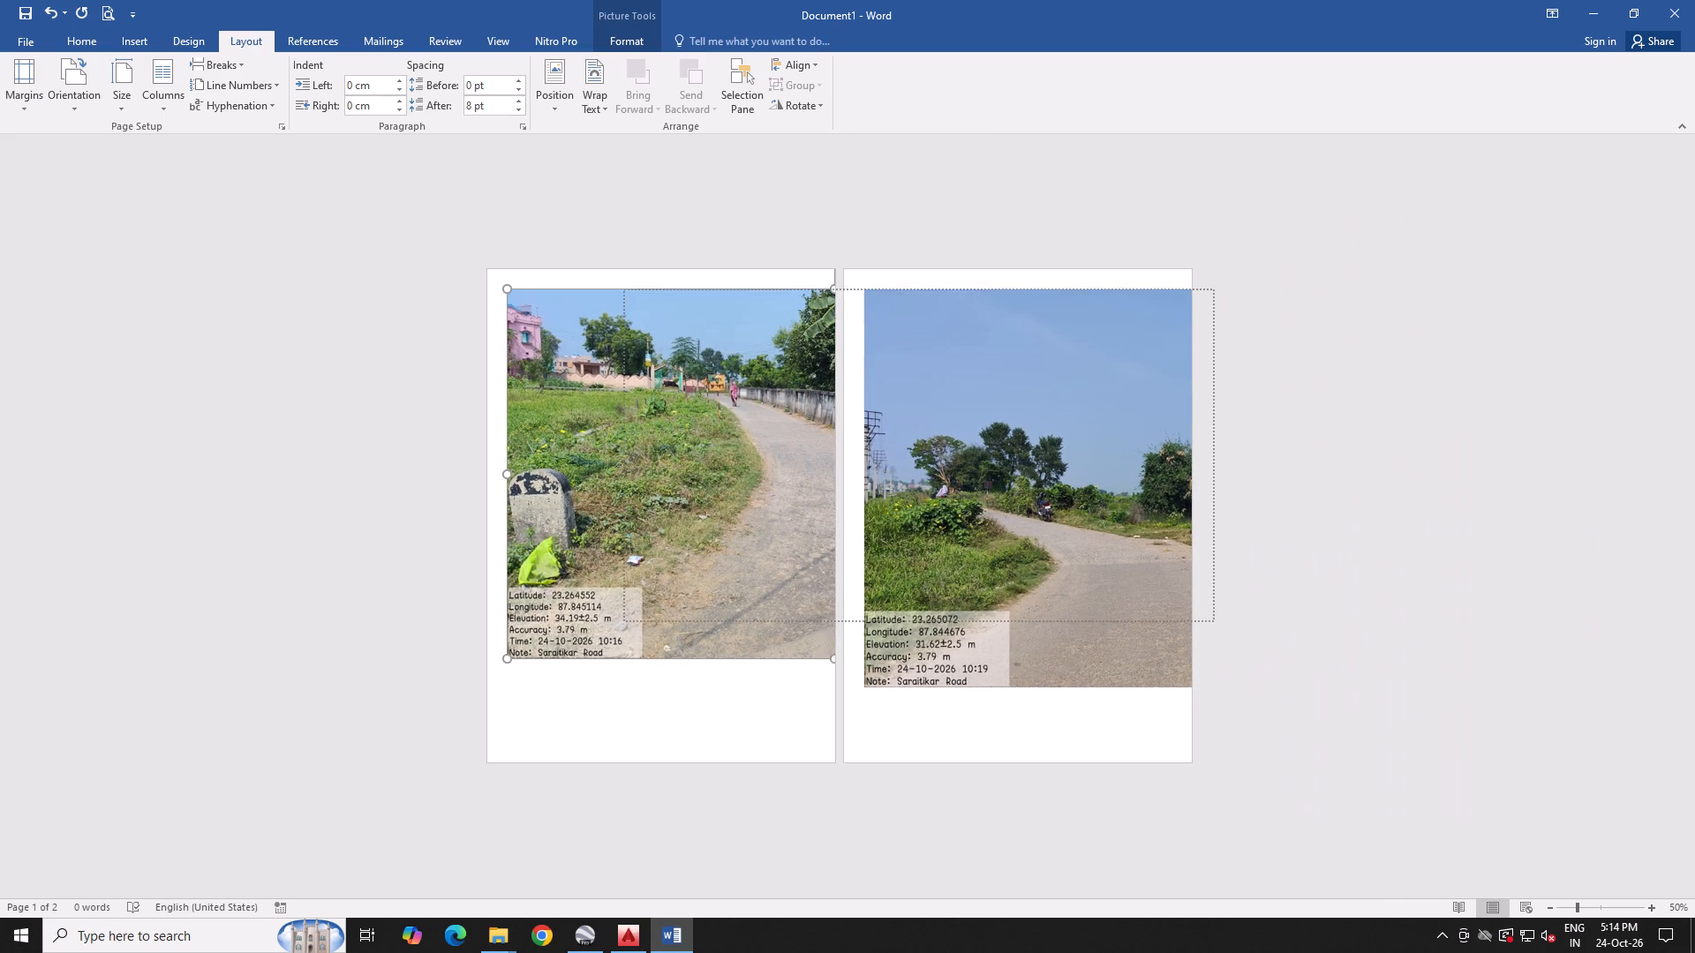
{"action": "left_click_drag", "start_coordinate": [628, 489], "coordinate": [704, 464]}
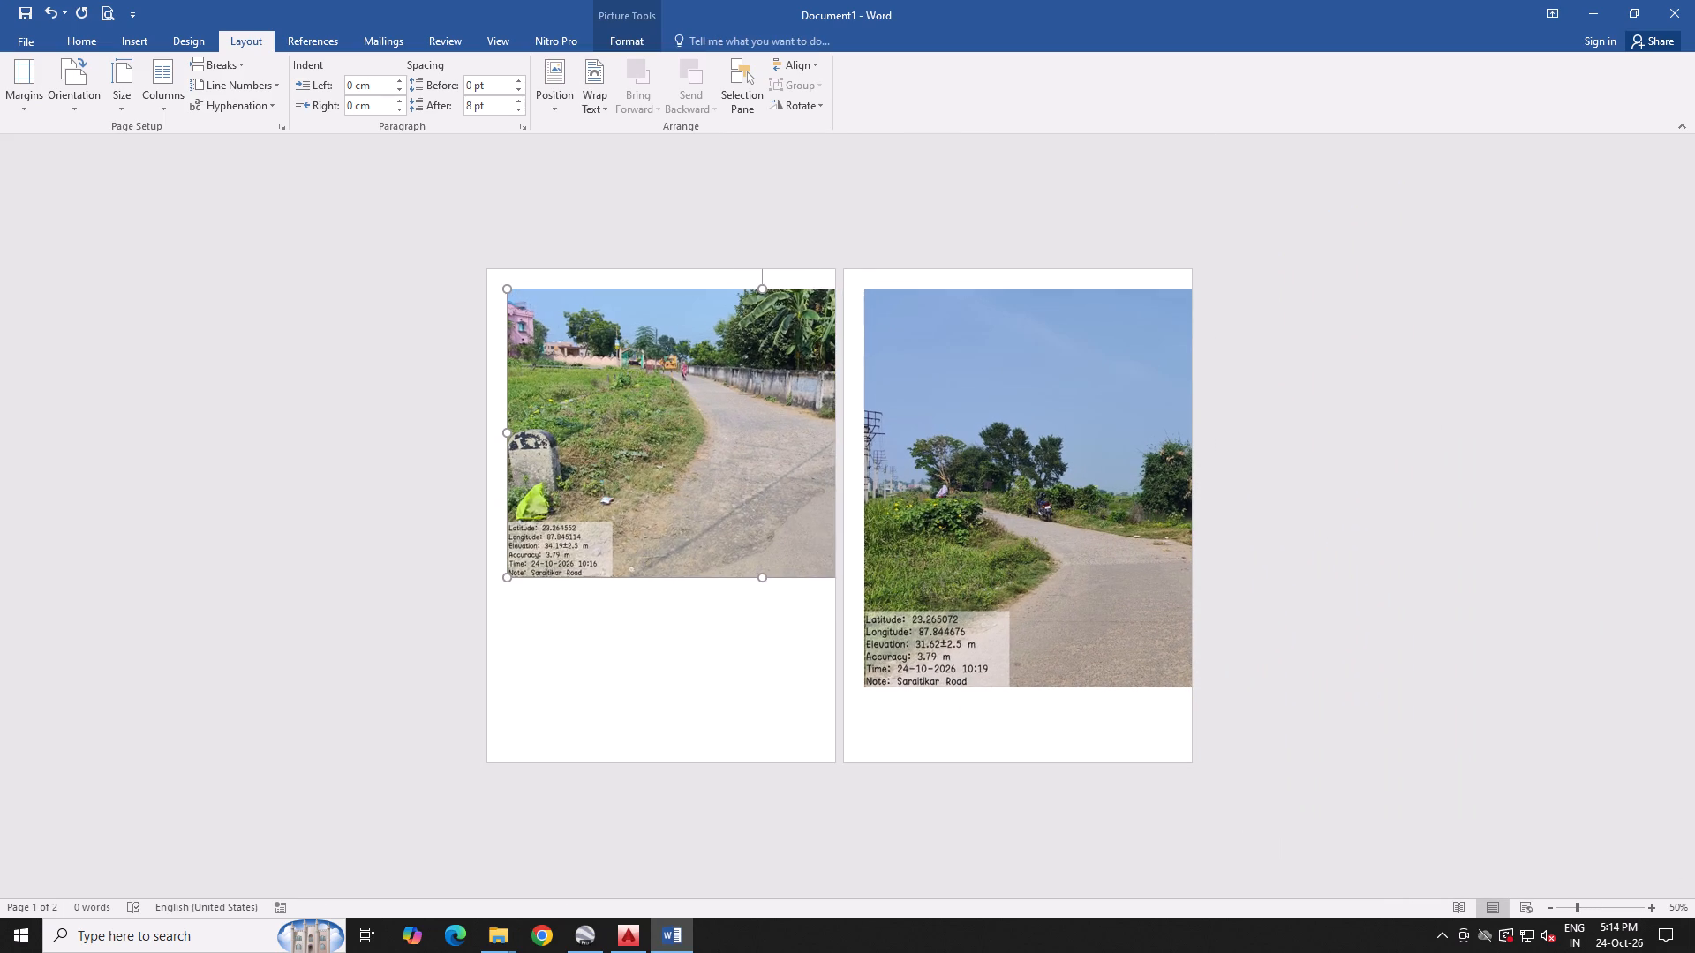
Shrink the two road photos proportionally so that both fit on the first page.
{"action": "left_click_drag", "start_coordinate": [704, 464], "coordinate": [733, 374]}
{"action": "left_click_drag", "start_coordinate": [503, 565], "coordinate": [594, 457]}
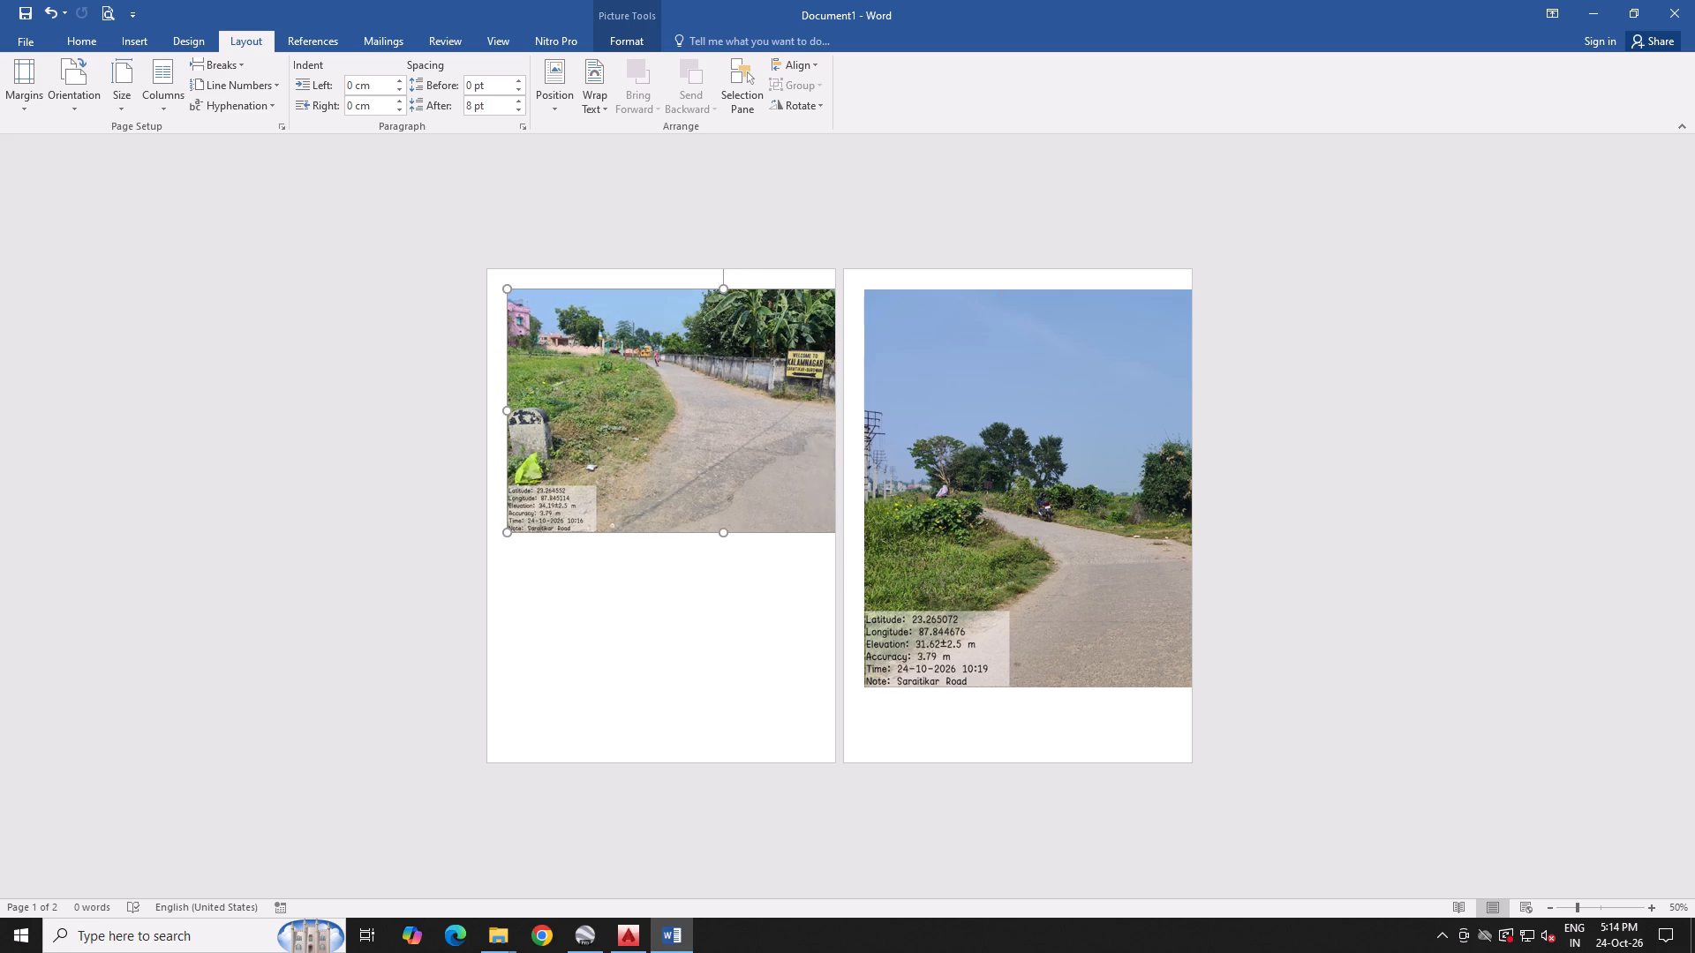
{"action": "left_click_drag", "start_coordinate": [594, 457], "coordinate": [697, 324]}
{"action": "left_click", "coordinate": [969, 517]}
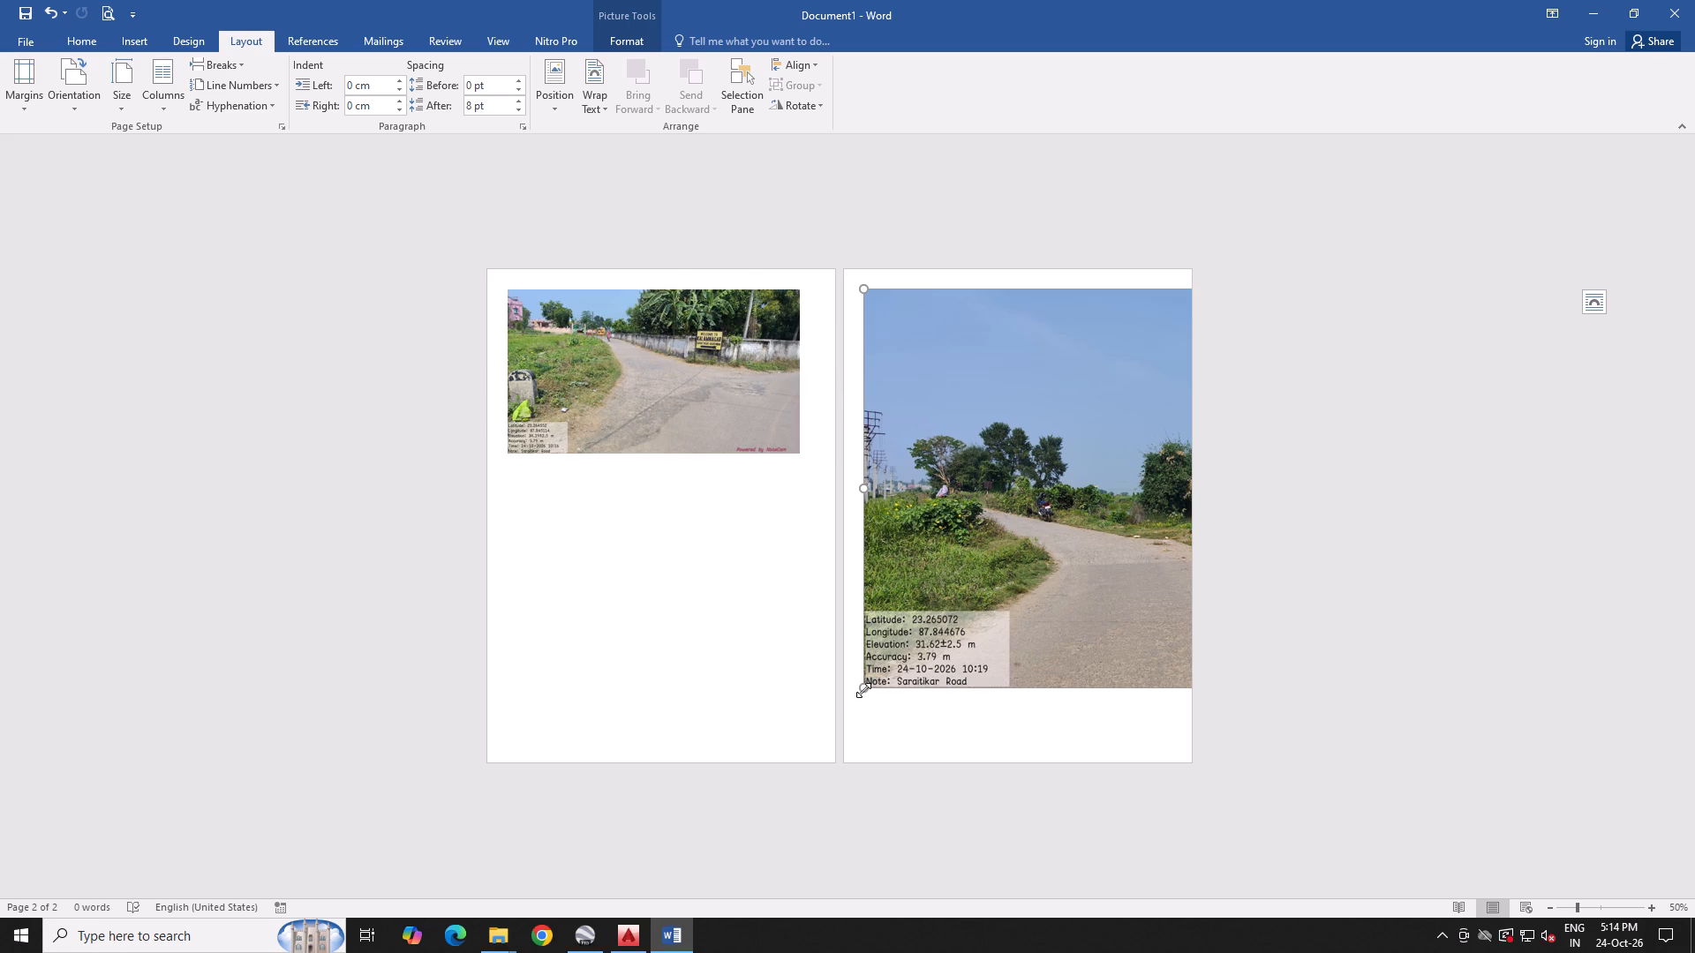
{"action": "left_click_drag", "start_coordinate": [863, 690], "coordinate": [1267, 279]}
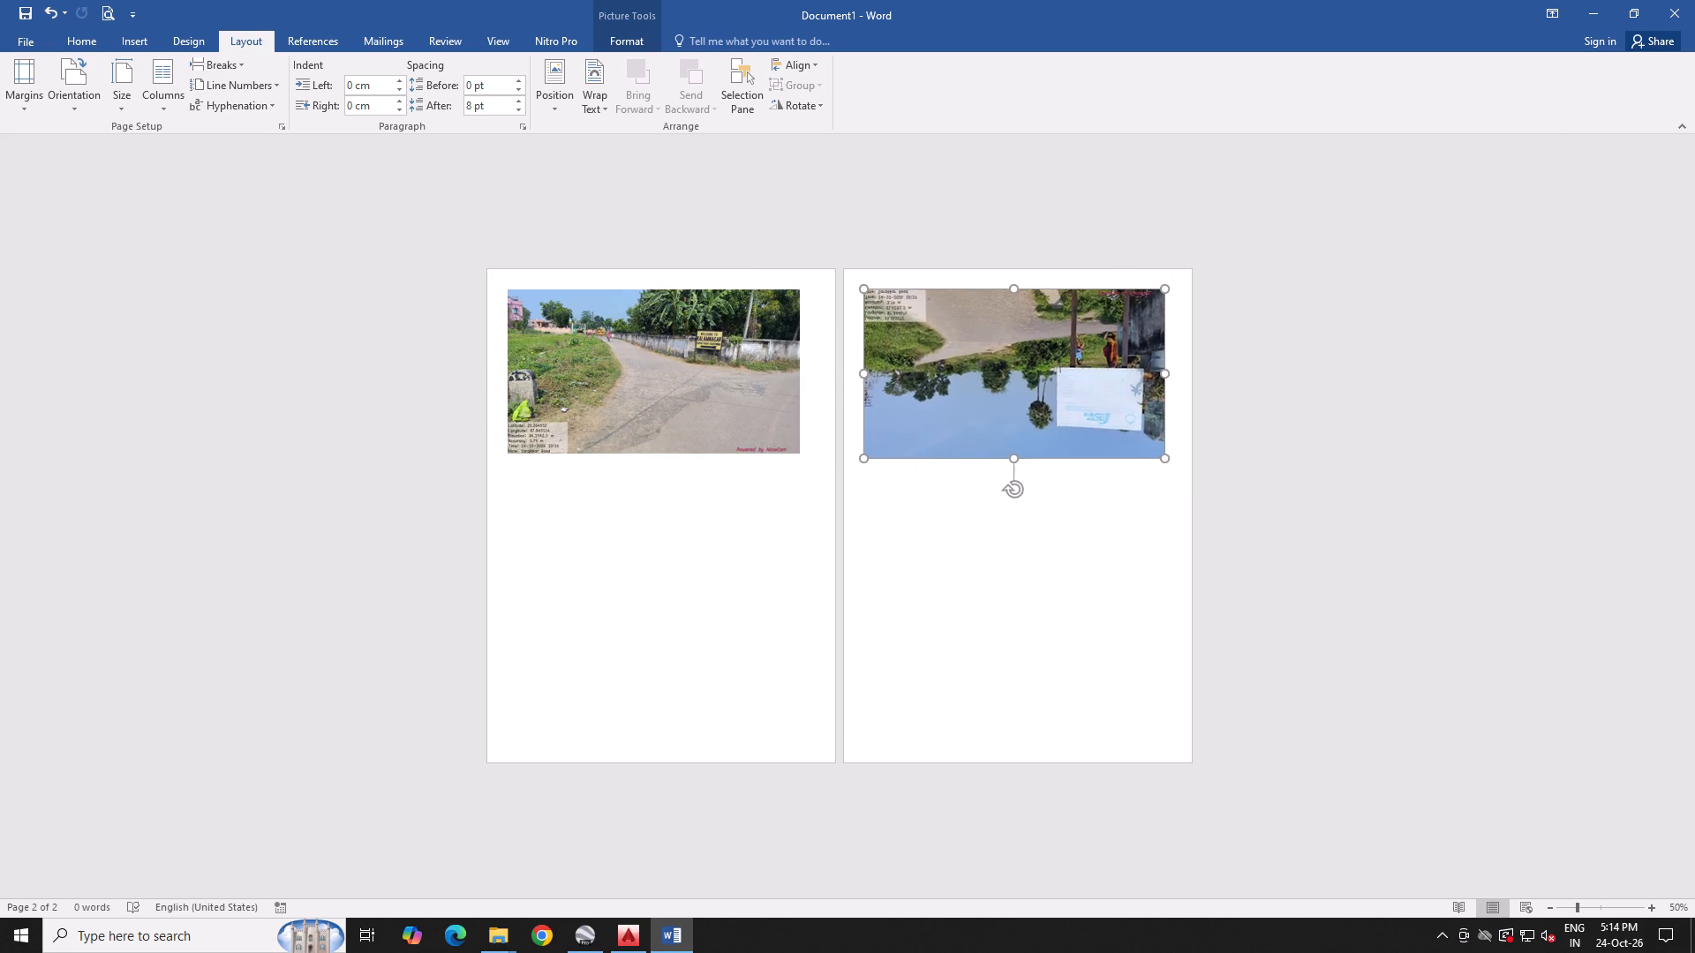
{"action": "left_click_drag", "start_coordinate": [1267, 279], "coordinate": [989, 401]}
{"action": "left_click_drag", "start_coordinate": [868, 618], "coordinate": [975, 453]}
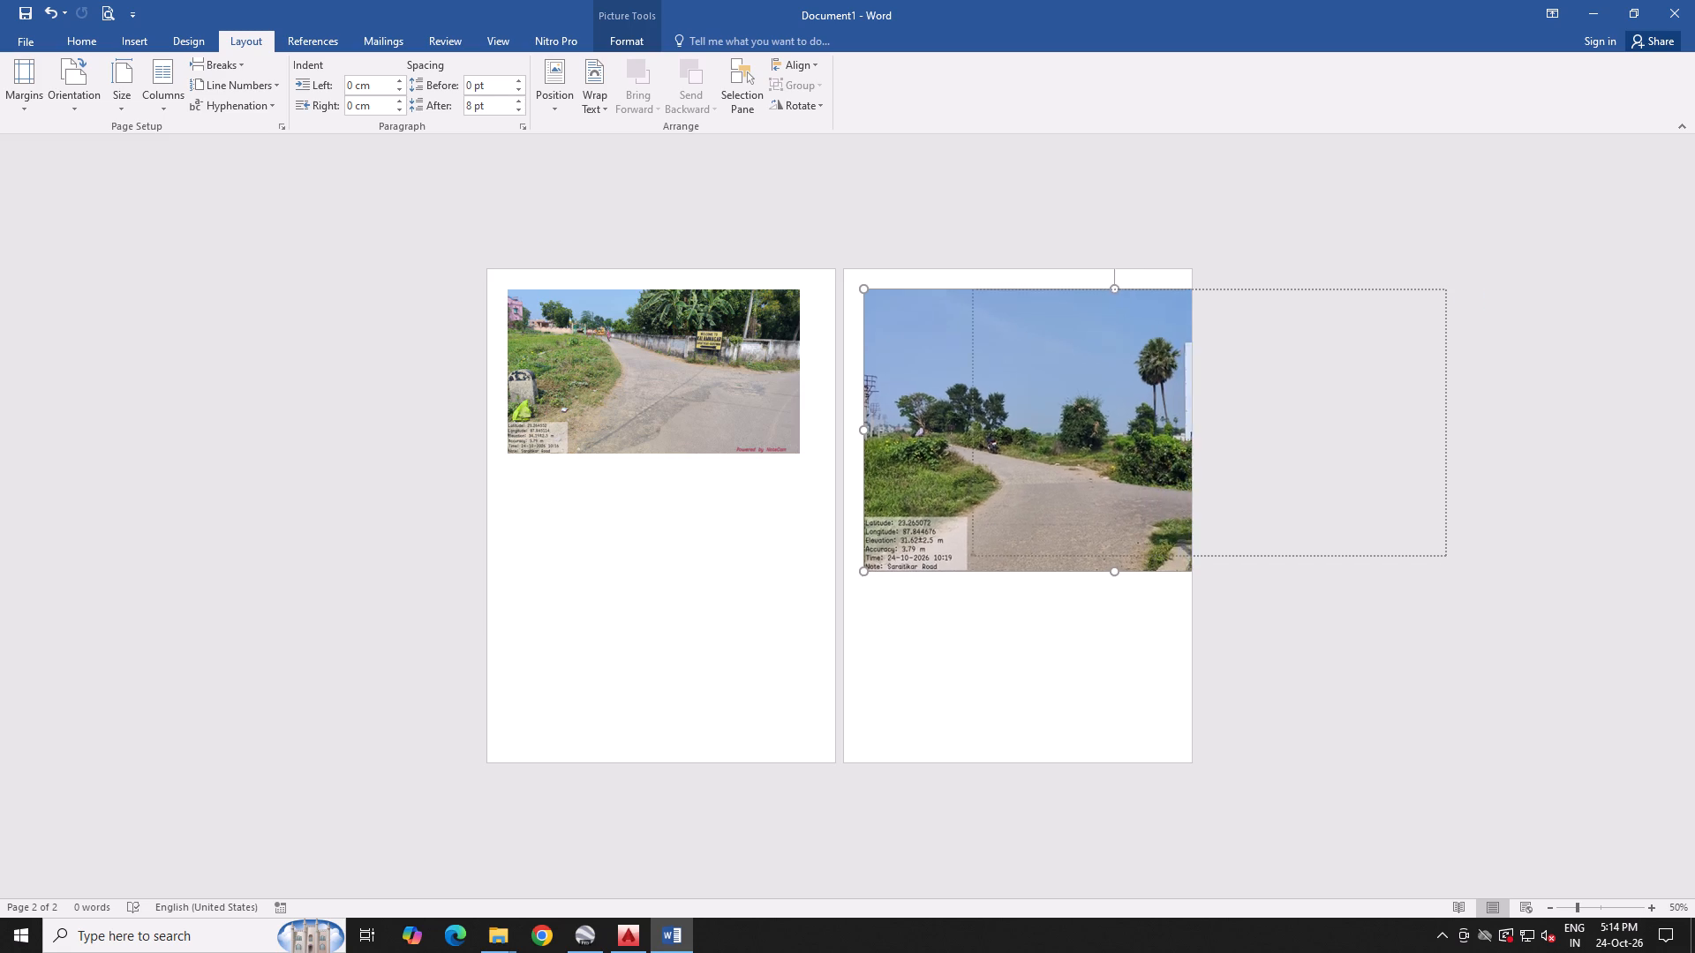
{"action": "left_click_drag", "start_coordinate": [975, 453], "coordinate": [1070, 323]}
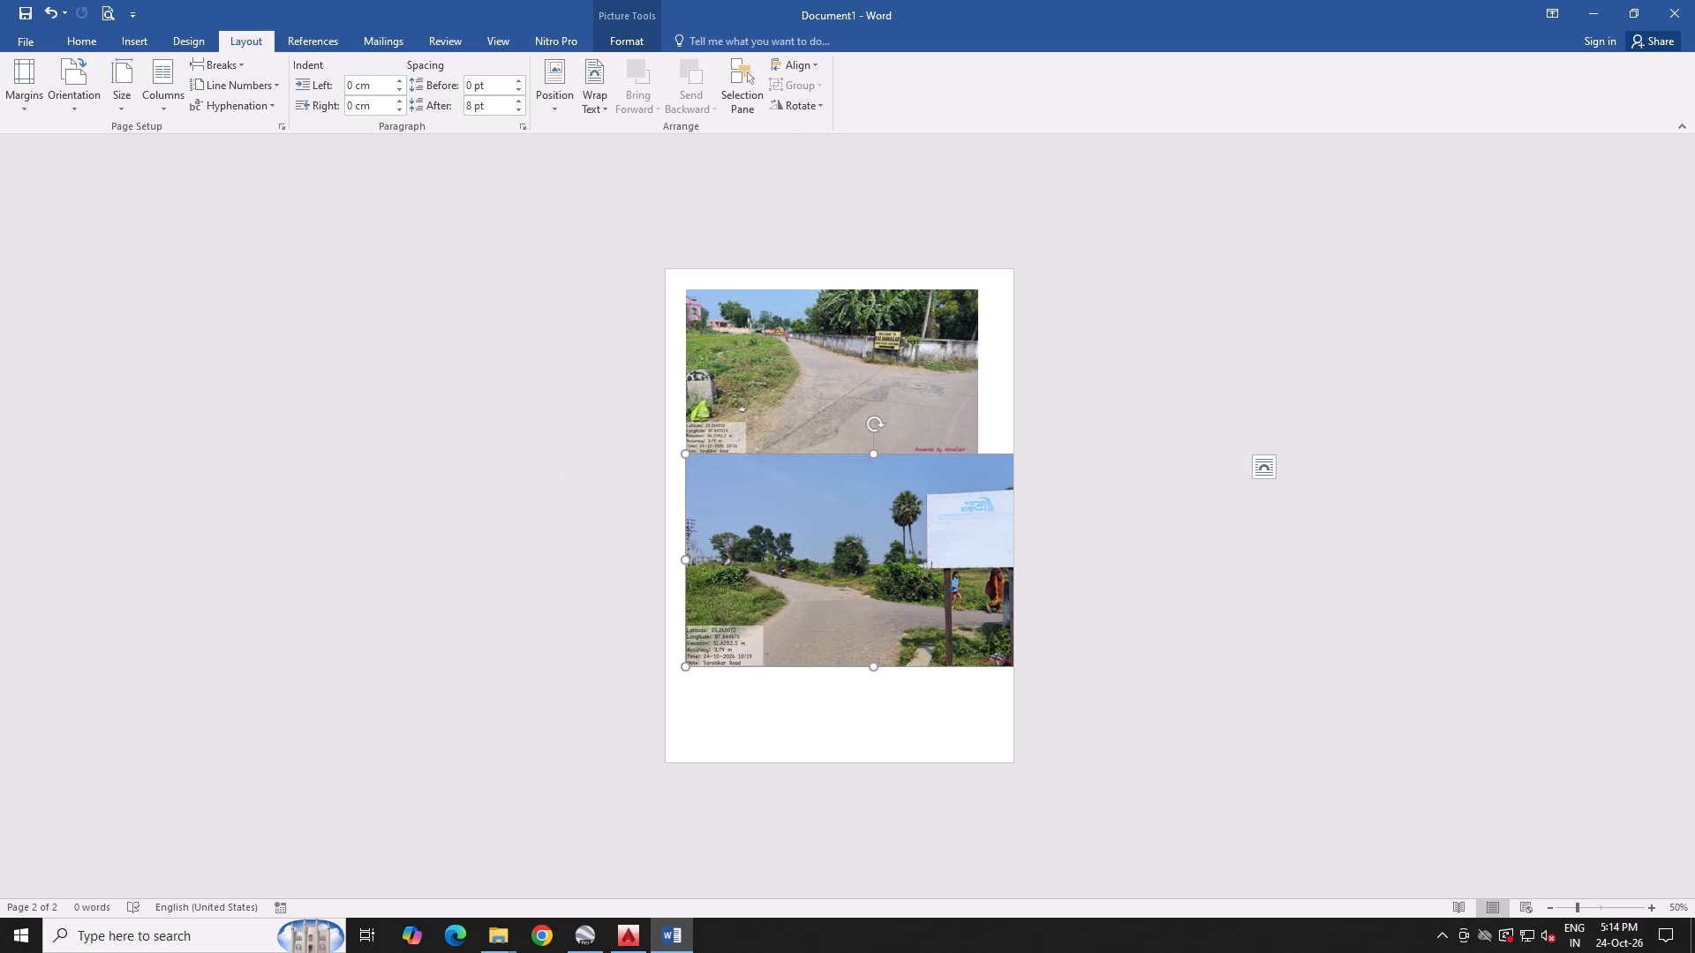
Delete both road photos from the document to leave a blank page.
{"action": "left_click", "coordinate": [899, 320]}
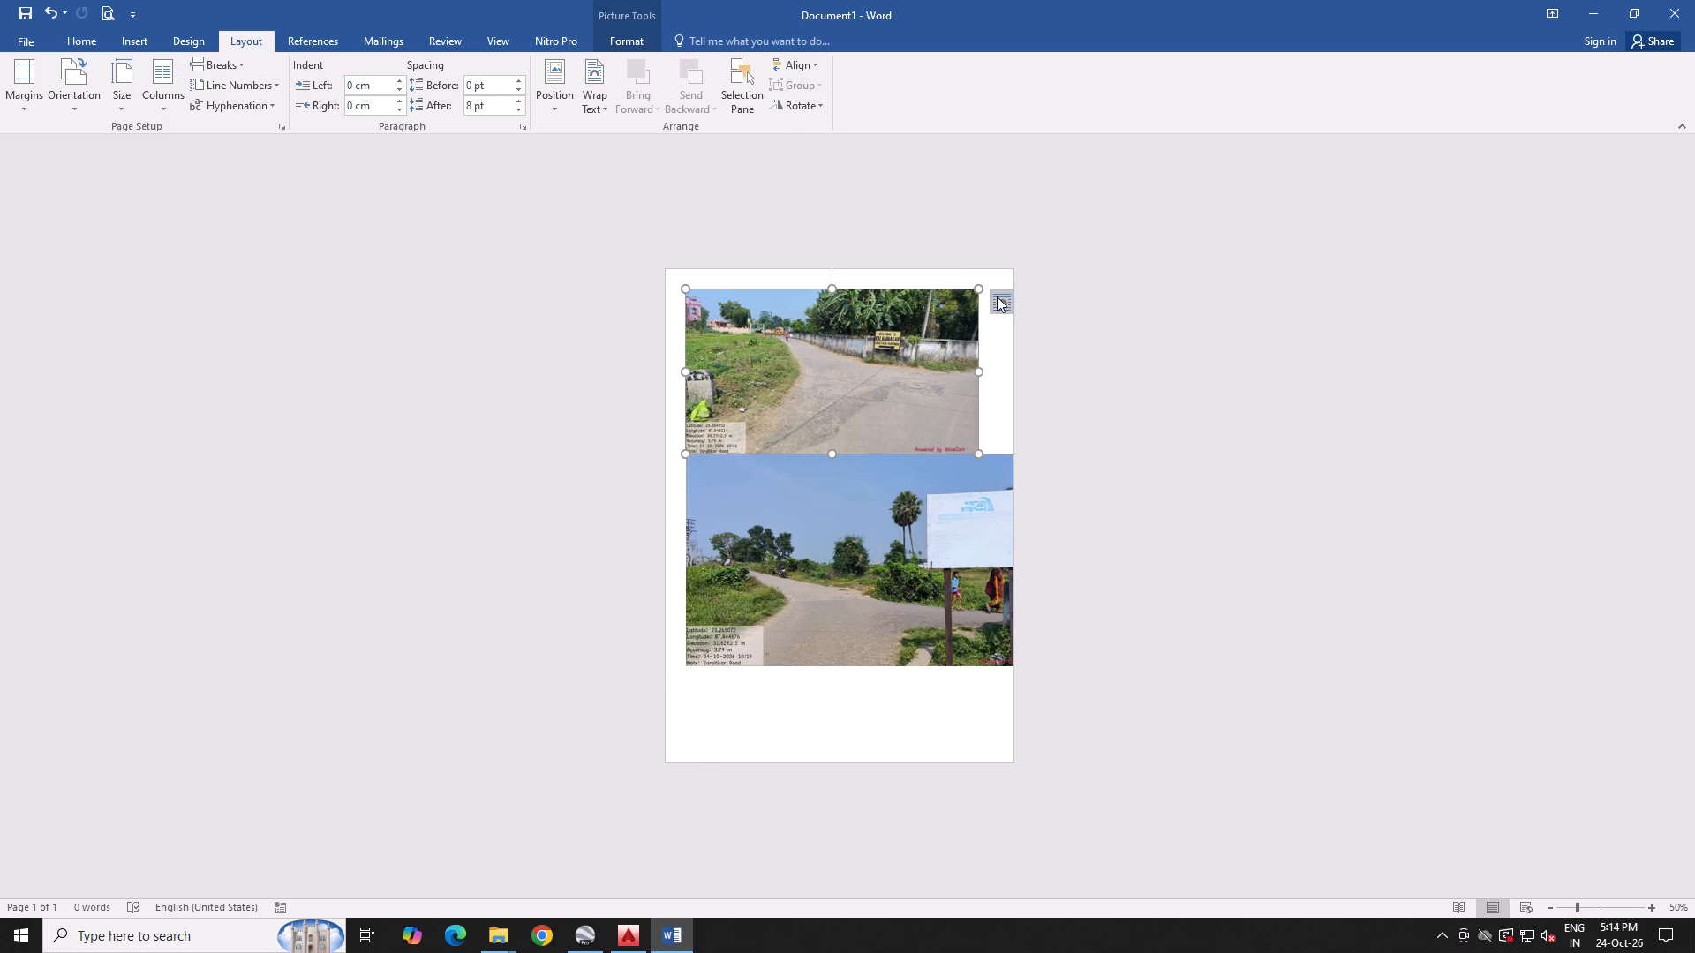
{"action": "left_click", "coordinate": [997, 296]}
{"action": "left_click_drag", "start_coordinate": [826, 447], "coordinate": [823, 420]}
{"action": "left_click", "coordinate": [817, 384]}
{"action": "key", "text": "Delete"}
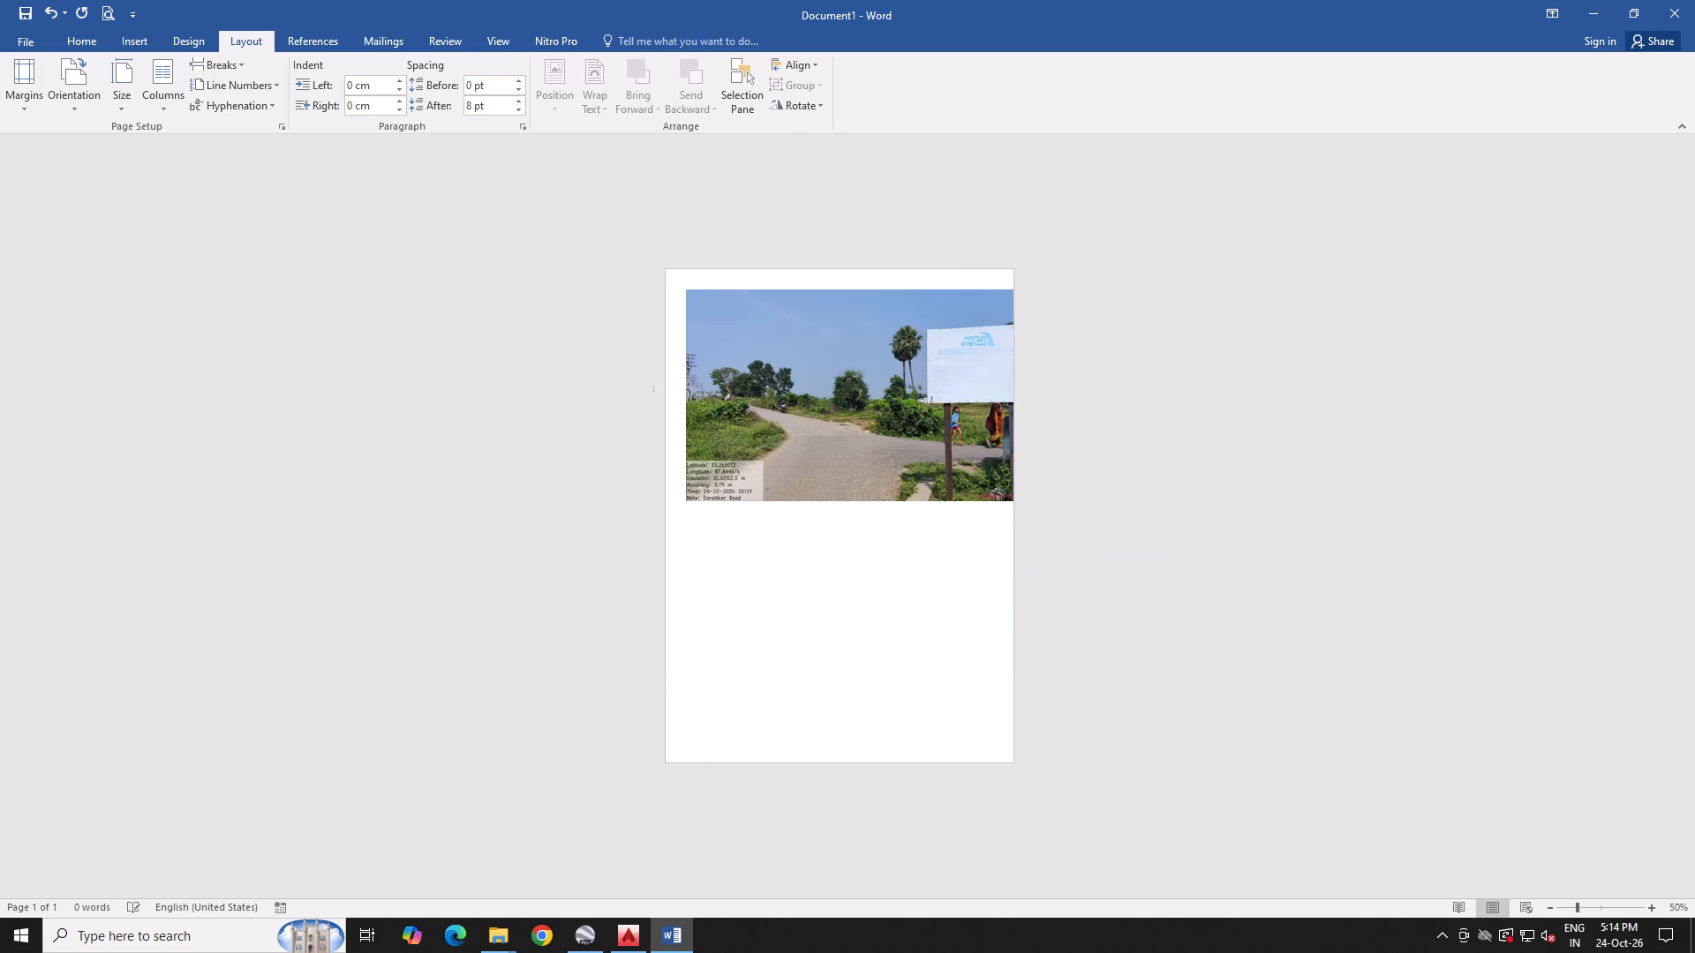
{"action": "left_click", "coordinate": [827, 450]}
{"action": "key", "text": "Delete"}
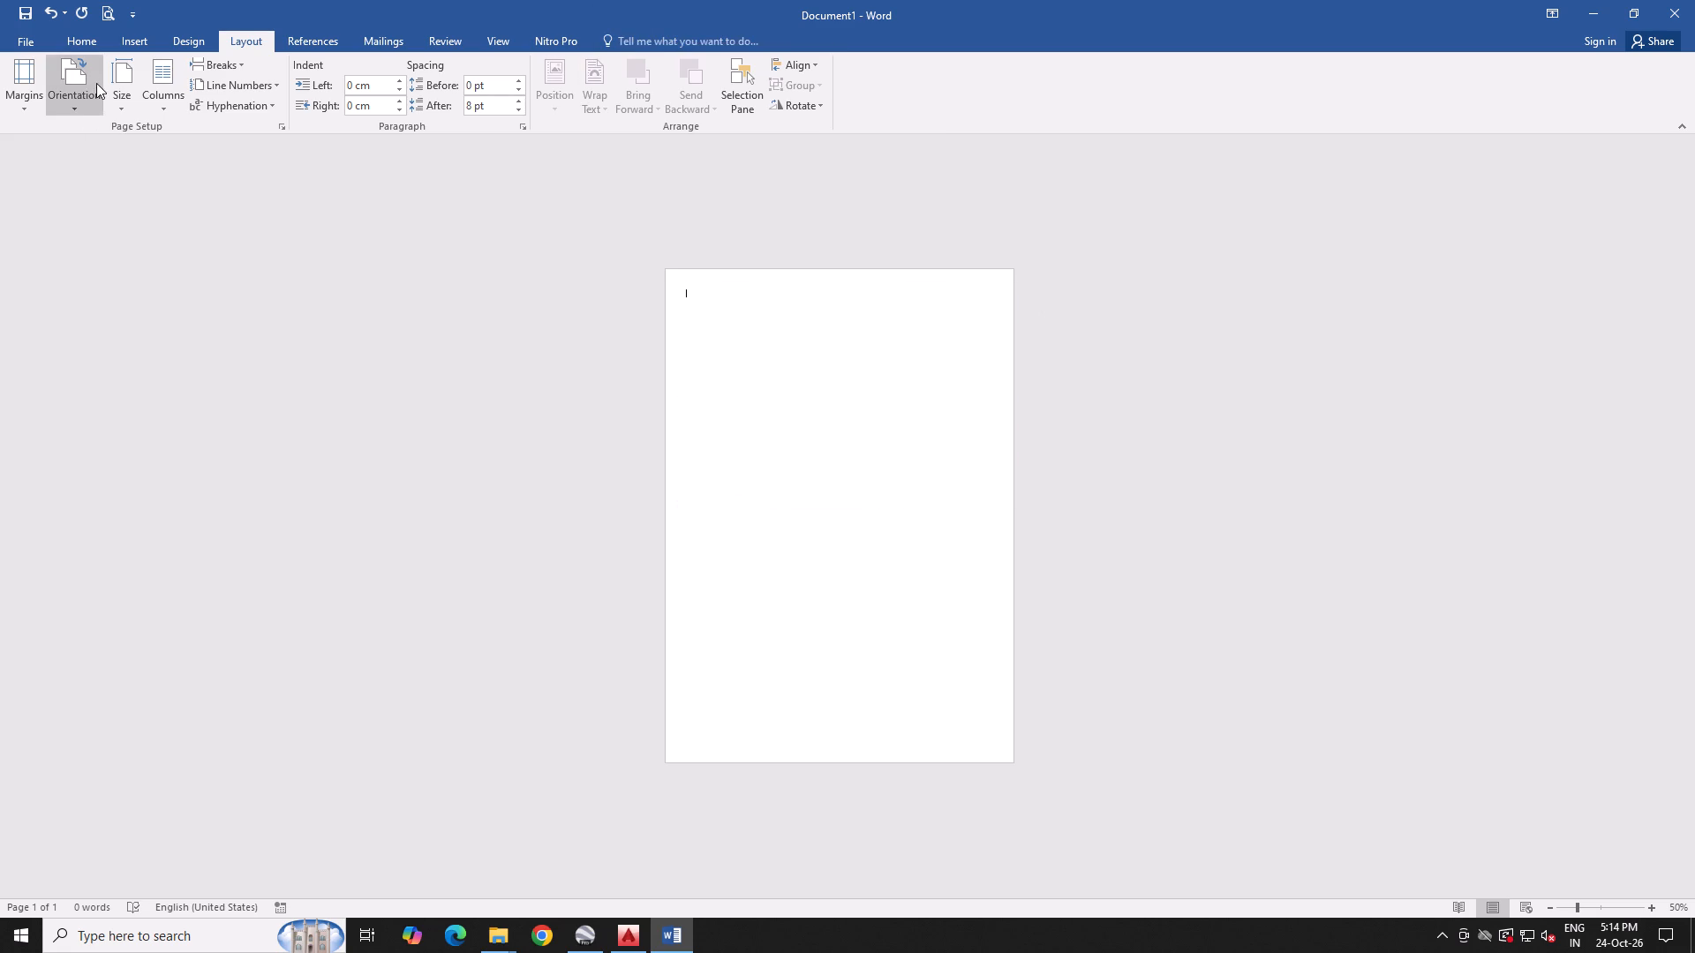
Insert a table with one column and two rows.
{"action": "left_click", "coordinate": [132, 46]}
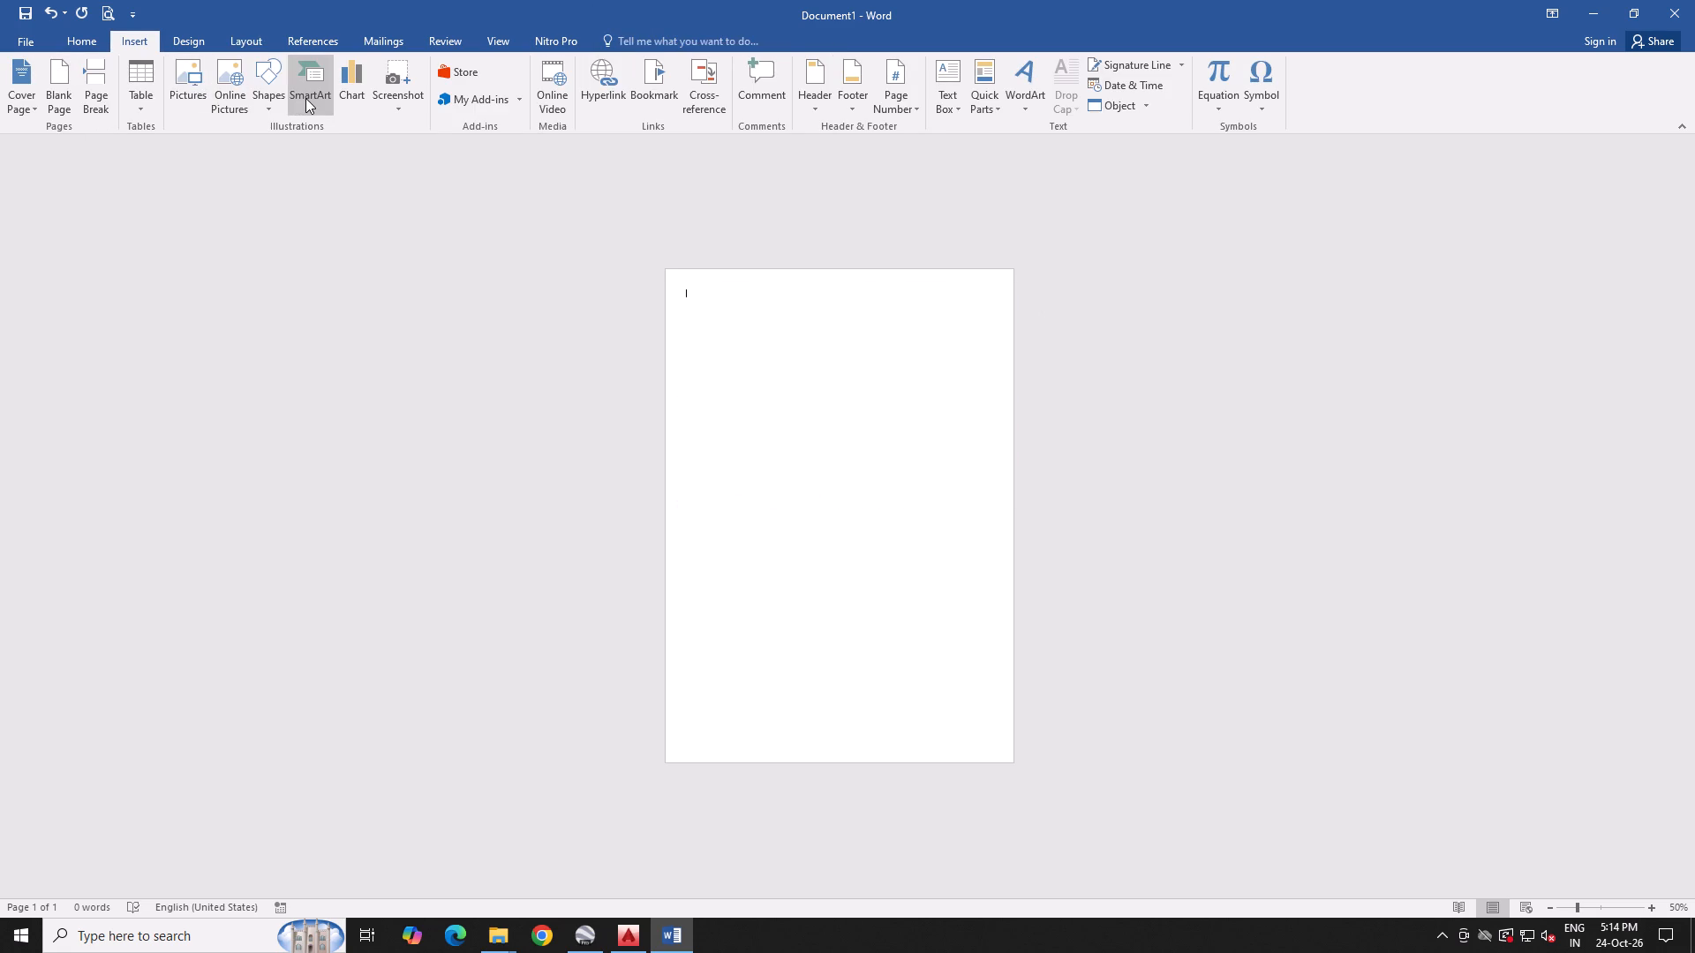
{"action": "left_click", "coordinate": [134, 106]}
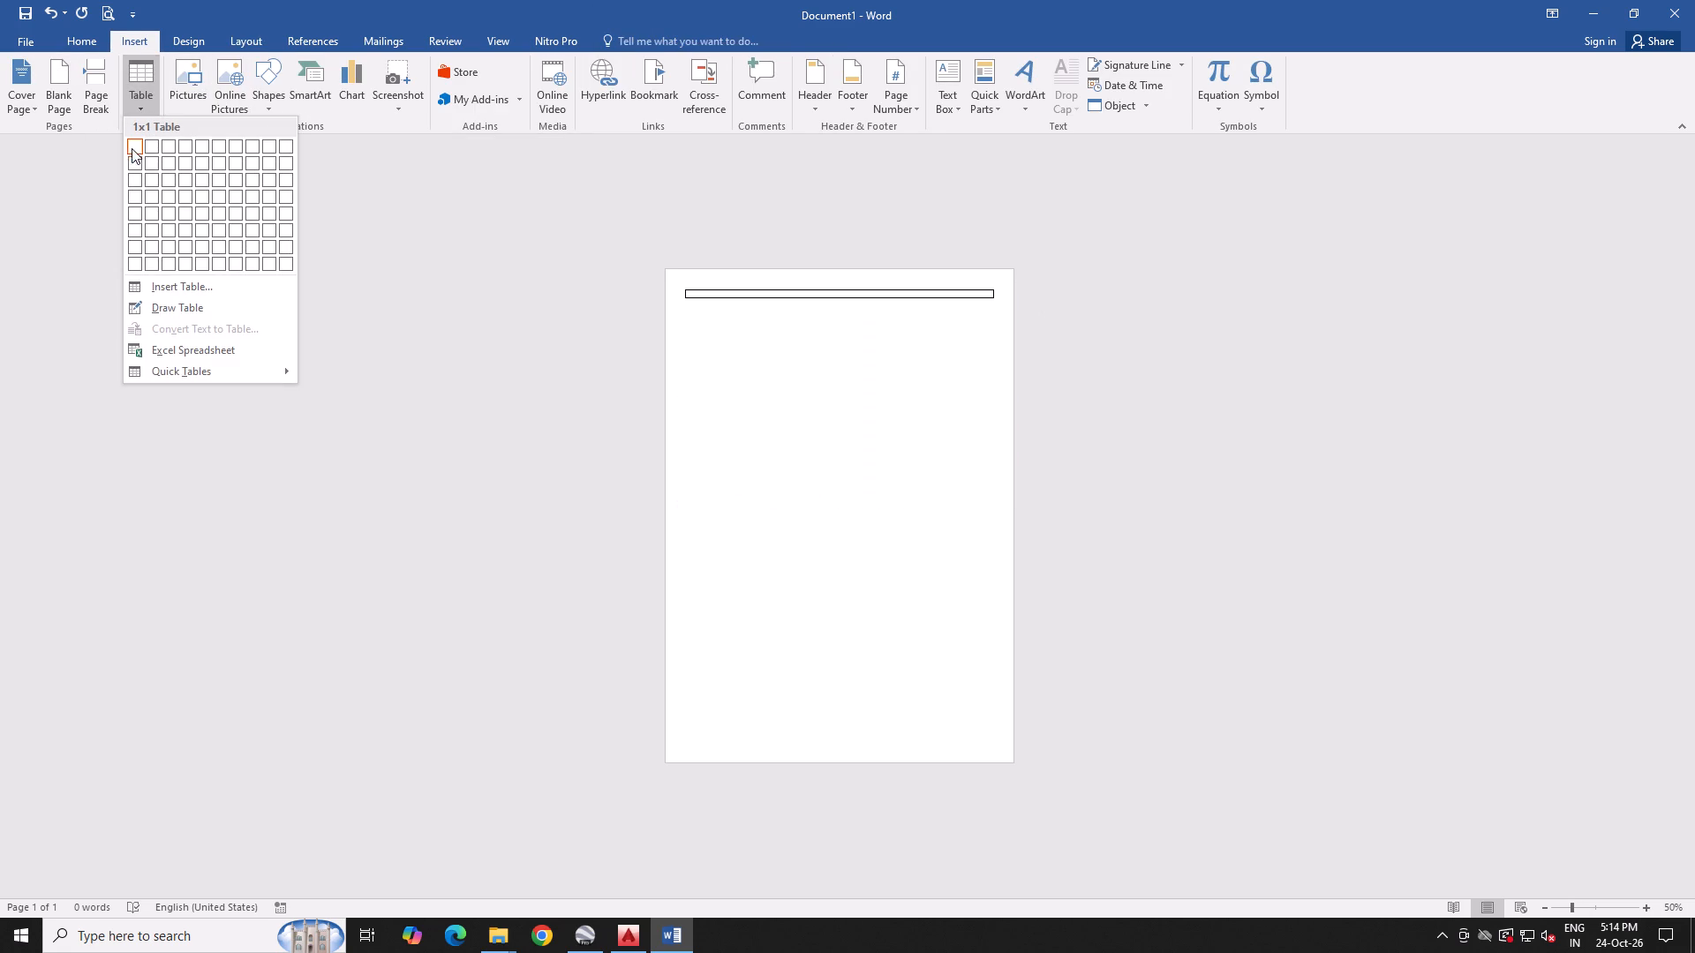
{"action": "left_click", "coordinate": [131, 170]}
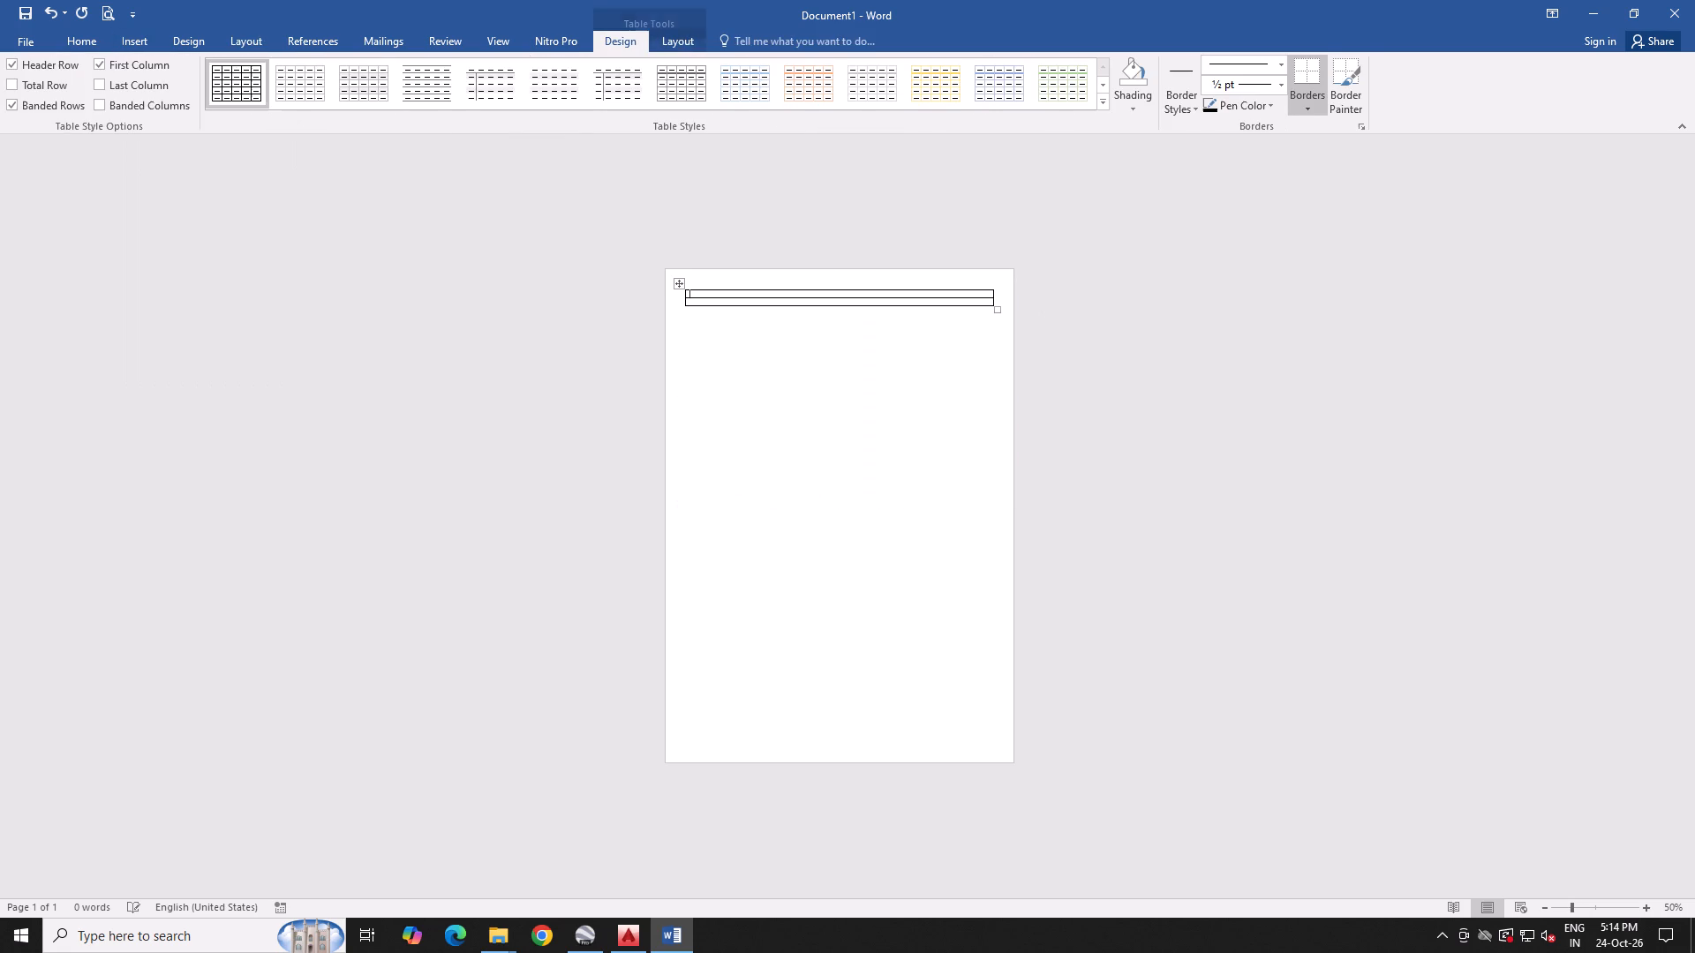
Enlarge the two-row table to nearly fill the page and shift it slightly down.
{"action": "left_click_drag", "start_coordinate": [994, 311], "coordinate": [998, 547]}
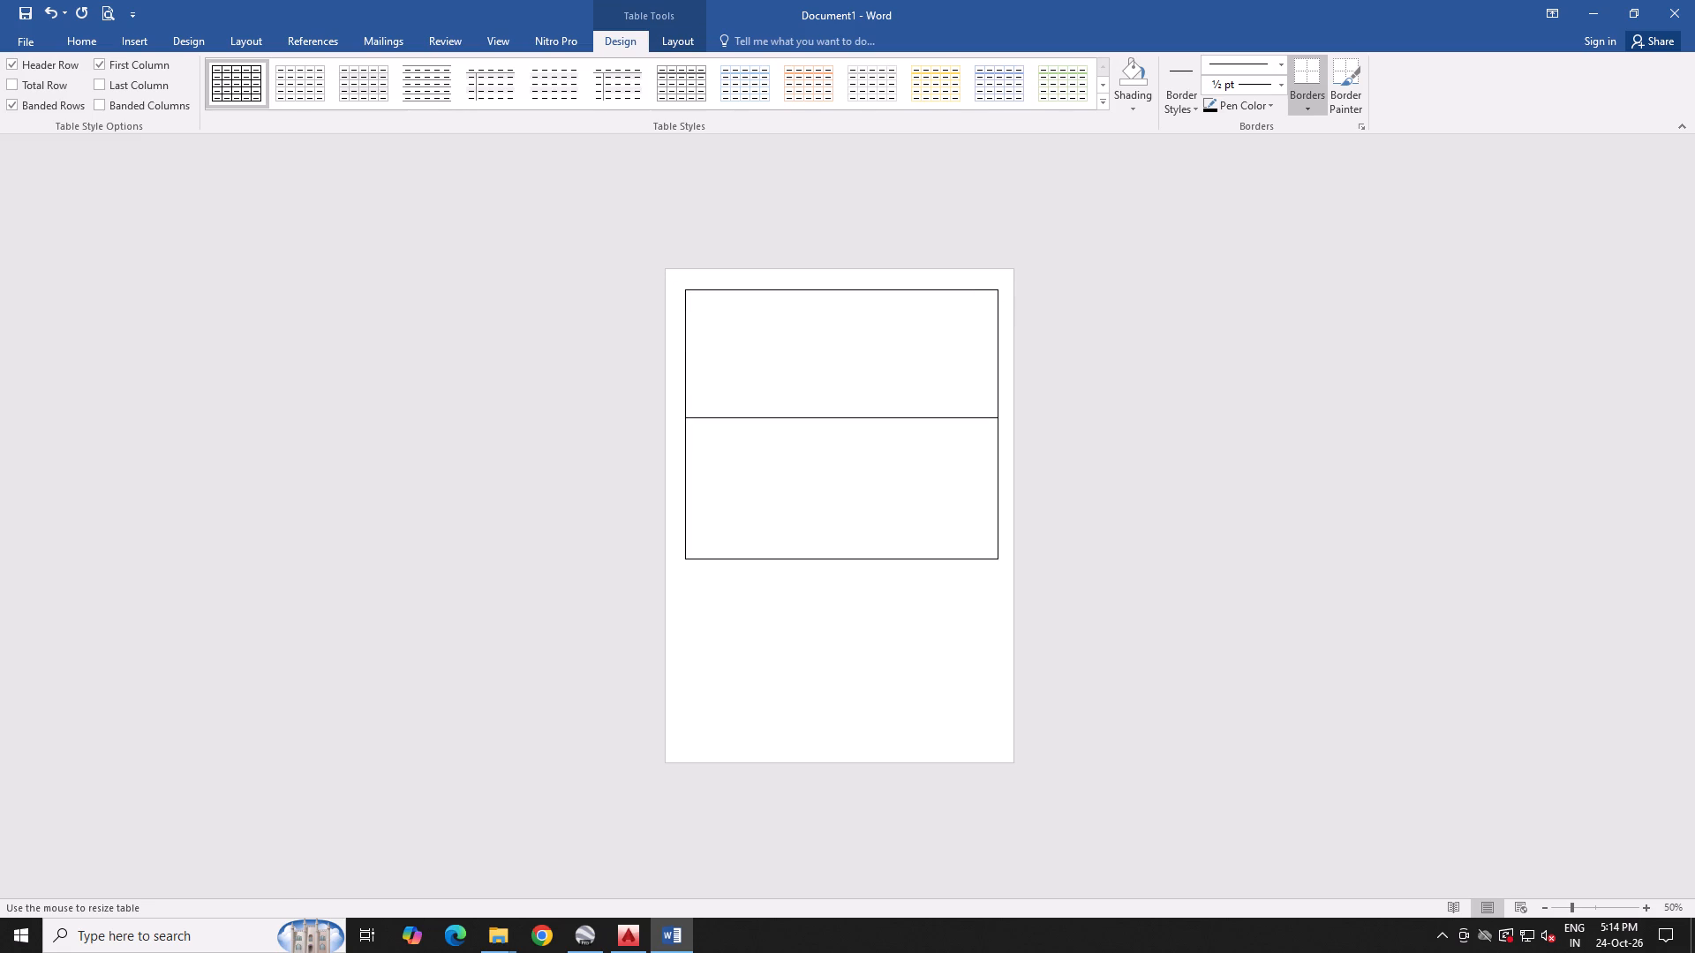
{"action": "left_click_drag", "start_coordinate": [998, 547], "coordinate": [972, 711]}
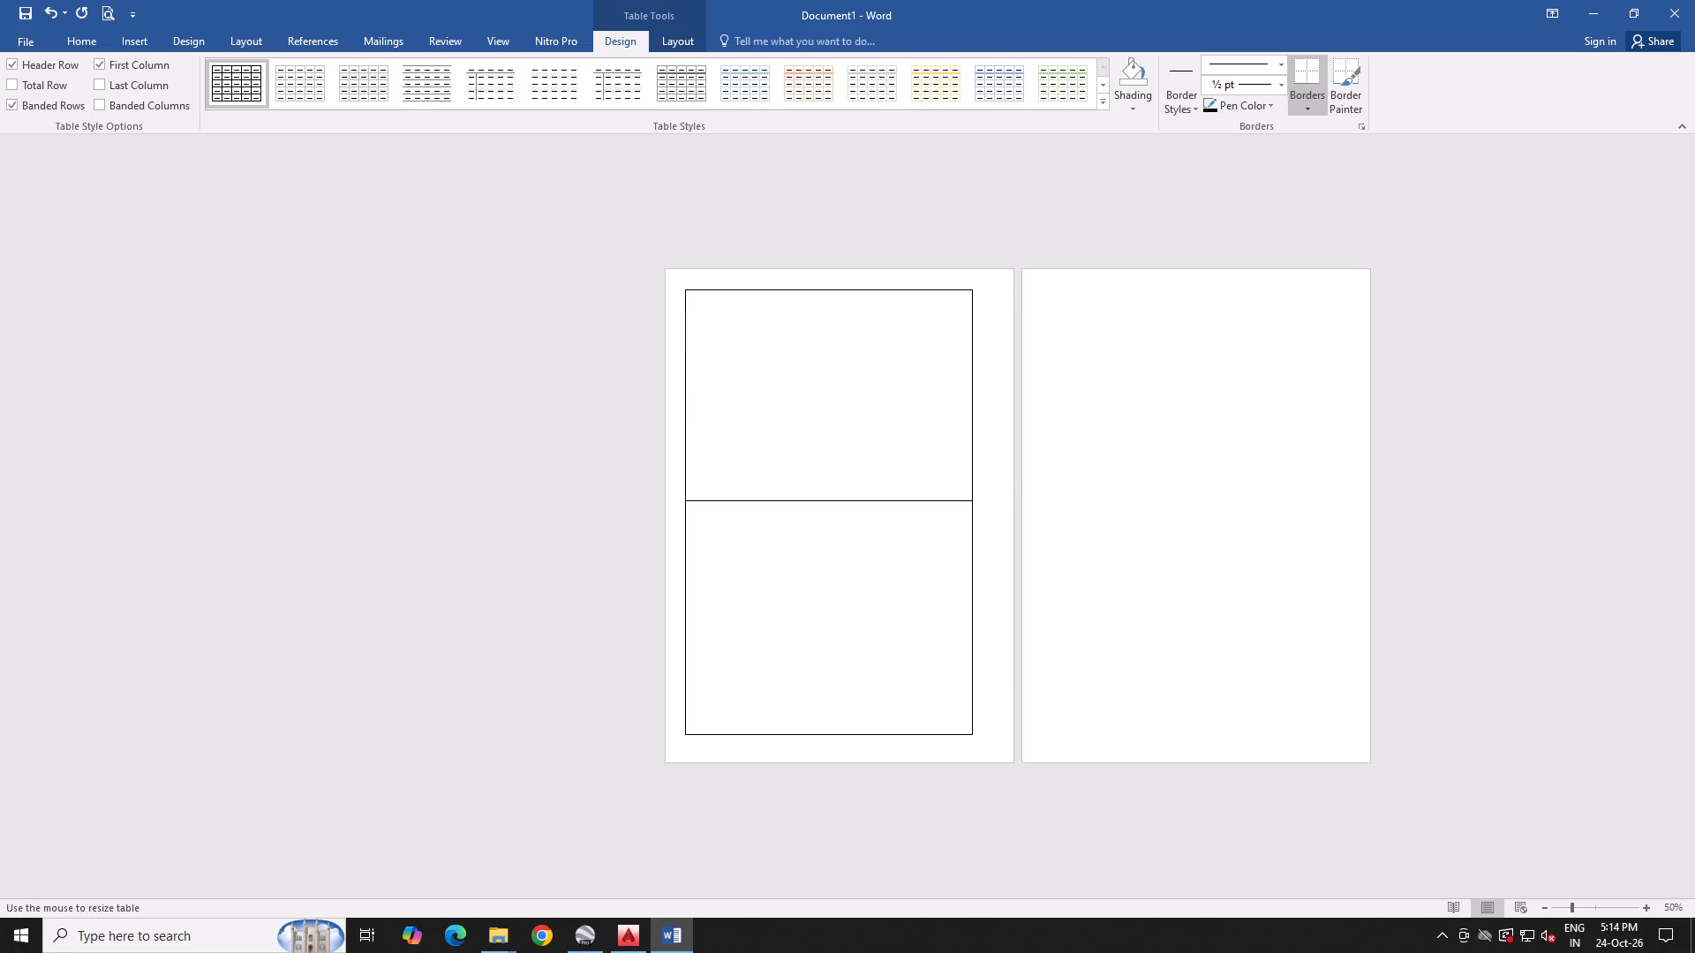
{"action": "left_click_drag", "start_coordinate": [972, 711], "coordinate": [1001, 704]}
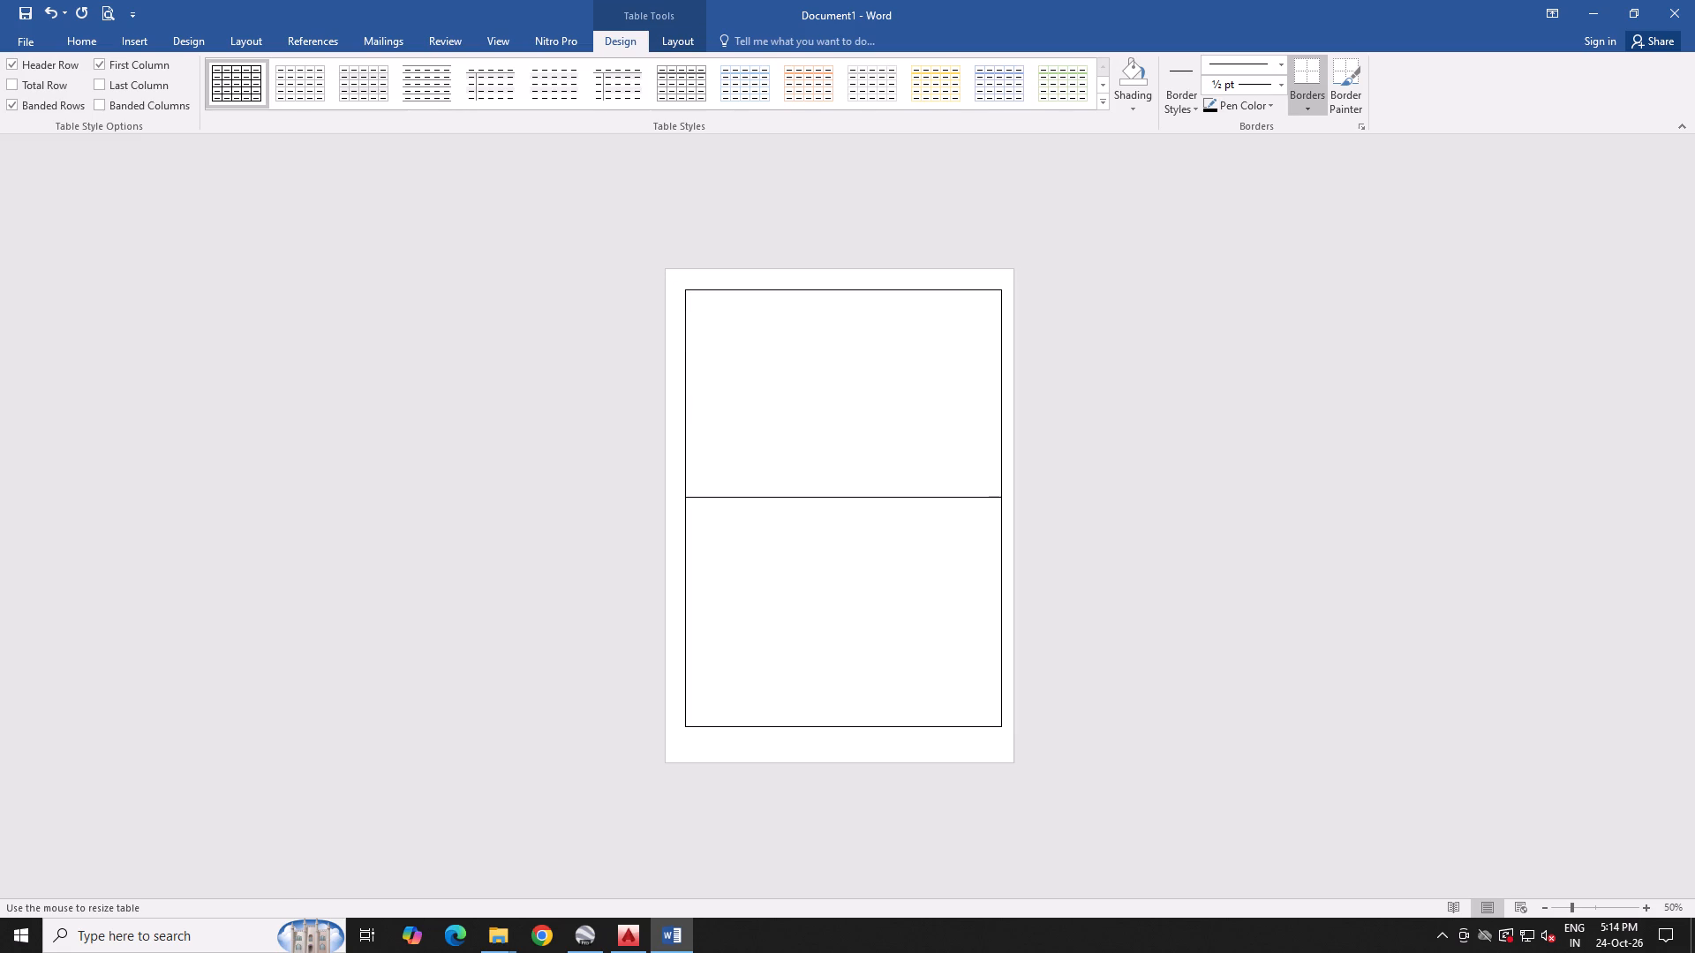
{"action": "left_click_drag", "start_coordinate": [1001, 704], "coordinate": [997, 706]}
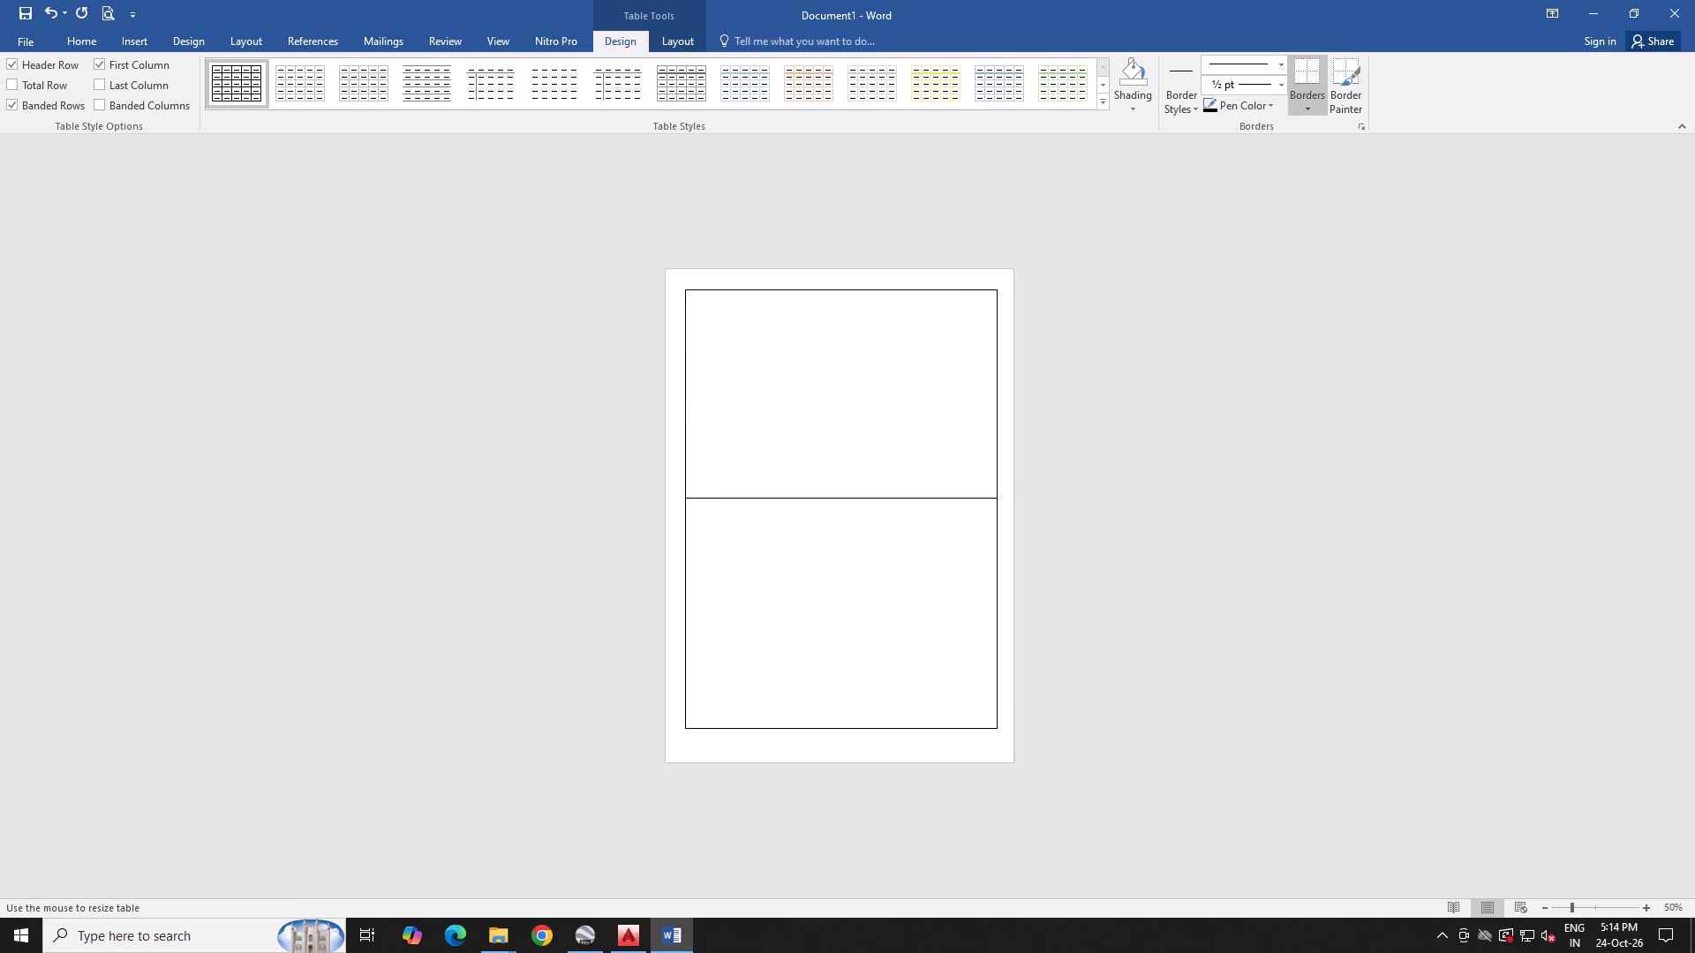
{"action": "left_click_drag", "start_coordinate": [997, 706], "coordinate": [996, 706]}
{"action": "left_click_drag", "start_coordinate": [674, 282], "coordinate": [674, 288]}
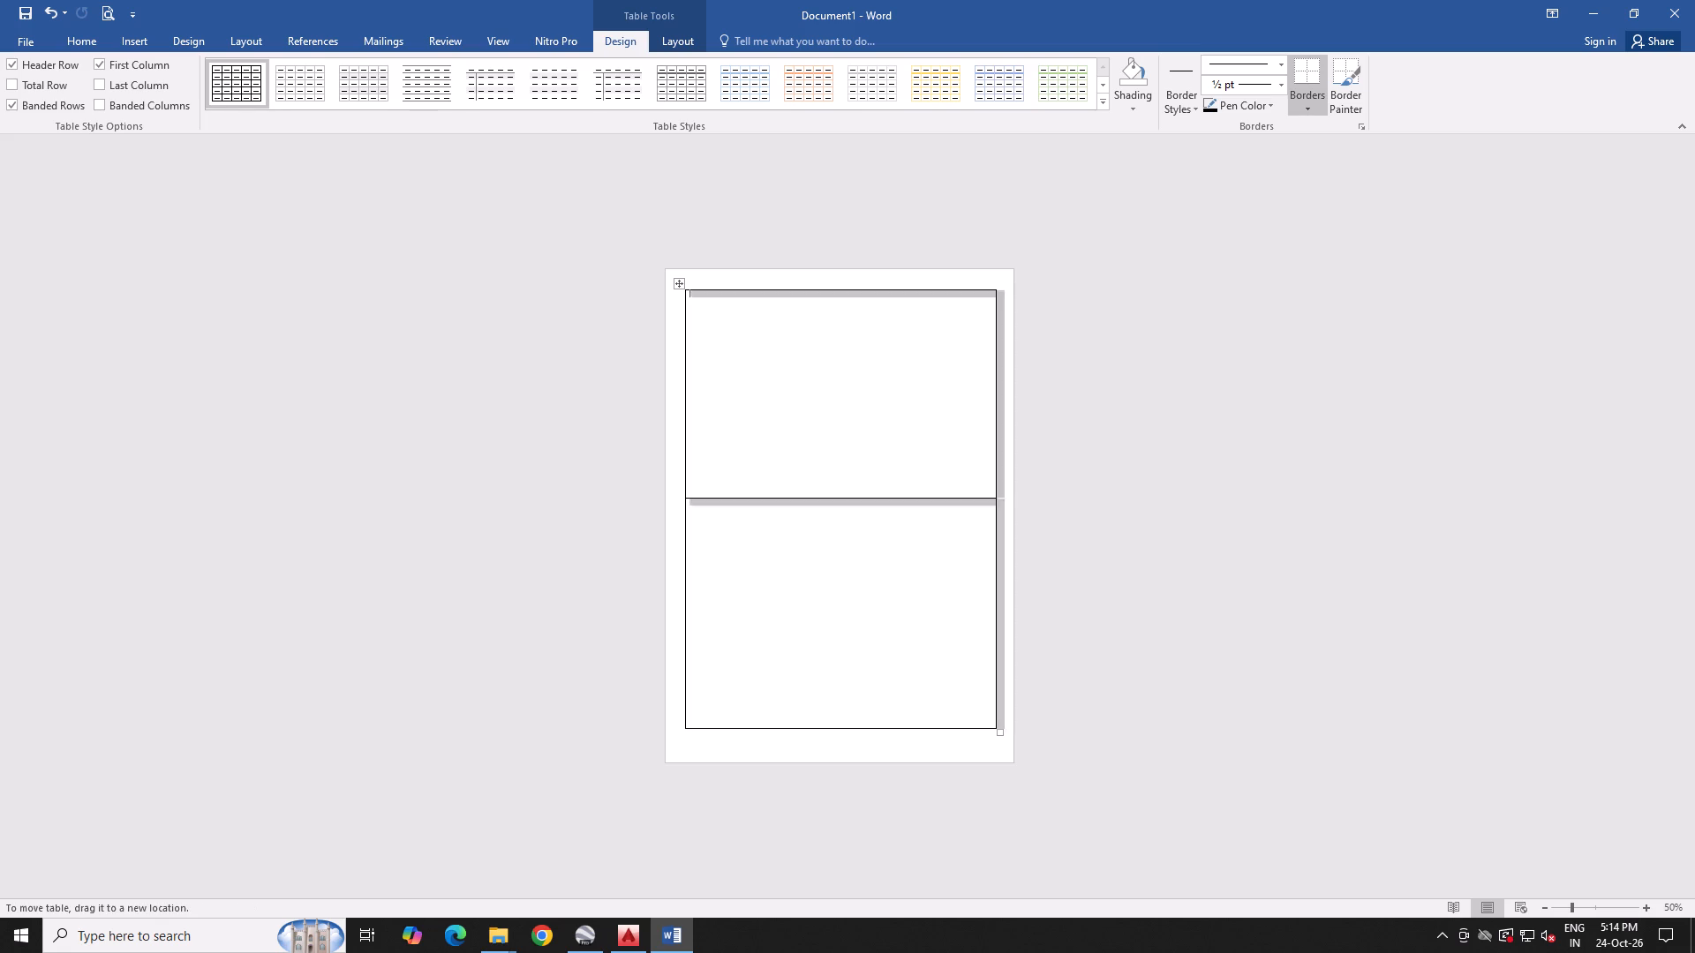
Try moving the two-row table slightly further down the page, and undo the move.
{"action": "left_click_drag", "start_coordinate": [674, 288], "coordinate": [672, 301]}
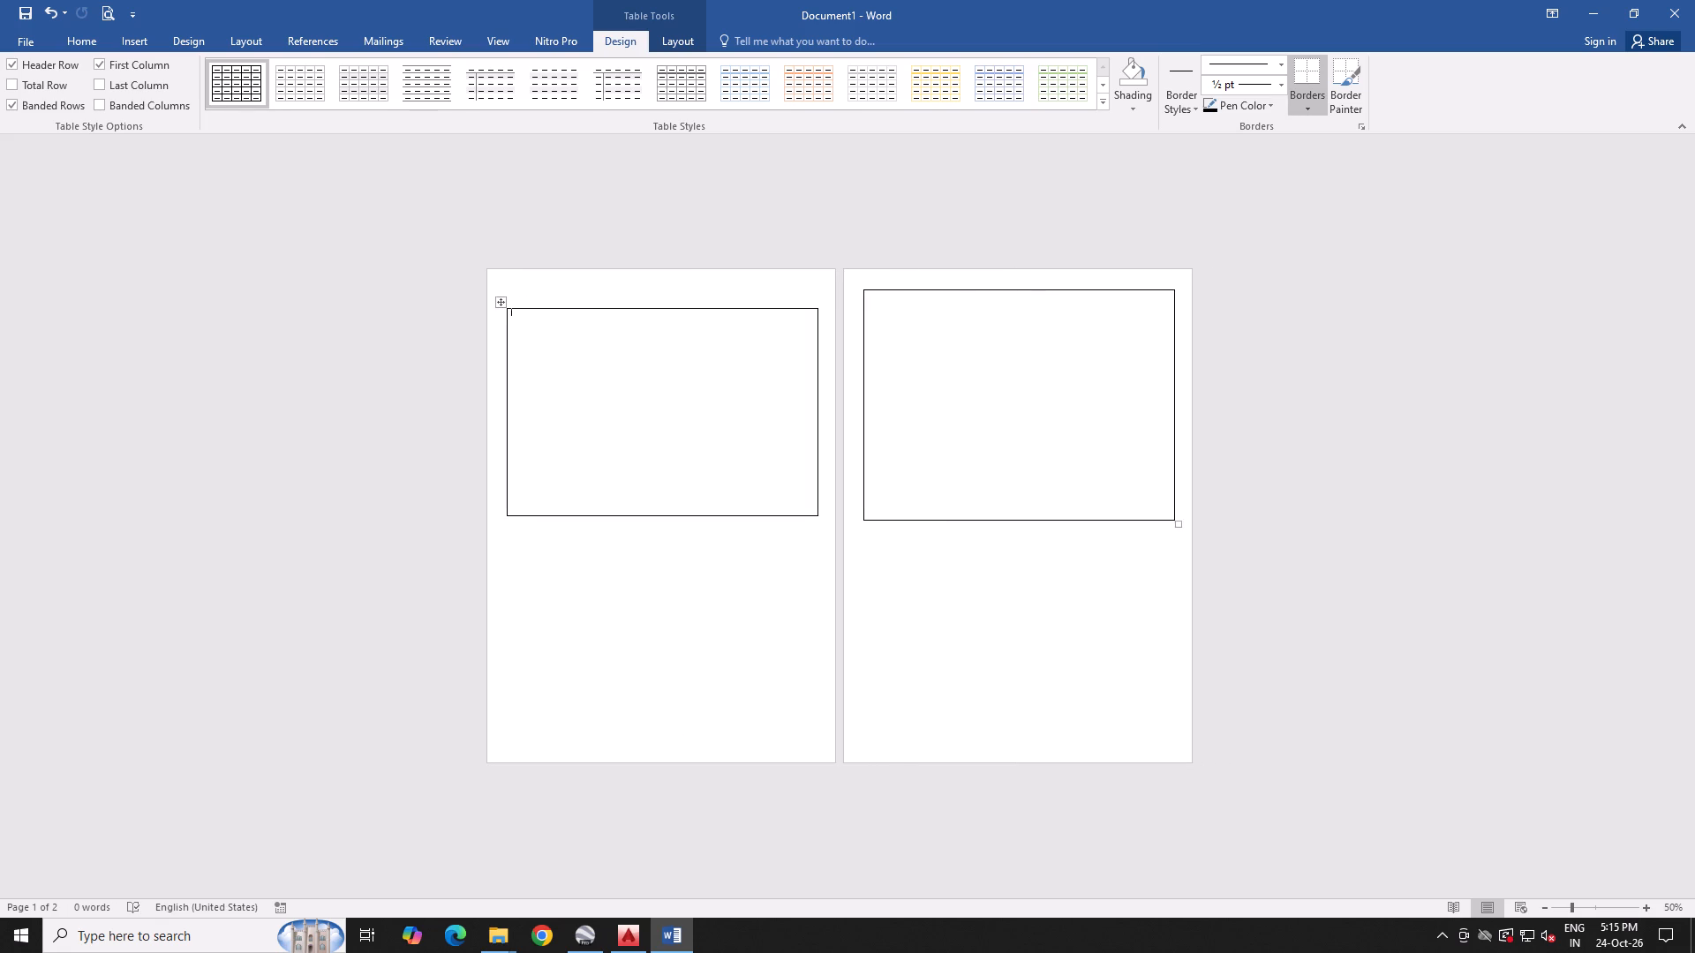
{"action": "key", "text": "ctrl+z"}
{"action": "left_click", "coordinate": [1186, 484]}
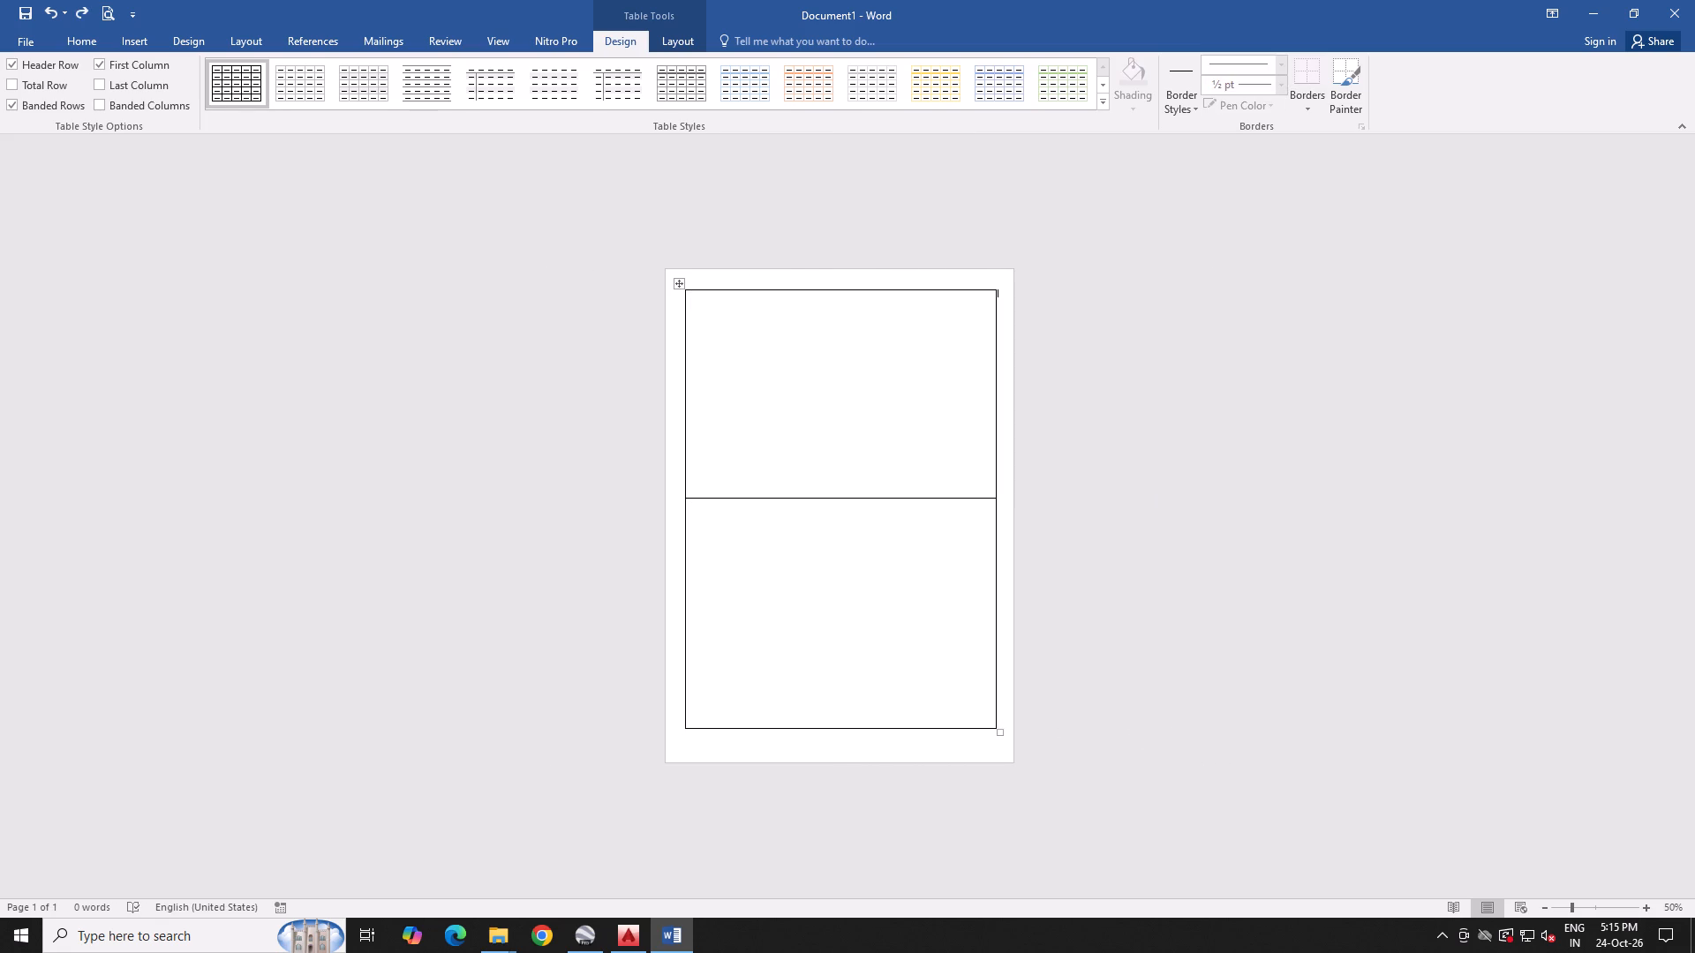
Shrink the two-row table slightly and move it down to leave a wider gap above it on the same page.
{"action": "scroll", "coordinate": [724, 445], "scroll_direction": "up", "scroll_amount": 1, "text": "ctrl"}
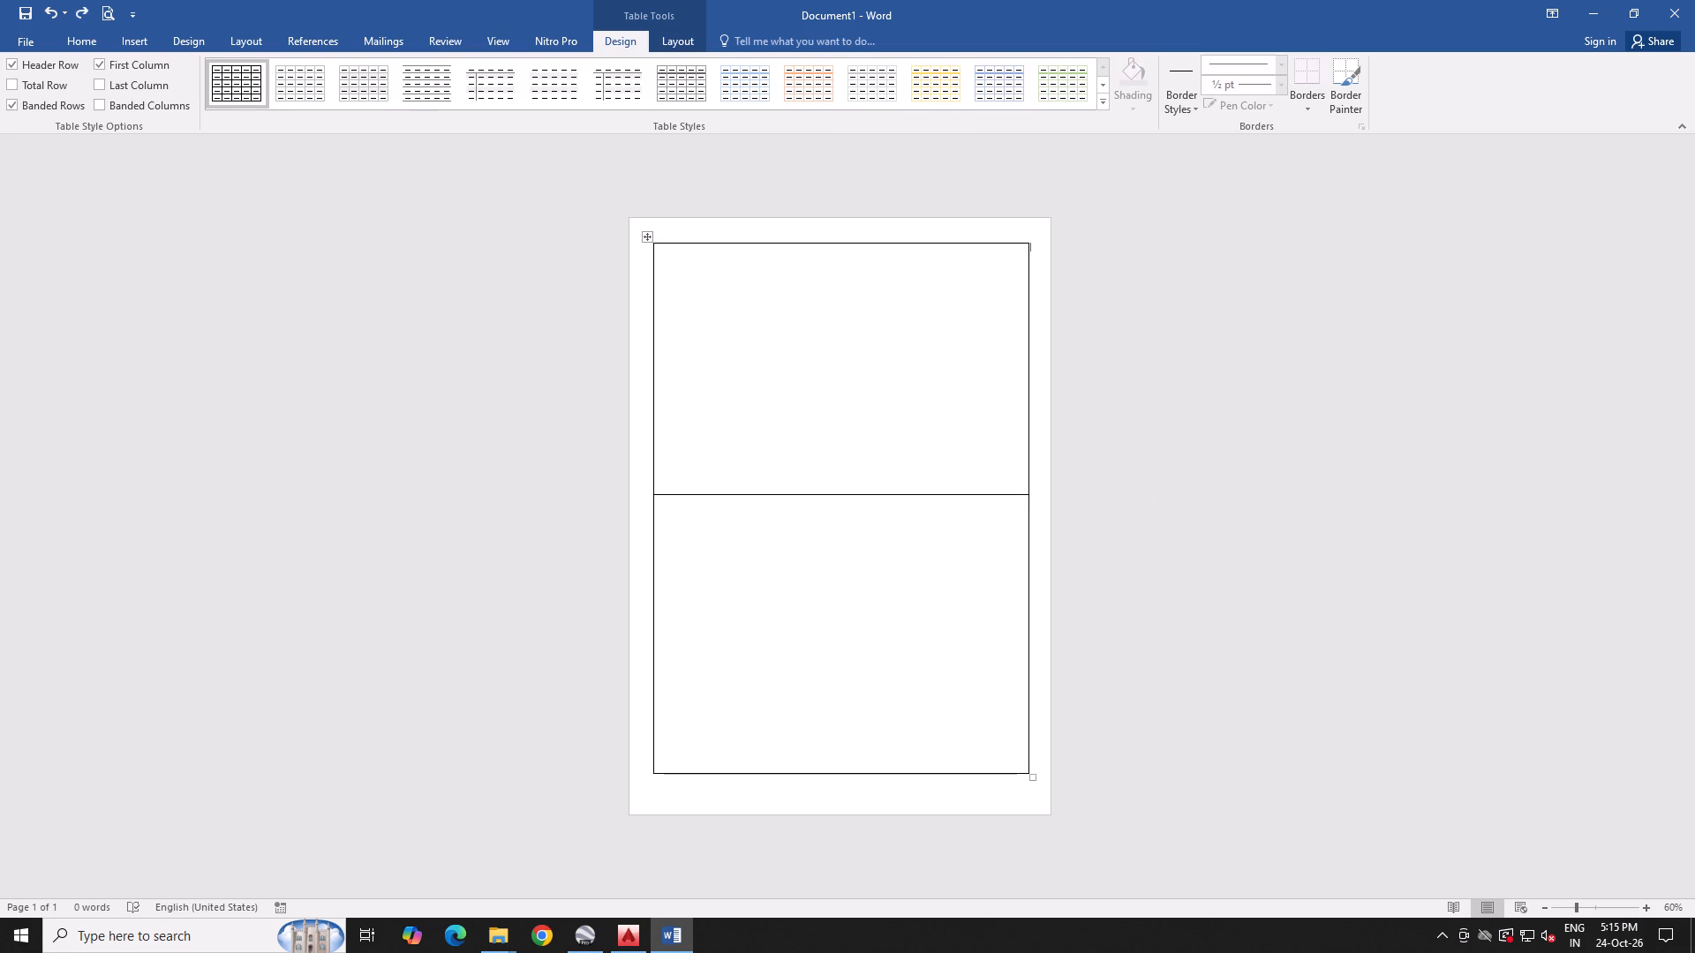
{"action": "left_click_drag", "start_coordinate": [1035, 780], "coordinate": [1023, 740]}
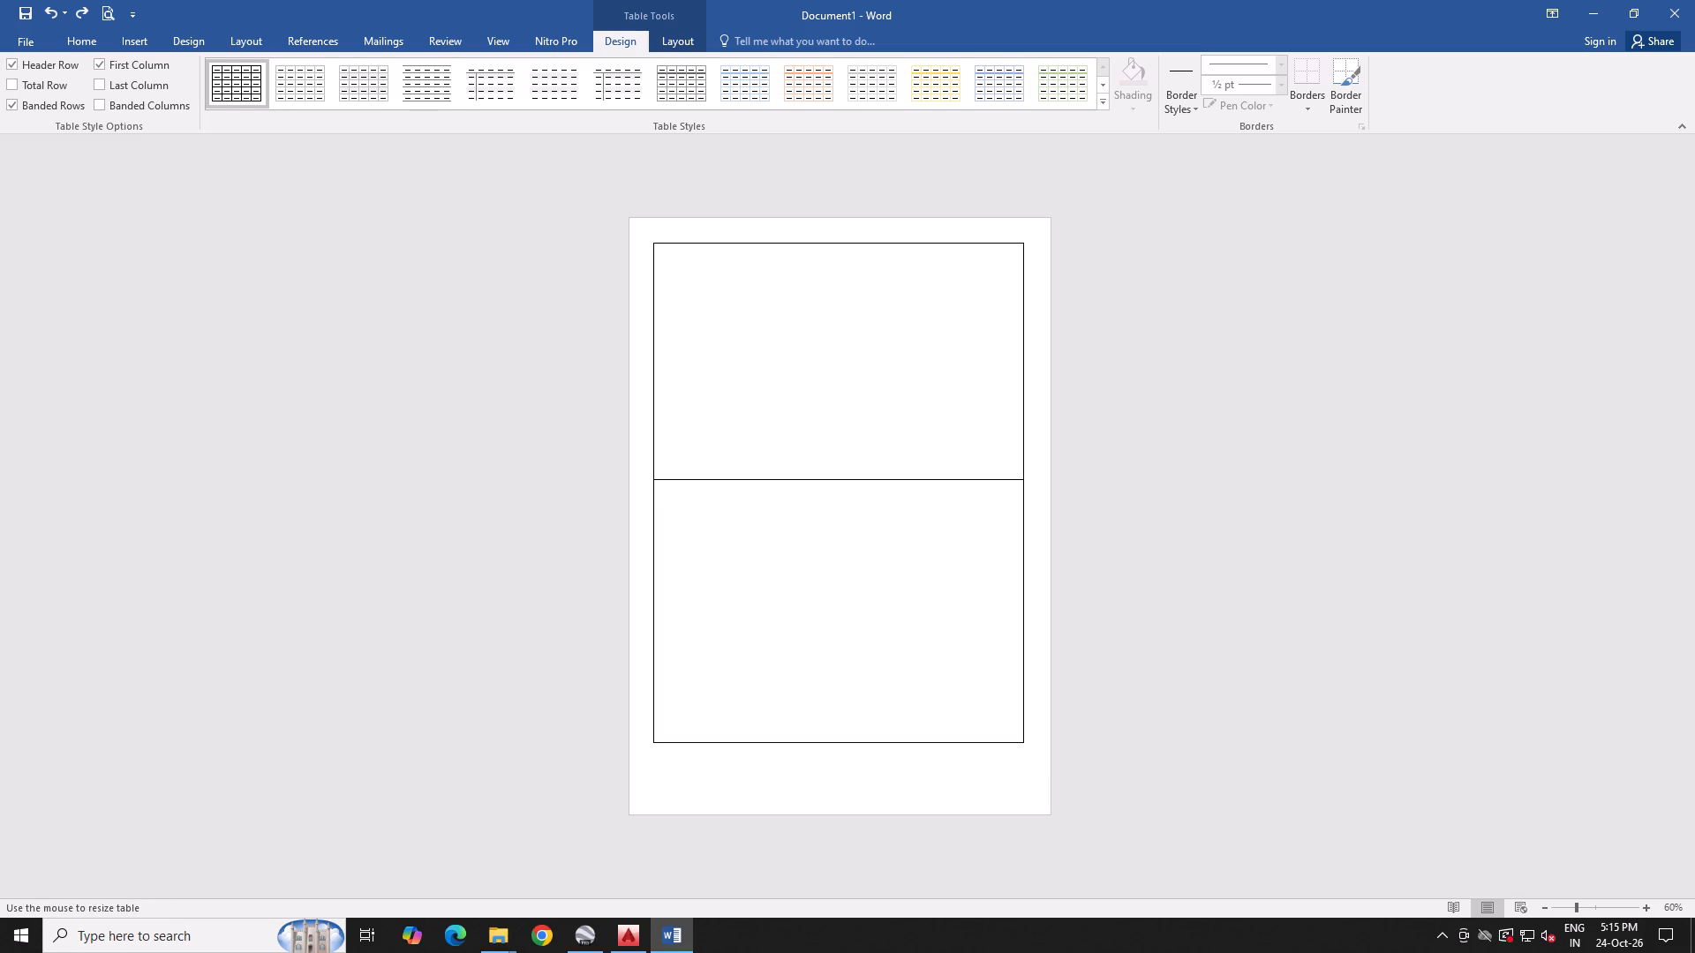
{"action": "left_click_drag", "start_coordinate": [1023, 740], "coordinate": [1020, 726]}
{"action": "left_click_drag", "start_coordinate": [643, 237], "coordinate": [643, 264]}
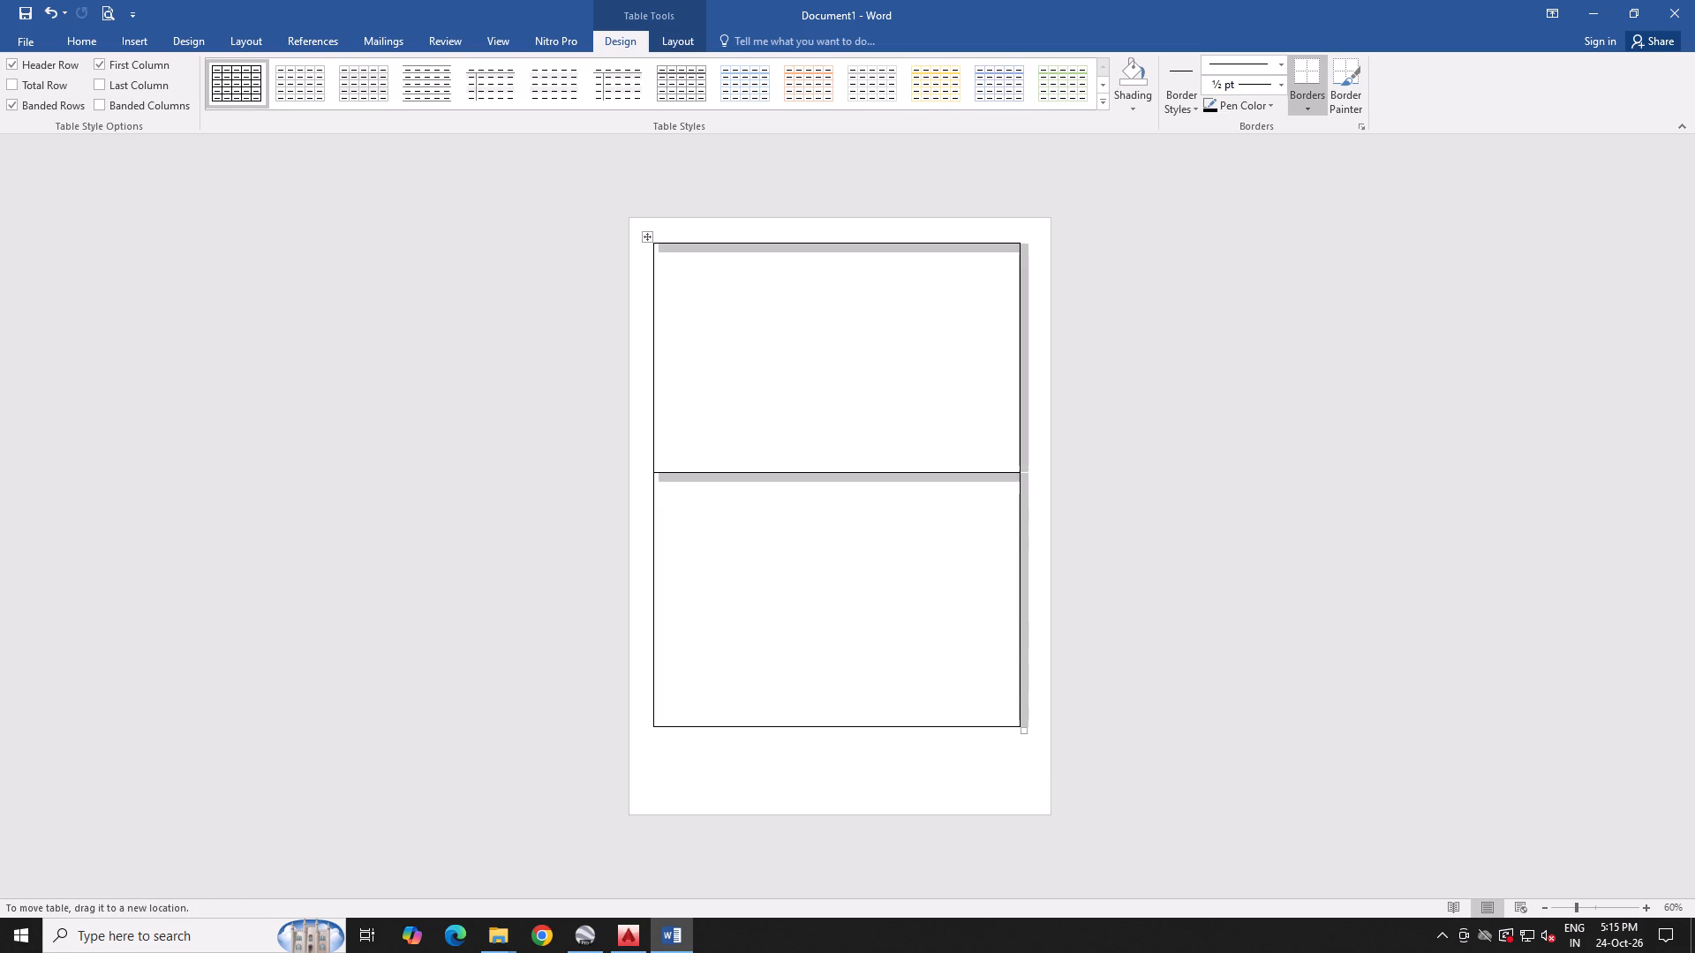
{"action": "left_click_drag", "start_coordinate": [643, 264], "coordinate": [643, 281]}
{"action": "left_click", "coordinate": [1223, 401]}
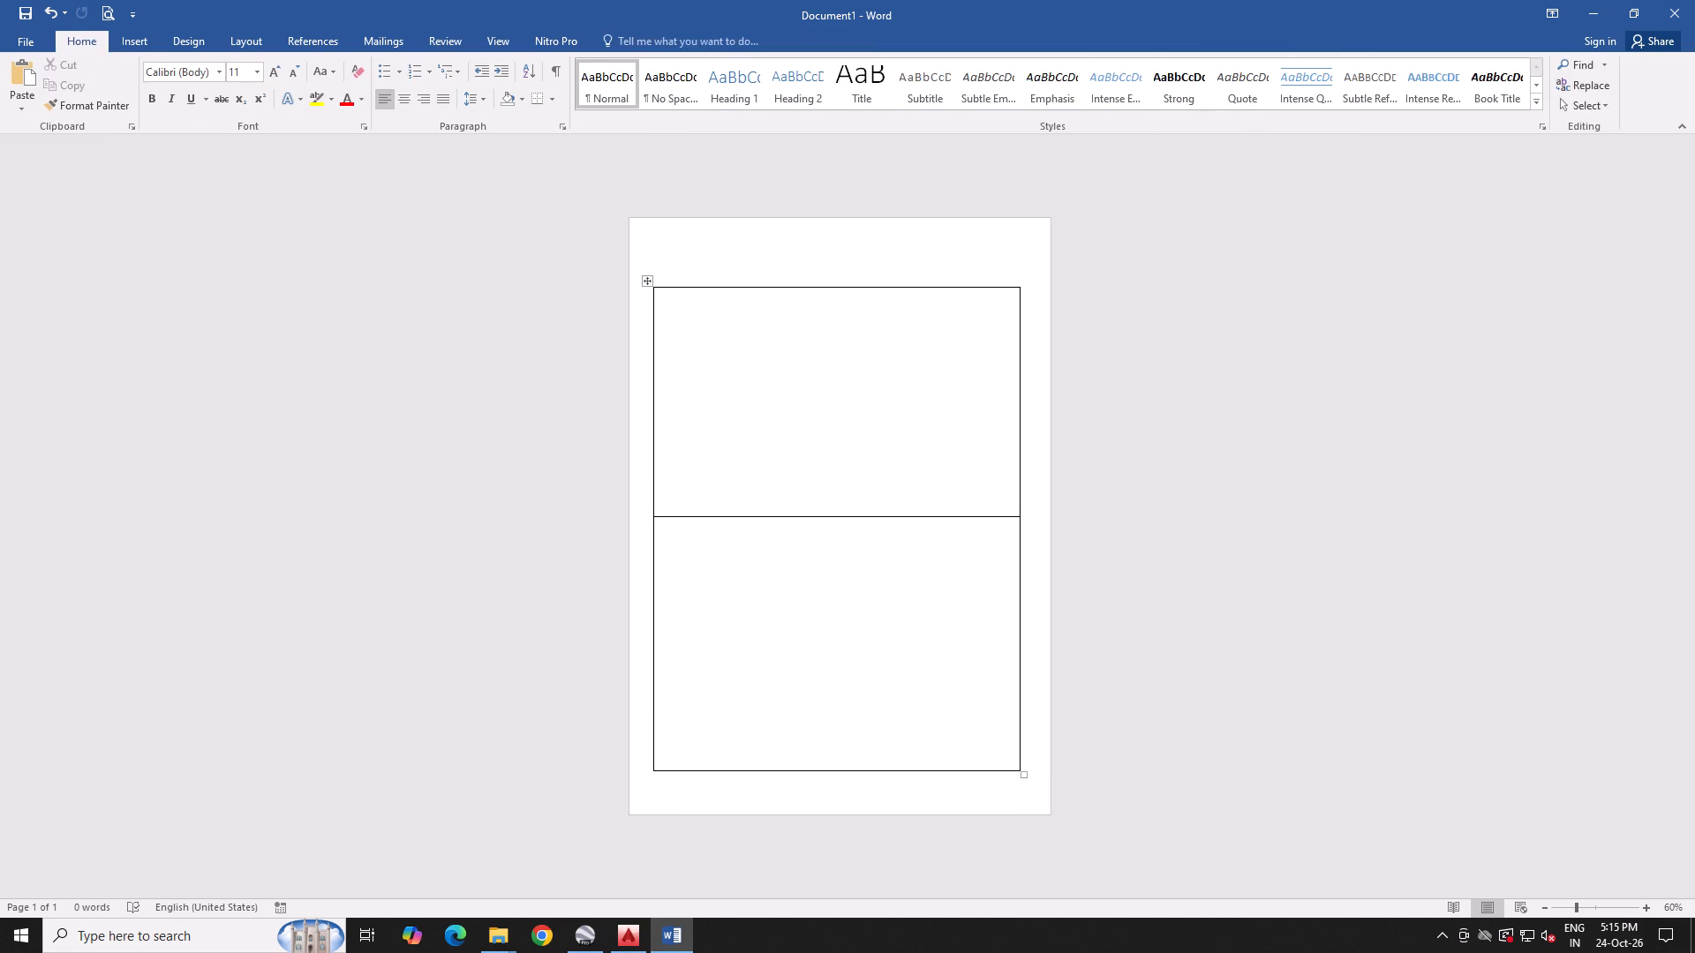
Copy the first road photo, WhatsApp Image 2026-10-24 at 3.23.37 PM (1).jpeg, try pasting it into the table's upper cell, and undo the paste.
{"action": "left_click", "coordinate": [768, 387]}
{"action": "left_click", "coordinate": [492, 934]}
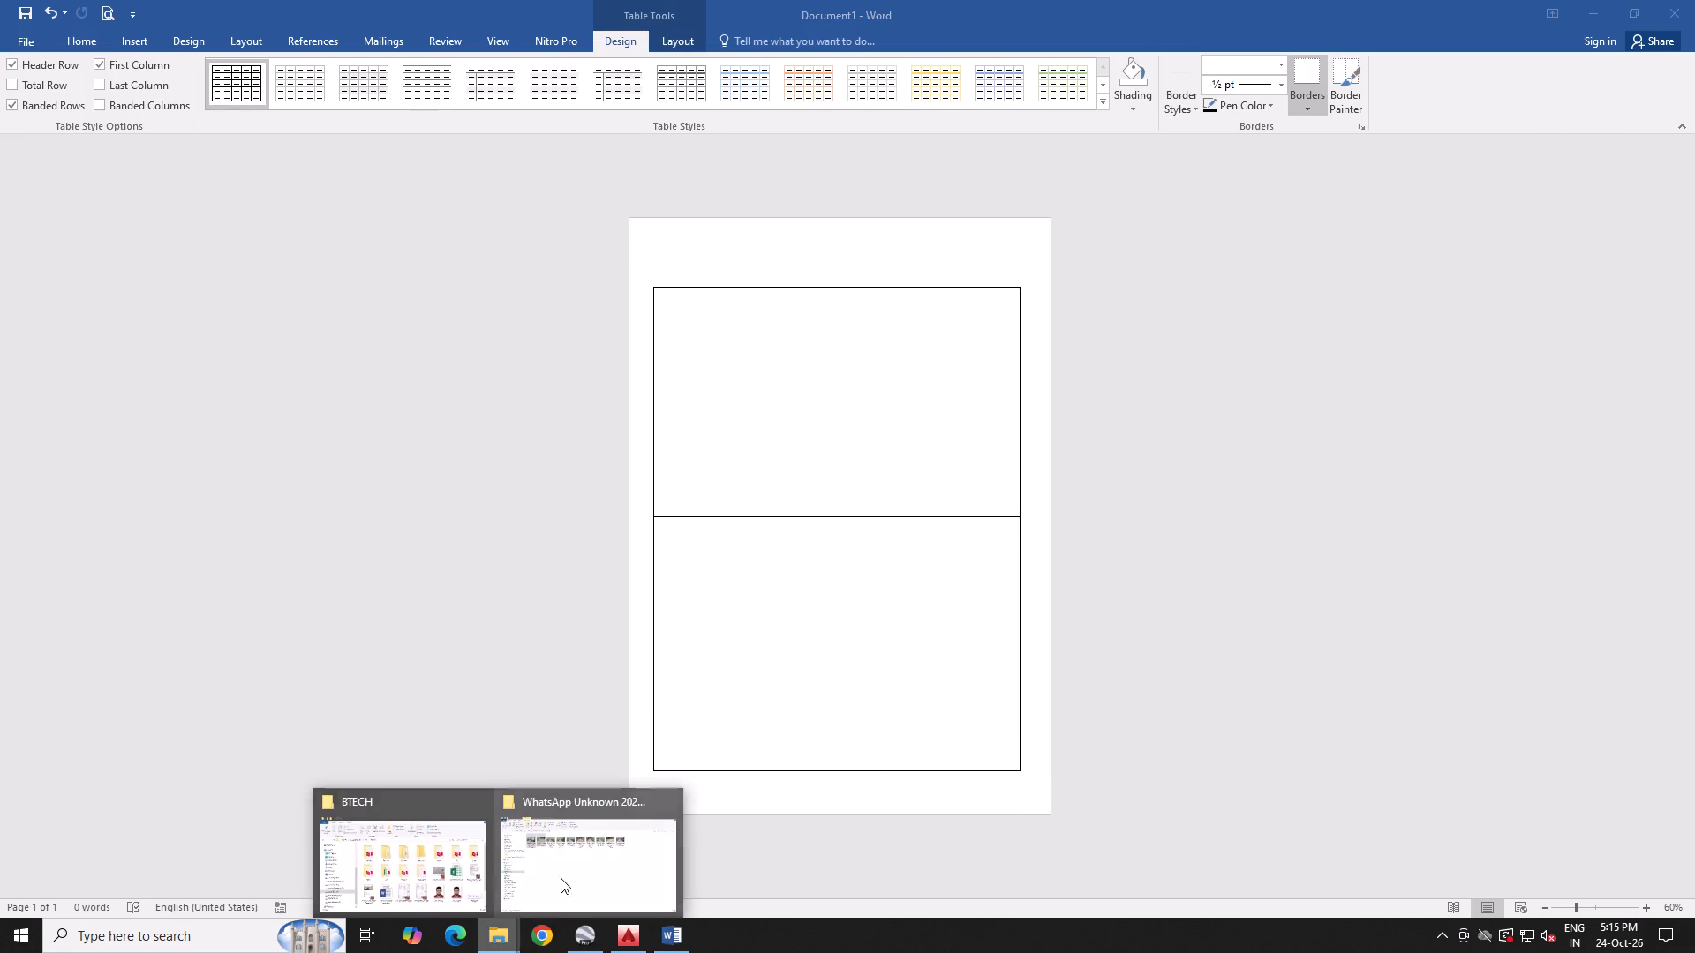
{"action": "left_click", "coordinate": [561, 840]}
{"action": "left_click", "coordinate": [286, 264]}
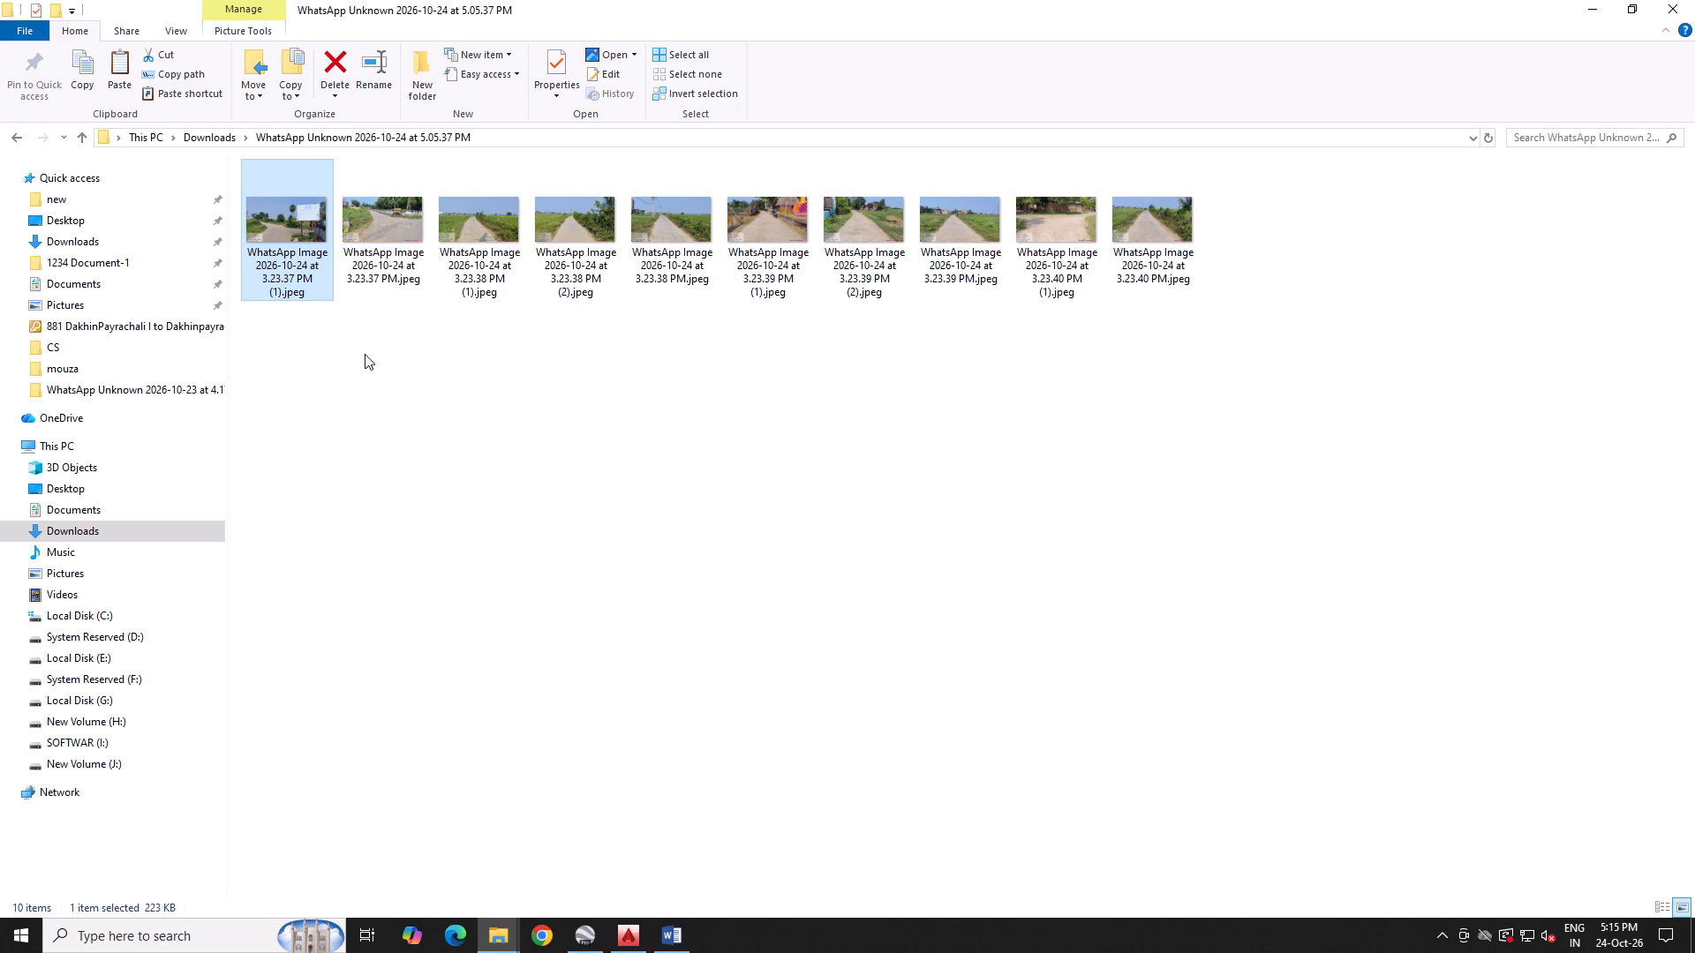
{"action": "key", "text": "ctrl+c"}
{"action": "left_click", "coordinate": [670, 935]}
{"action": "left_click", "coordinate": [814, 465]}
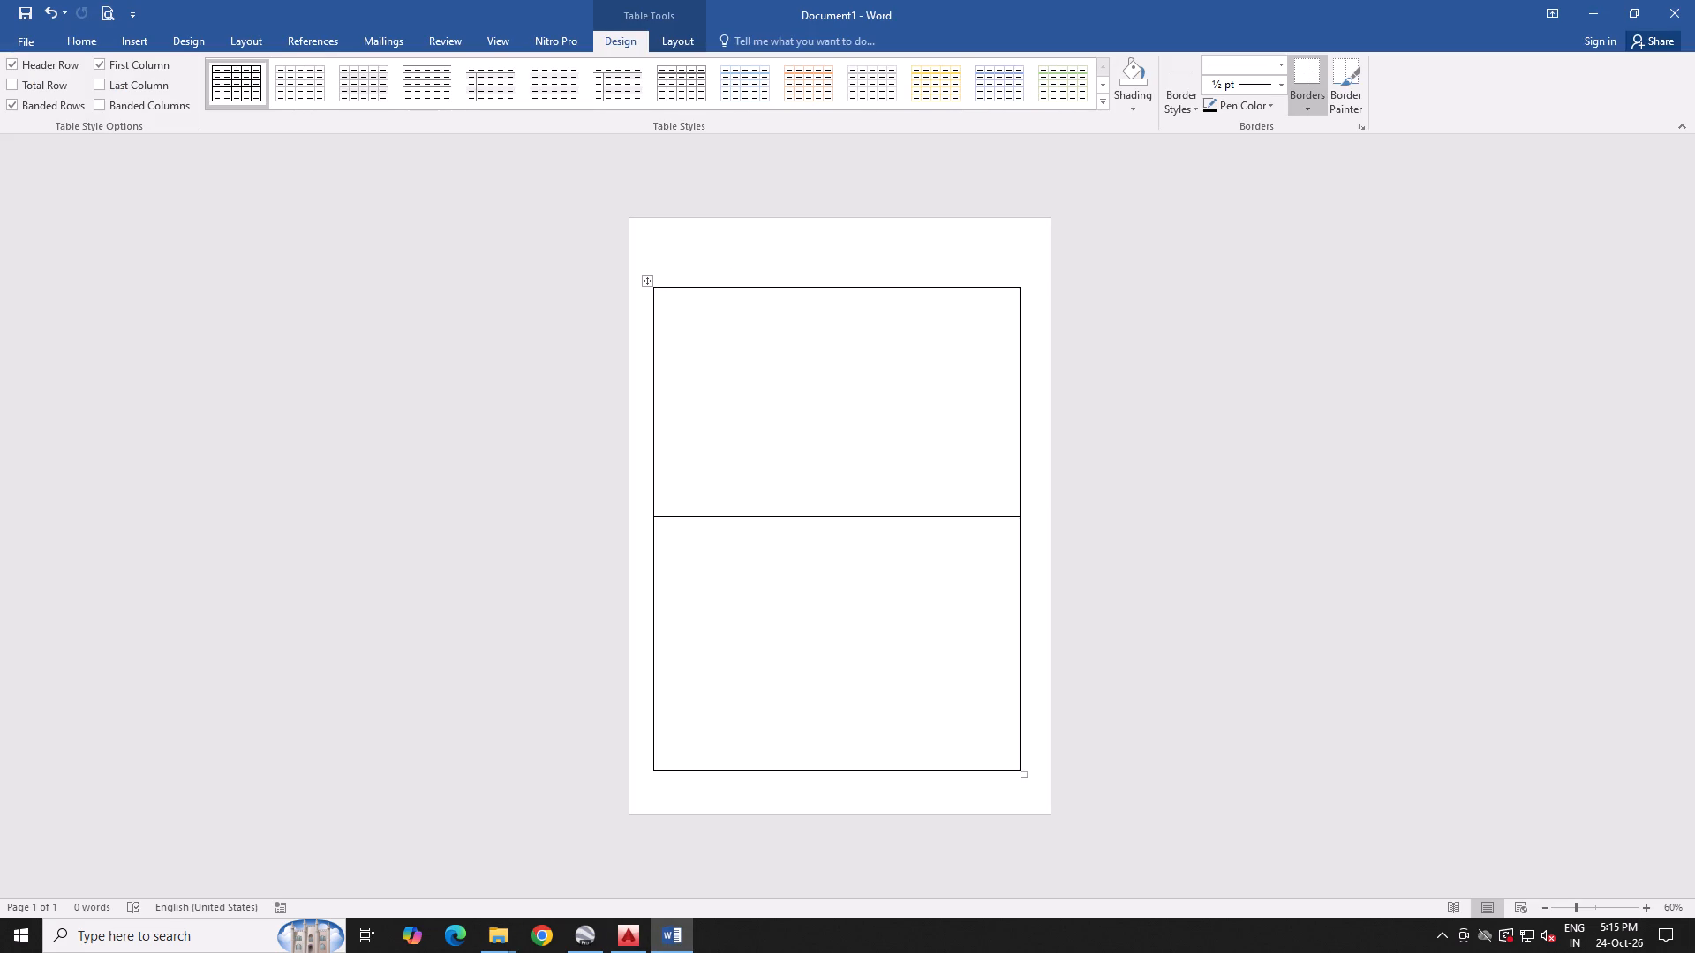
{"action": "key", "text": "ctrl+v"}
{"action": "key", "text": "ctrl+z"}
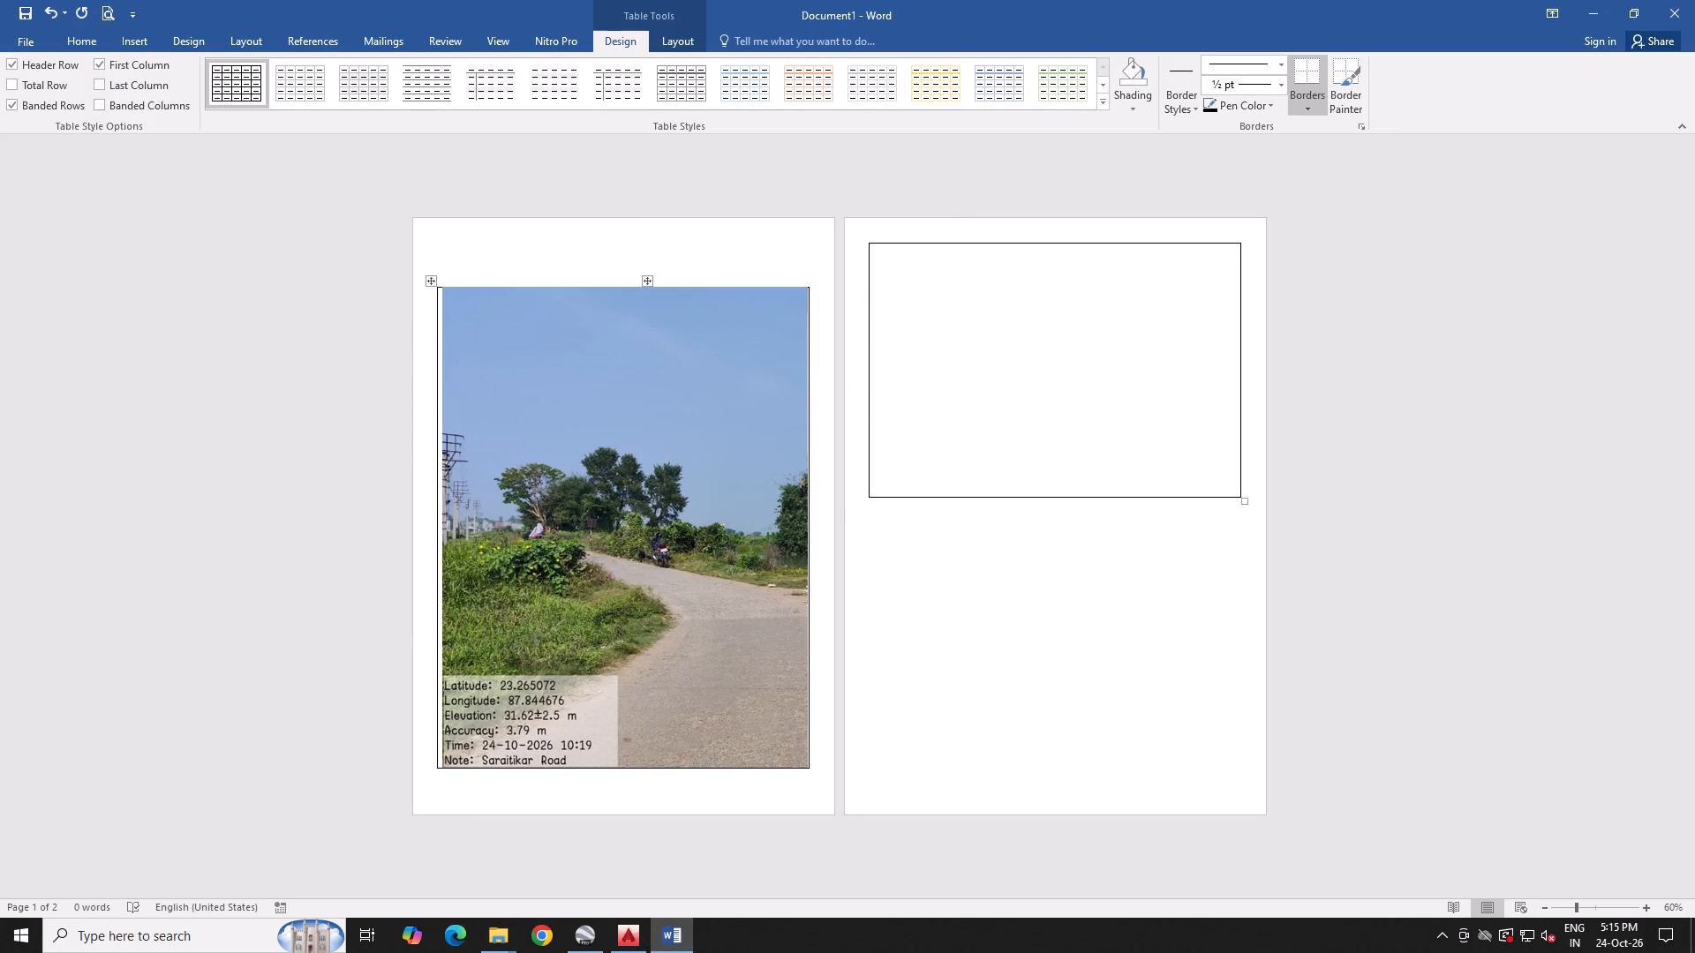
Paste the copied road photo into the table's upper cell again, using the offered paste option.
{"action": "left_click", "coordinate": [766, 361]}
{"action": "right_click", "coordinate": [765, 360]}
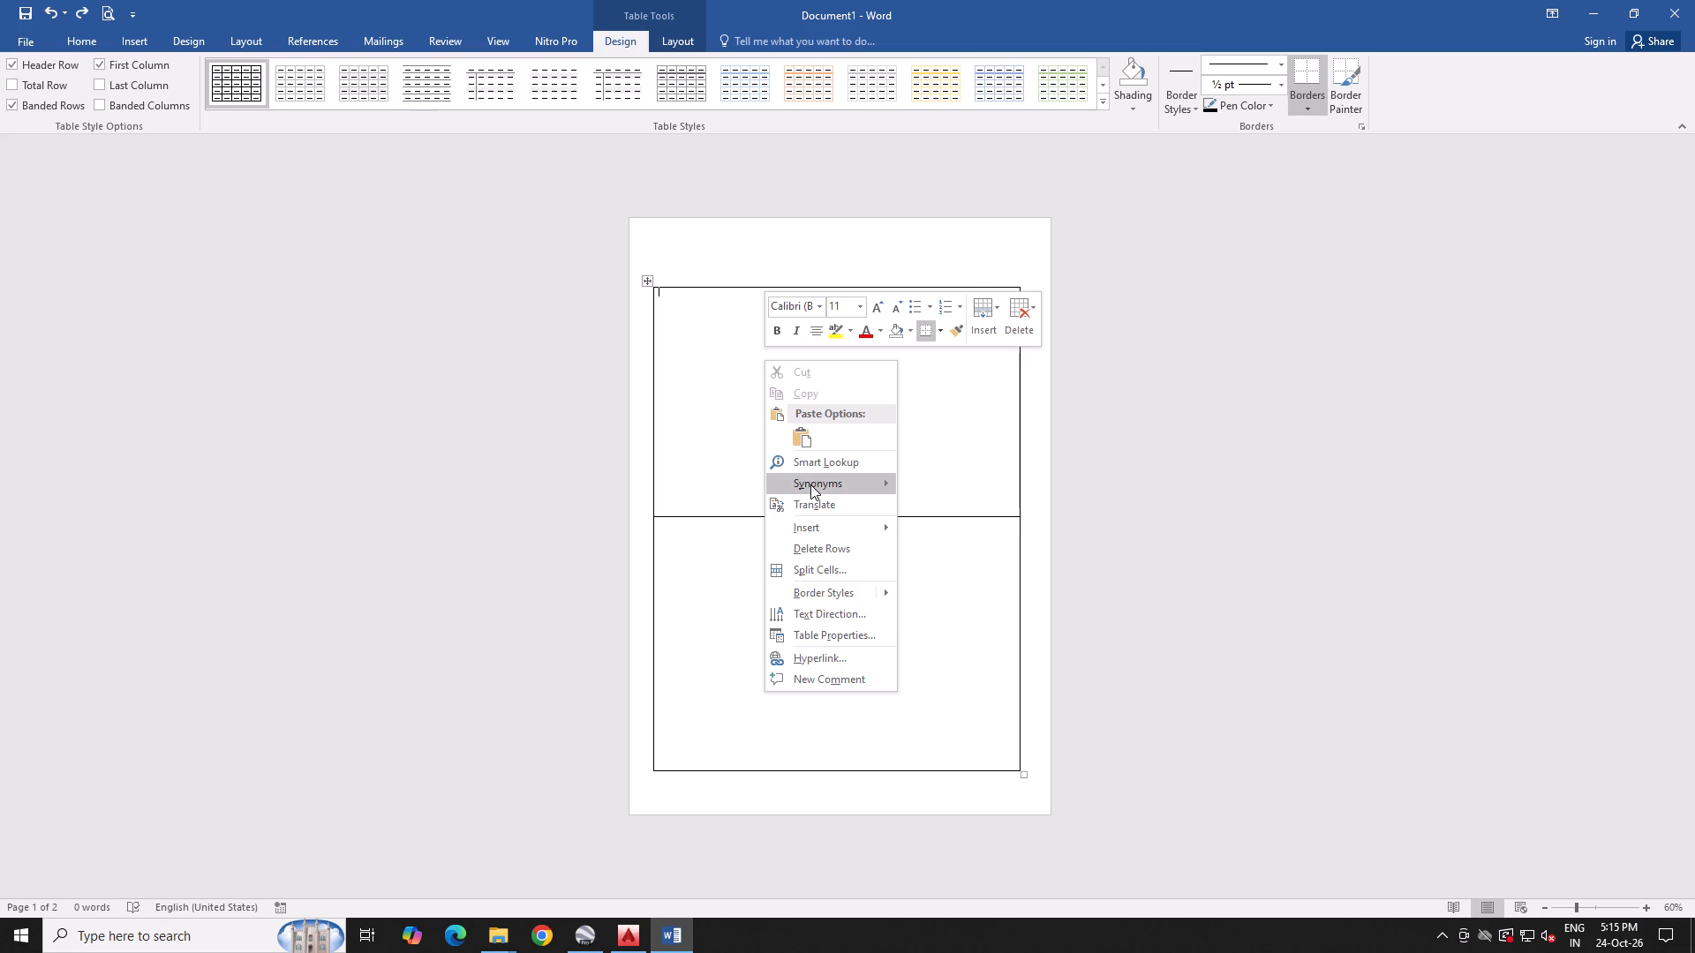
{"action": "left_click", "coordinate": [799, 422]}
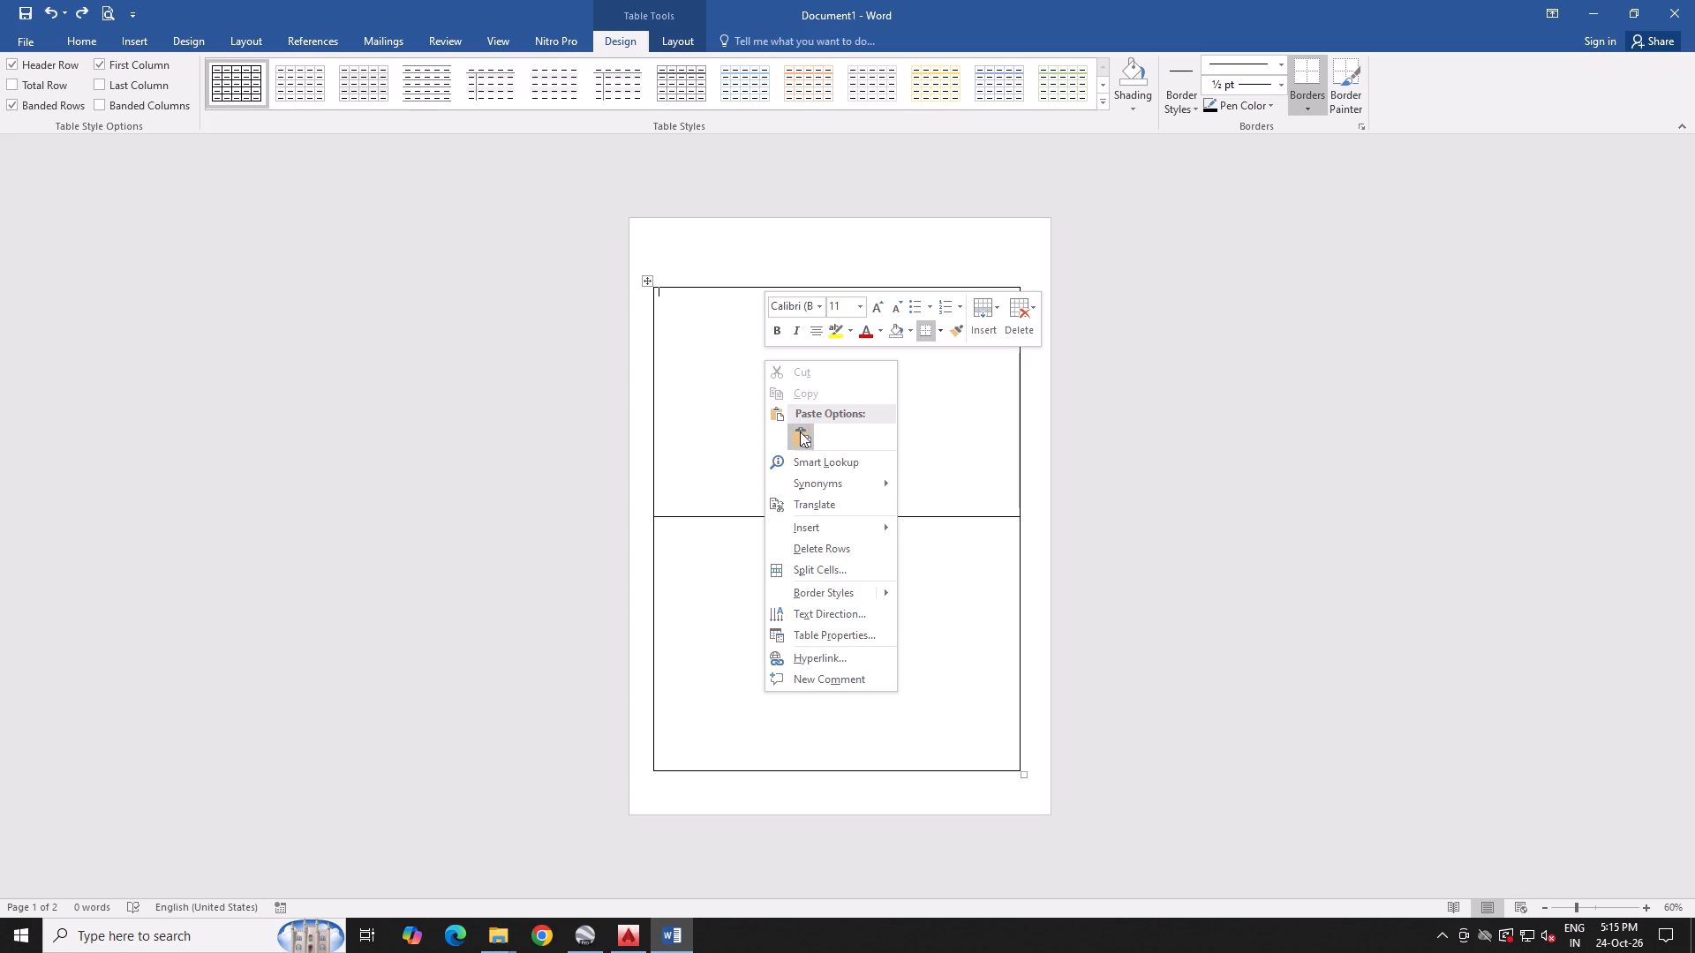
{"action": "left_click", "coordinate": [800, 431]}
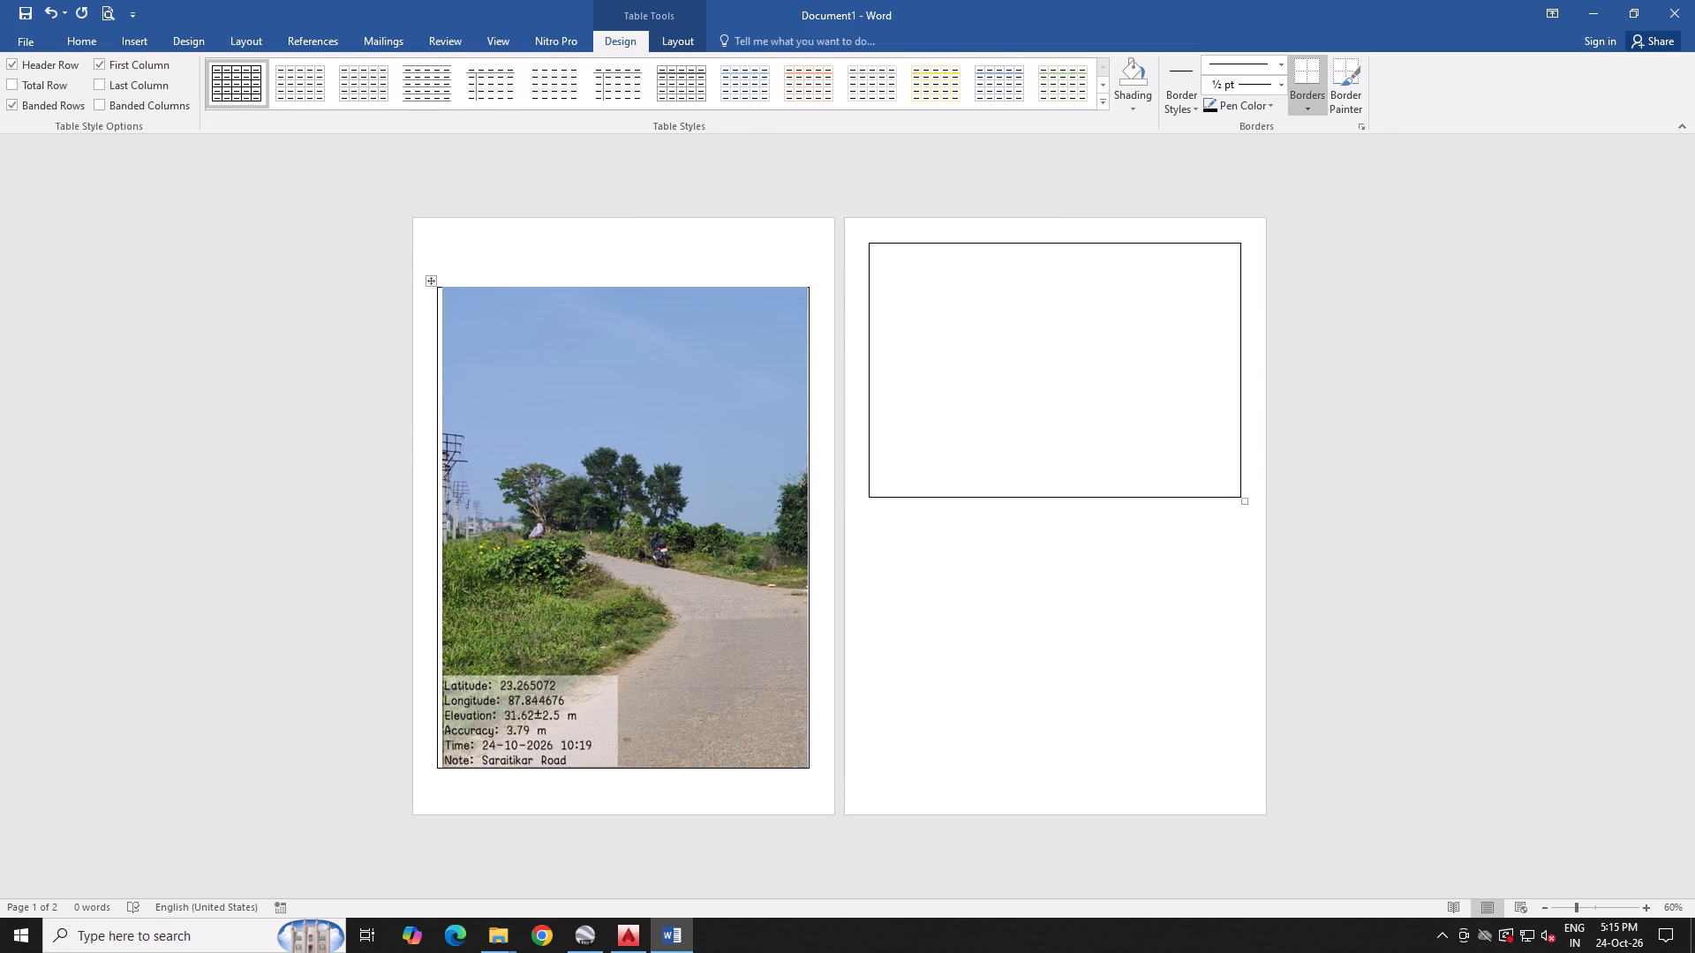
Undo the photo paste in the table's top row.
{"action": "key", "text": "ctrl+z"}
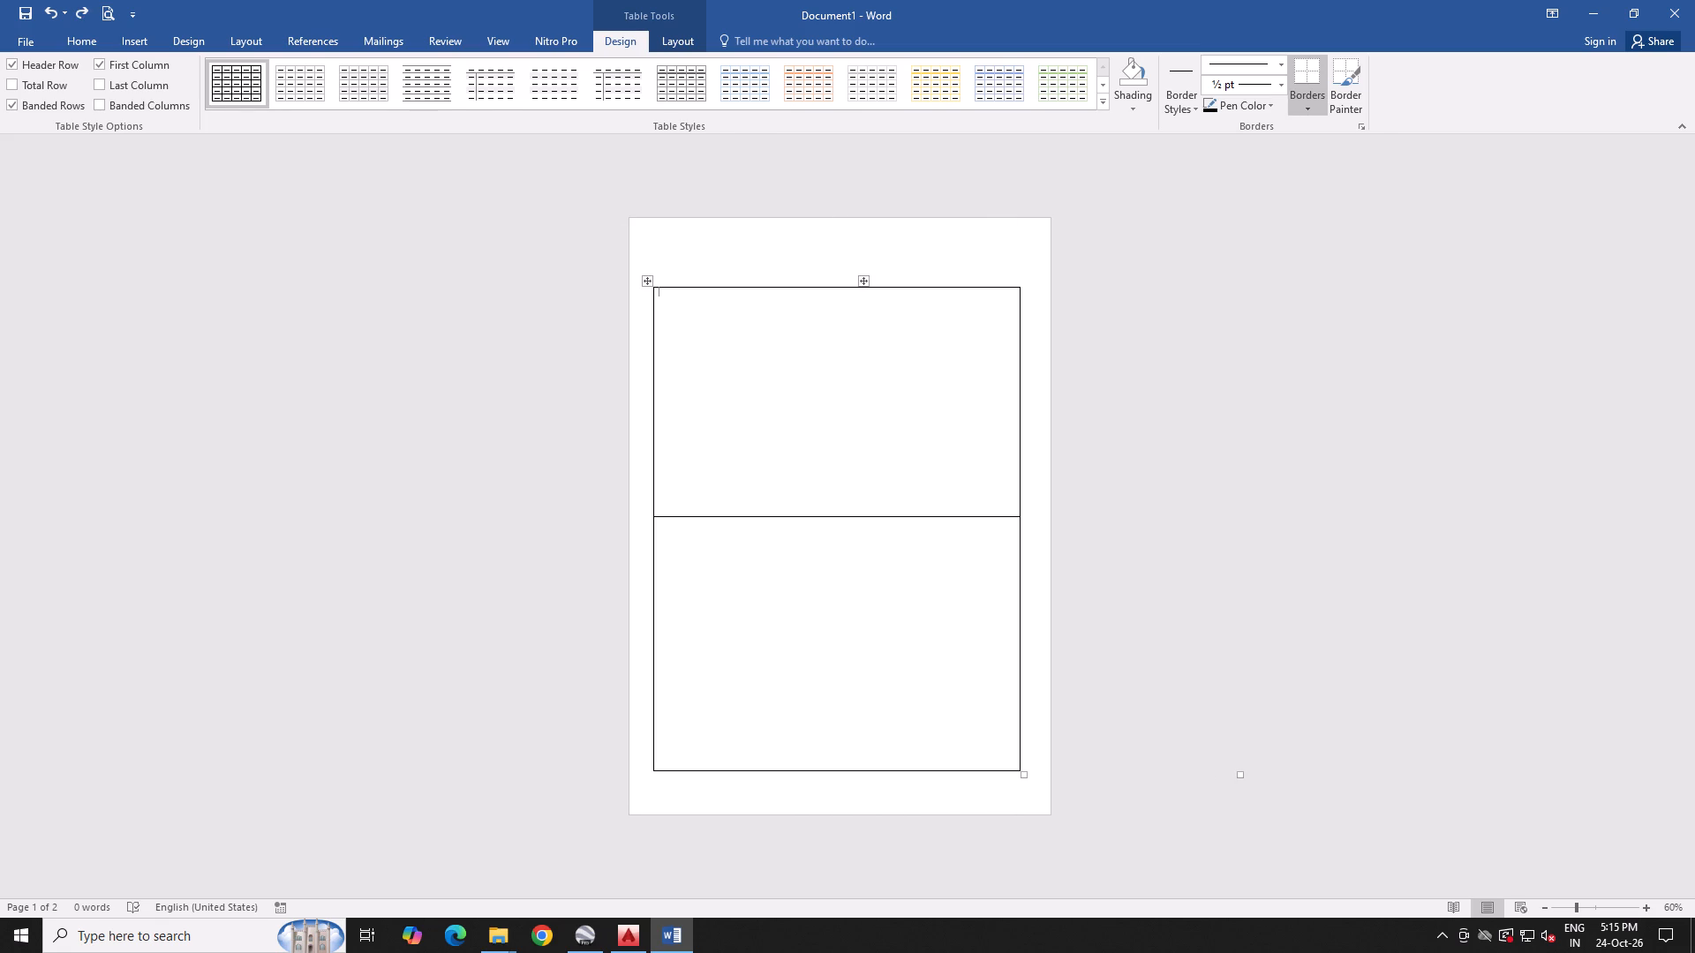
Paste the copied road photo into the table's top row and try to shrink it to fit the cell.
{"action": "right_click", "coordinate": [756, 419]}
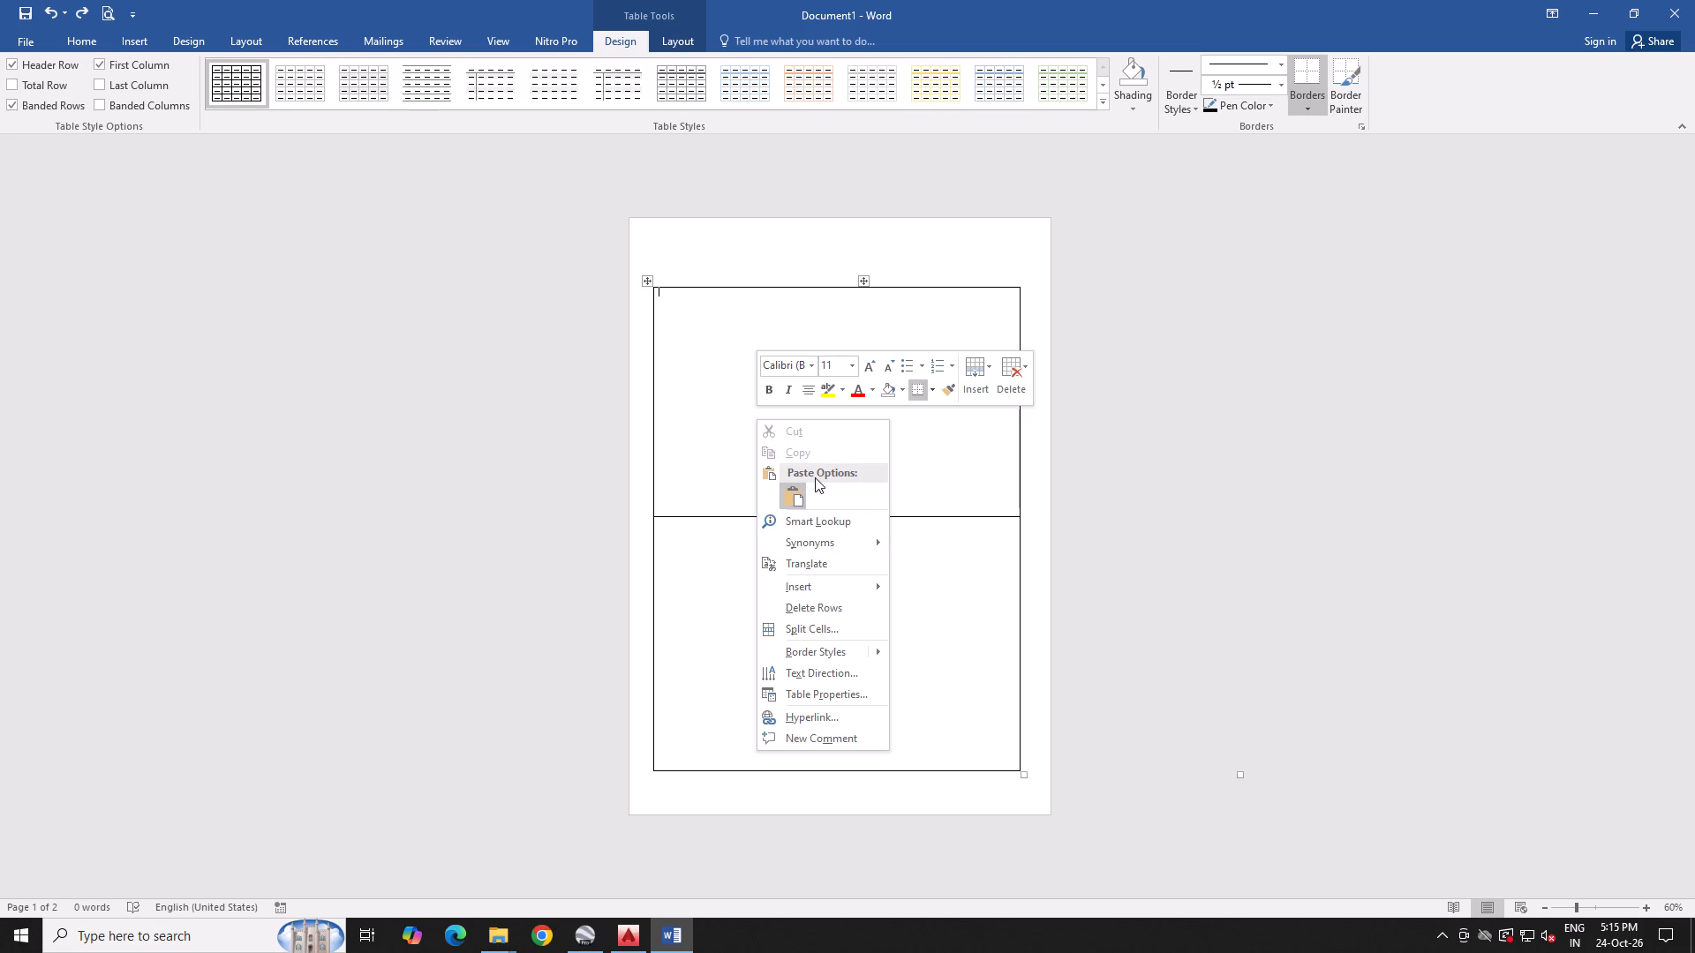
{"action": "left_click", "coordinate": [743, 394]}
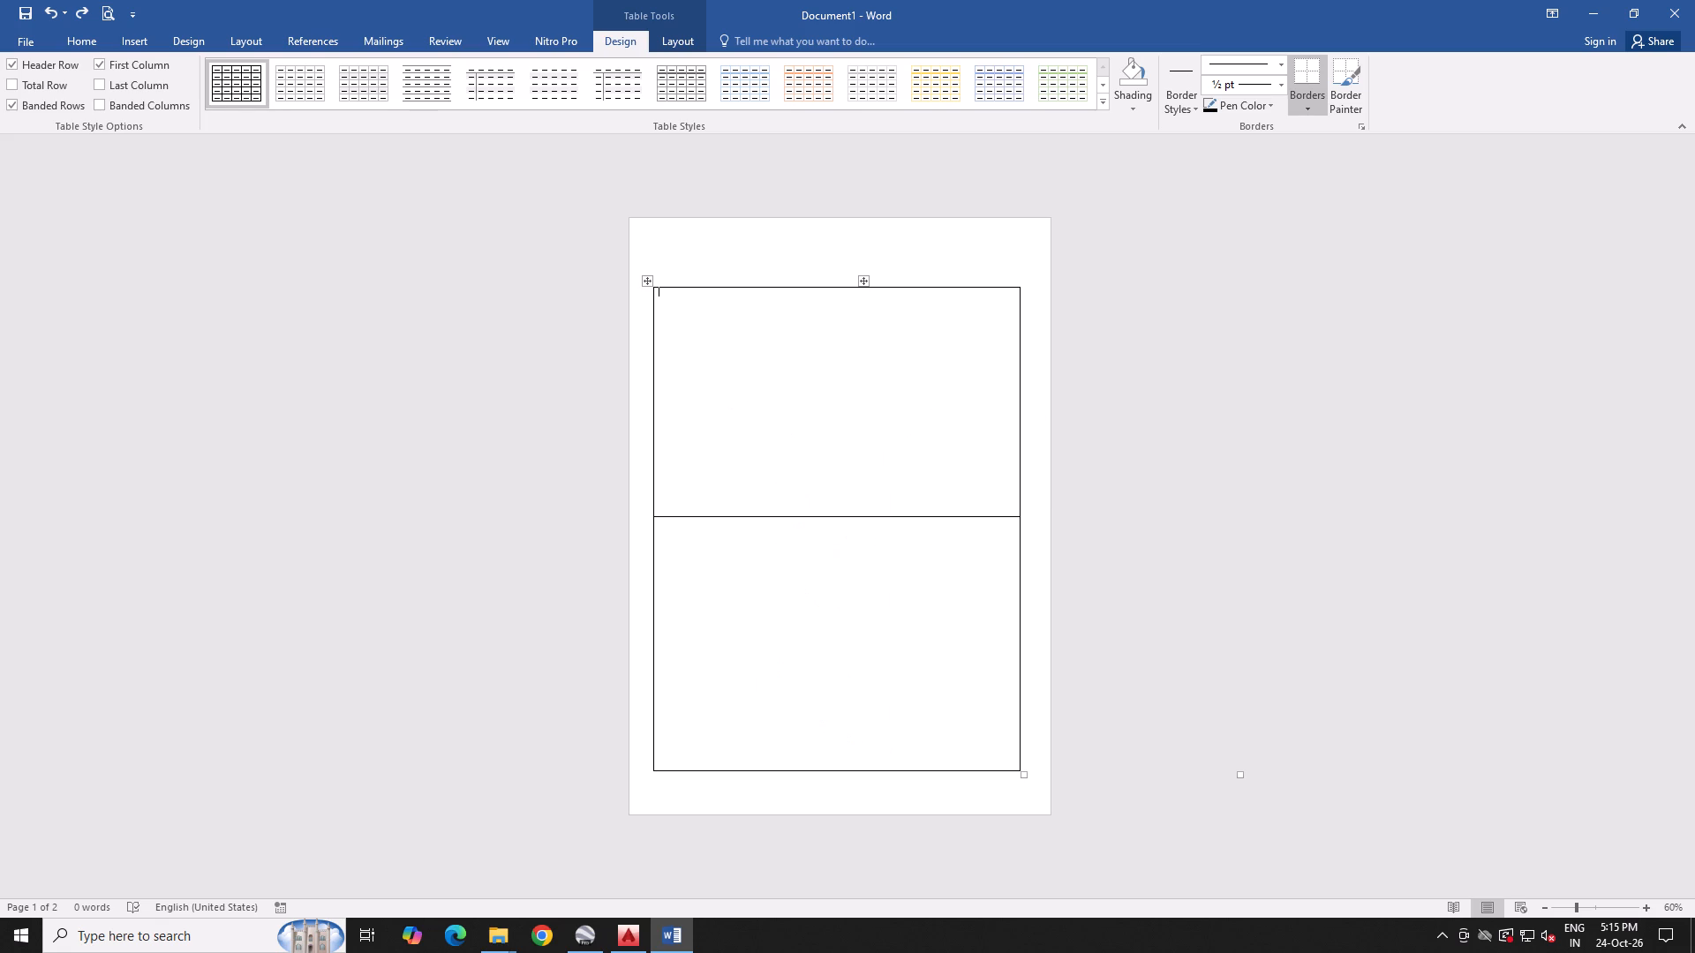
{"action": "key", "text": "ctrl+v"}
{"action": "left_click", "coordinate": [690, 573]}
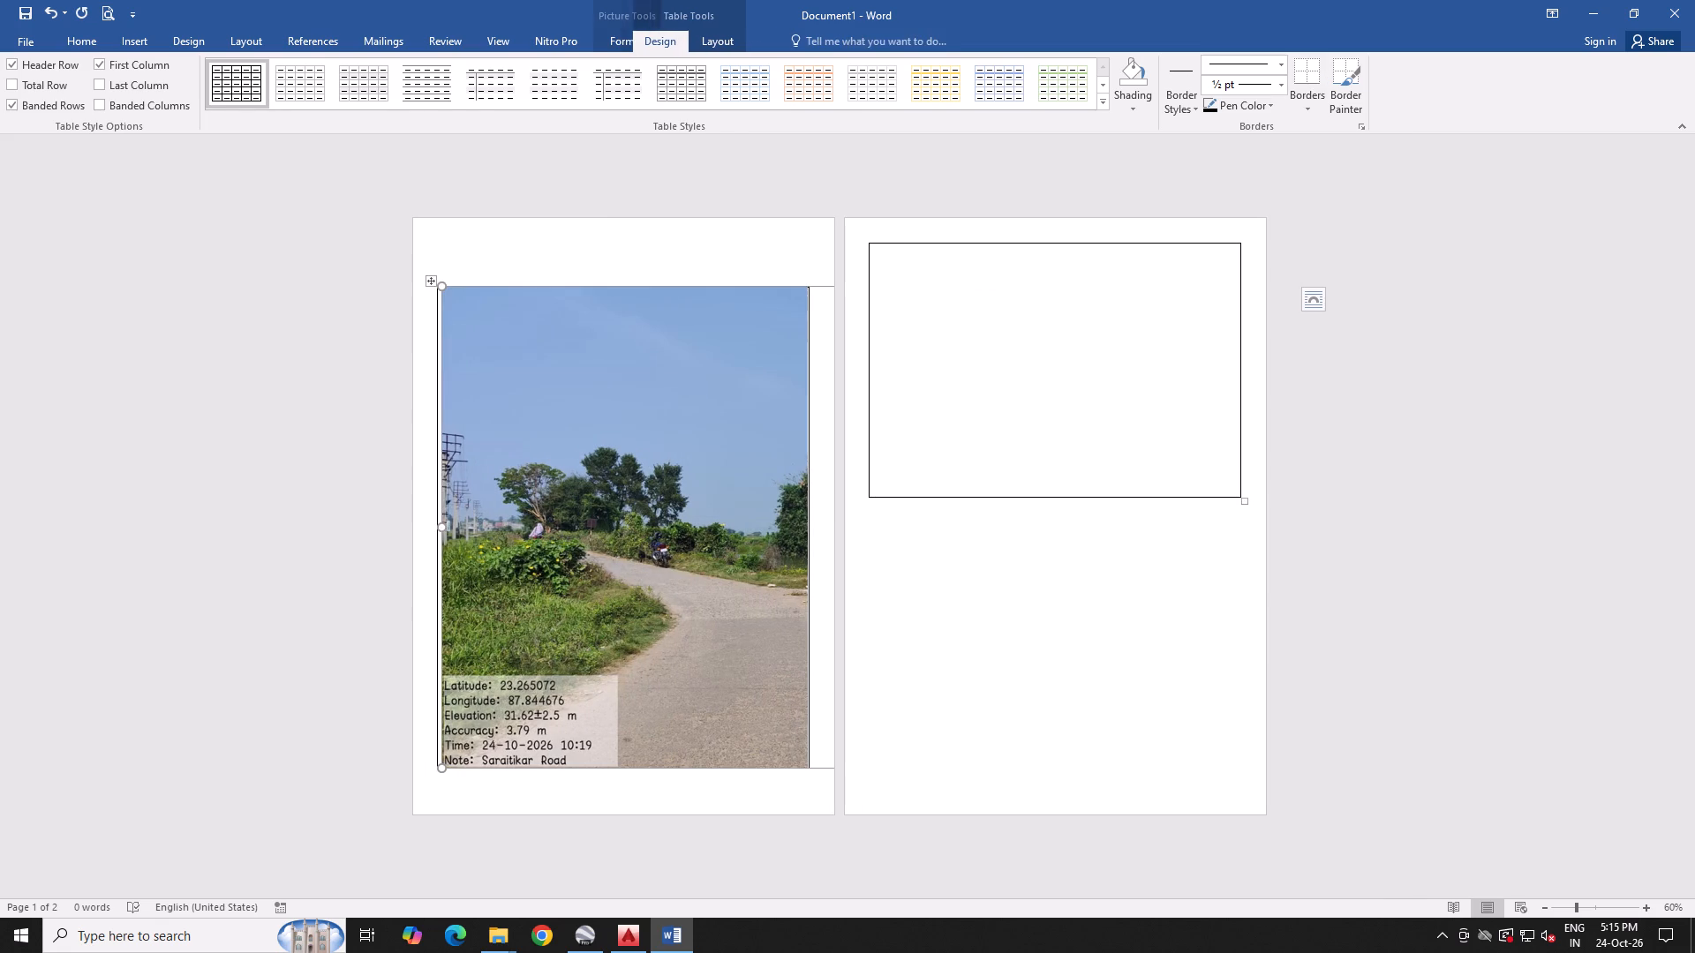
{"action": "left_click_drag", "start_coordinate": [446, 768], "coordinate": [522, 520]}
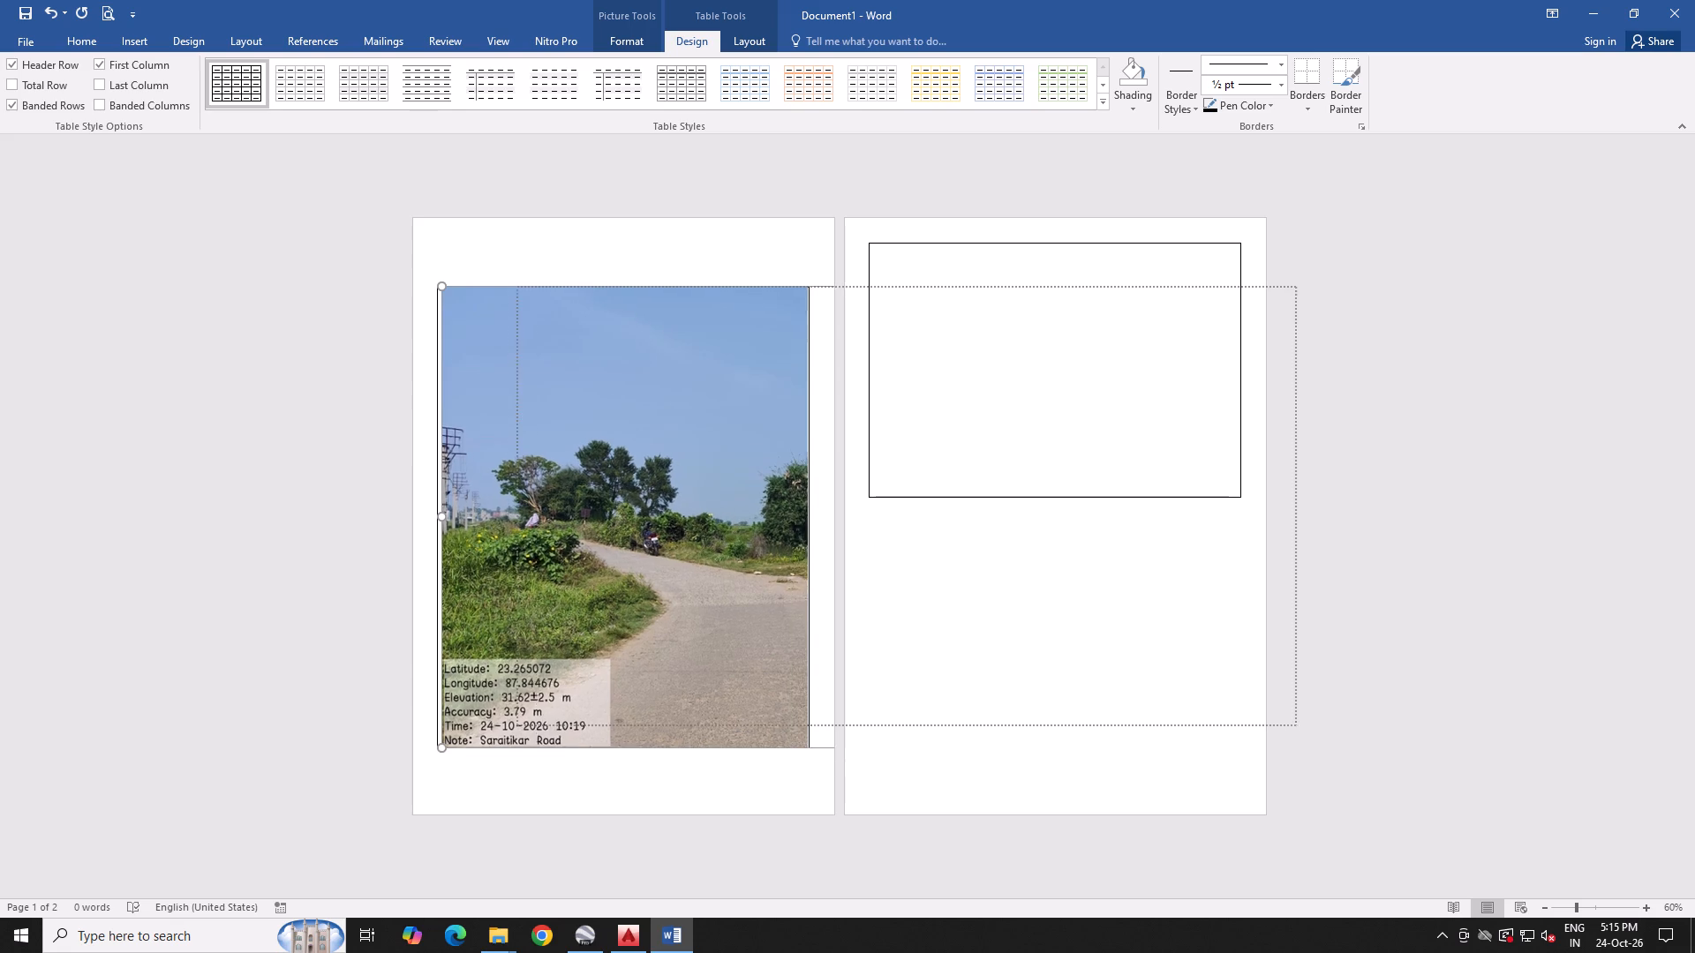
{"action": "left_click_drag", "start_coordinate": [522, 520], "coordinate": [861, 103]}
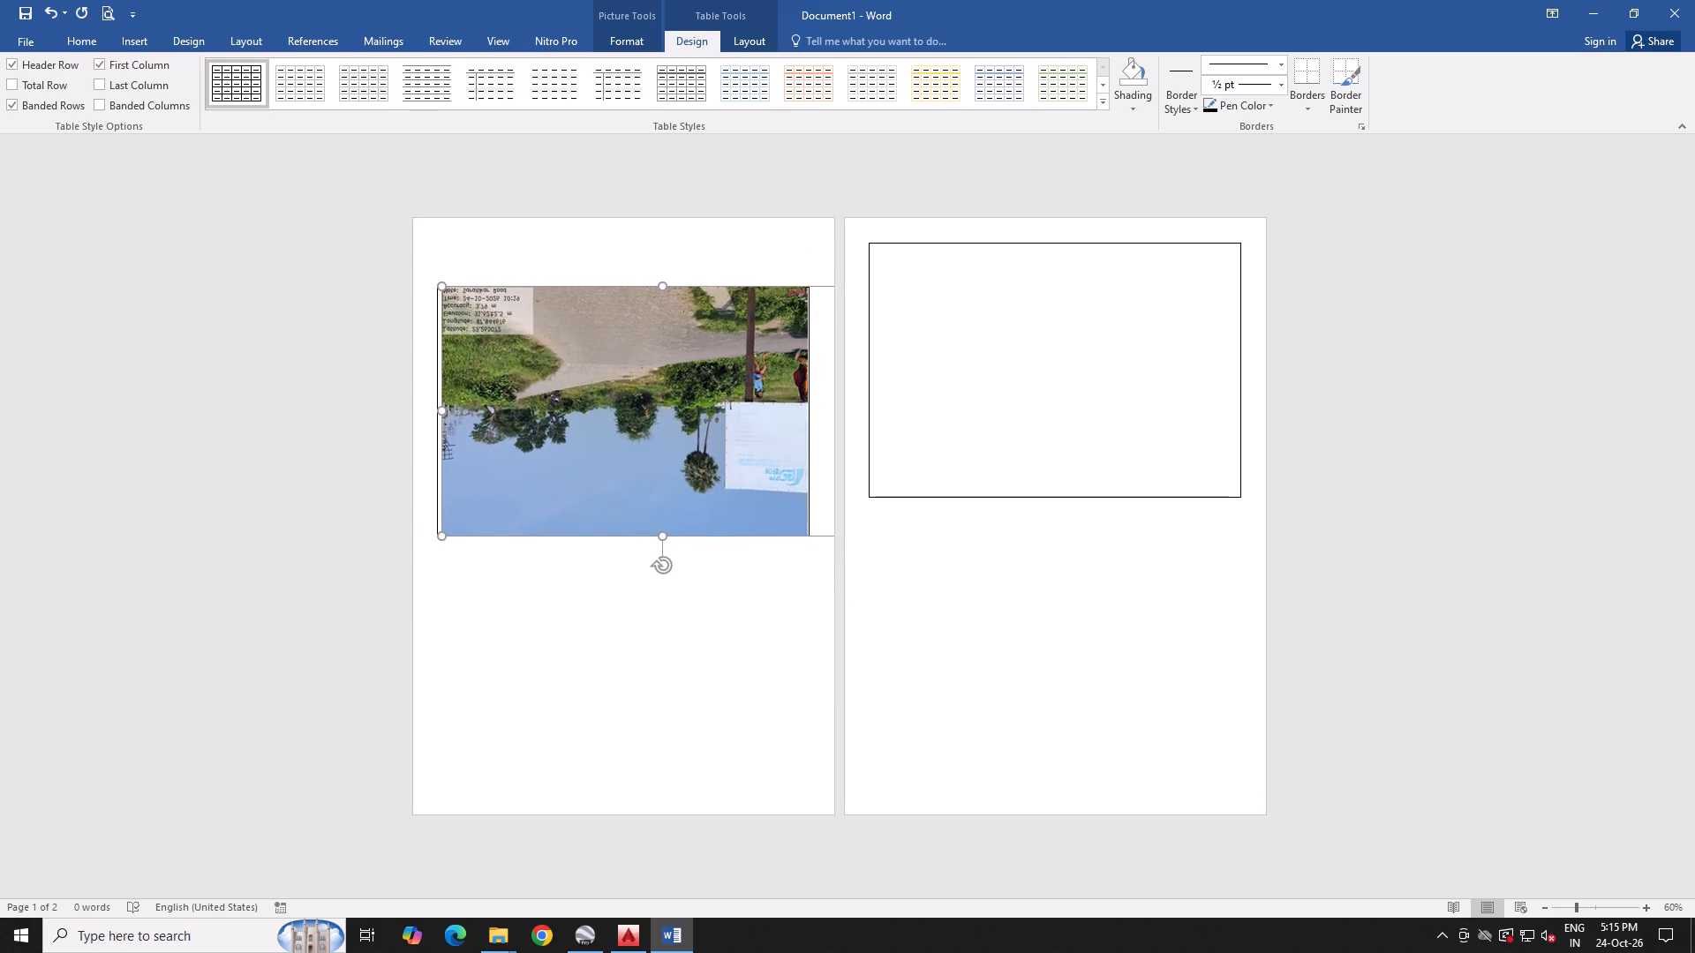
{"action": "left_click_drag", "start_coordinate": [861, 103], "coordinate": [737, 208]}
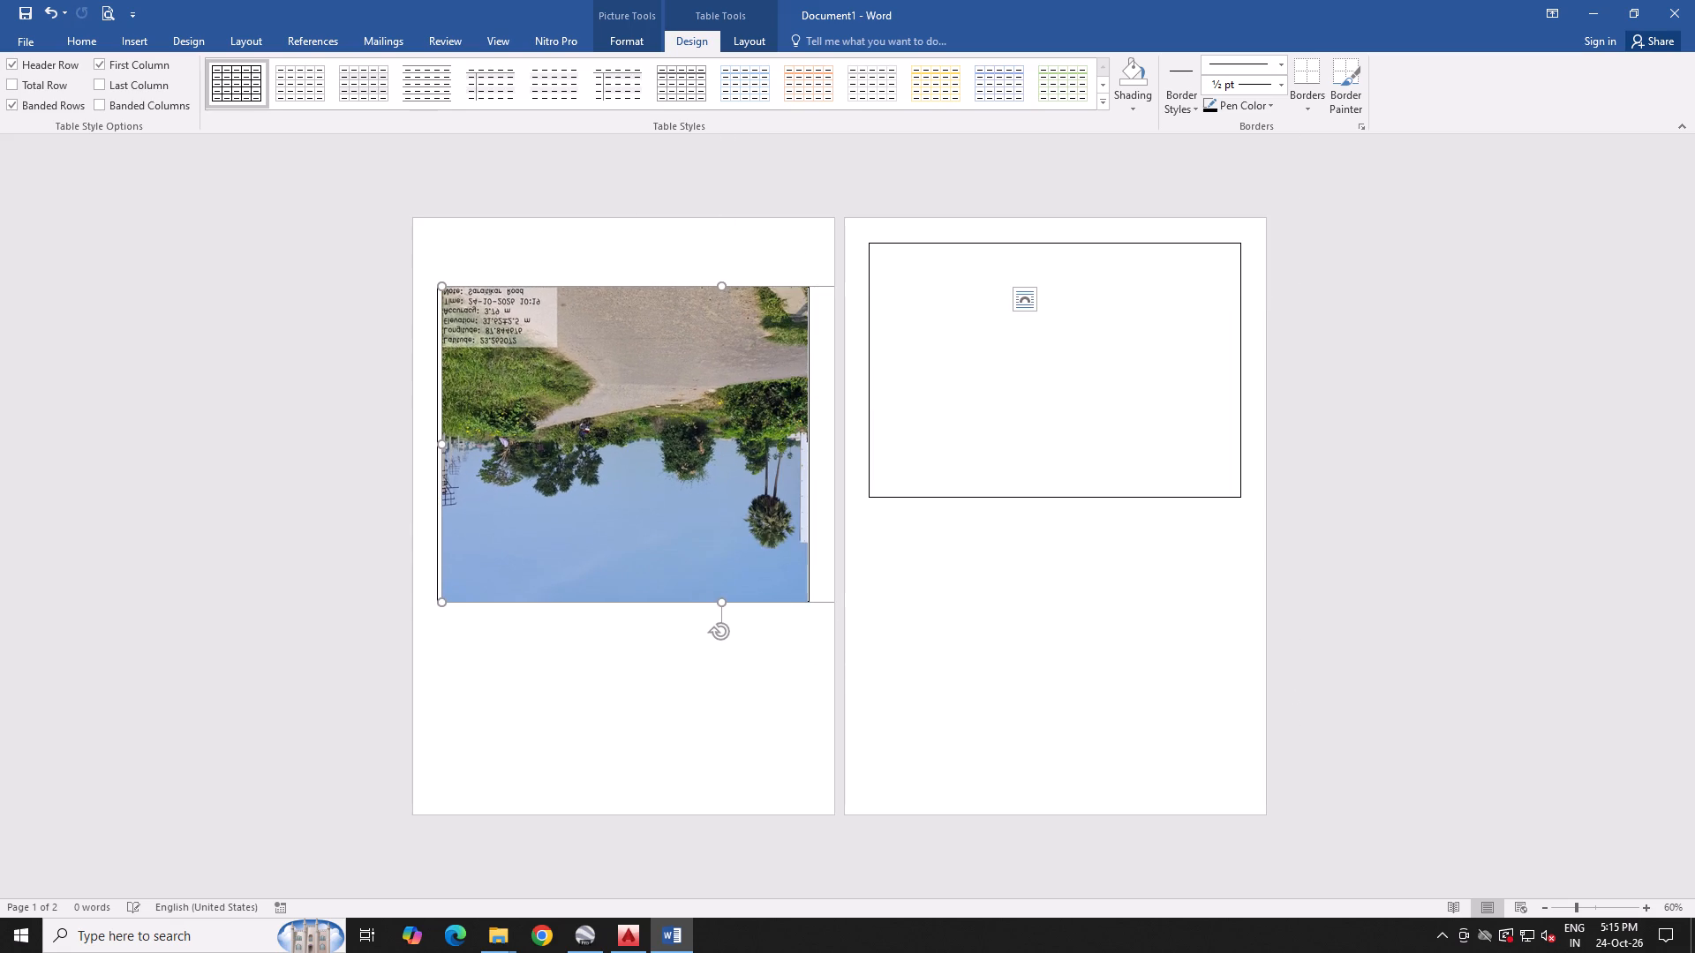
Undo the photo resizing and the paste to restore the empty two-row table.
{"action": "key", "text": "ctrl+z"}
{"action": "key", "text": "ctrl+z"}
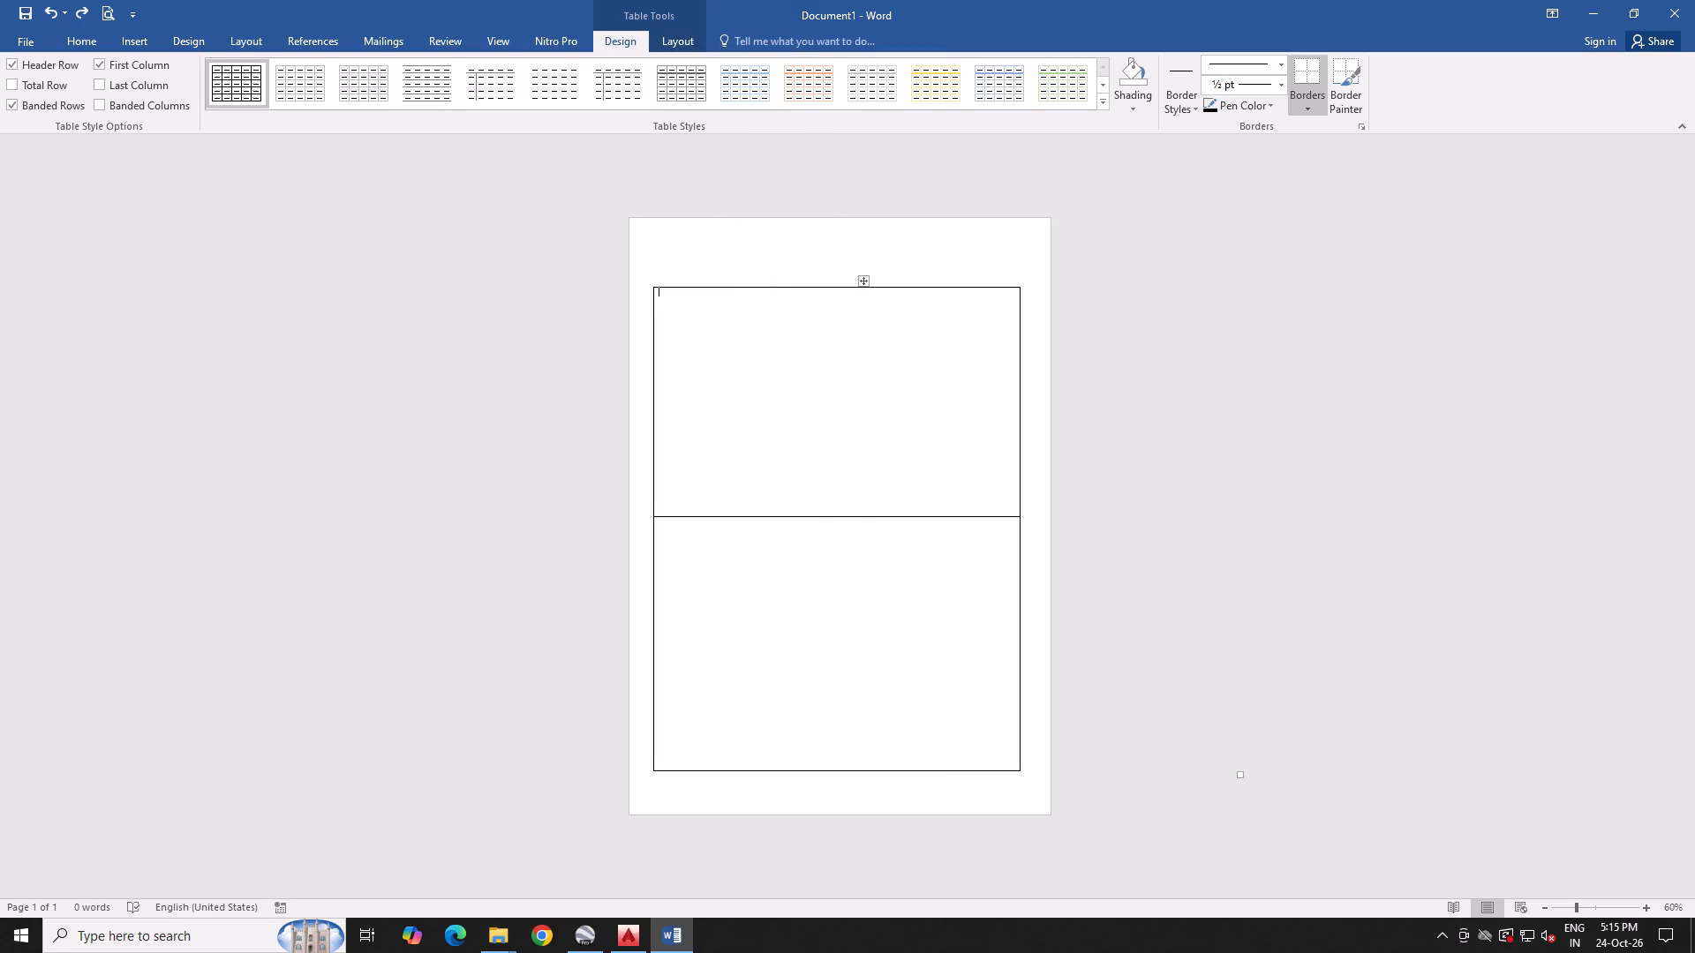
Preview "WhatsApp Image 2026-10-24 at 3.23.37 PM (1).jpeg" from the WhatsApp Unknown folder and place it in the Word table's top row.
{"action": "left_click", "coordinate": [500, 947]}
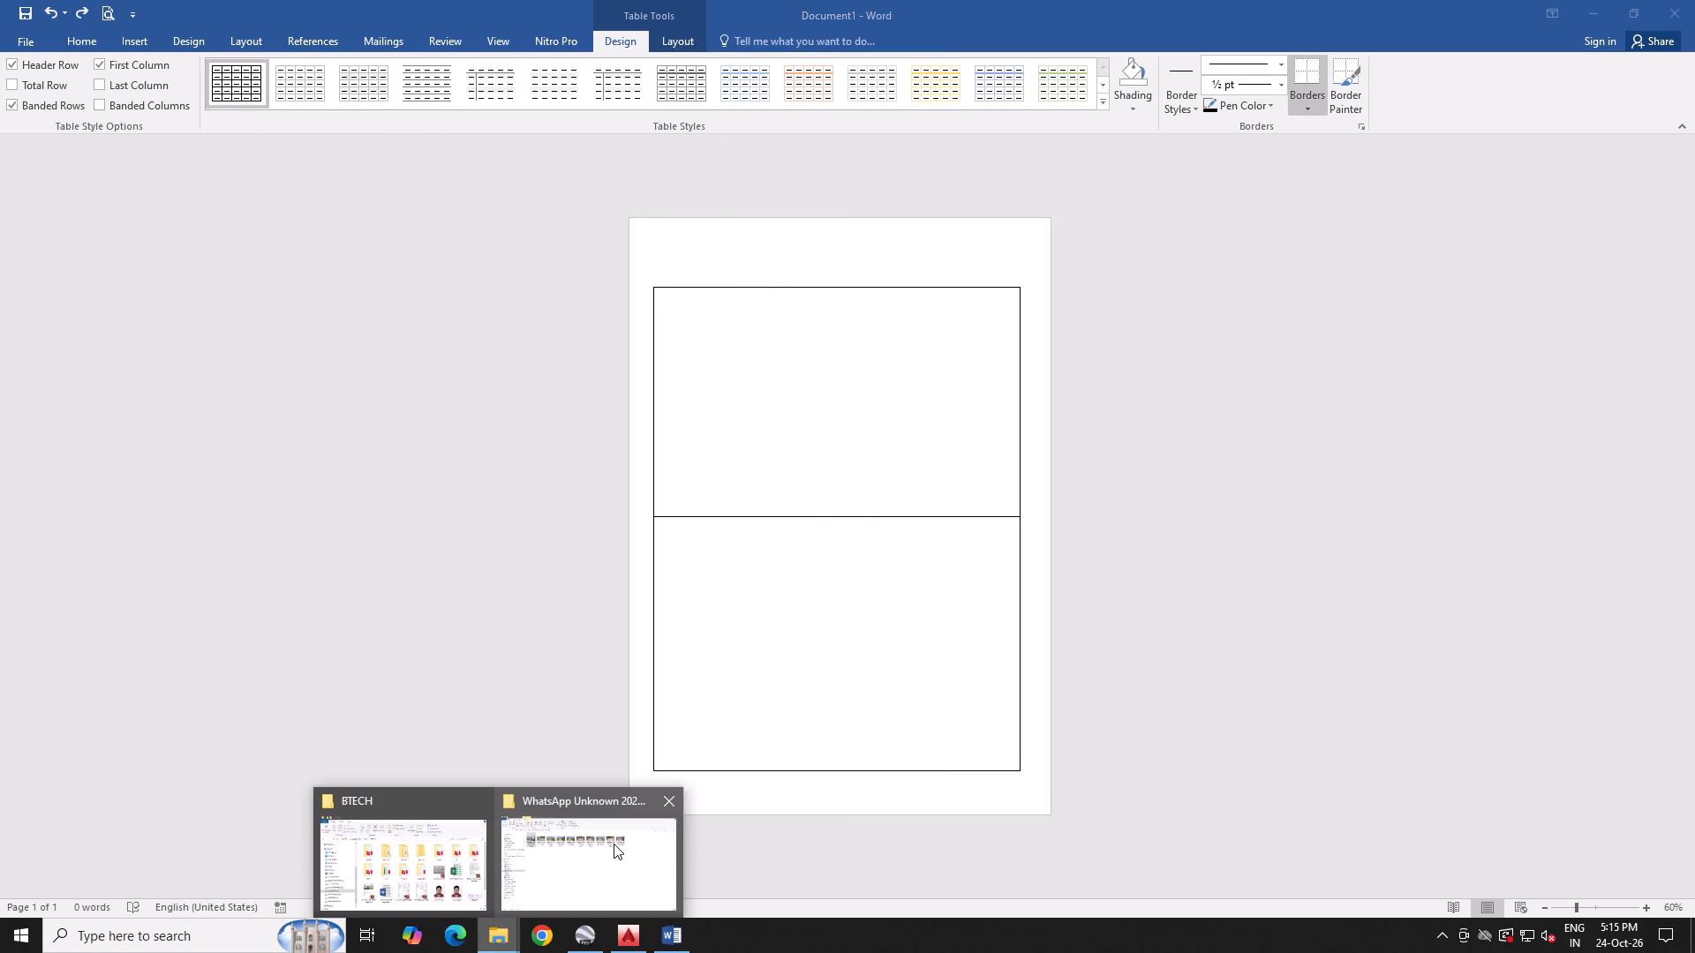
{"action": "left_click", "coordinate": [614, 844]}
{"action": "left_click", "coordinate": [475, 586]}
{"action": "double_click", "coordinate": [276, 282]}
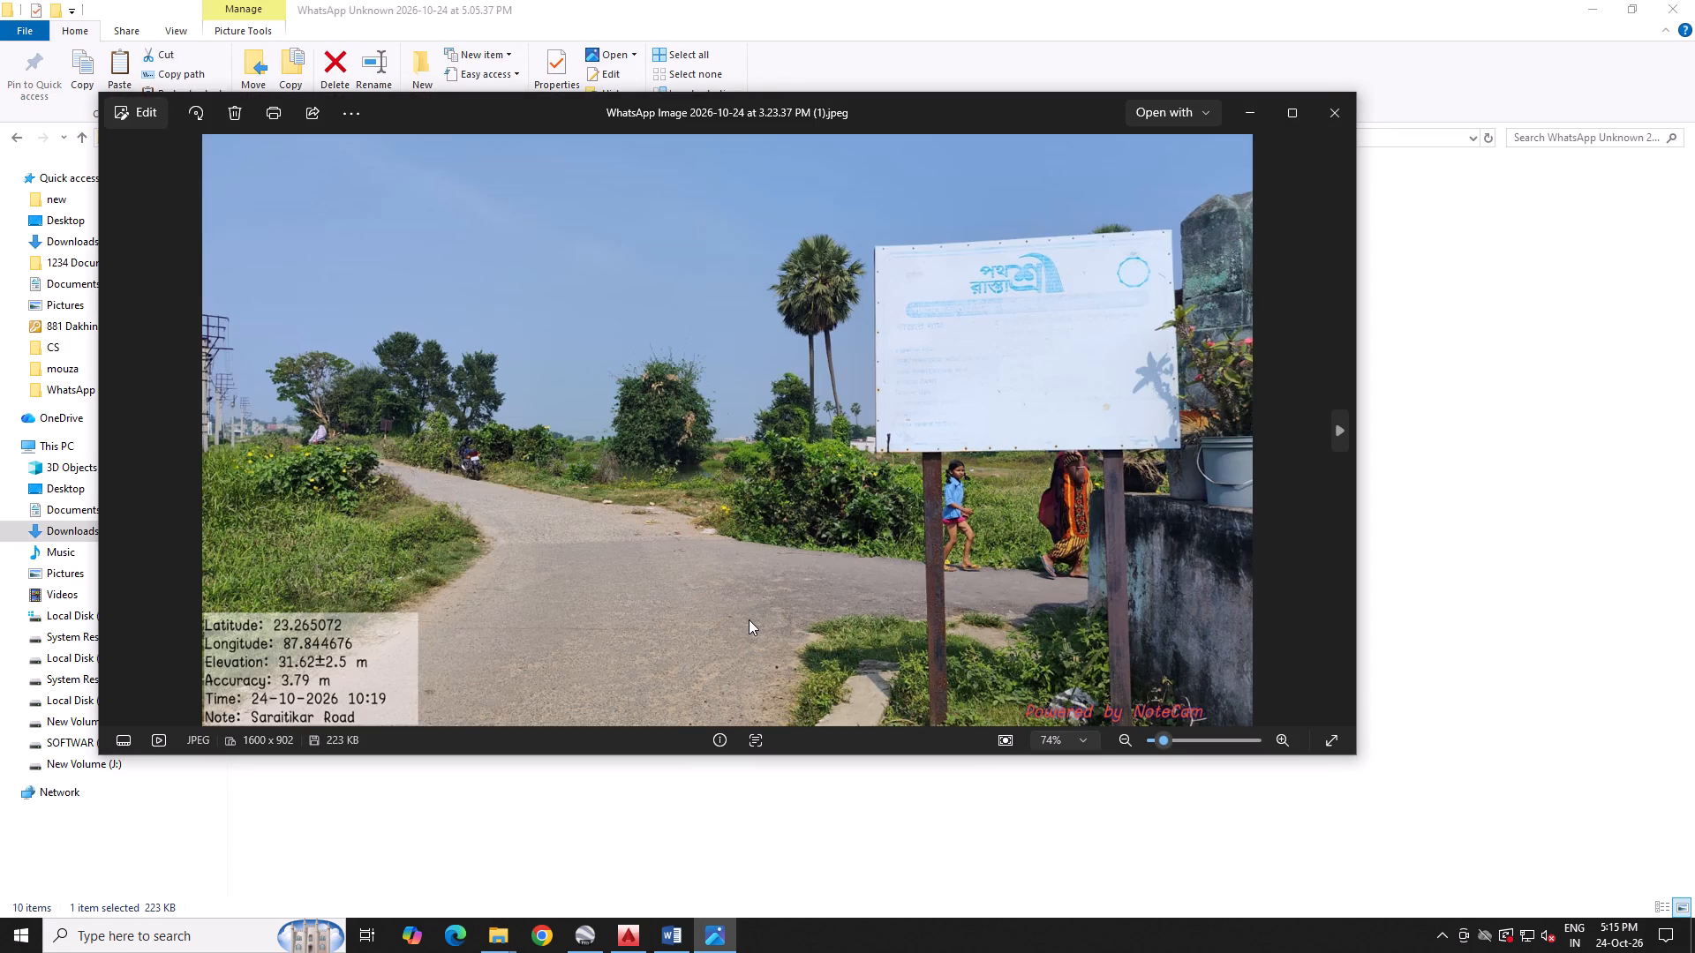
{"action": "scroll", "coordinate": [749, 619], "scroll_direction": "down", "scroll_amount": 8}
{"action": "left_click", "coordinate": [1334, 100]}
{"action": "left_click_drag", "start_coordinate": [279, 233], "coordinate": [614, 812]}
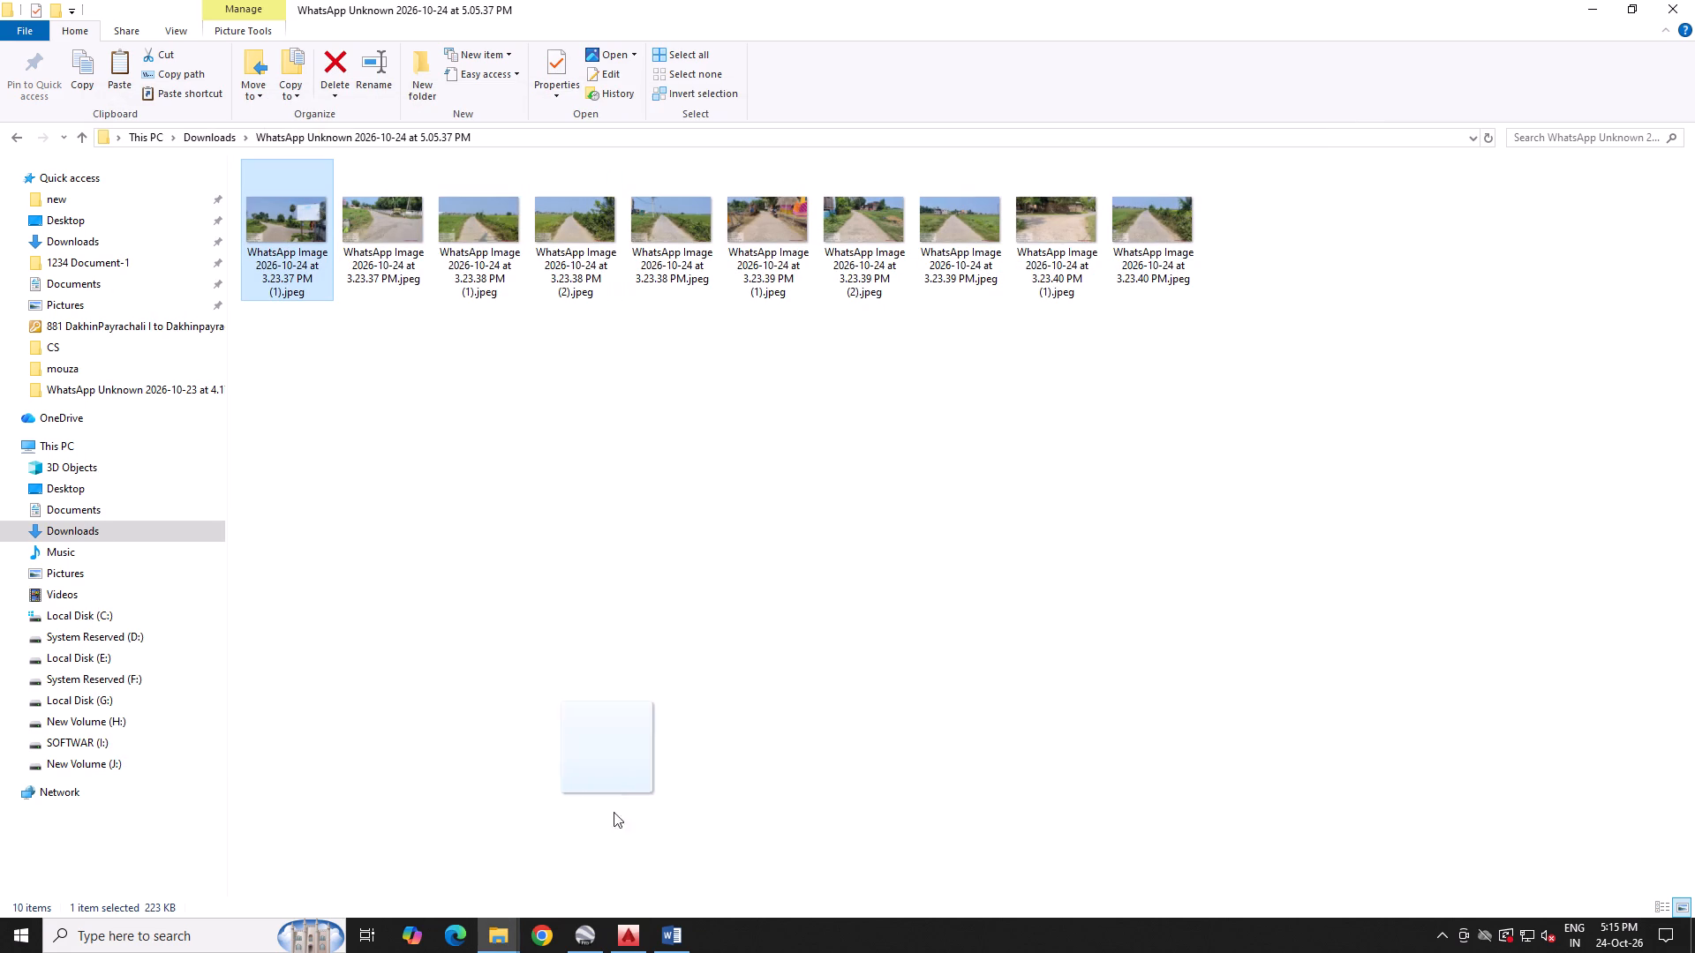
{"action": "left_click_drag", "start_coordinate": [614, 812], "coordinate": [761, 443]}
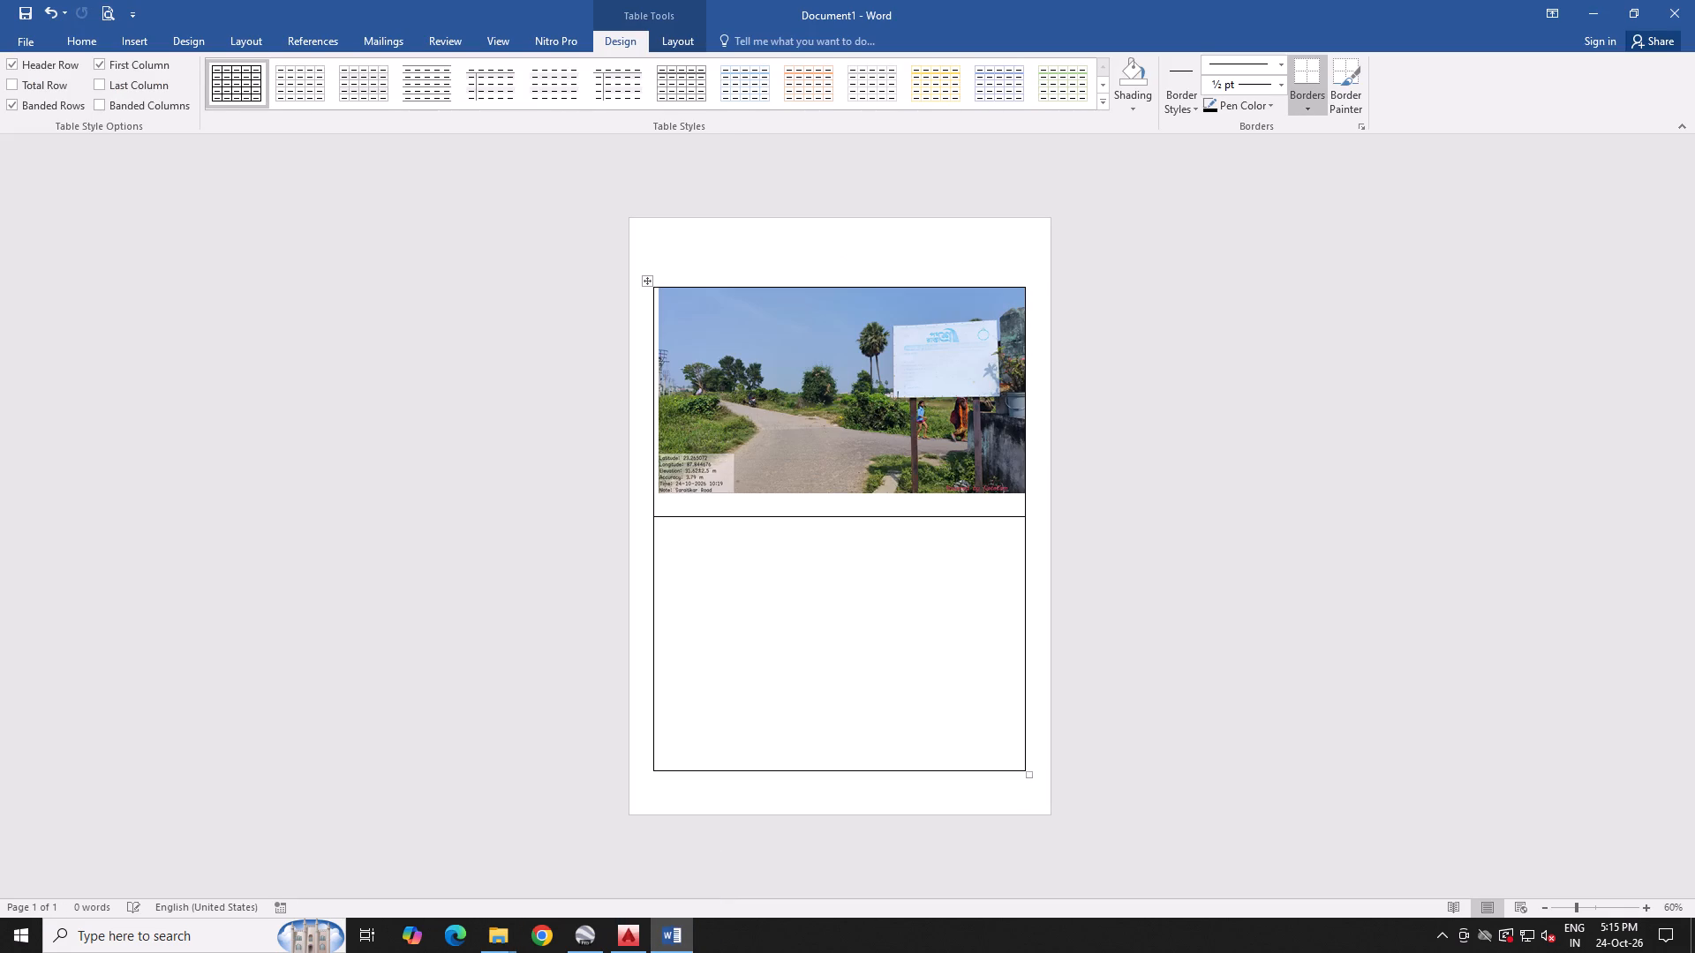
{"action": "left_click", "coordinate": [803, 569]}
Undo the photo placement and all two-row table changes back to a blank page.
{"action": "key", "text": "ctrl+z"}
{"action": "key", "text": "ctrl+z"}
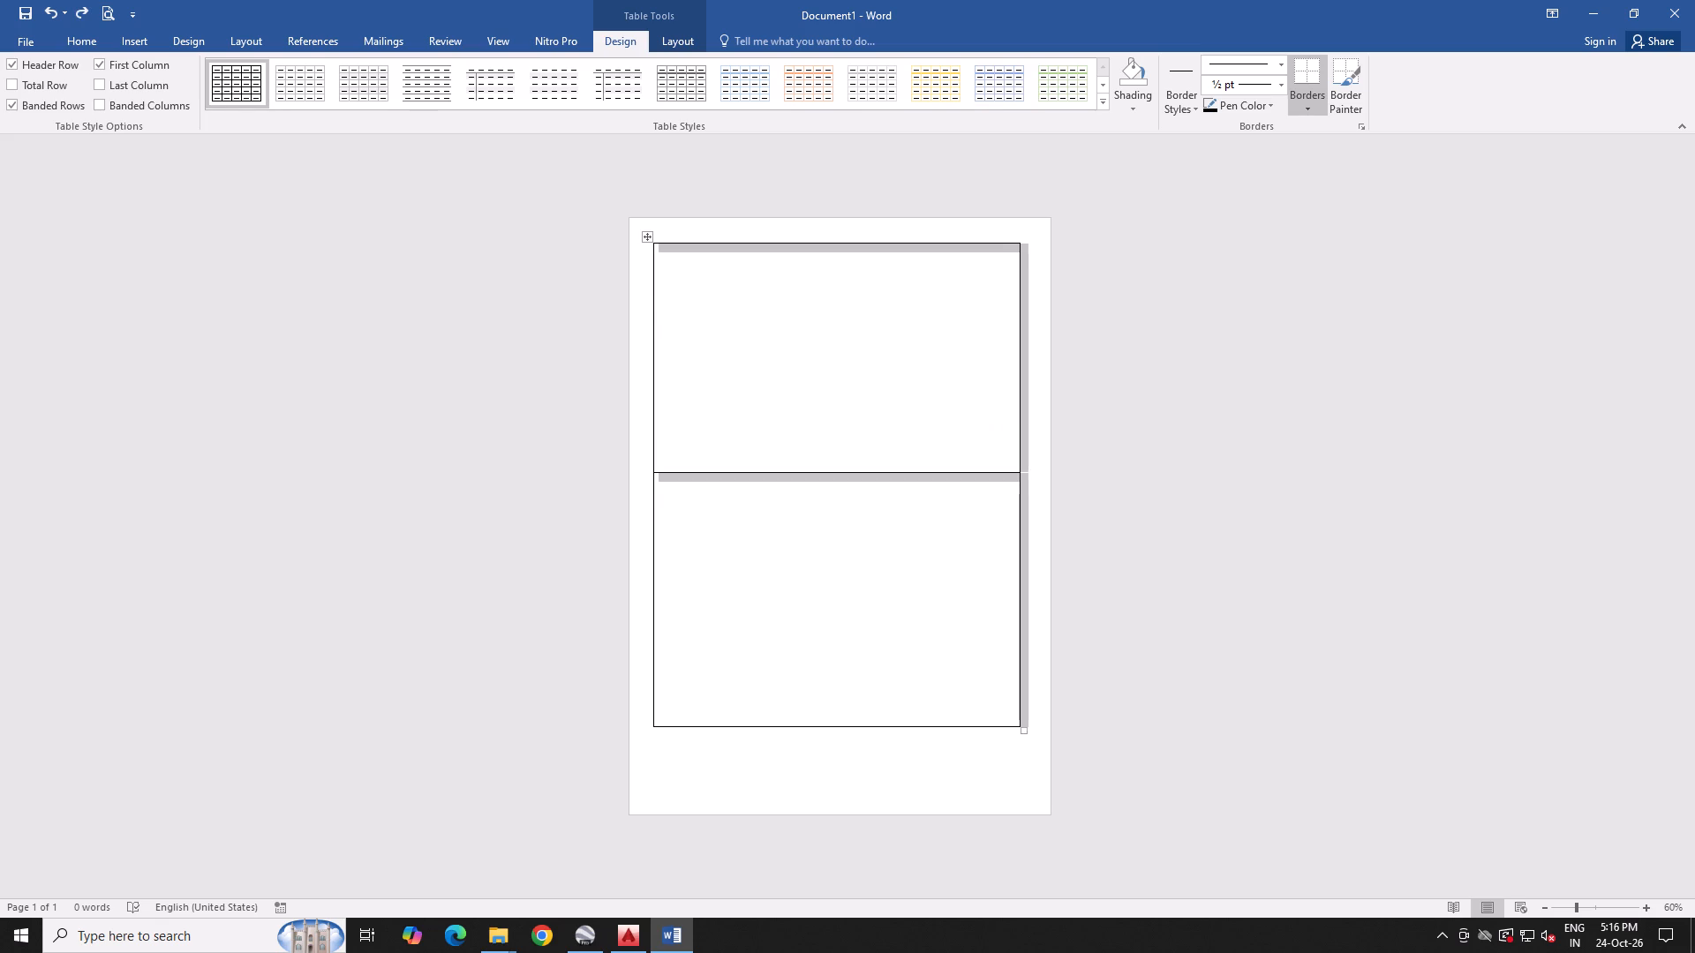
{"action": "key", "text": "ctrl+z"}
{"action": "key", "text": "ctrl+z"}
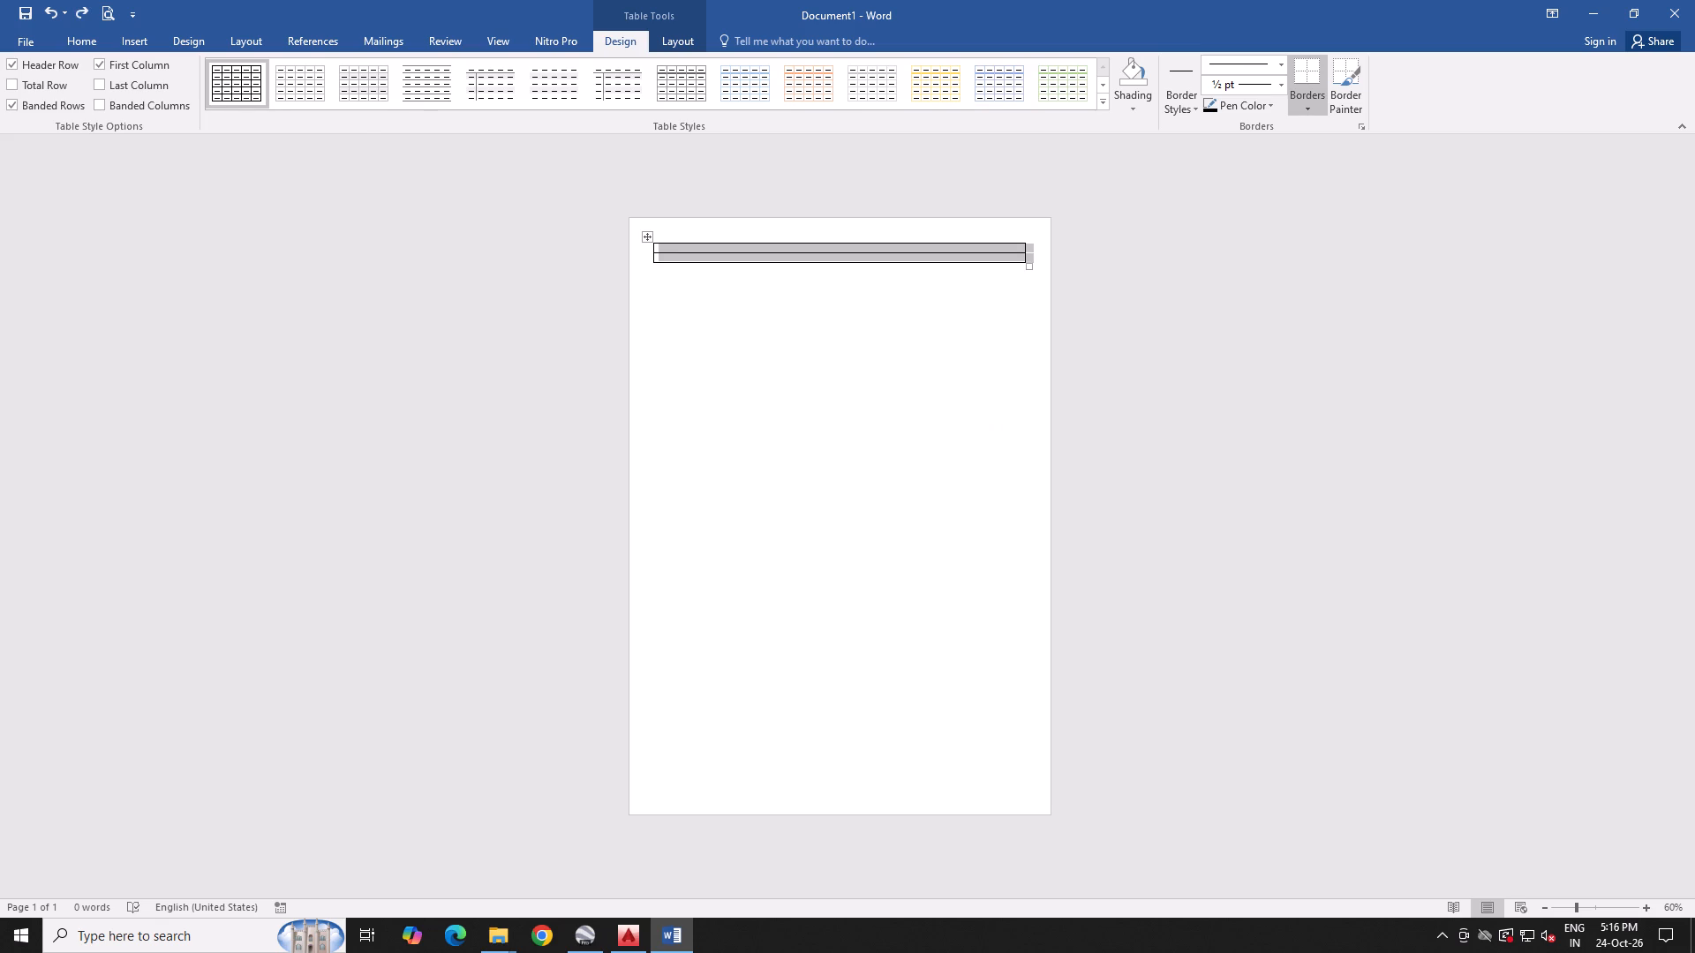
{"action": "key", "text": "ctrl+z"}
Insert a table with one column and four rows at the start of the page.
{"action": "left_click", "coordinate": [130, 40]}
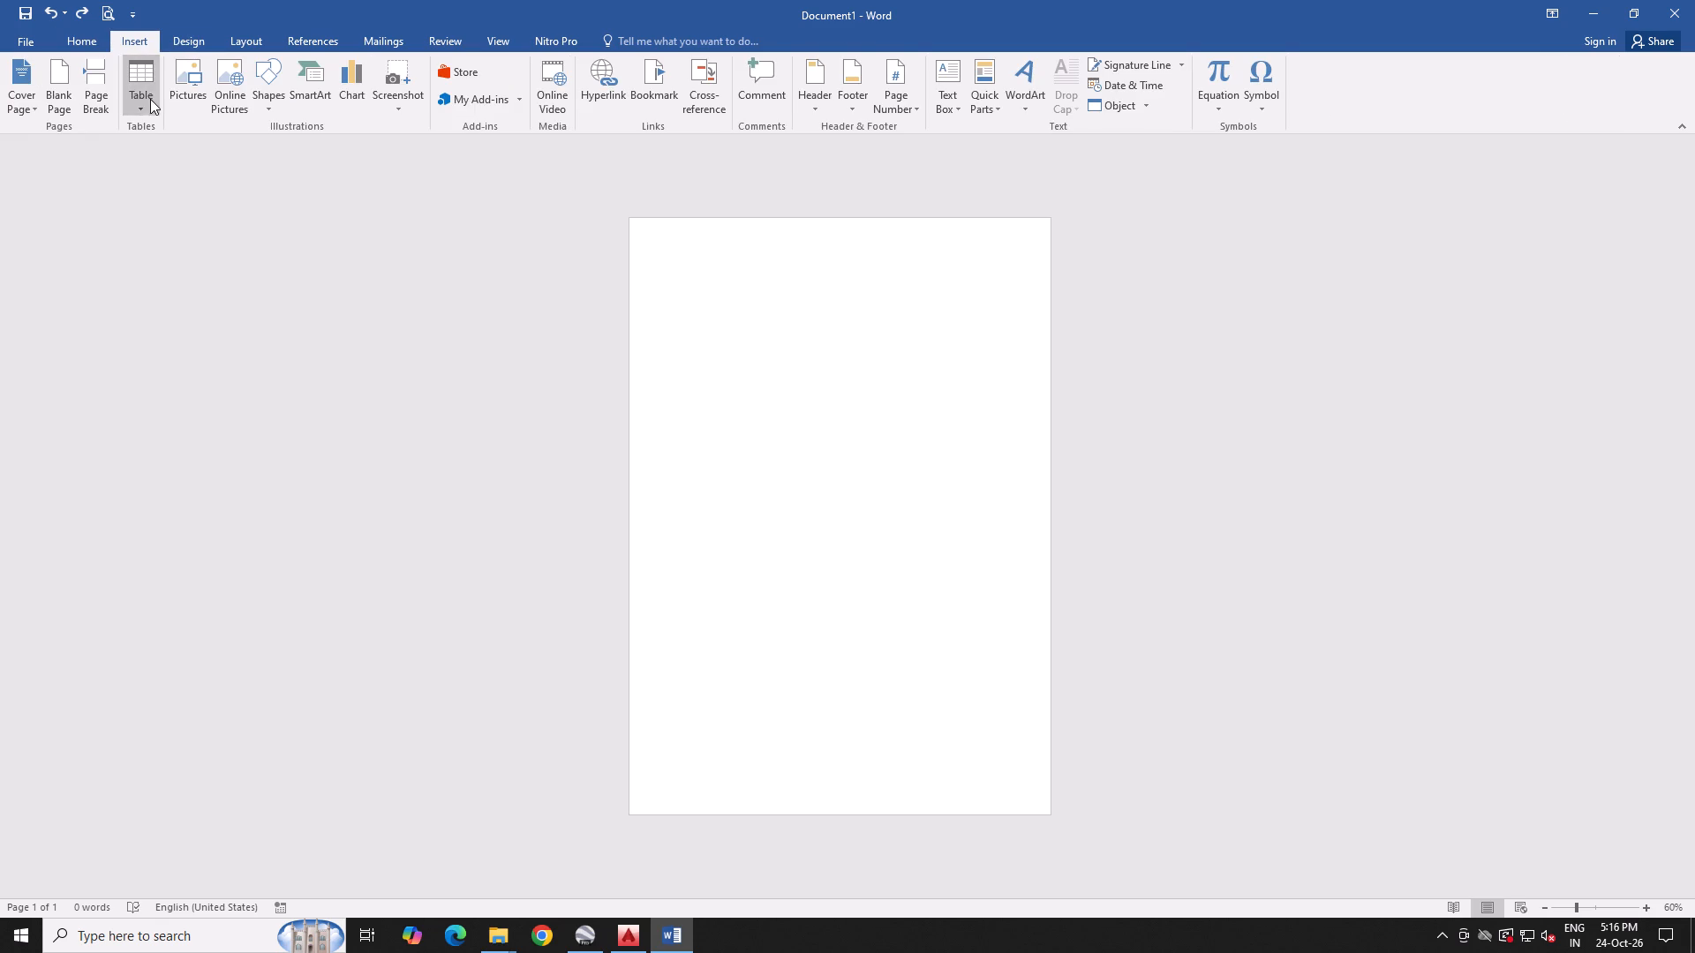
{"action": "left_click", "coordinate": [150, 99]}
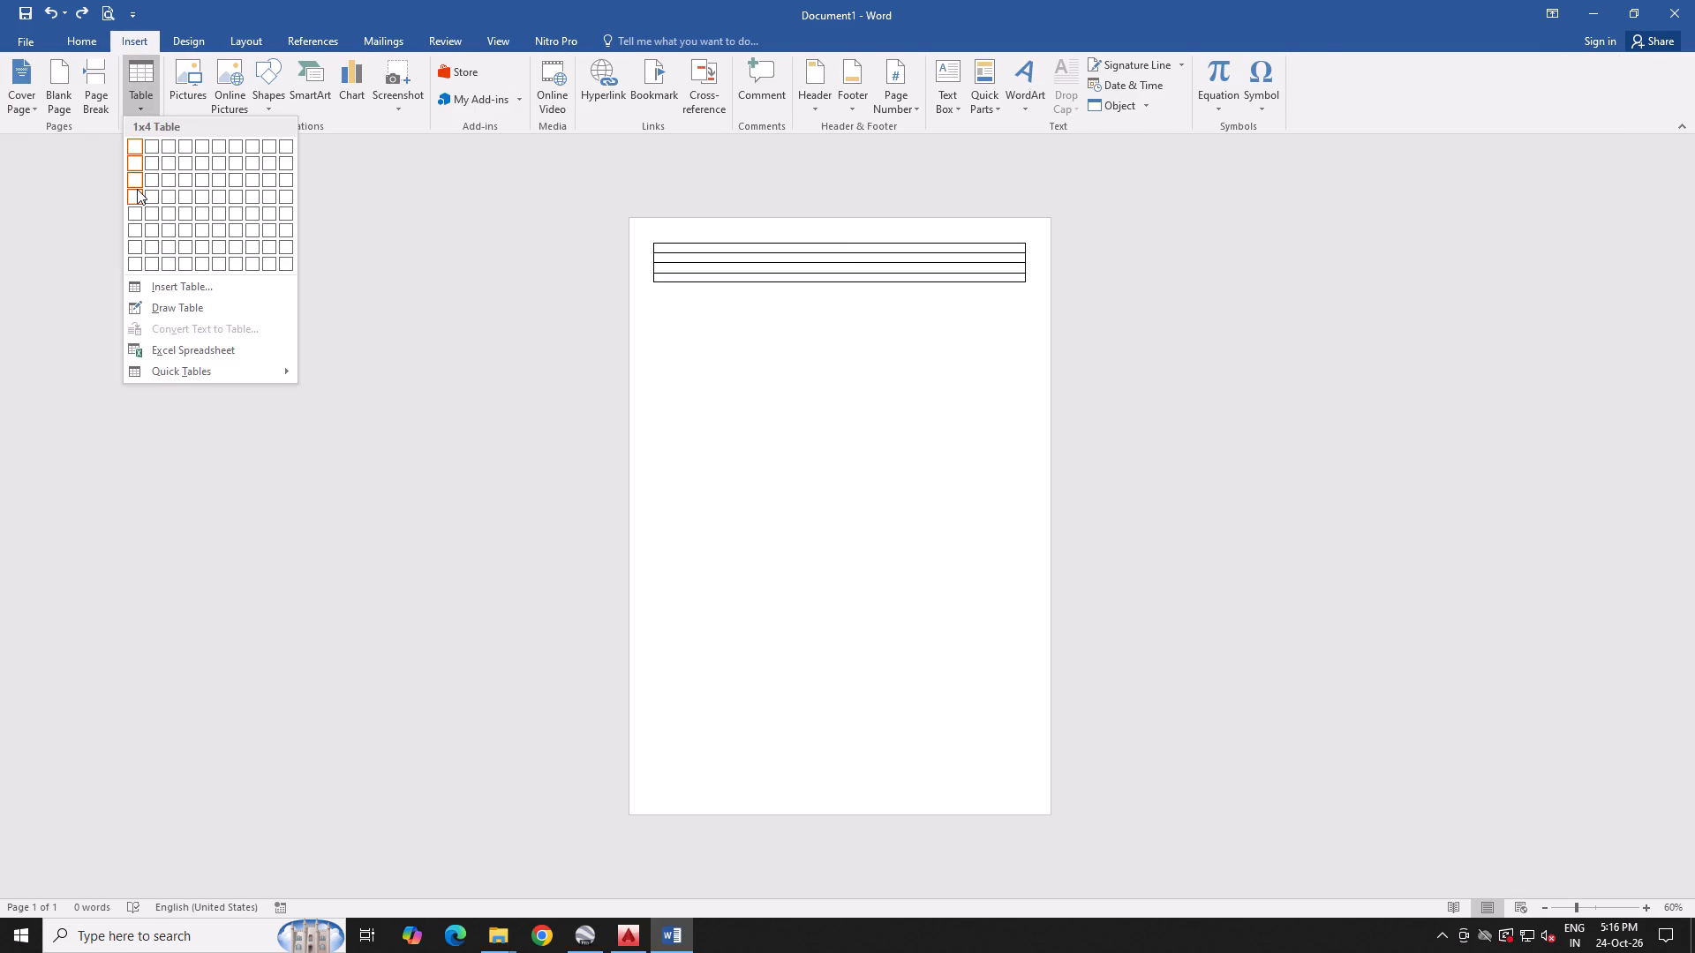
{"action": "left_click", "coordinate": [137, 189]}
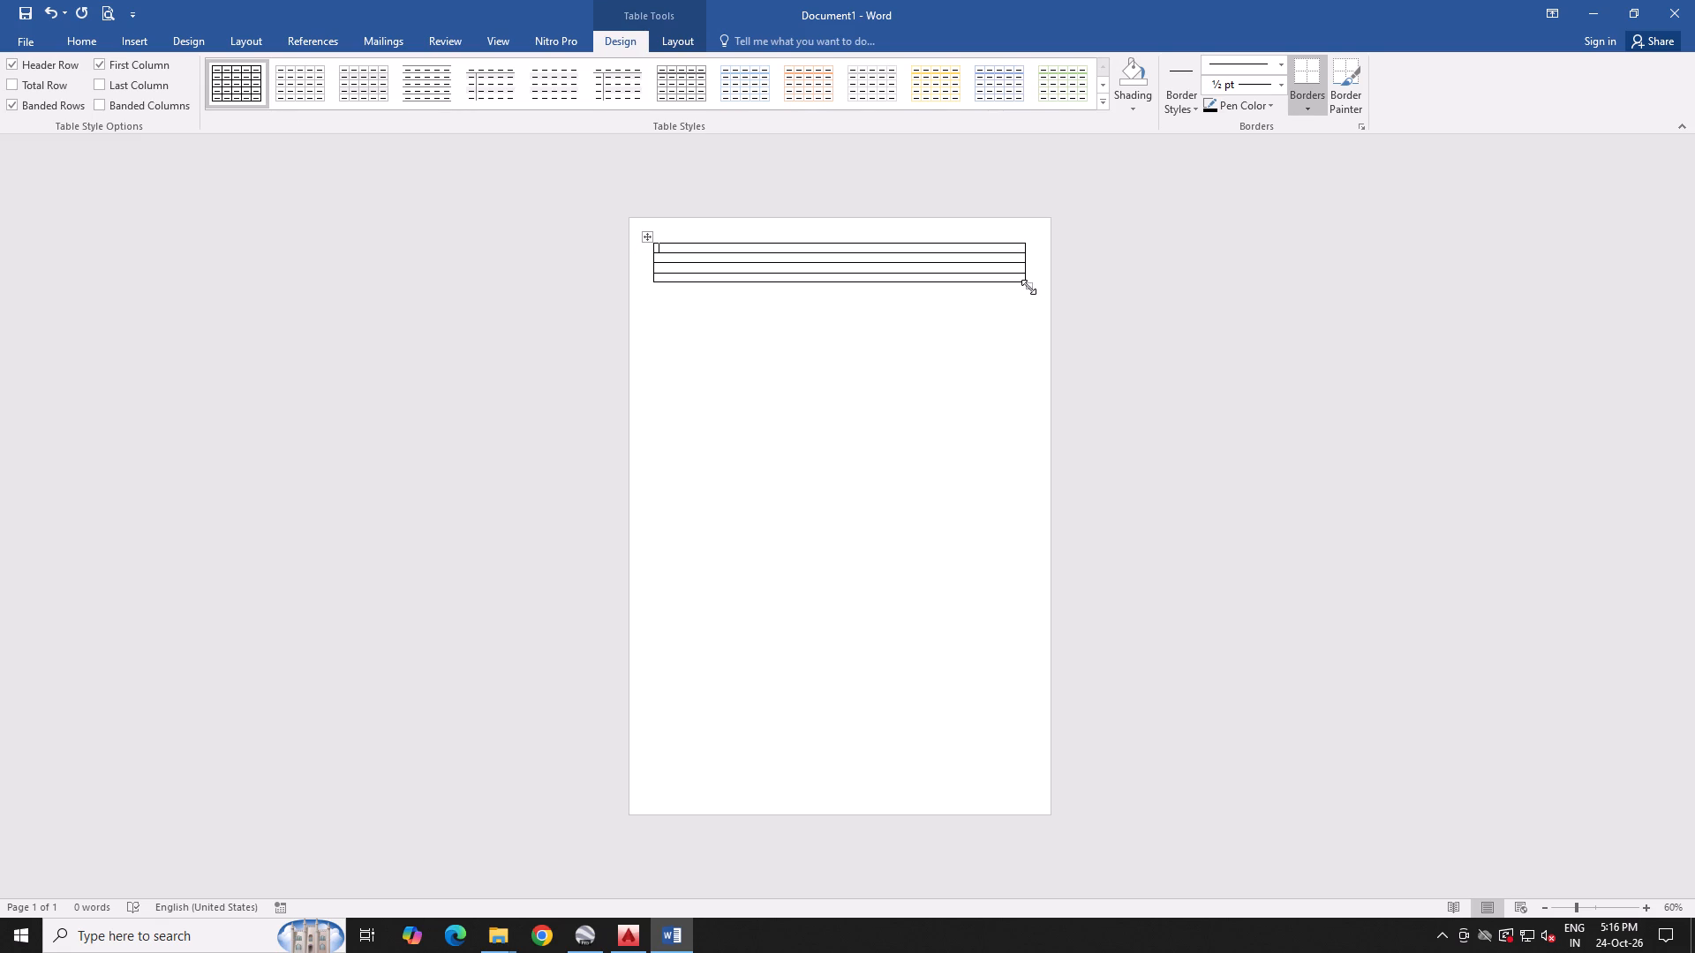
Enlarge the table's first row to a height of about 12.7 cm.
{"action": "left_click", "coordinate": [976, 247]}
{"action": "left_click_drag", "start_coordinate": [923, 253], "coordinate": [904, 481]}
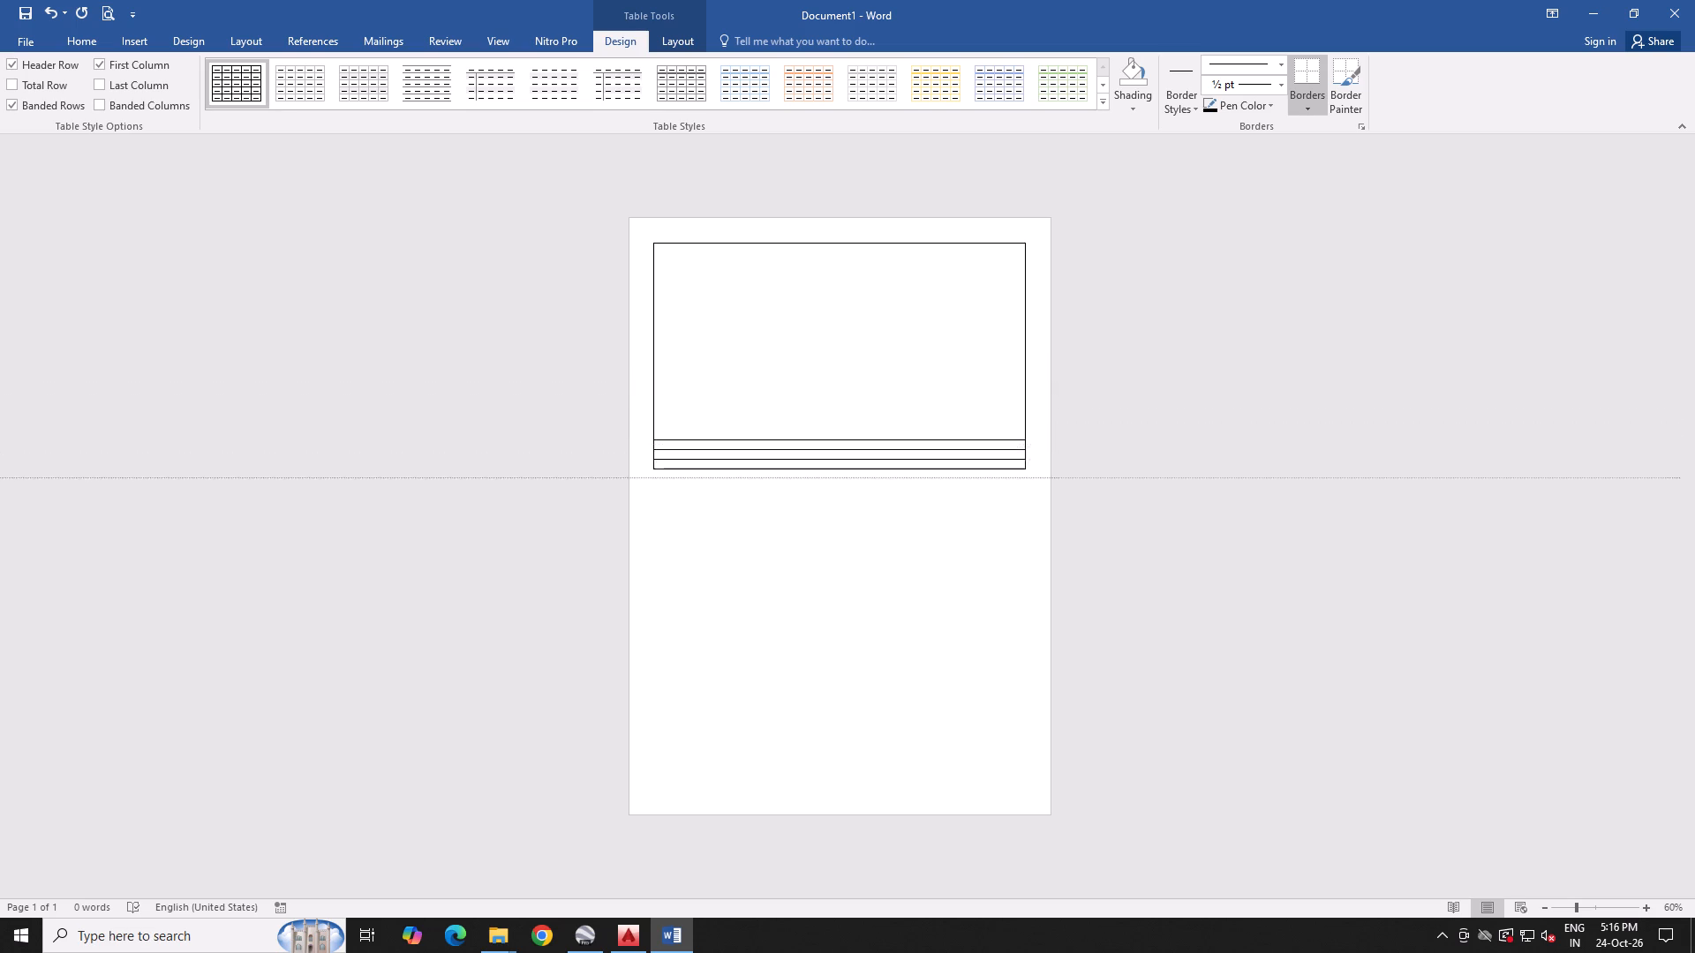
{"action": "left_click_drag", "start_coordinate": [904, 481], "coordinate": [905, 502]}
{"action": "left_click", "coordinate": [868, 349]}
{"action": "left_click", "coordinate": [679, 44]}
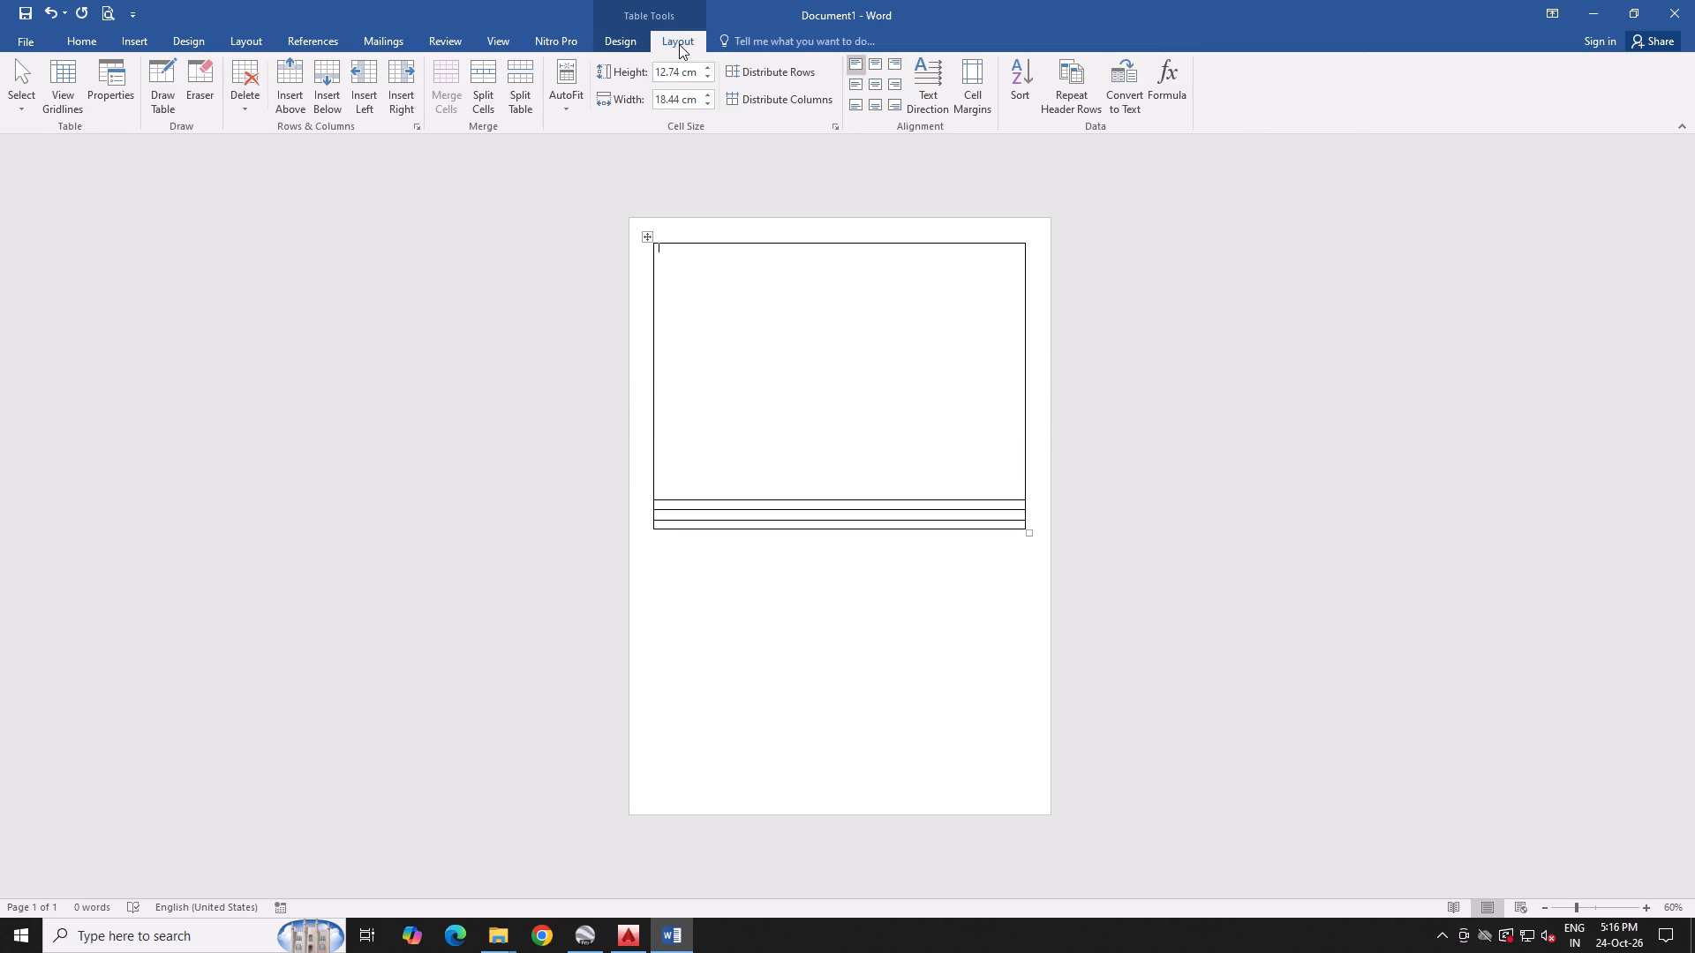
{"action": "left_click", "coordinate": [838, 368]}
{"action": "left_click", "coordinate": [616, 46]}
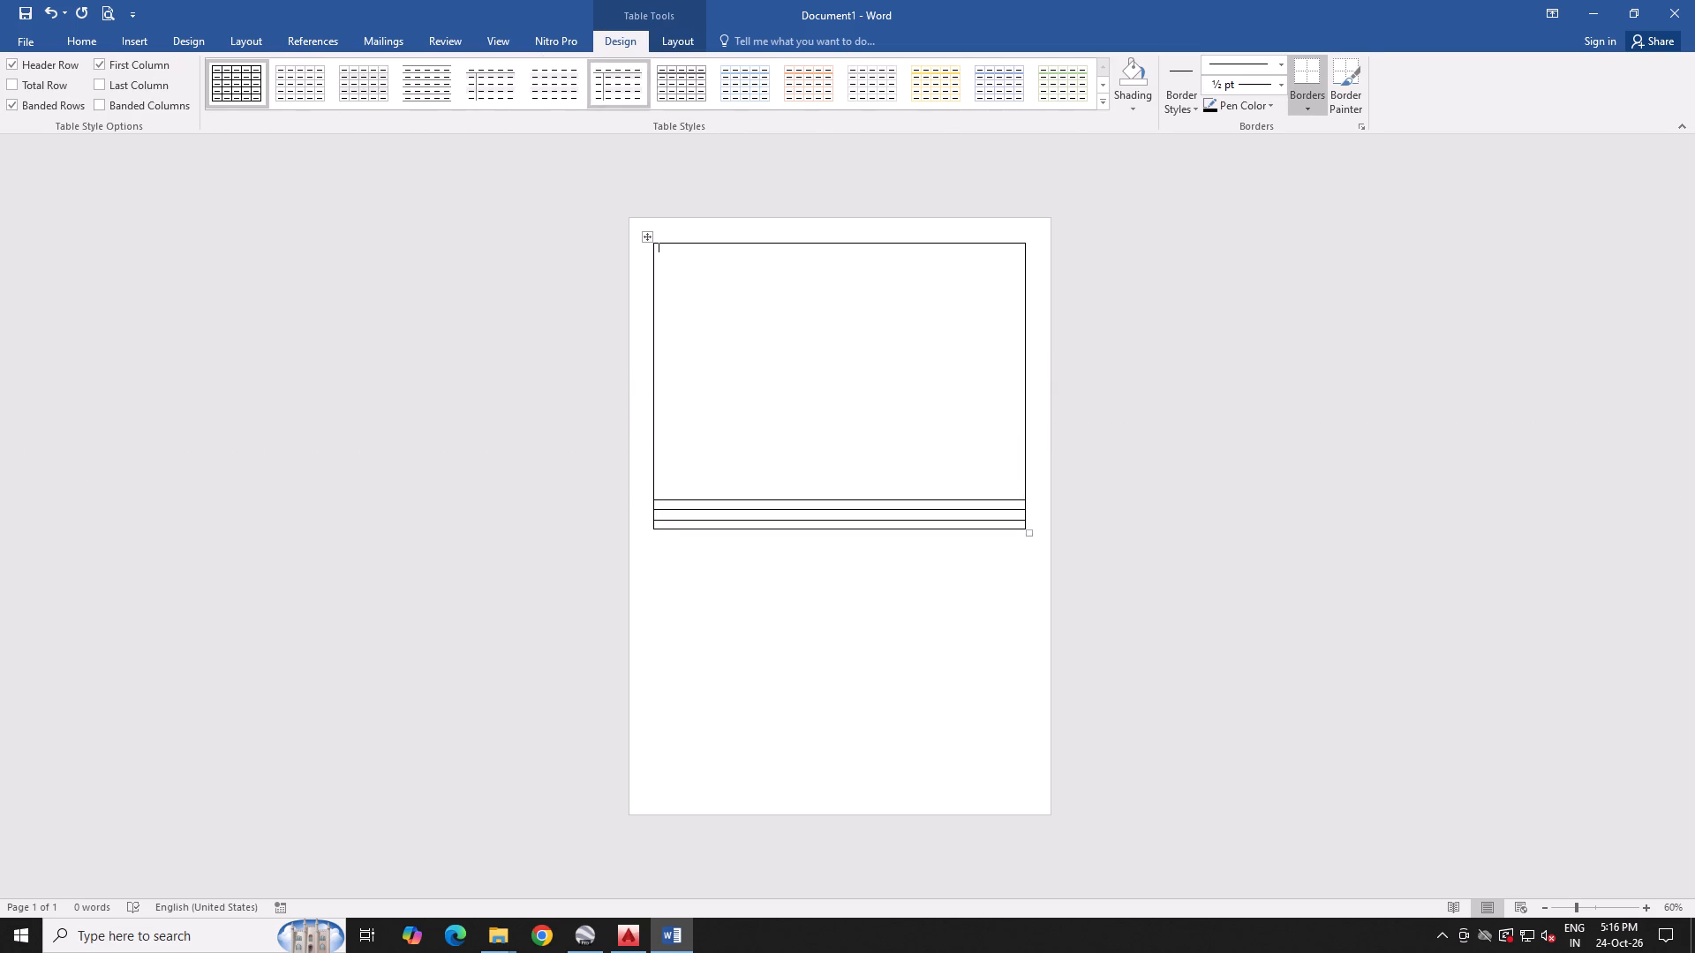
Enlarge the third row to about 10.8 cm and shorten the first row to about 11 cm.
{"action": "left_click", "coordinate": [924, 507]}
{"action": "left_click_drag", "start_coordinate": [882, 521], "coordinate": [908, 744]}
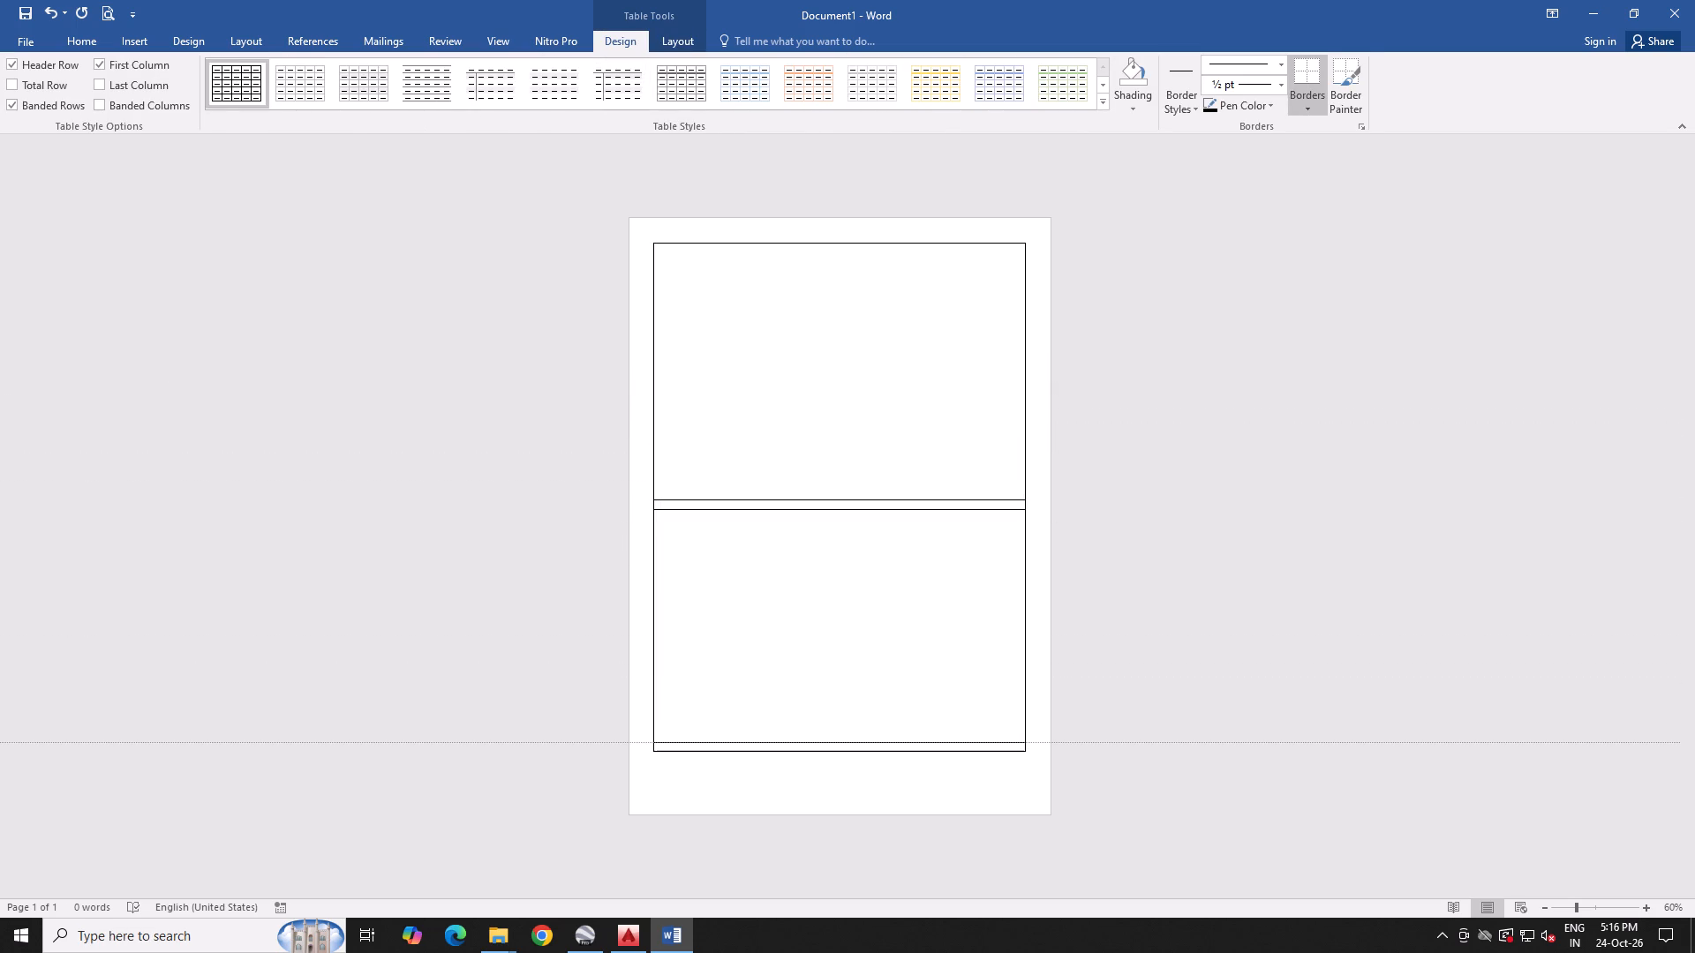
{"action": "left_click_drag", "start_coordinate": [908, 744], "coordinate": [908, 724]}
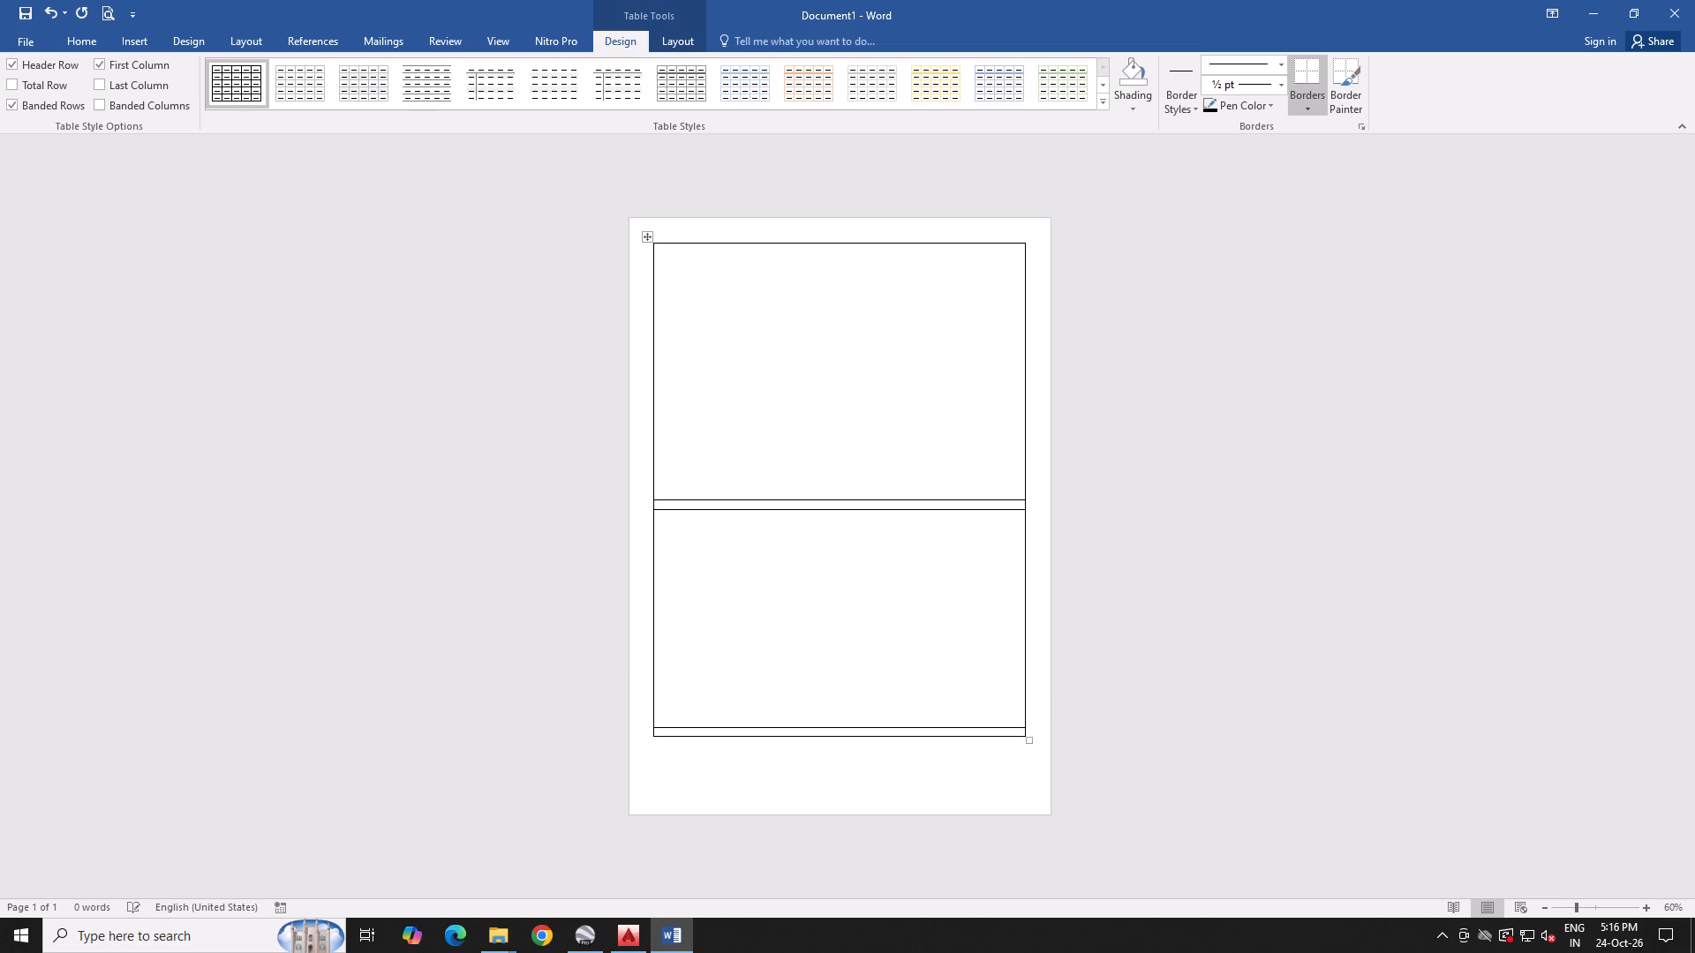
{"action": "left_click_drag", "start_coordinate": [820, 499], "coordinate": [826, 468]}
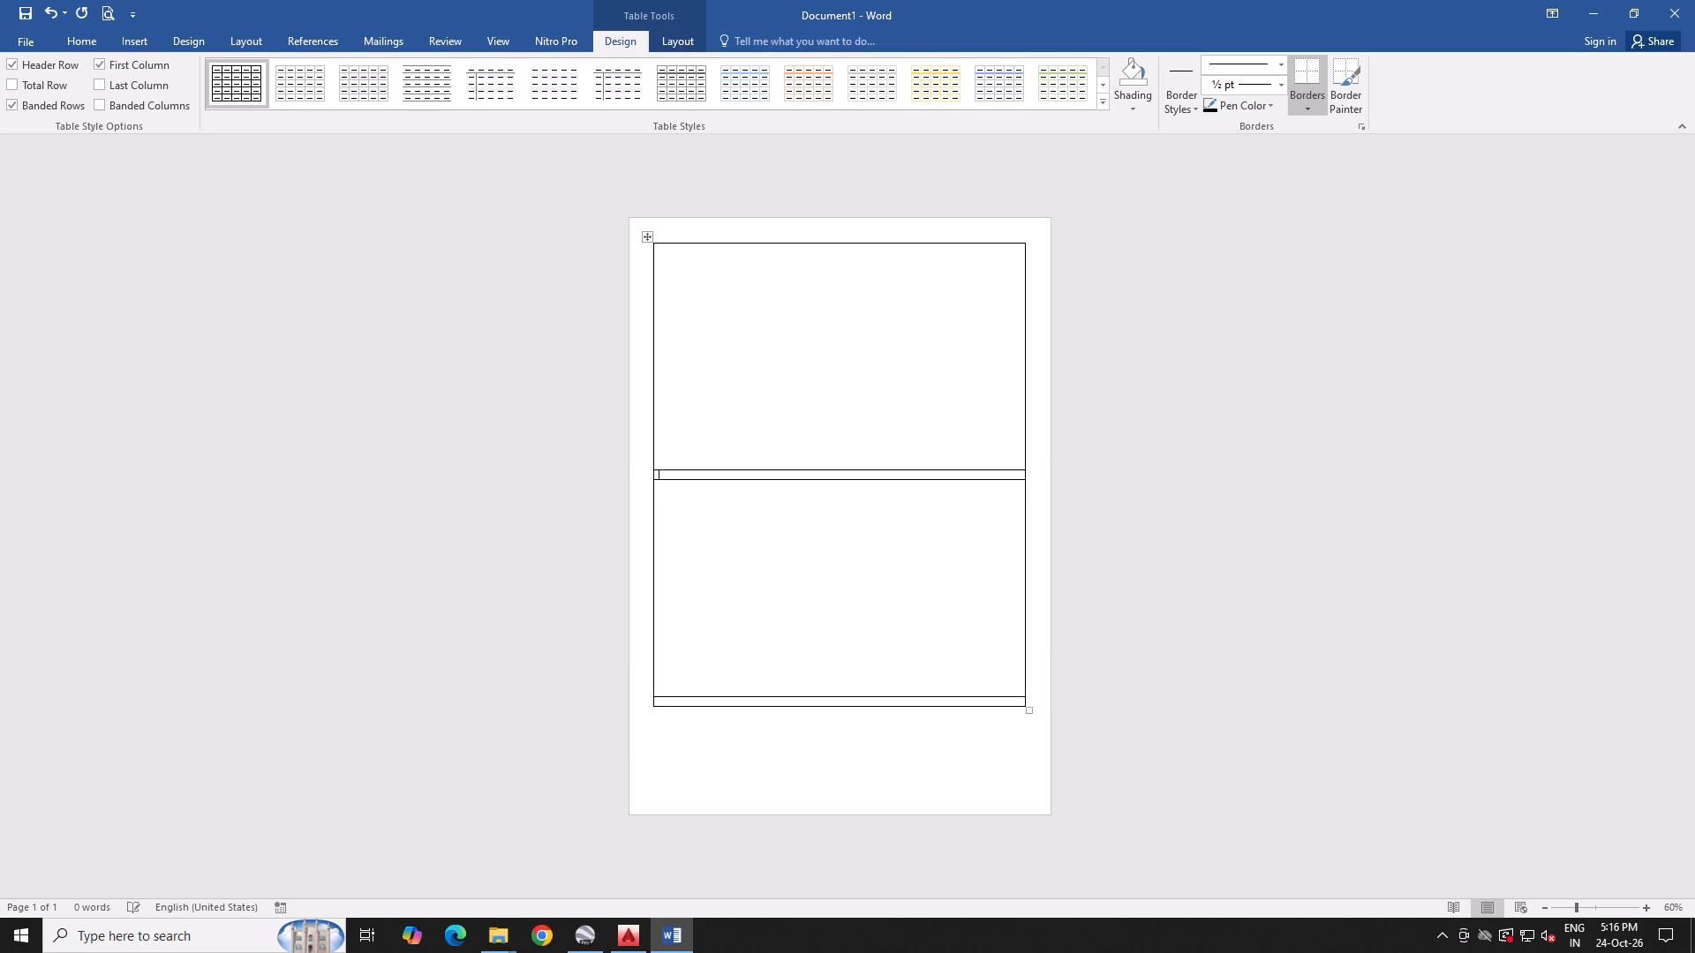
Make the narrow fourth and second rows each about twice as tall.
{"action": "left_click_drag", "start_coordinate": [813, 704], "coordinate": [813, 714]}
{"action": "left_click_drag", "start_coordinate": [794, 480], "coordinate": [791, 488]}
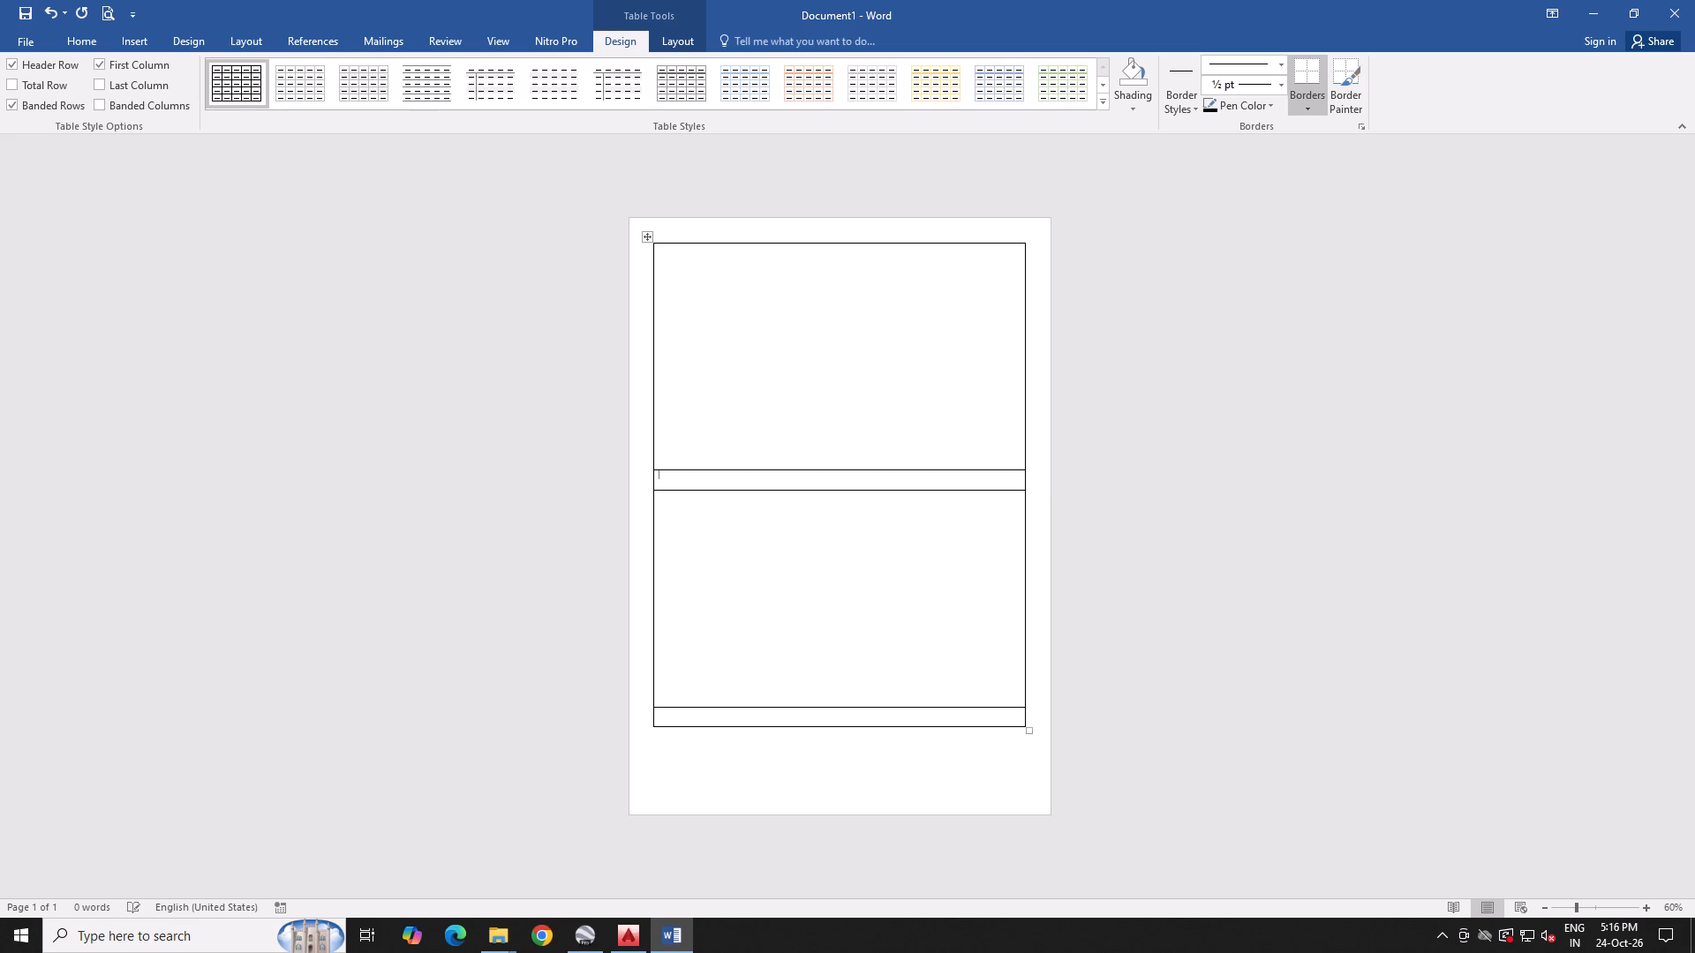
Move the whole table down the page to leave a wider blank space above it.
{"action": "left_click_drag", "start_coordinate": [648, 235], "coordinate": [648, 289]}
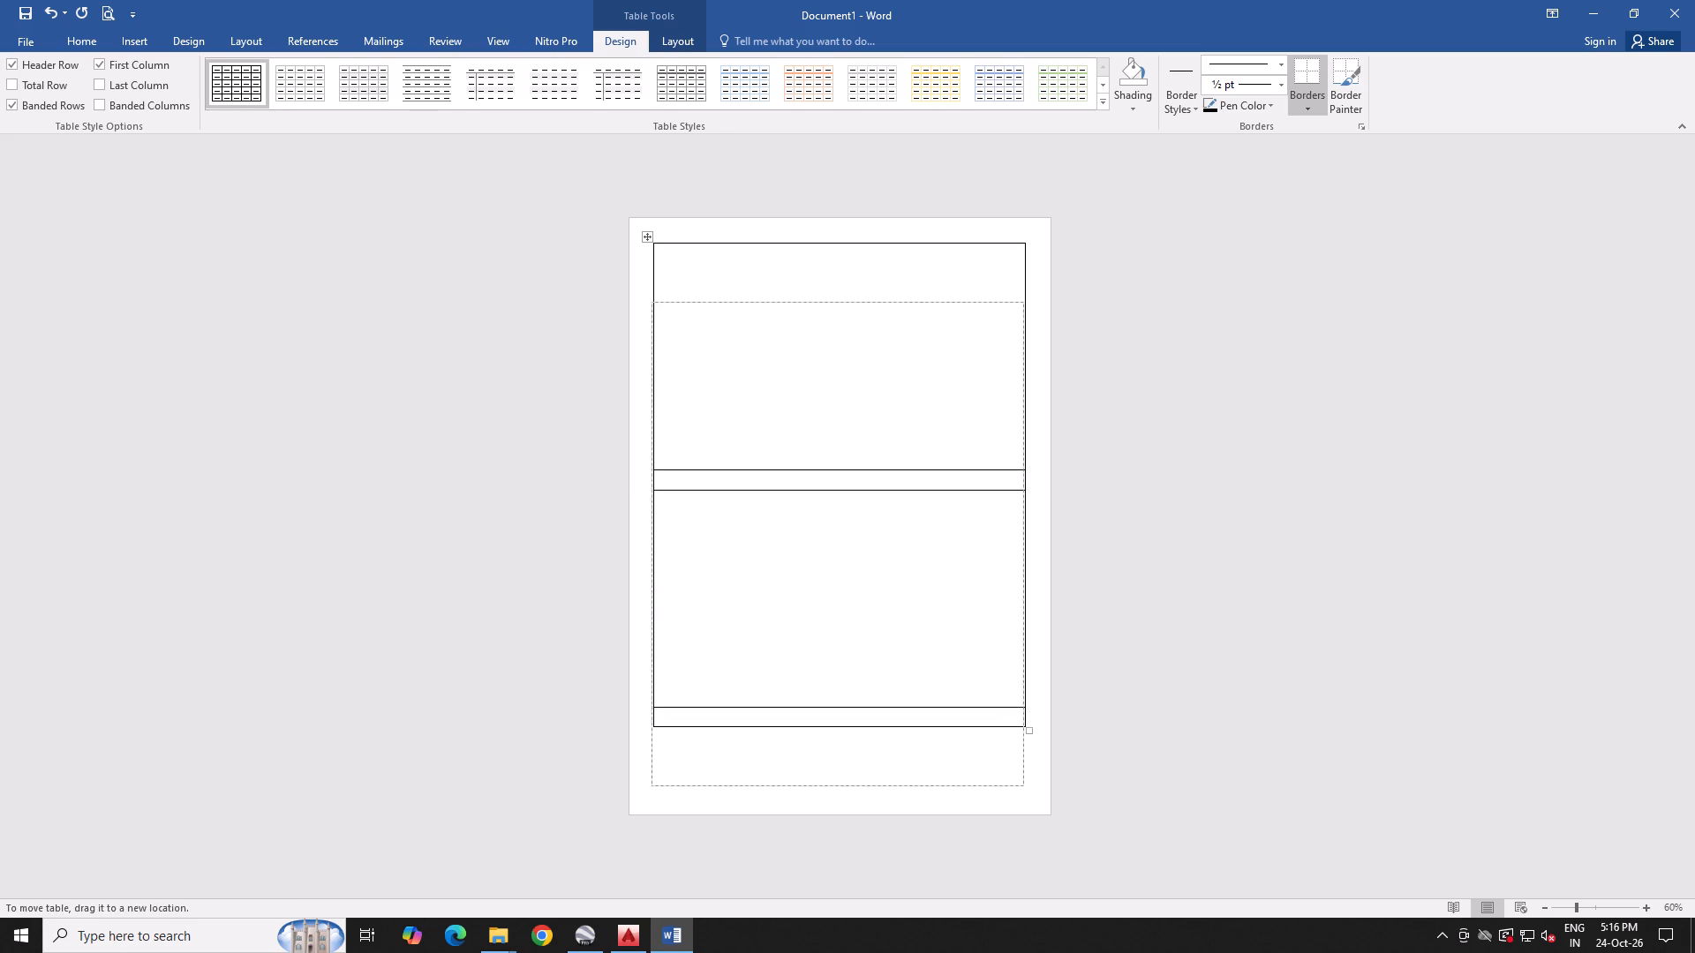
{"action": "left_click_drag", "start_coordinate": [648, 289], "coordinate": [651, 275]}
{"action": "left_click", "coordinate": [1186, 510]}
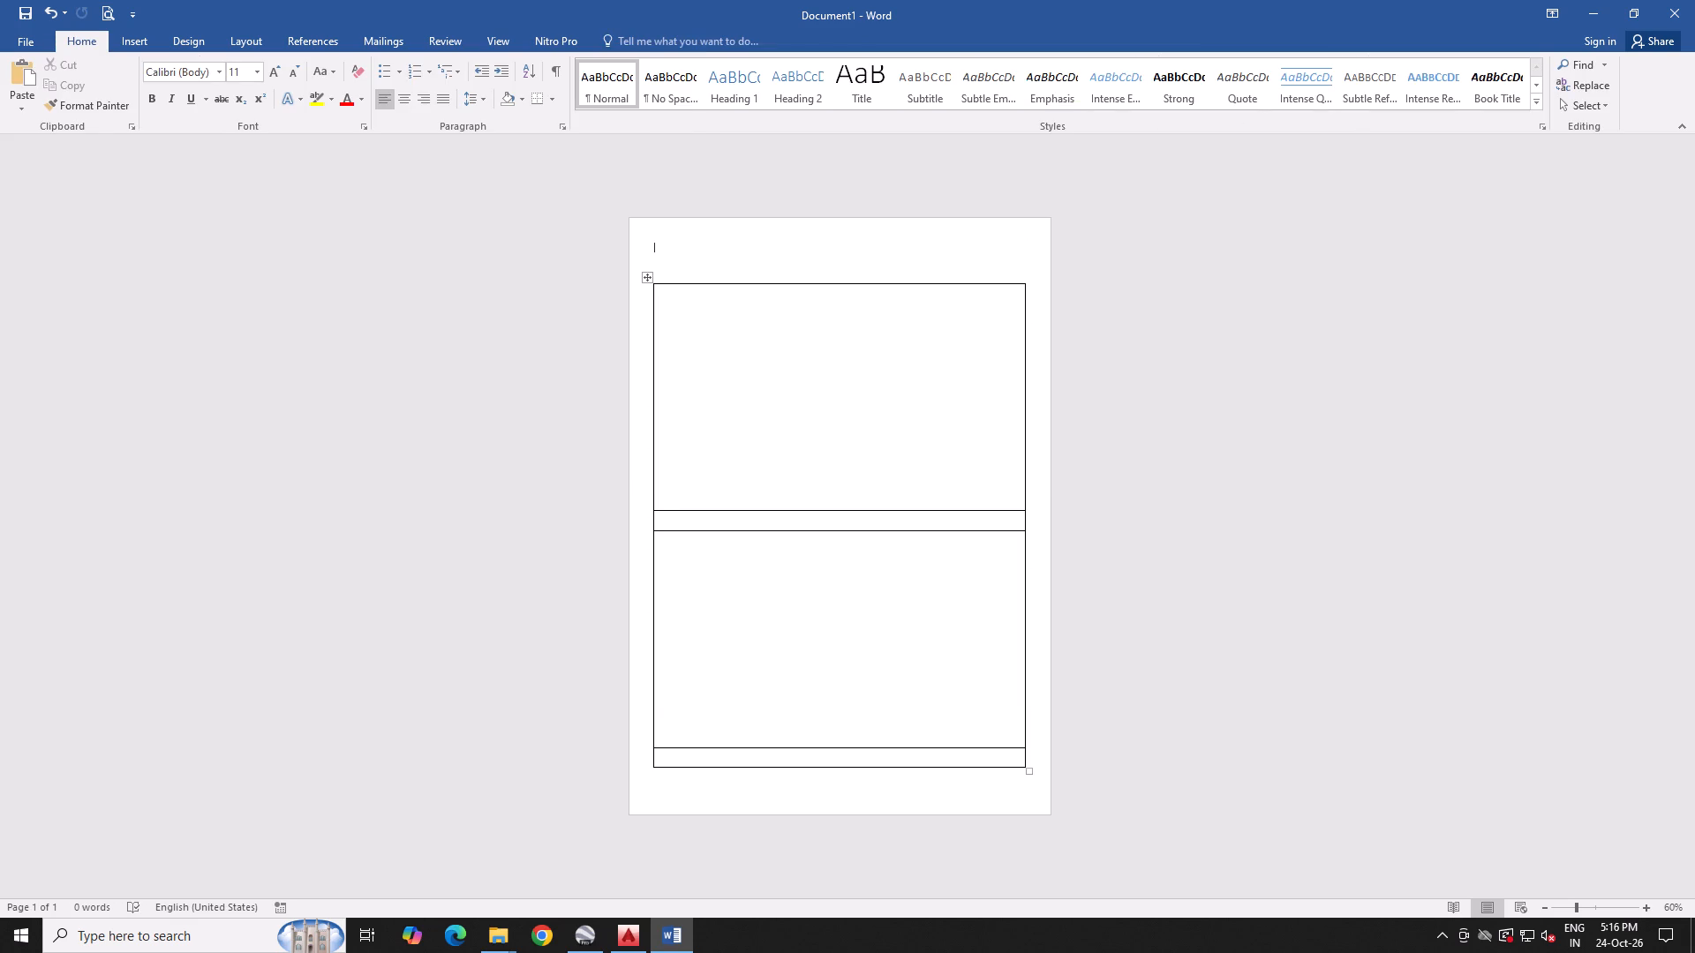
Shorten the table's first row slightly so the rows beneath it sit a little higher on the page.
{"action": "left_click_drag", "start_coordinate": [929, 747], "coordinate": [929, 763]}
{"action": "left_click_drag", "start_coordinate": [790, 512], "coordinate": [790, 504]}
{"action": "left_click", "coordinate": [1200, 539]}
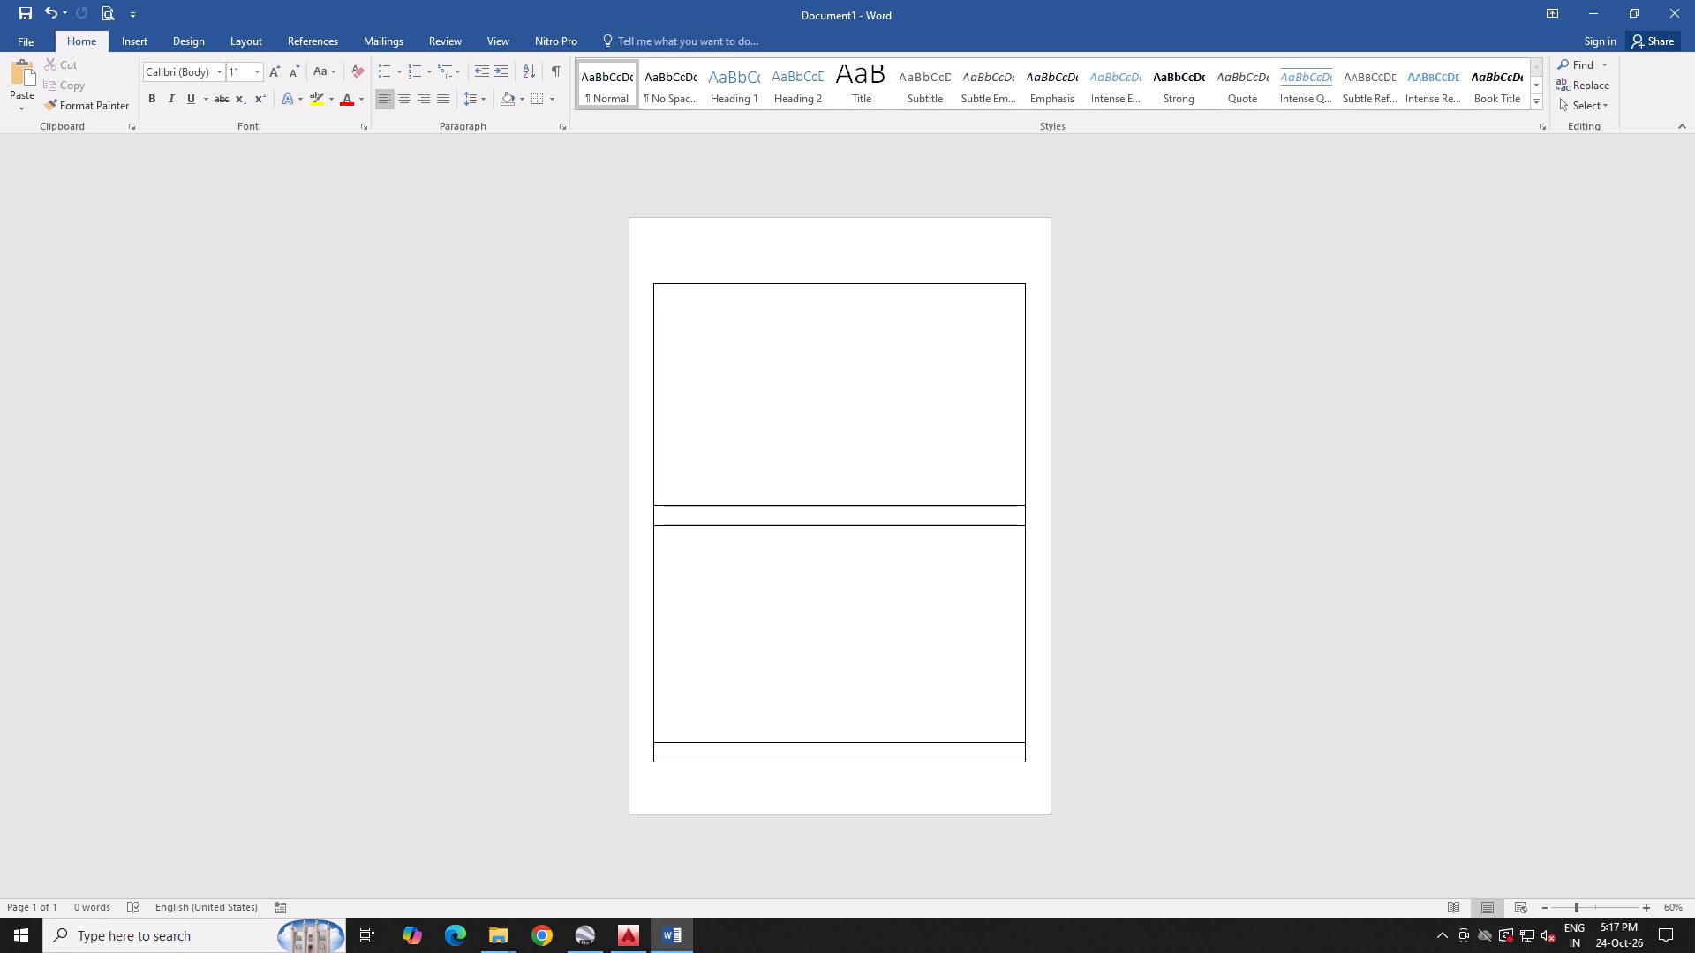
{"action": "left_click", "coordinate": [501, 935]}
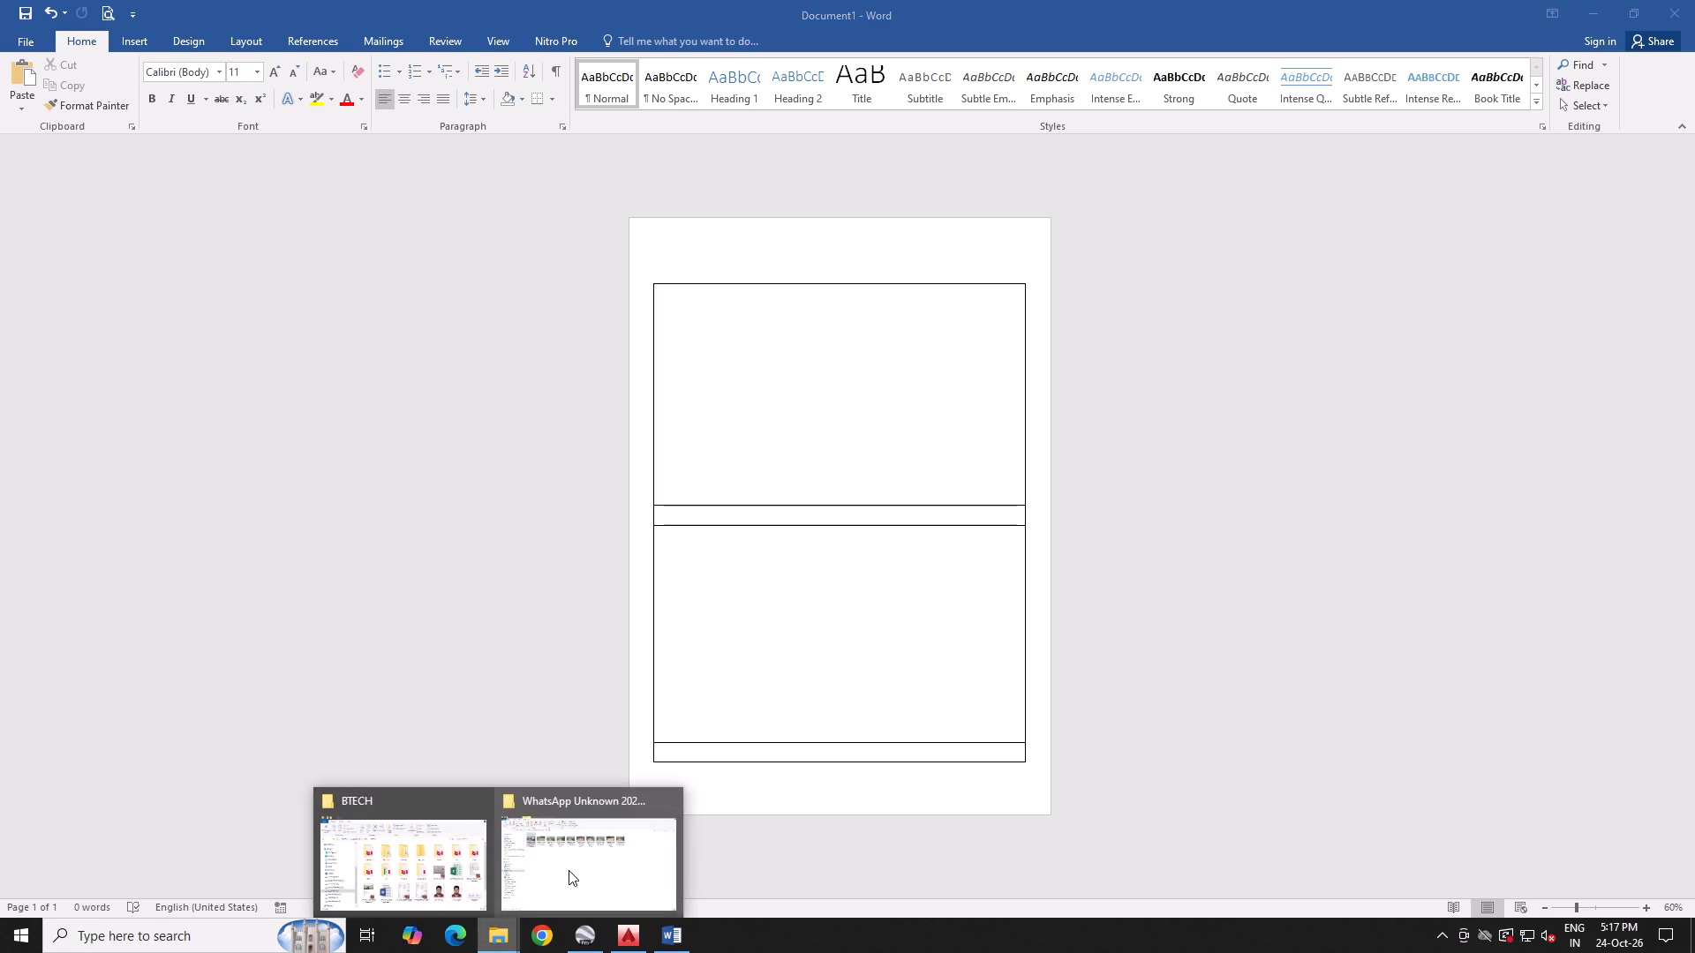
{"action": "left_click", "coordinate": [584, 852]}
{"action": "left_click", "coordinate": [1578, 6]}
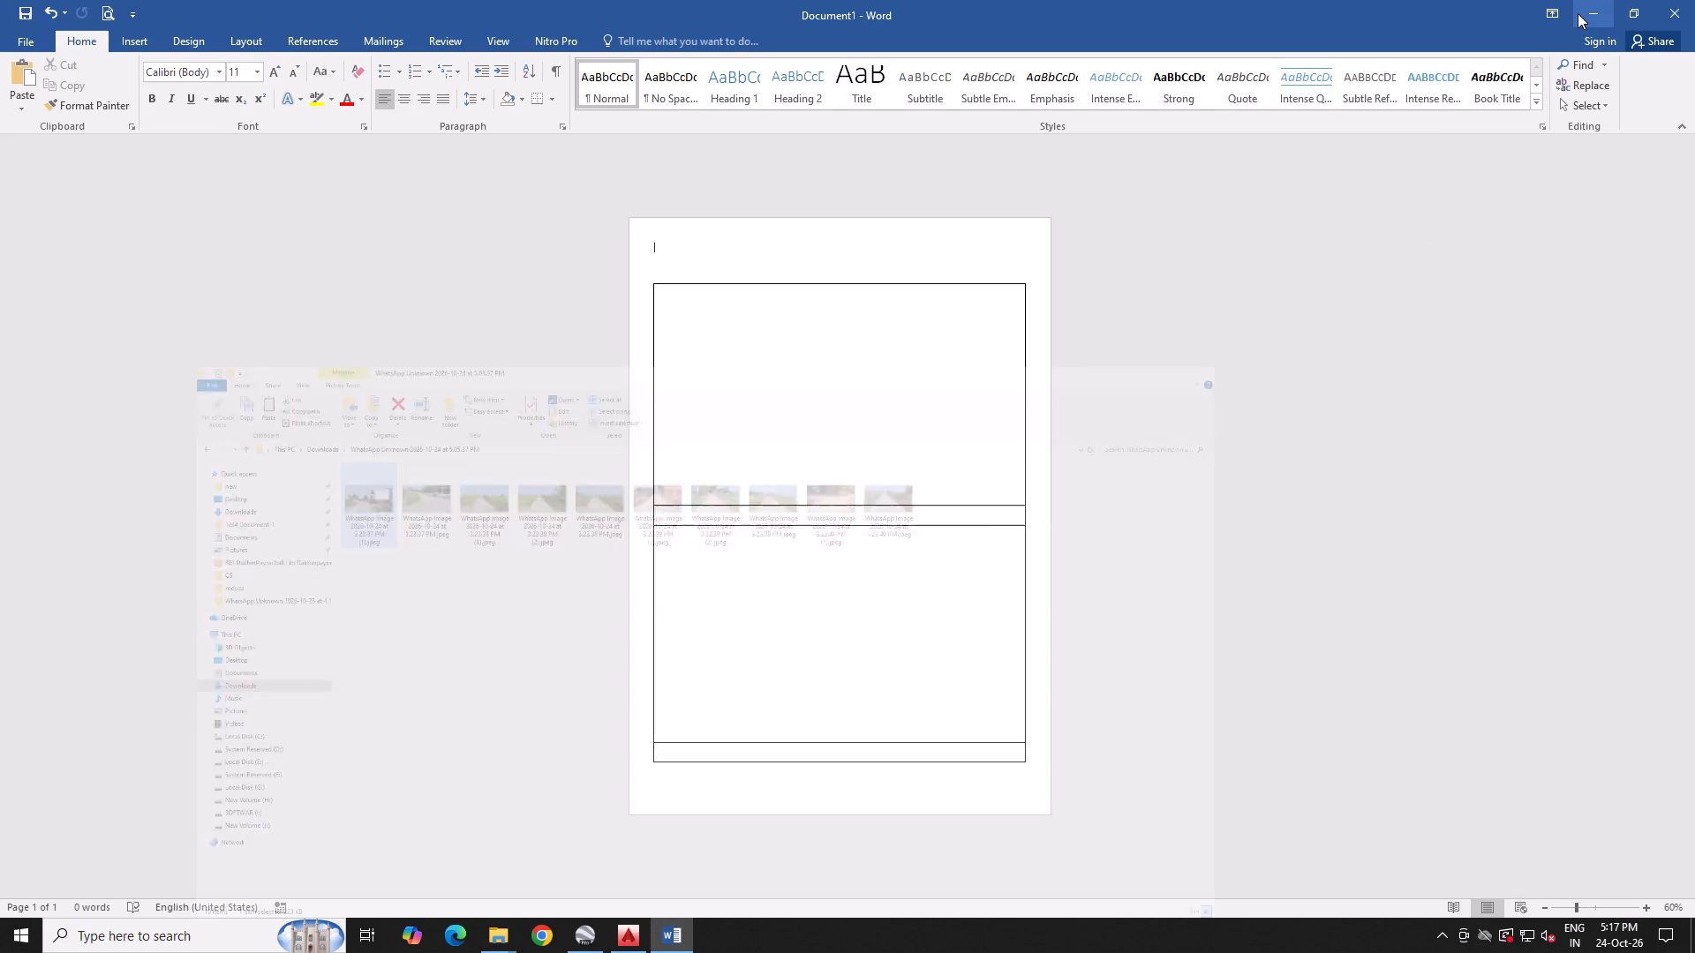
Select the table's first two rows and bring up the table layout options for them.
{"action": "scroll", "coordinate": [728, 601], "scroll_direction": "up", "scroll_amount": 3, "text": "ctrl"}
{"action": "left_click", "coordinate": [756, 451]}
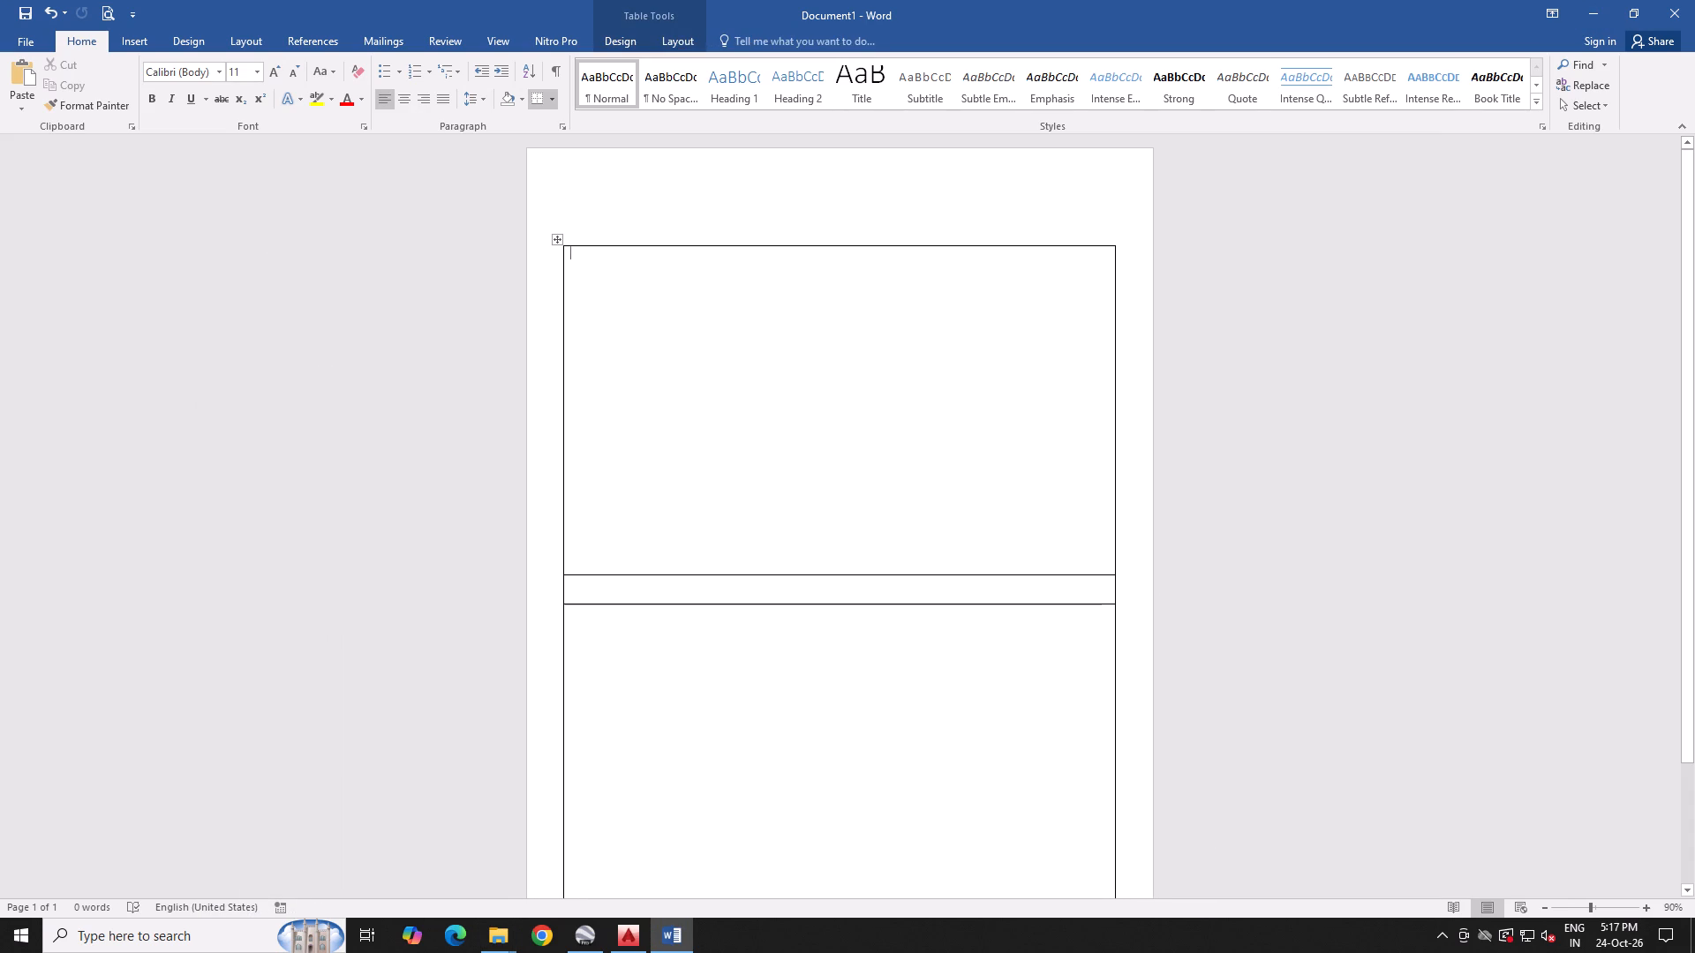
{"action": "left_click_drag", "start_coordinate": [629, 343], "coordinate": [1071, 571]}
{"action": "left_click_drag", "start_coordinate": [765, 291], "coordinate": [826, 932]}
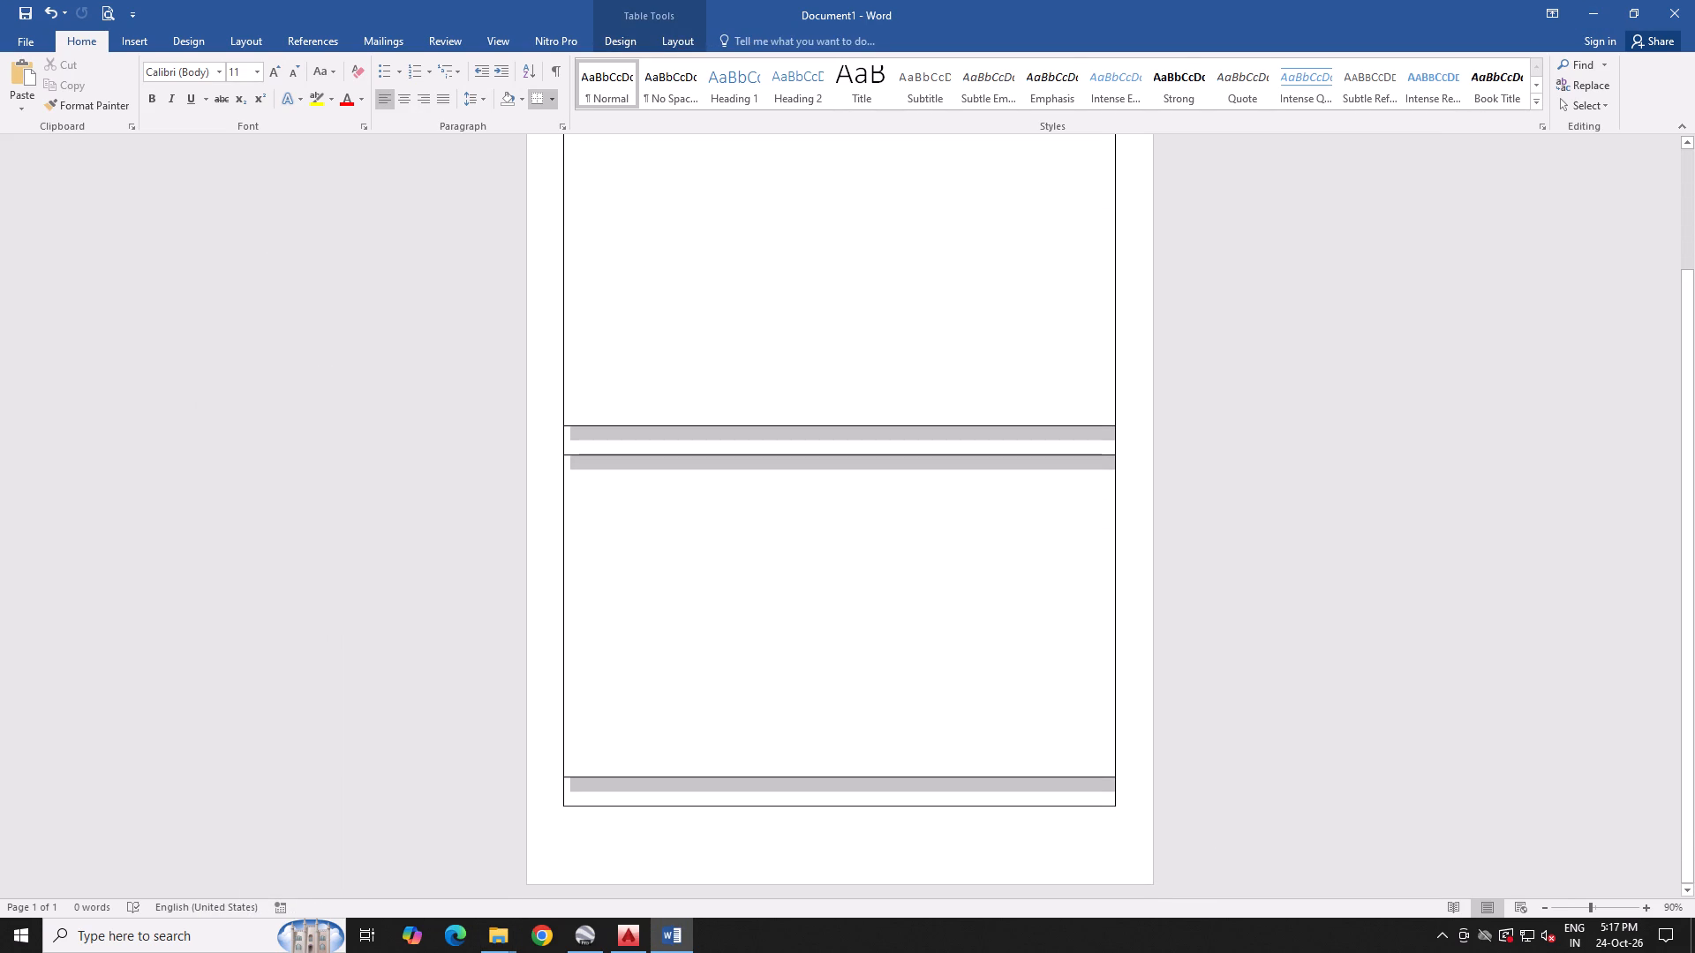
{"action": "left_click_drag", "start_coordinate": [826, 932], "coordinate": [722, 425]}
{"action": "scroll", "coordinate": [722, 429], "scroll_direction": "up", "scroll_amount": 2}
{"action": "right_click", "coordinate": [722, 429]}
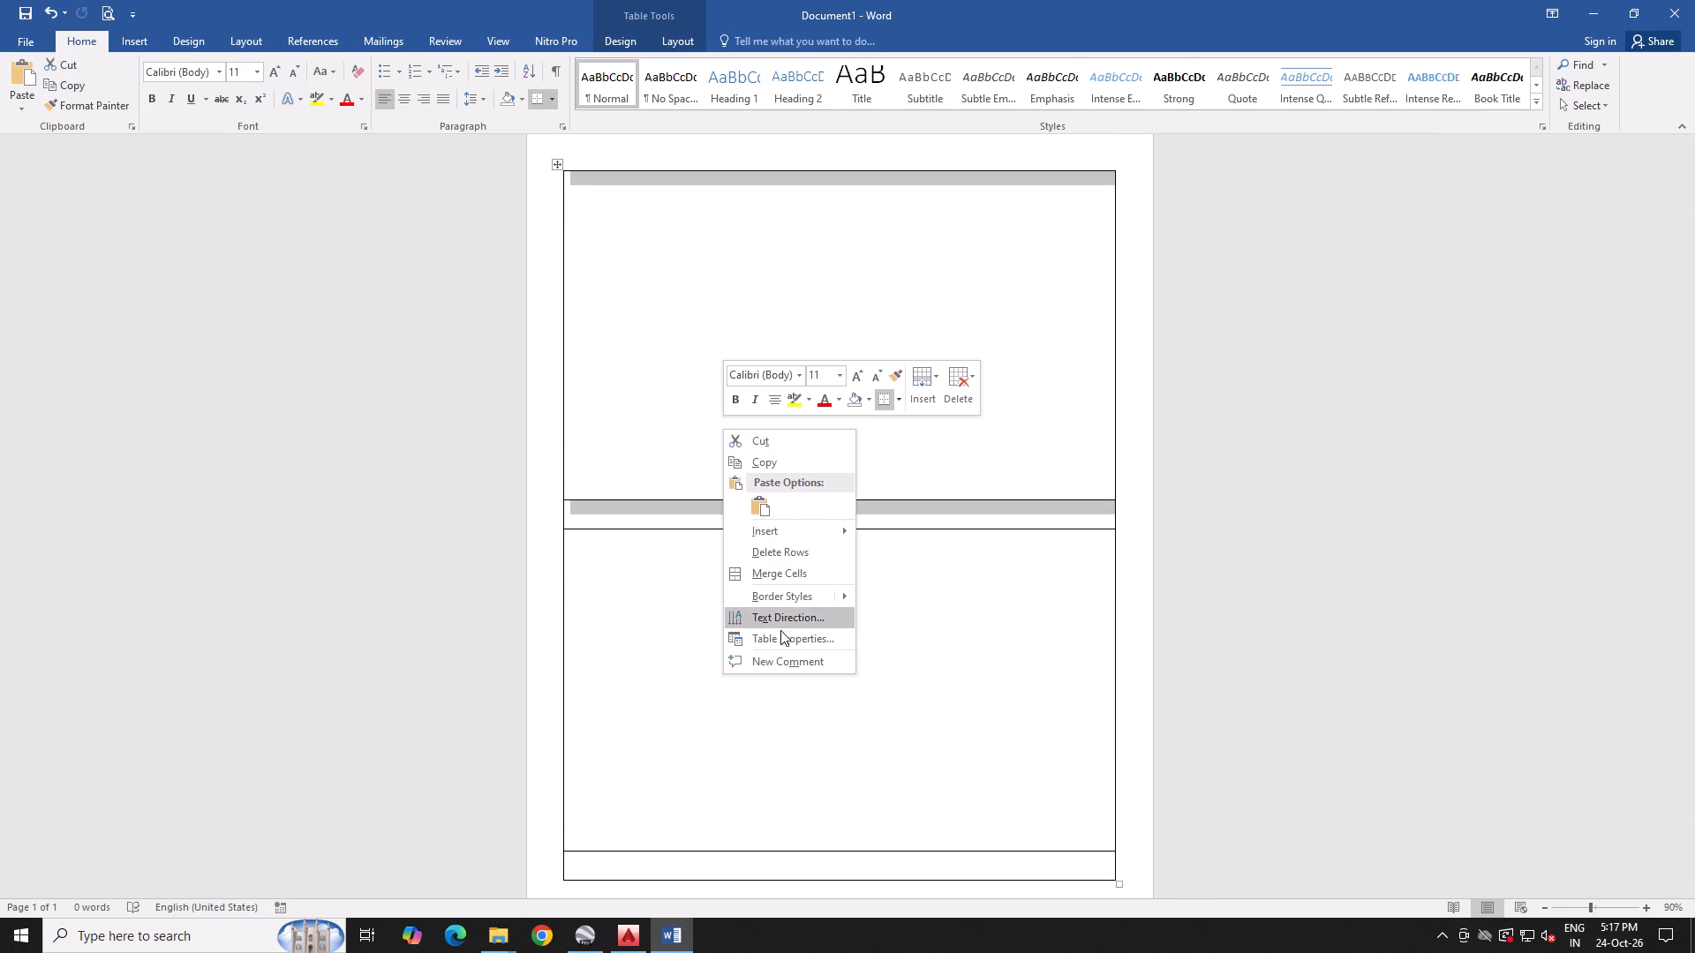
{"action": "left_click", "coordinate": [1035, 344]}
{"action": "right_click", "coordinate": [1035, 344]}
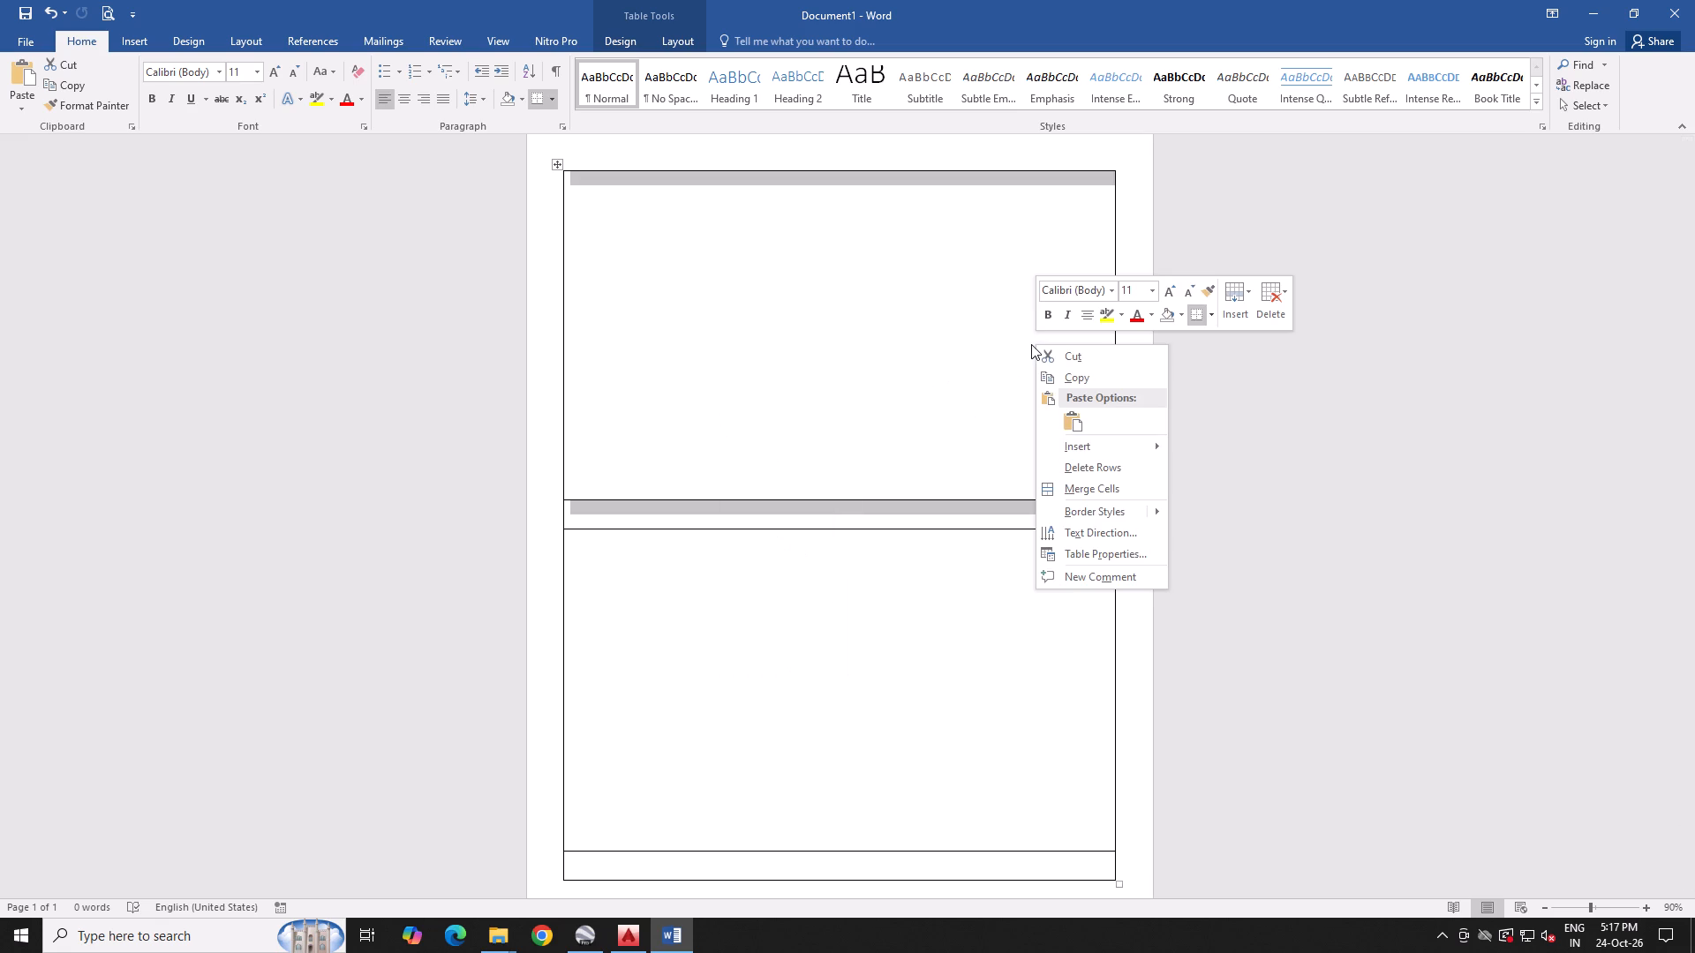
{"action": "left_click", "coordinate": [841, 386]}
{"action": "left_click", "coordinate": [672, 45]}
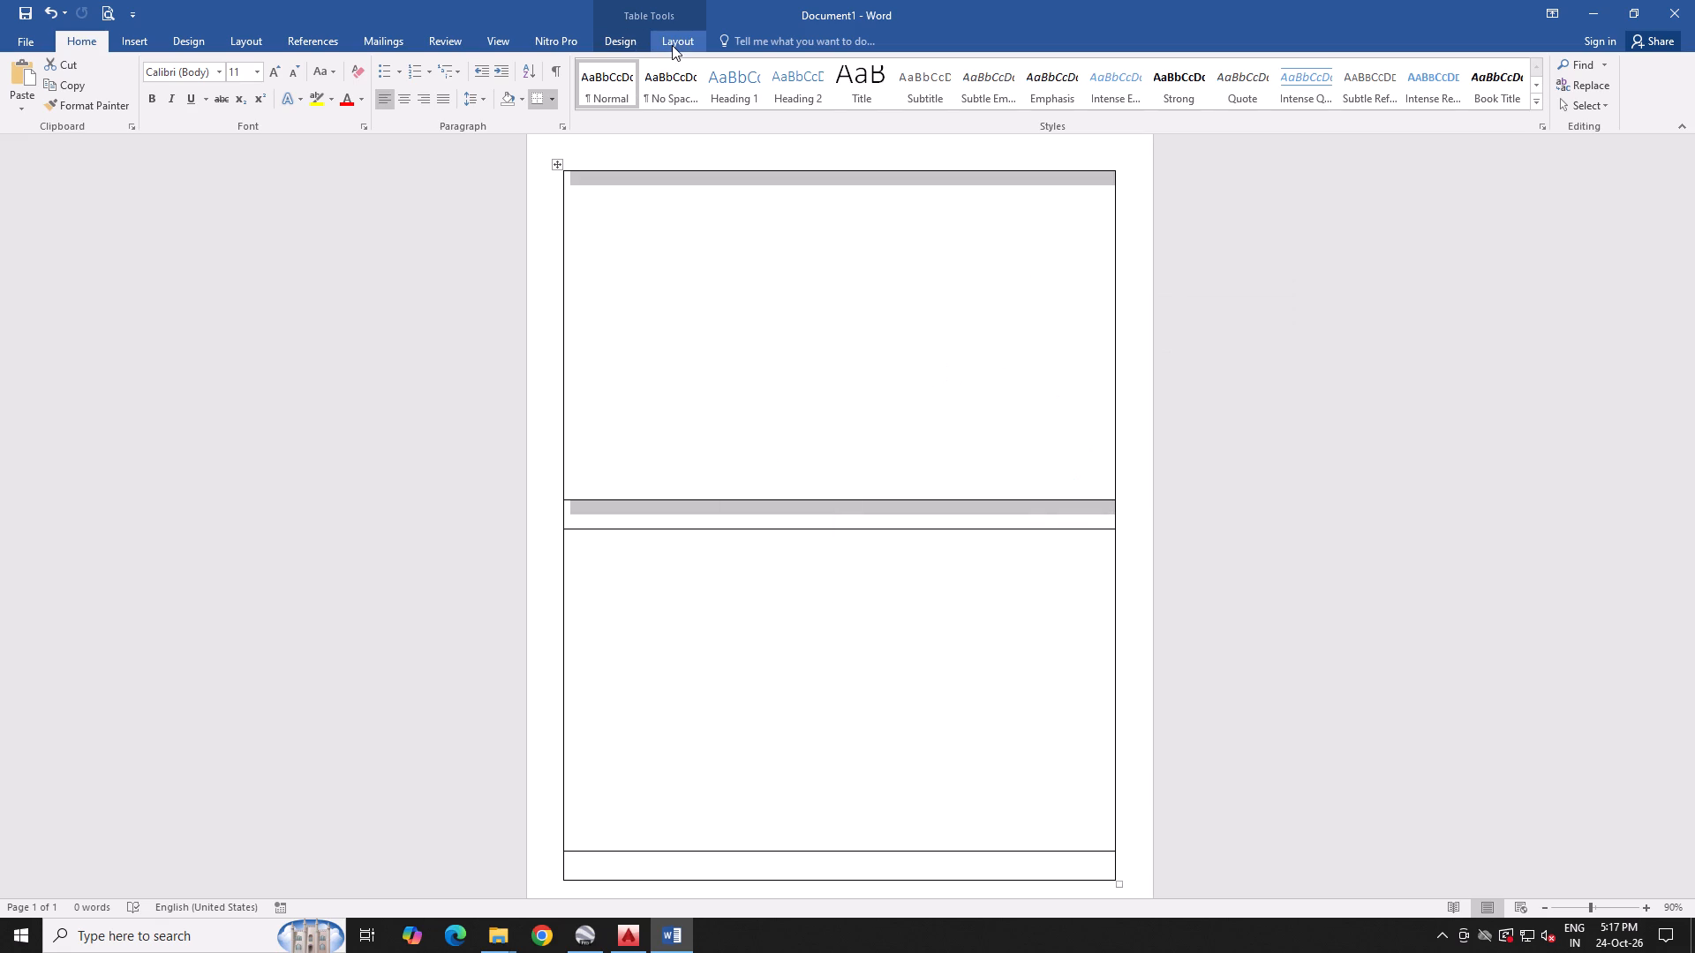
Set the heights of the table's third and first rows to 11 cm each.
{"action": "left_click", "coordinate": [778, 416]}
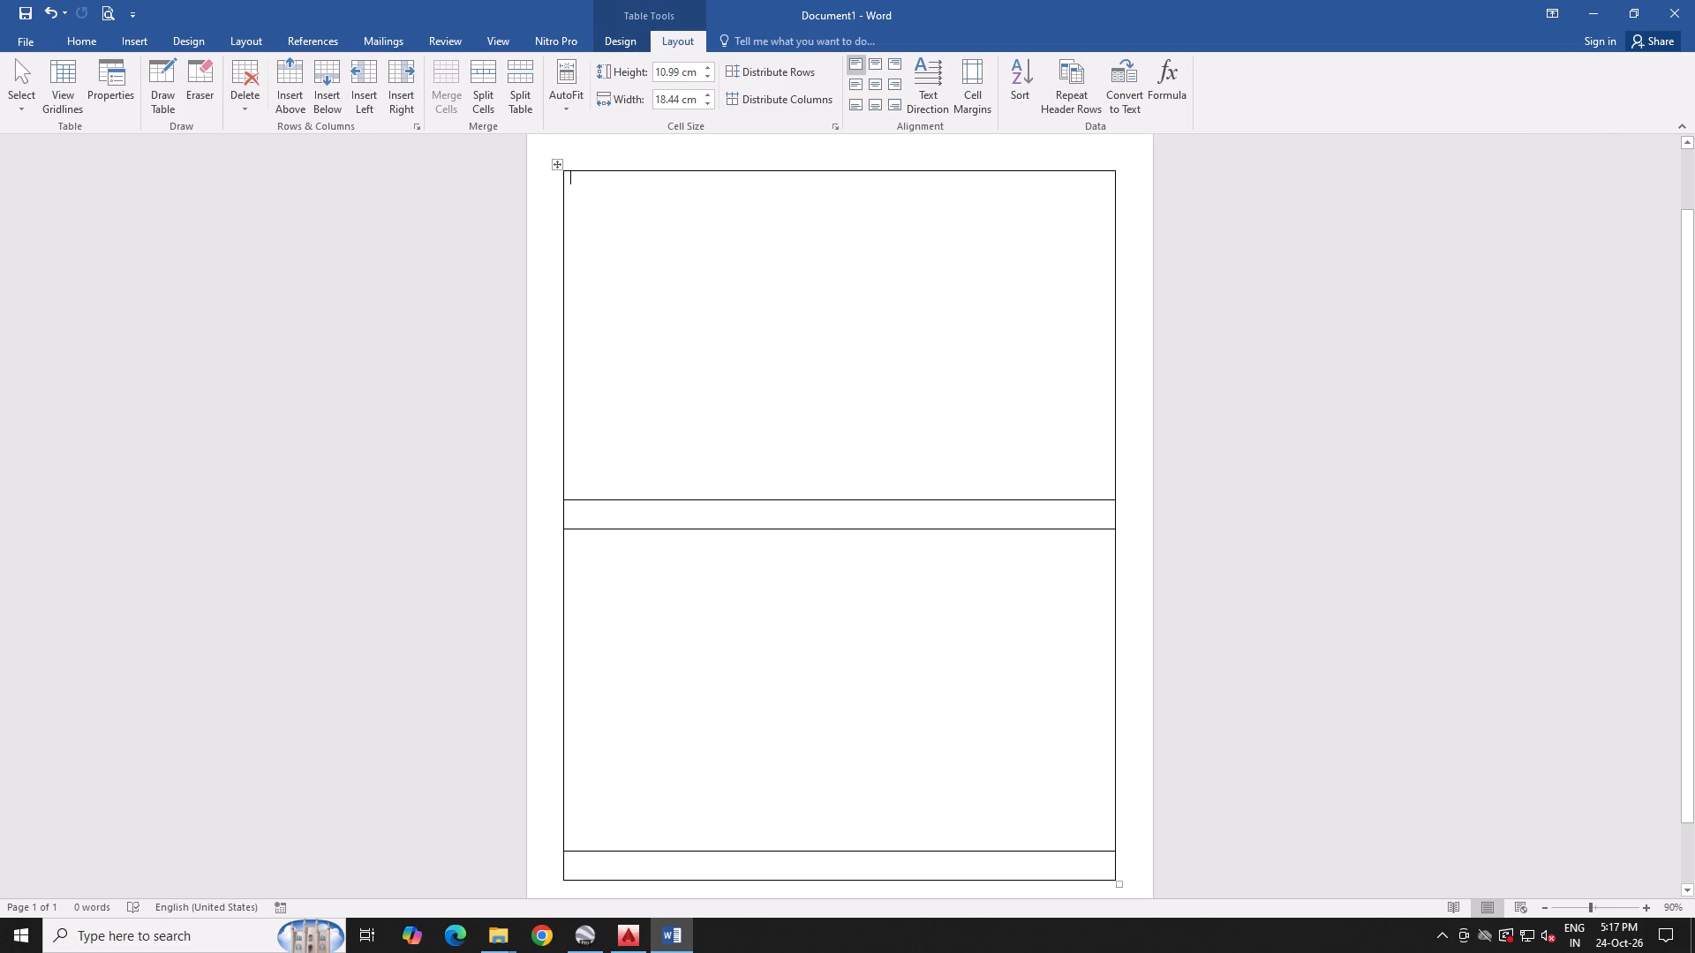
{"action": "left_click", "coordinate": [796, 637]}
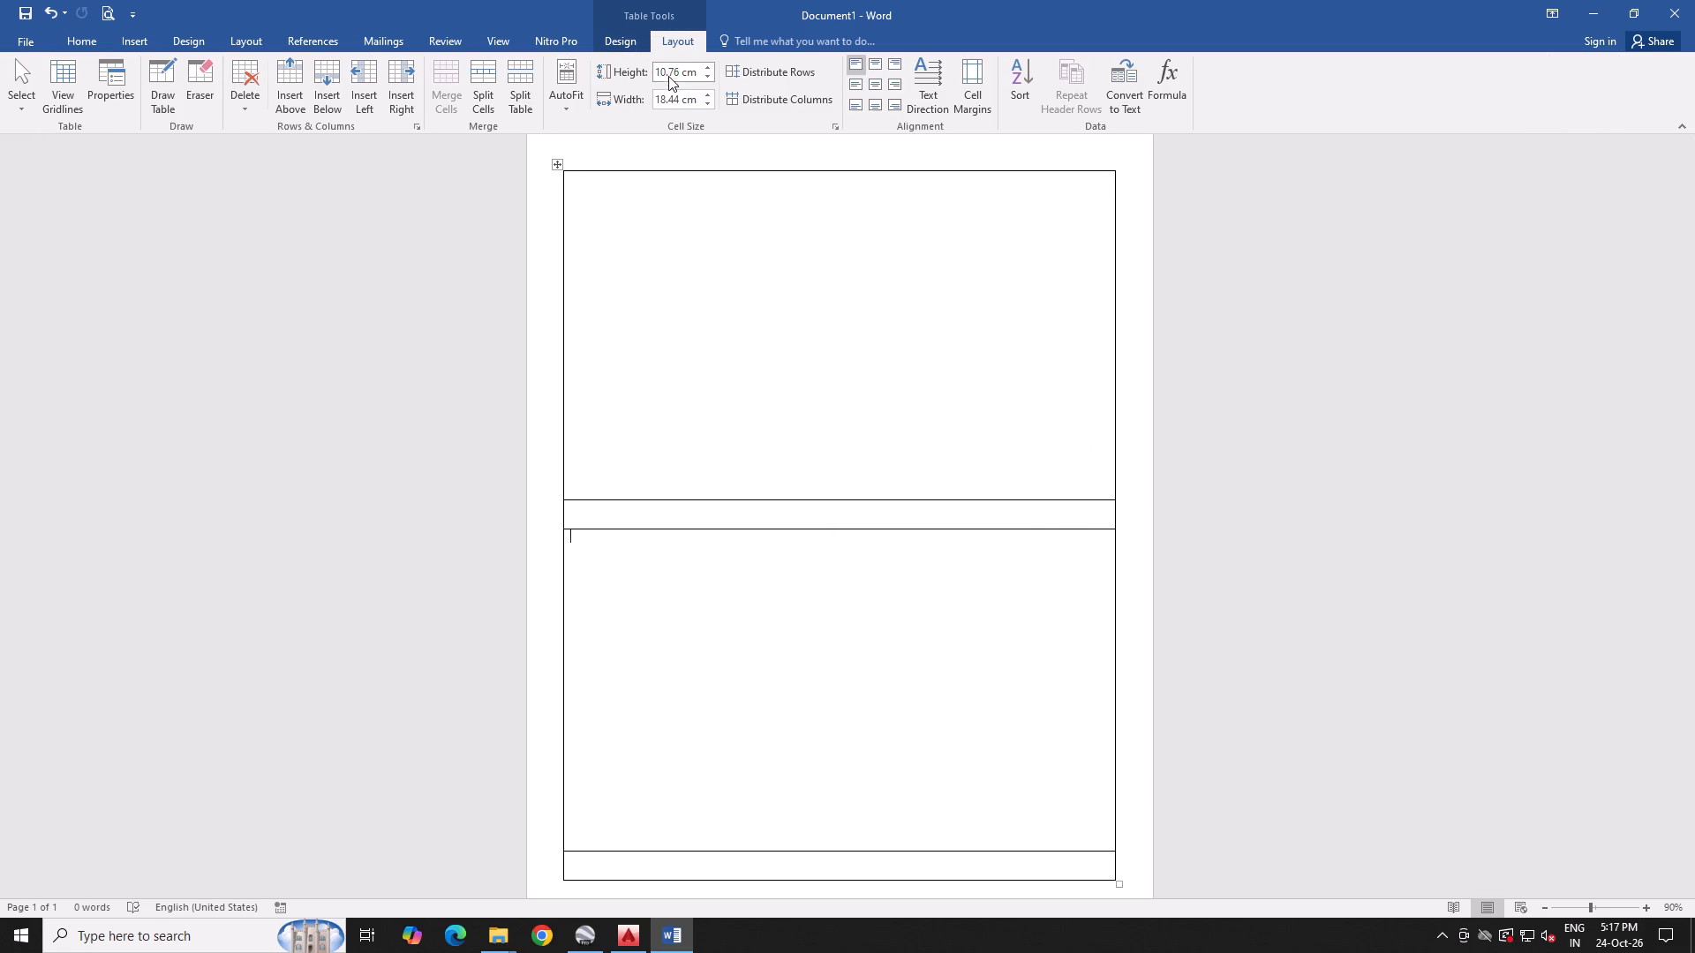
{"action": "left_click", "coordinate": [668, 76]}
{"action": "type", "text": "1.0"}
{"action": "key", "text": "BackSpace"}
{"action": "key", "text": "BackSpace"}
{"action": "key", "text": "1"}
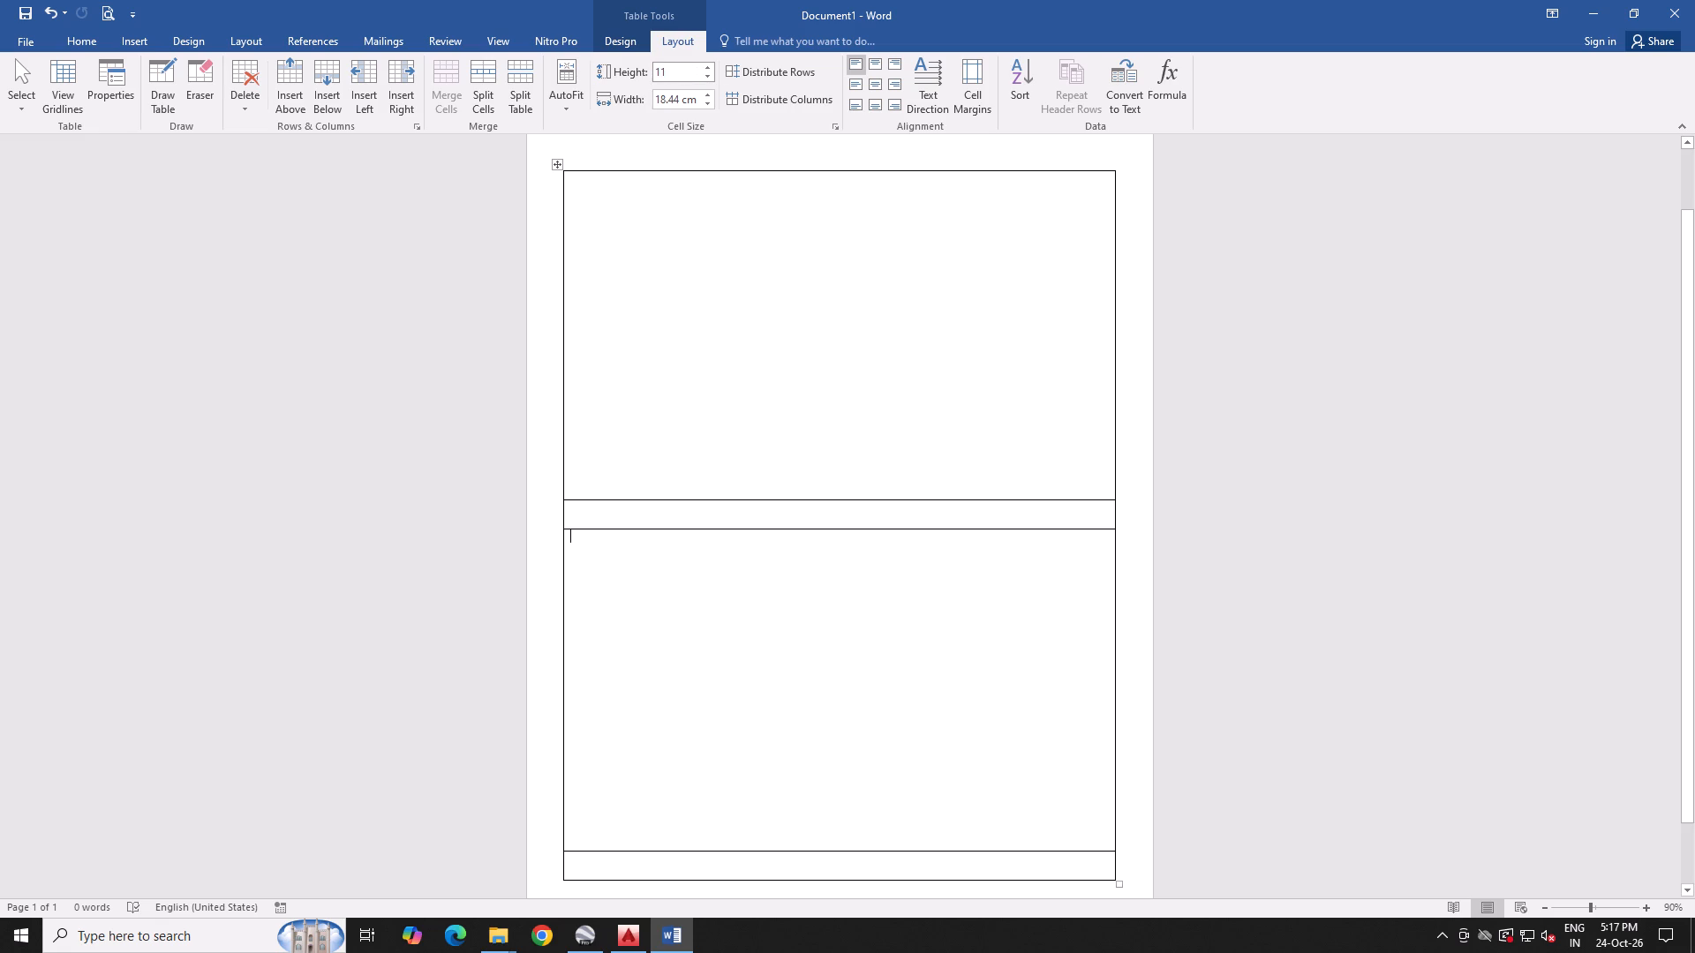
{"action": "left_click", "coordinate": [887, 601]}
{"action": "left_click", "coordinate": [863, 448]}
{"action": "left_click", "coordinate": [668, 67]}
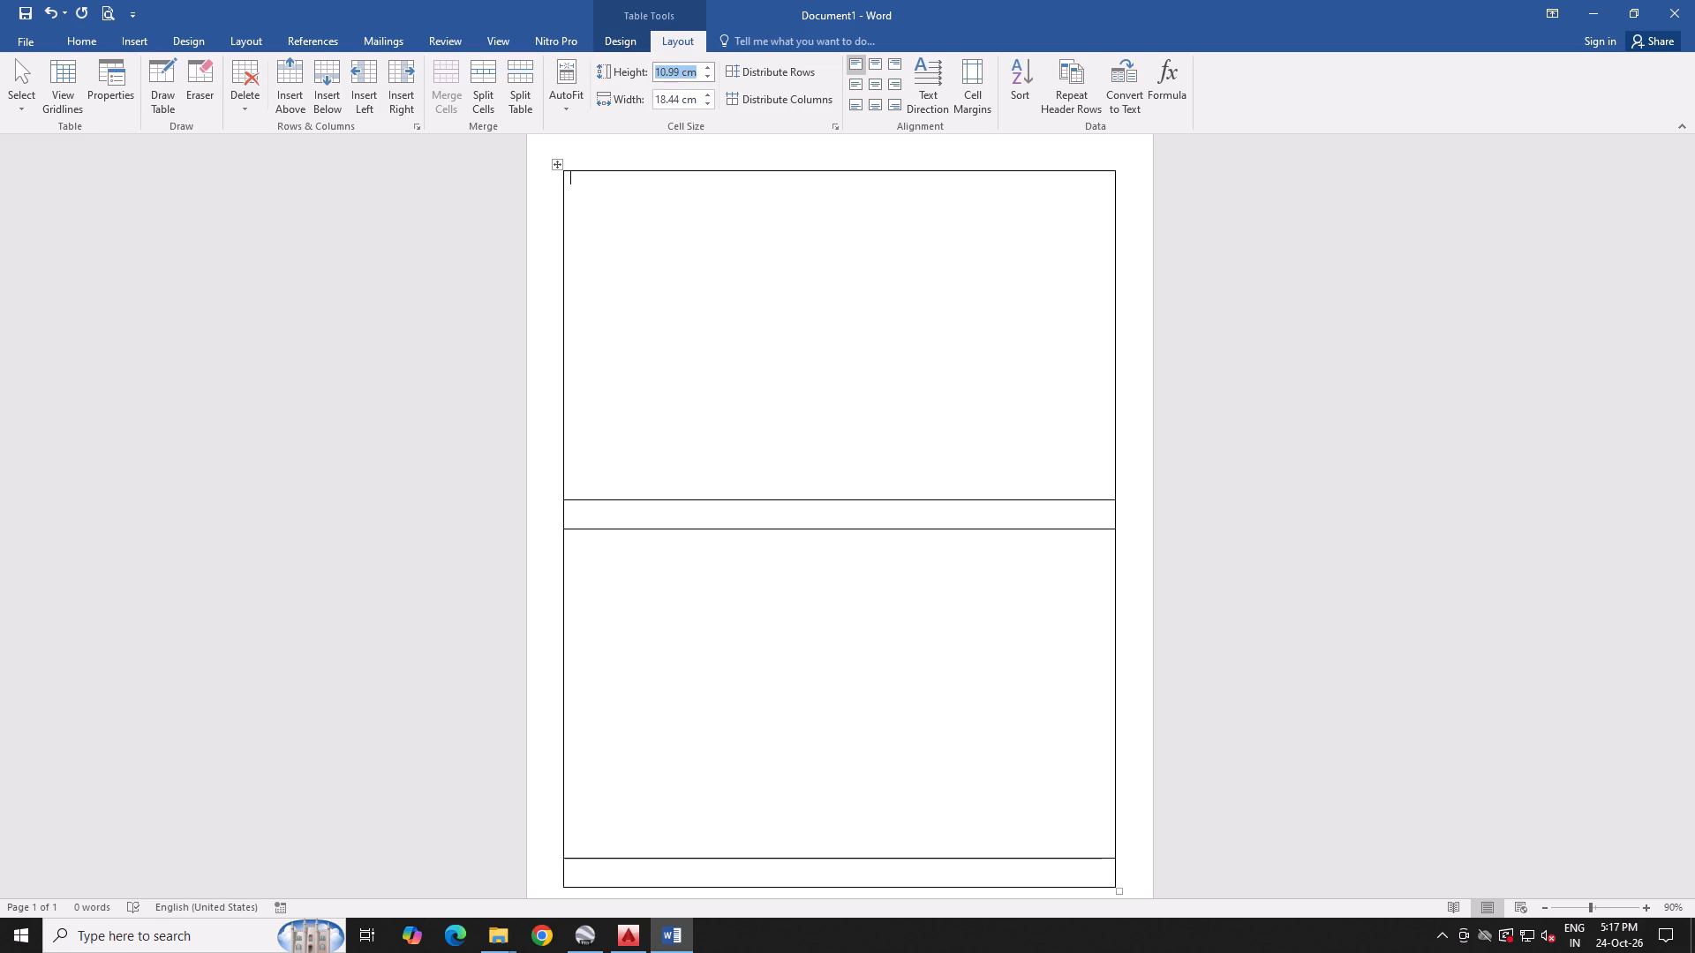
{"action": "type", "text": "11"}
{"action": "left_click", "coordinate": [808, 607]}
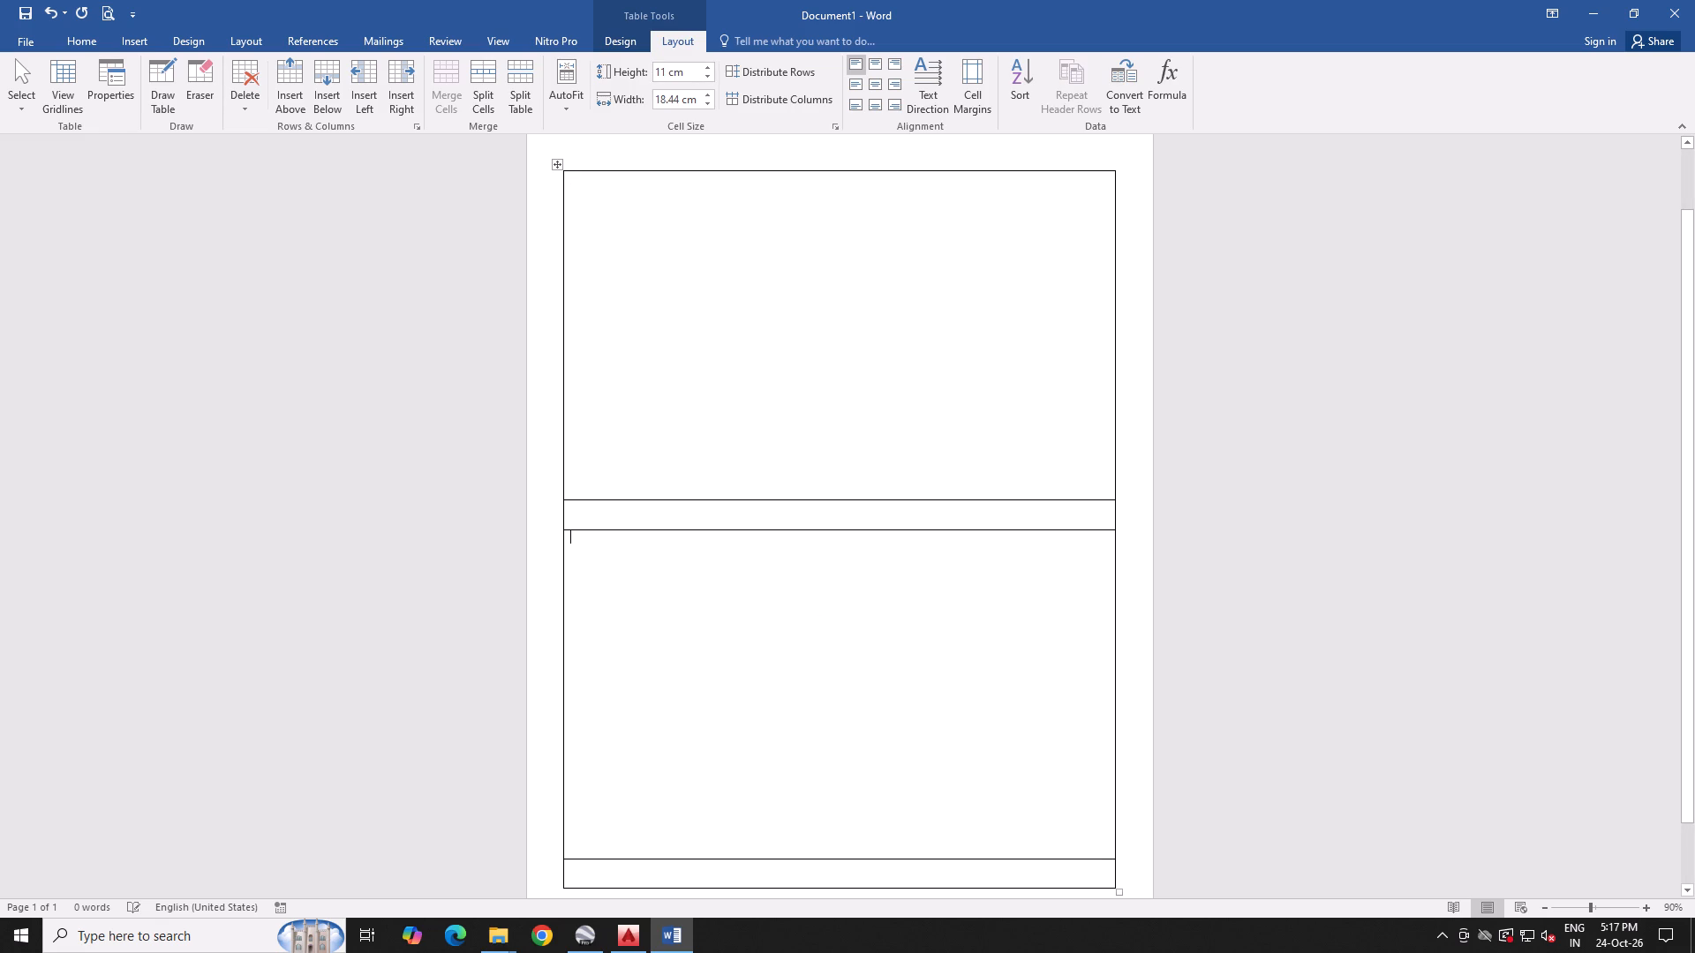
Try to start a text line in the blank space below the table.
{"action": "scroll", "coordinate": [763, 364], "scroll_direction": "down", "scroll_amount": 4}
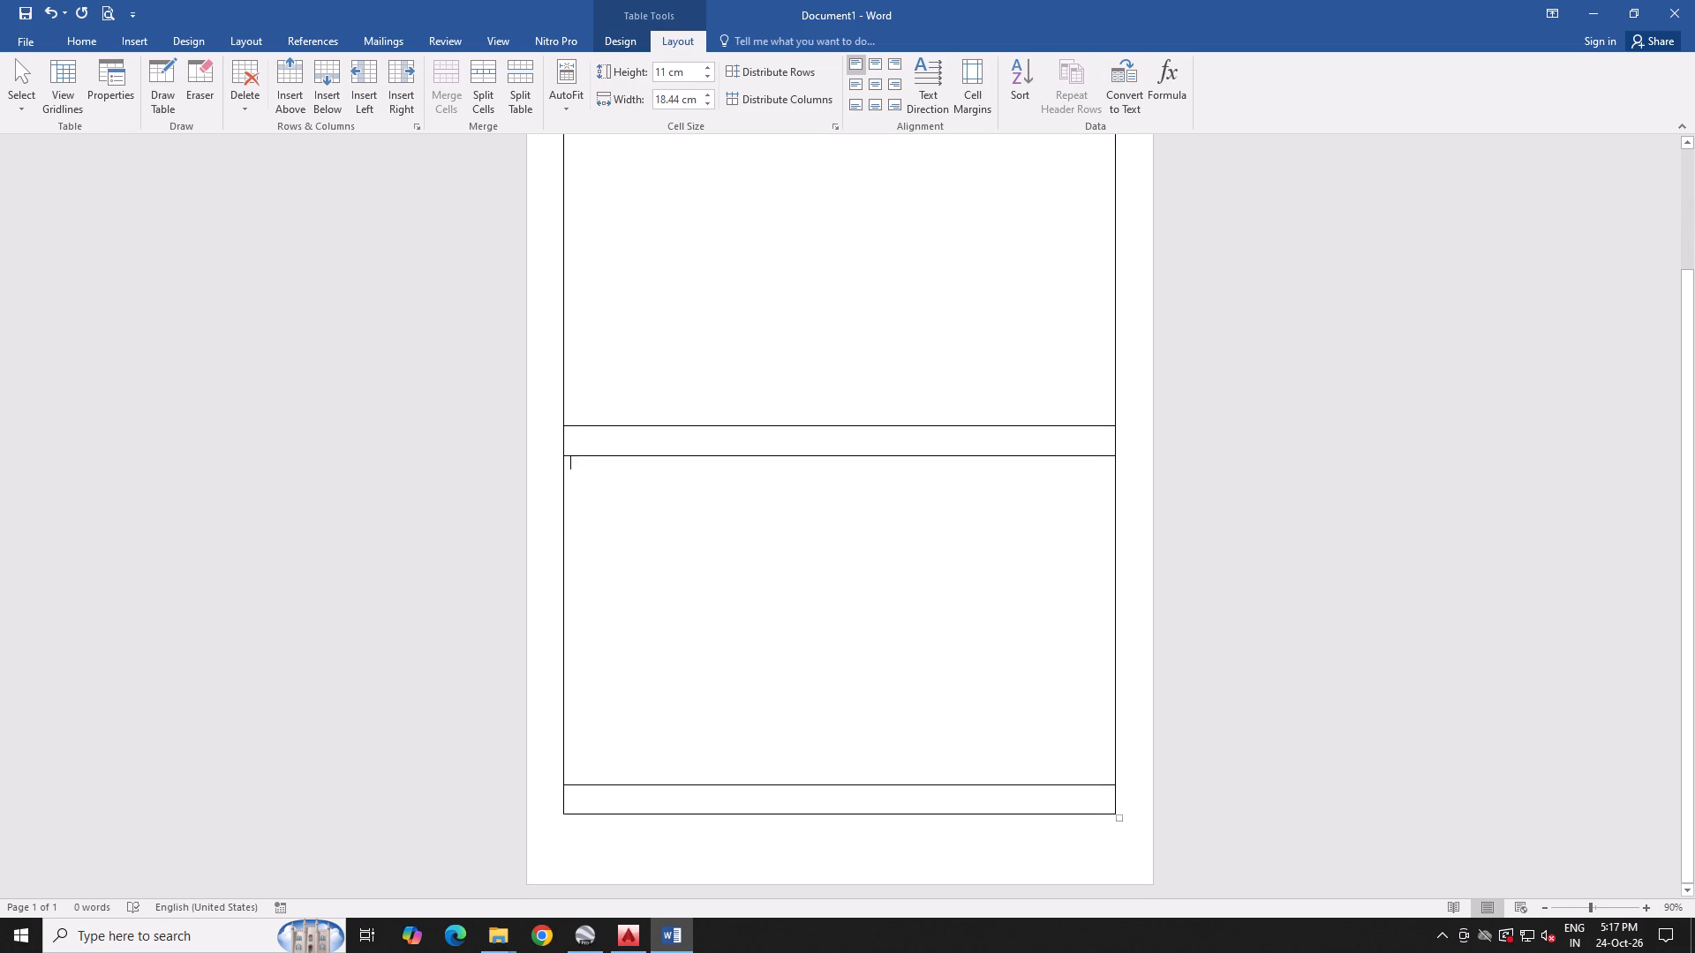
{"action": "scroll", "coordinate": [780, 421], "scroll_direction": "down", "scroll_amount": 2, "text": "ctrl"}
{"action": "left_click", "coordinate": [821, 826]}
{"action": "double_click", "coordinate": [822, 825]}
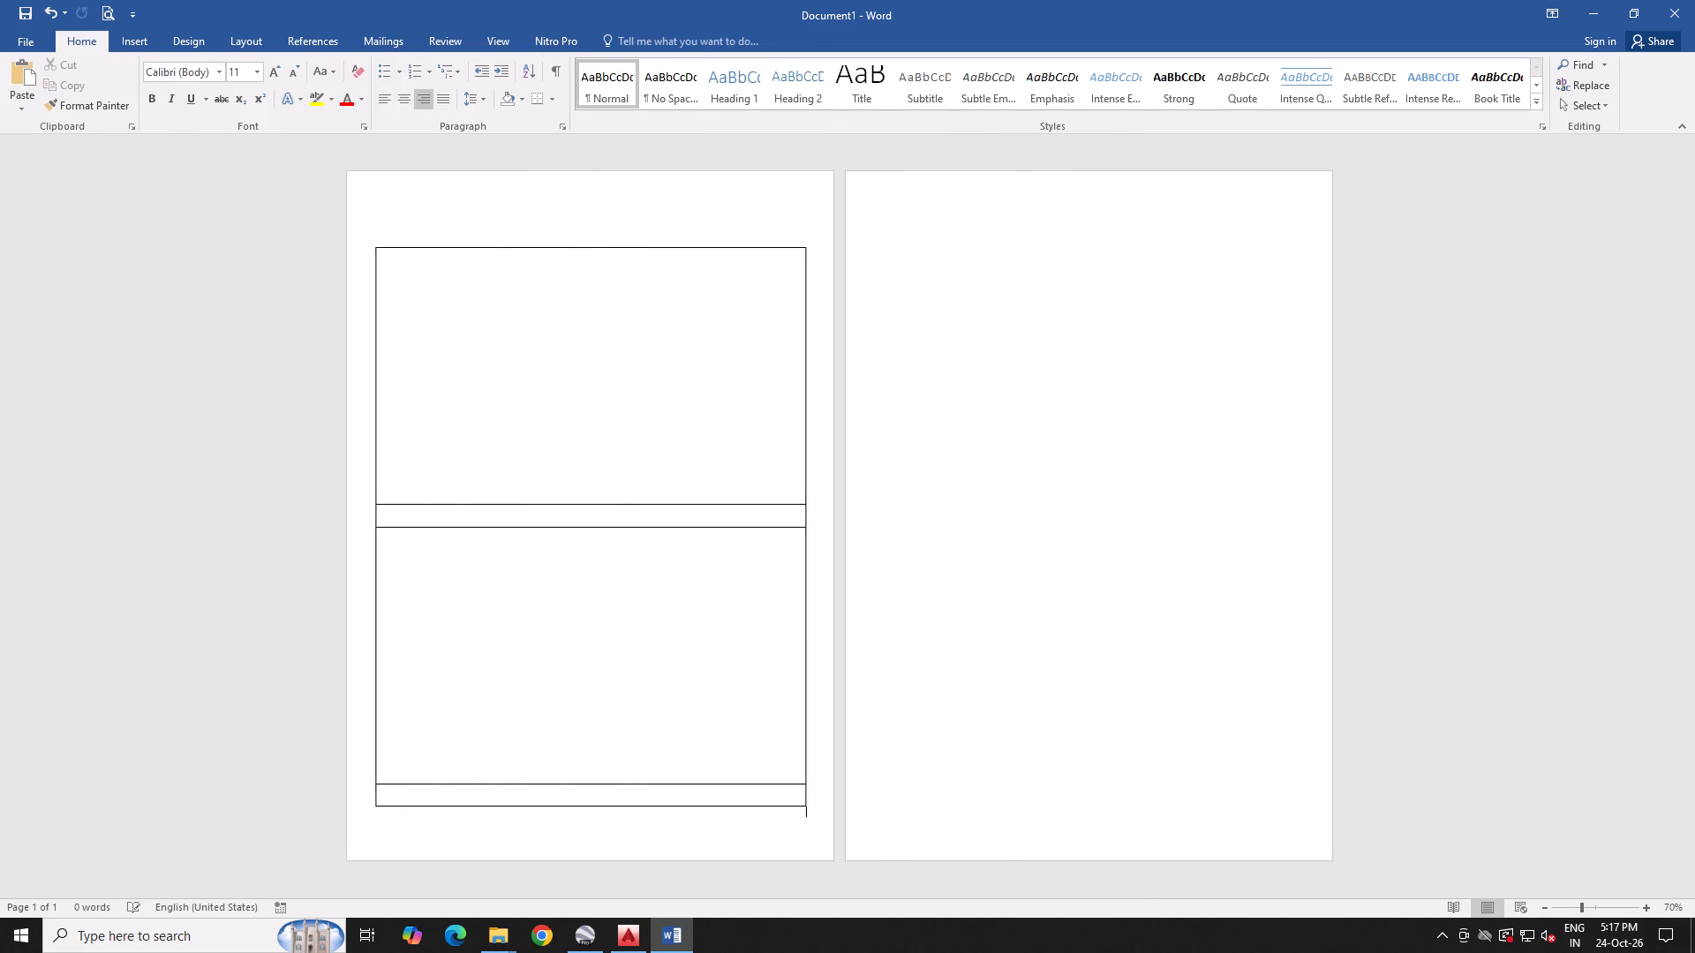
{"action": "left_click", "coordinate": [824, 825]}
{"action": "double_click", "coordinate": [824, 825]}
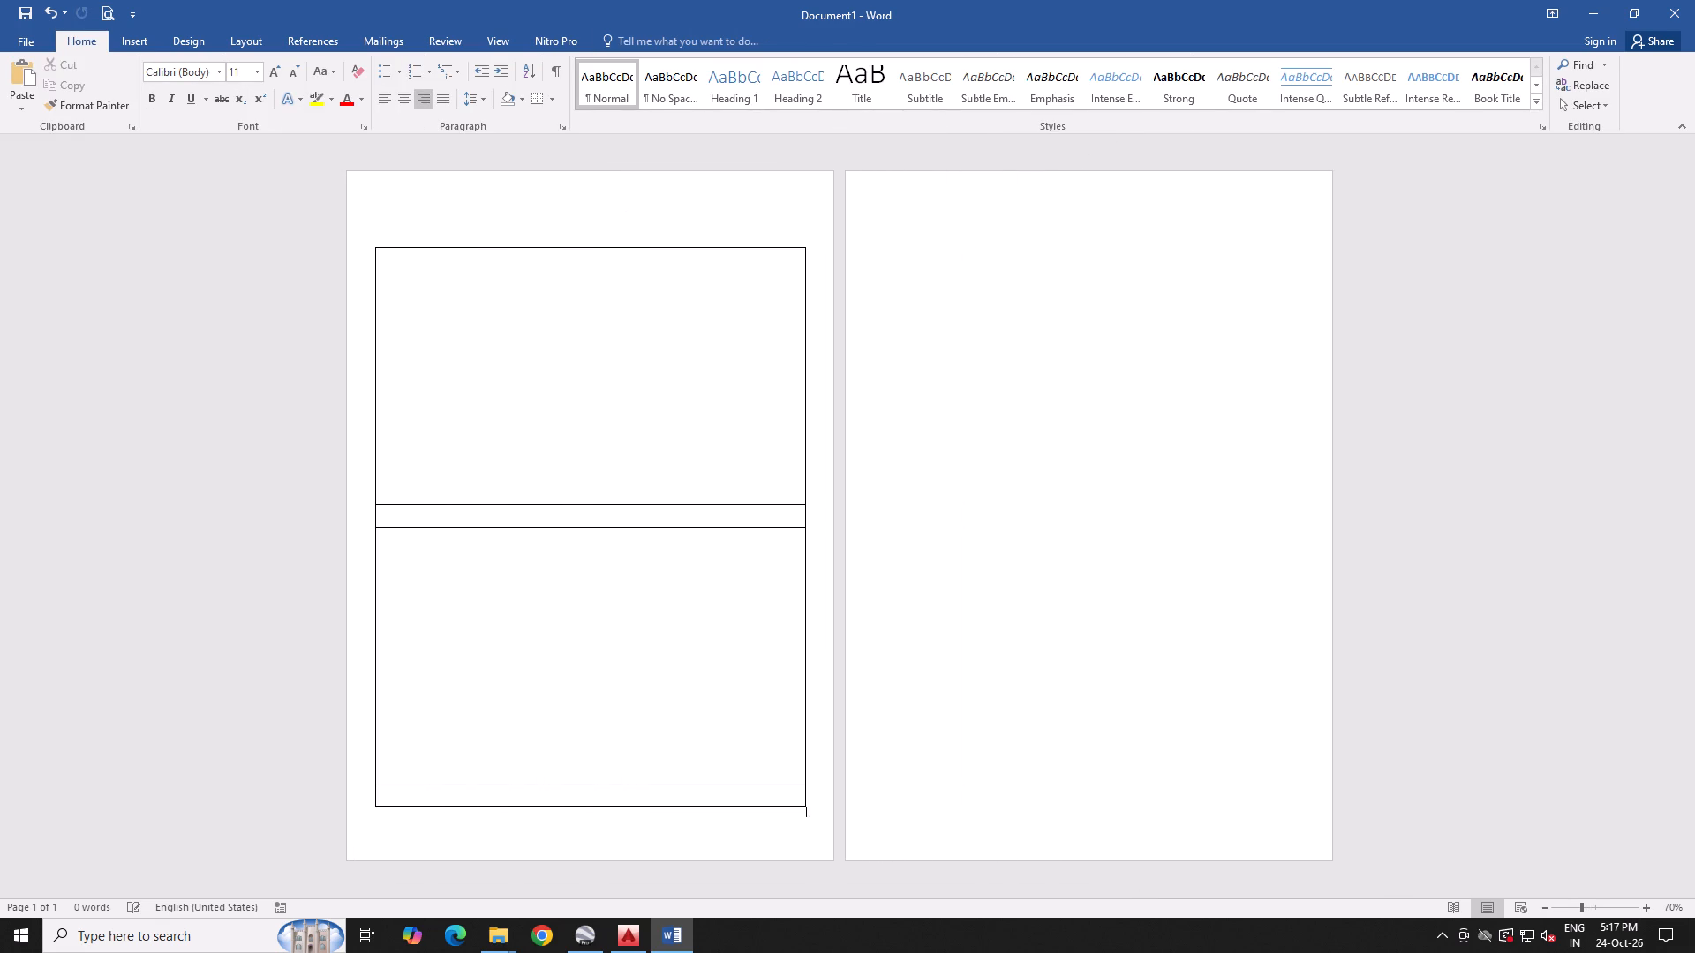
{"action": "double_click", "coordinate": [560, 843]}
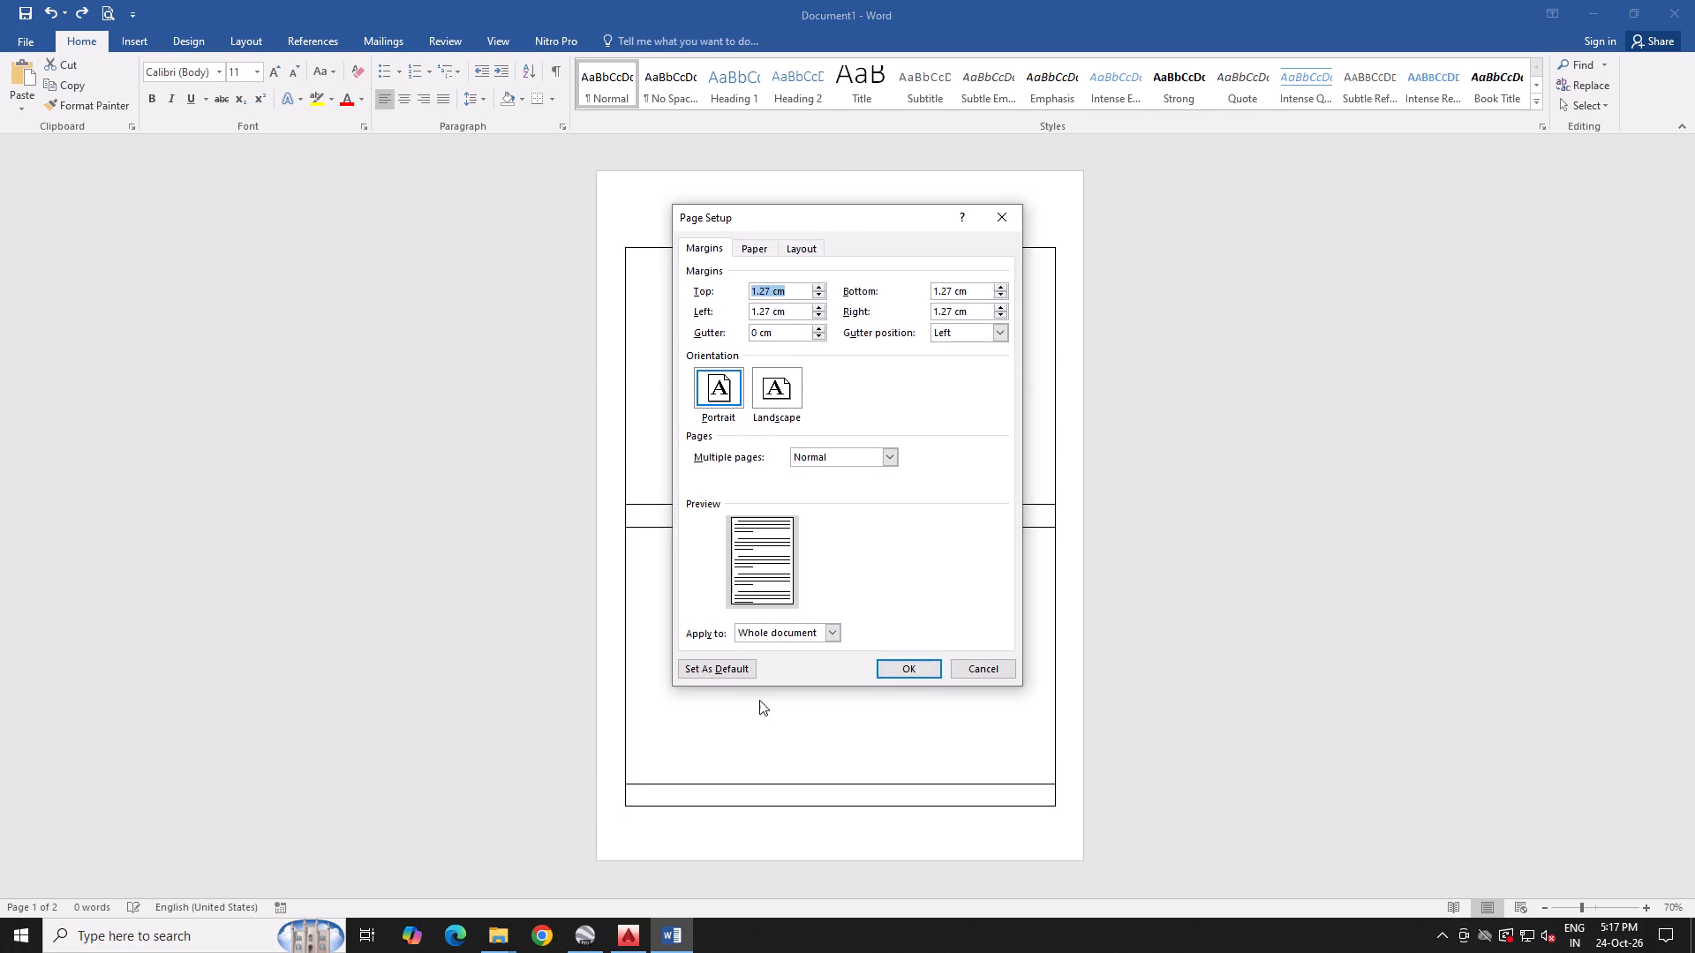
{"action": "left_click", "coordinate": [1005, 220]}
Move the table up to the page's top margin to free space beneath it.
{"action": "left_click", "coordinate": [638, 246]}
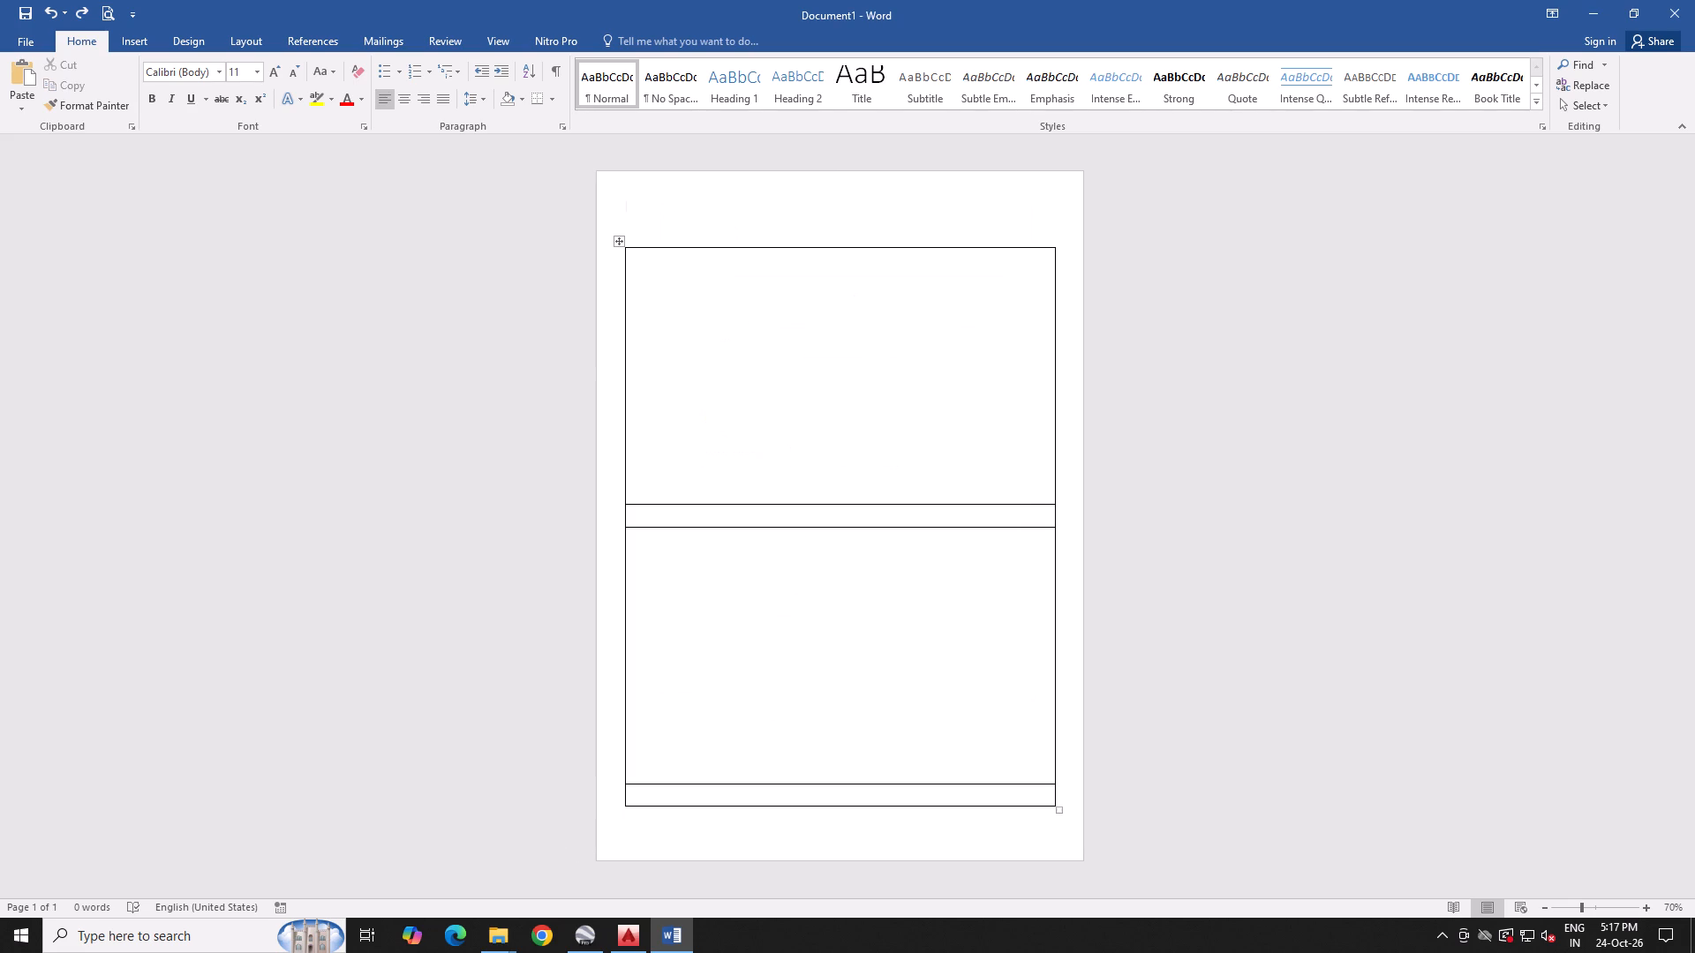
{"action": "left_click_drag", "start_coordinate": [619, 240], "coordinate": [626, 187]}
Add eleven blank lines below the table to extend the document onto a second page.
{"action": "left_click", "coordinate": [727, 804]}
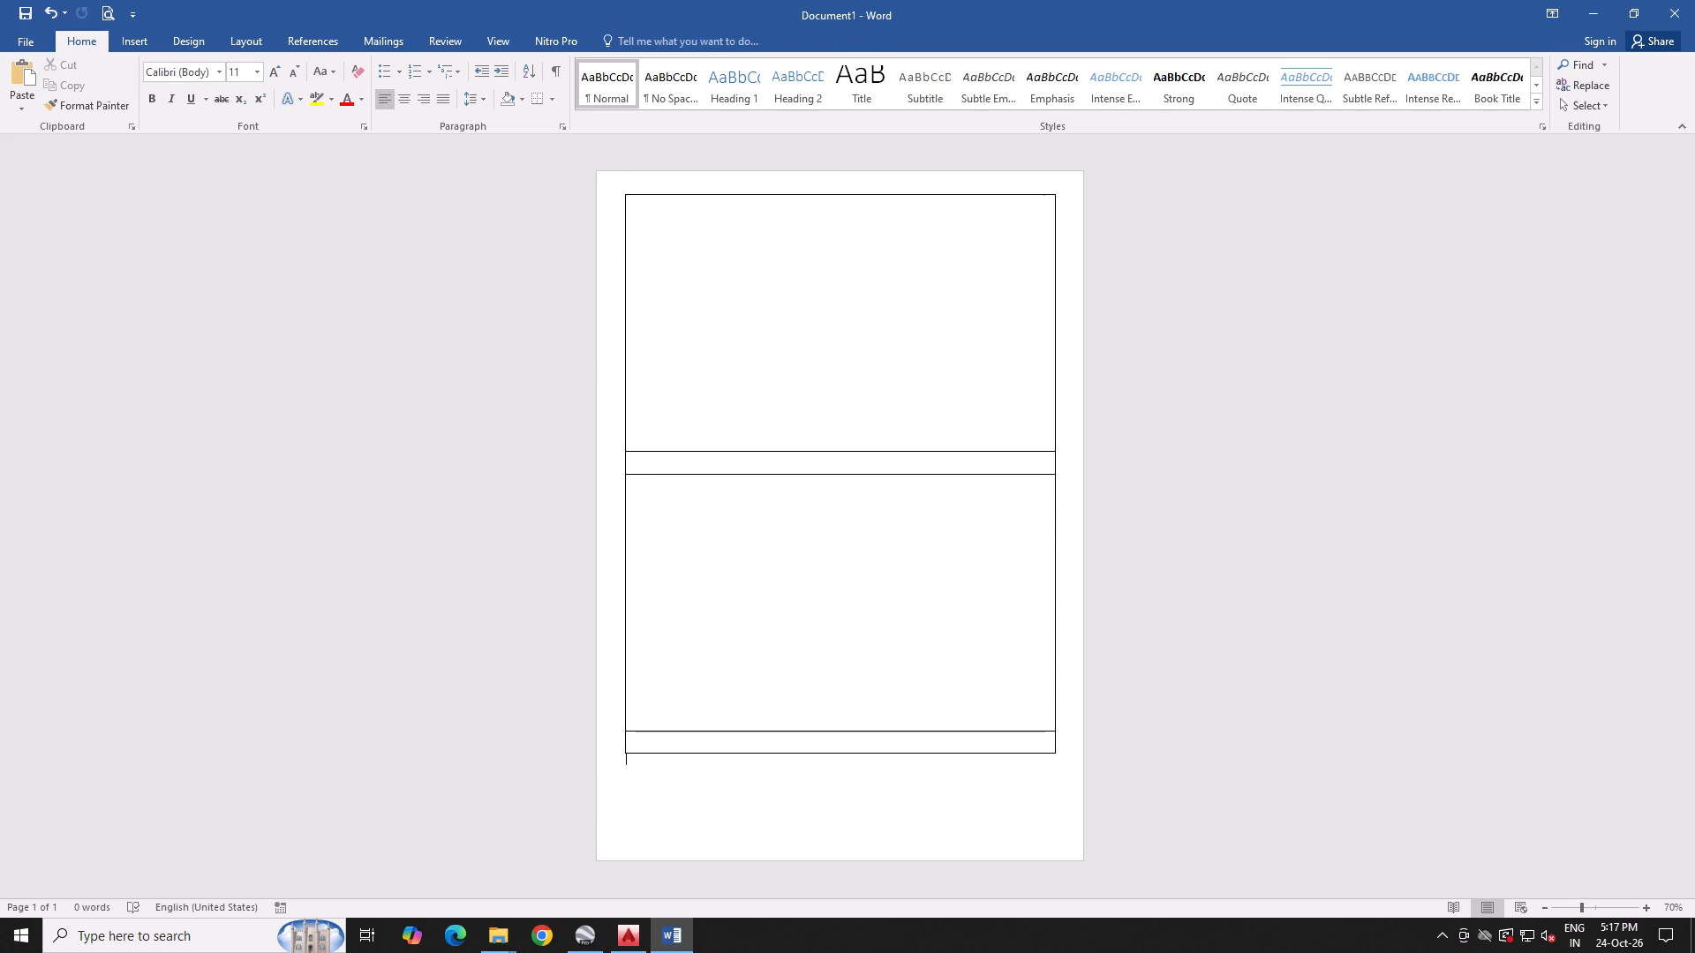
{"action": "key", "text": "Return"}
{"action": "key", "text": "Return"}
{"action": "key", "text": "Return"}
{"action": "key", "text": "Return"}
{"action": "key", "text": "Return"}
{"action": "key", "text": "Return"}
{"action": "key", "text": "Return"}
{"action": "key", "text": "Return"}
{"action": "key", "text": "Return"}
{"action": "key", "text": "Return"}
{"action": "key", "text": "Return"}
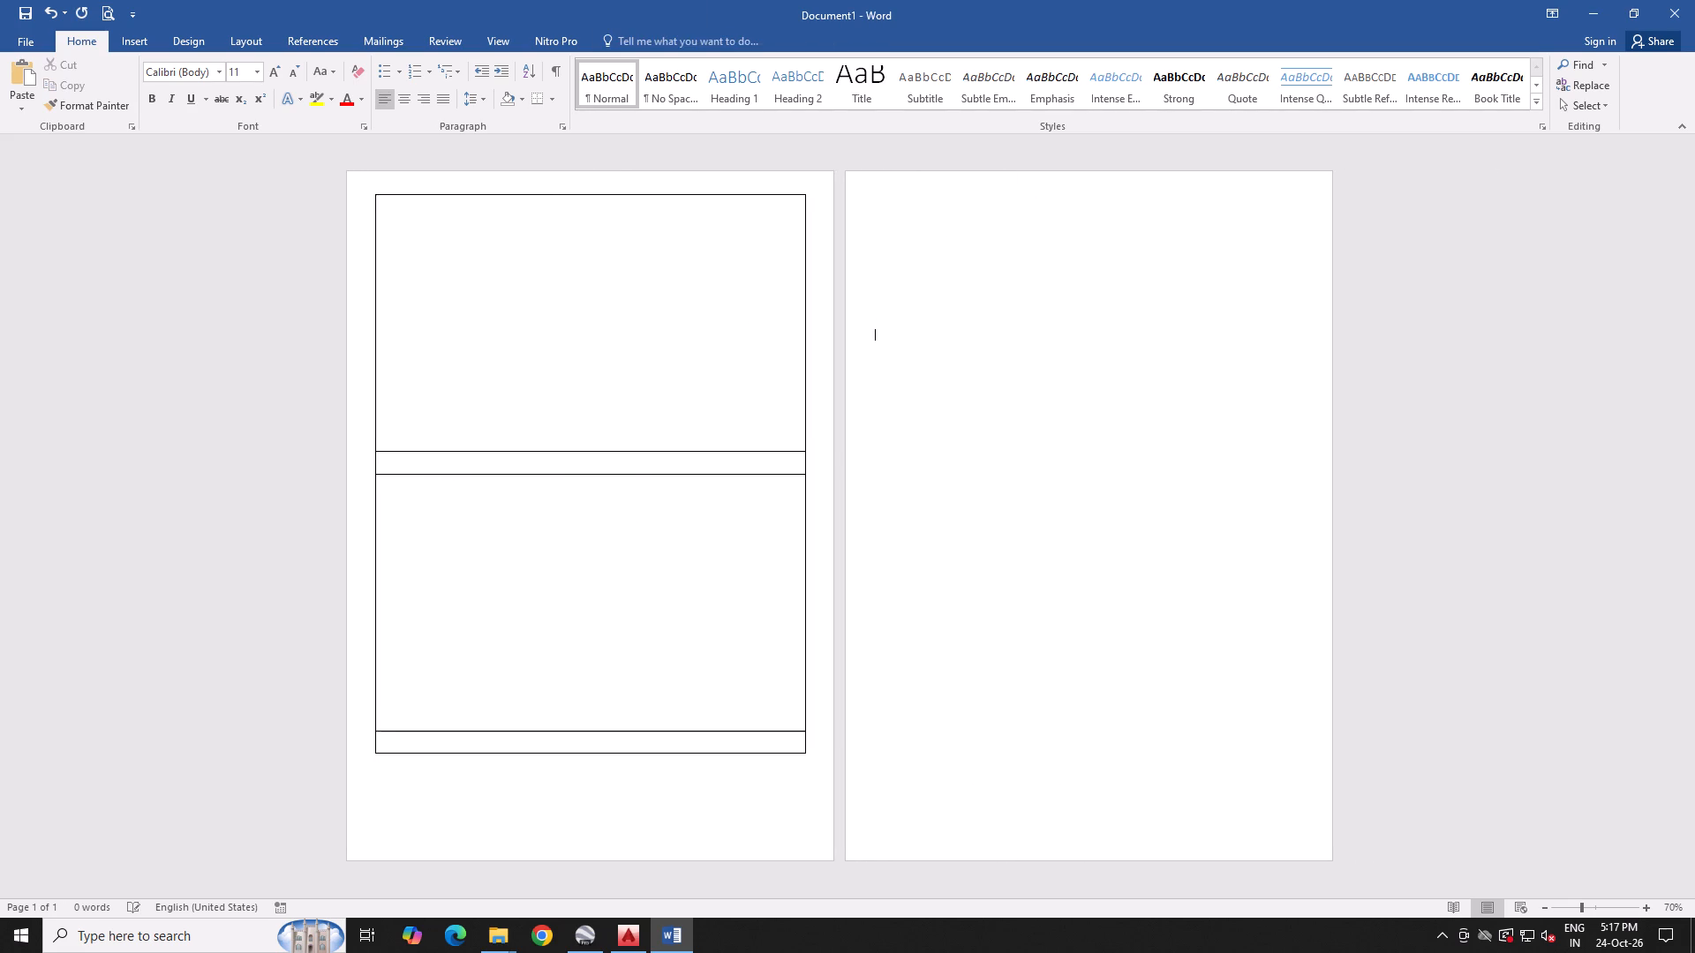
Move the table back down on the first page, leaving blank space above it.
{"action": "left_click_drag", "start_coordinate": [369, 183], "coordinate": [365, 227]}
Copy the whole four-row table and paste it at a blank line on the second page.
{"action": "left_click", "coordinate": [370, 228]}
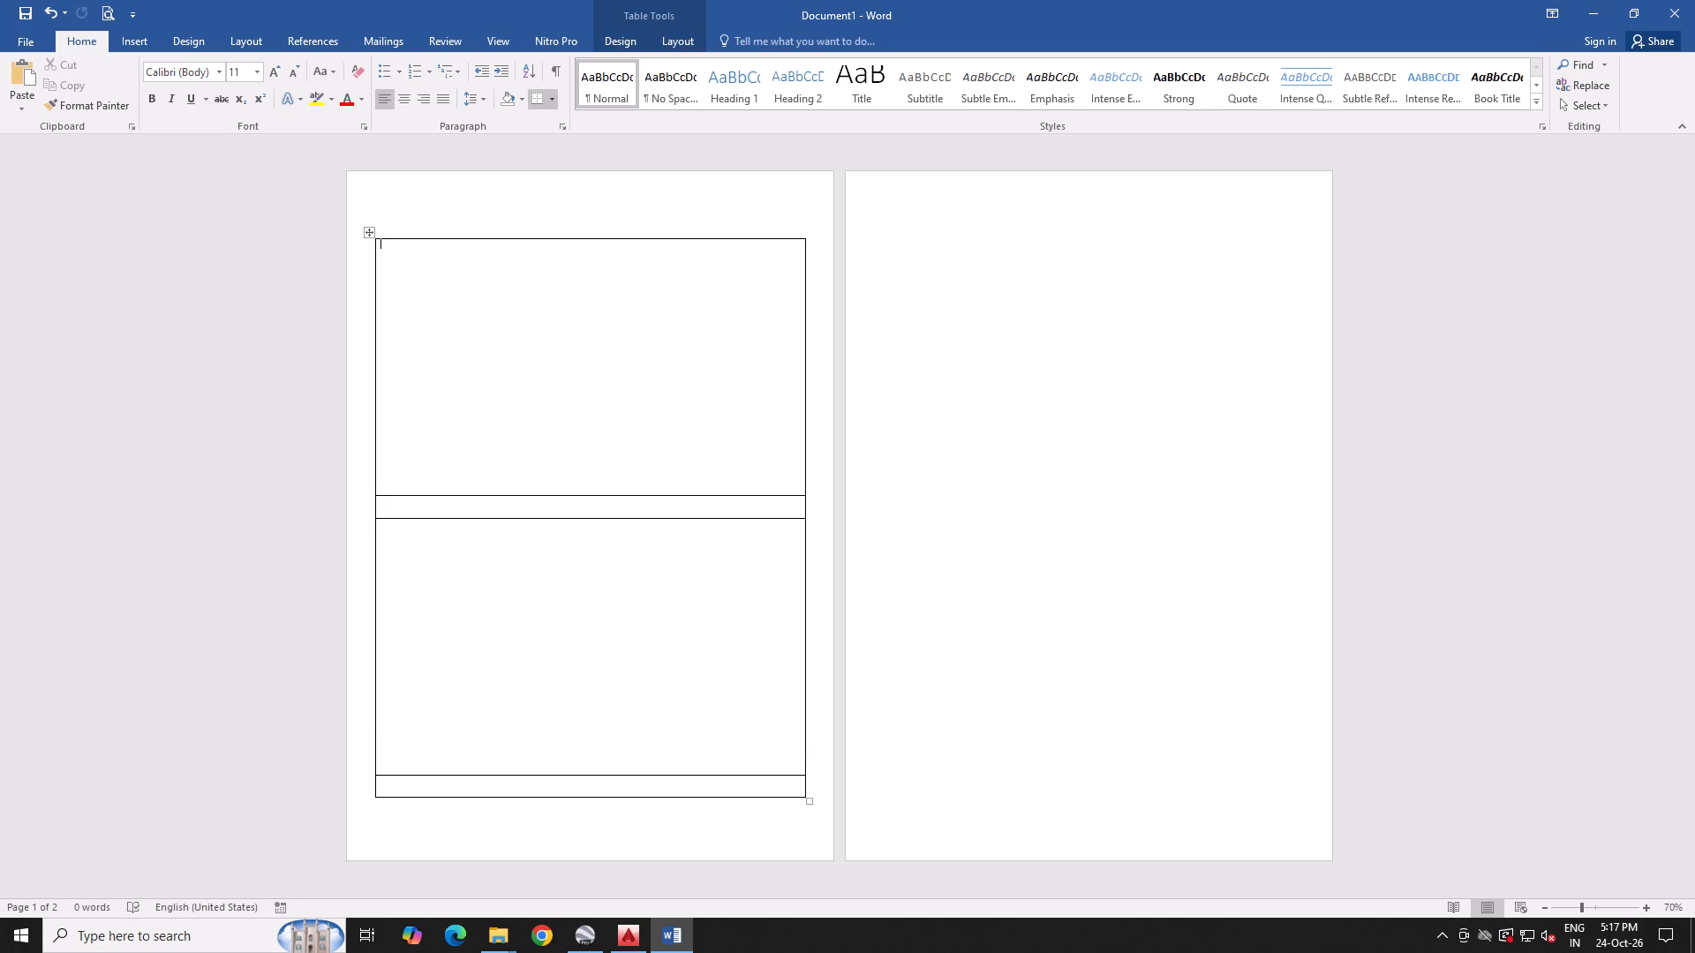
{"action": "key", "text": "ctrl+c"}
{"action": "left_click", "coordinate": [902, 298]}
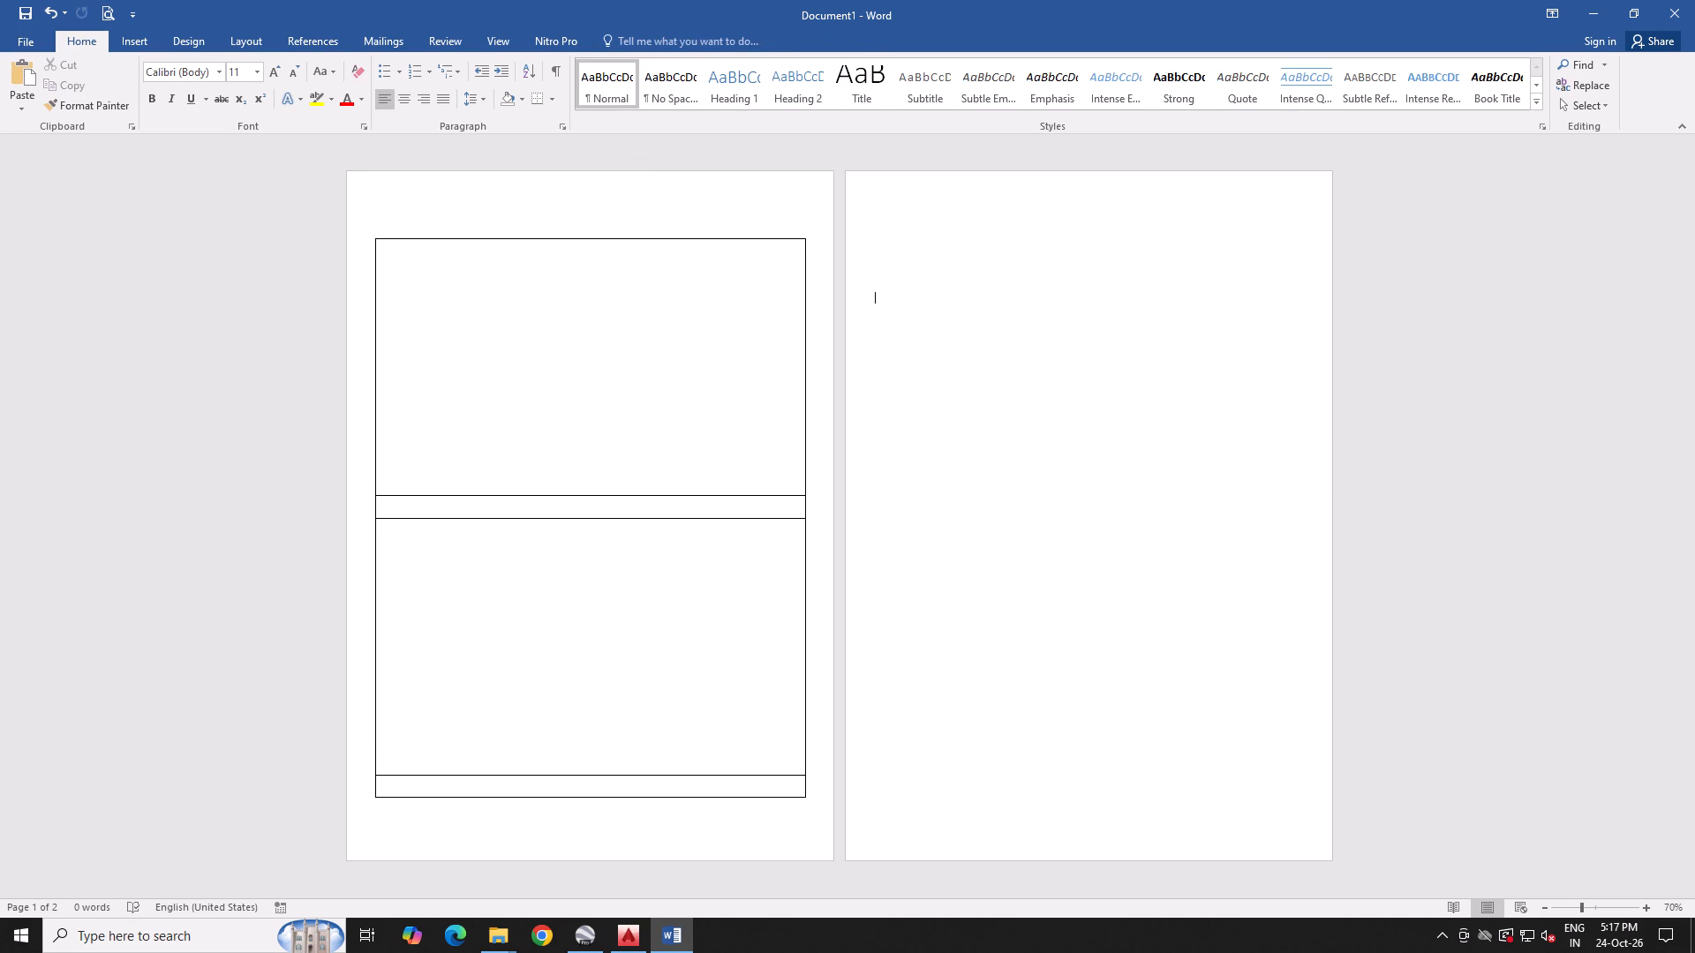
{"action": "key", "text": "ctrl+v"}
Delete the surplus blank lines before the pasted table to bring the copy onto the second page.
{"action": "scroll", "coordinate": [902, 307], "scroll_direction": "down", "scroll_amount": 4}
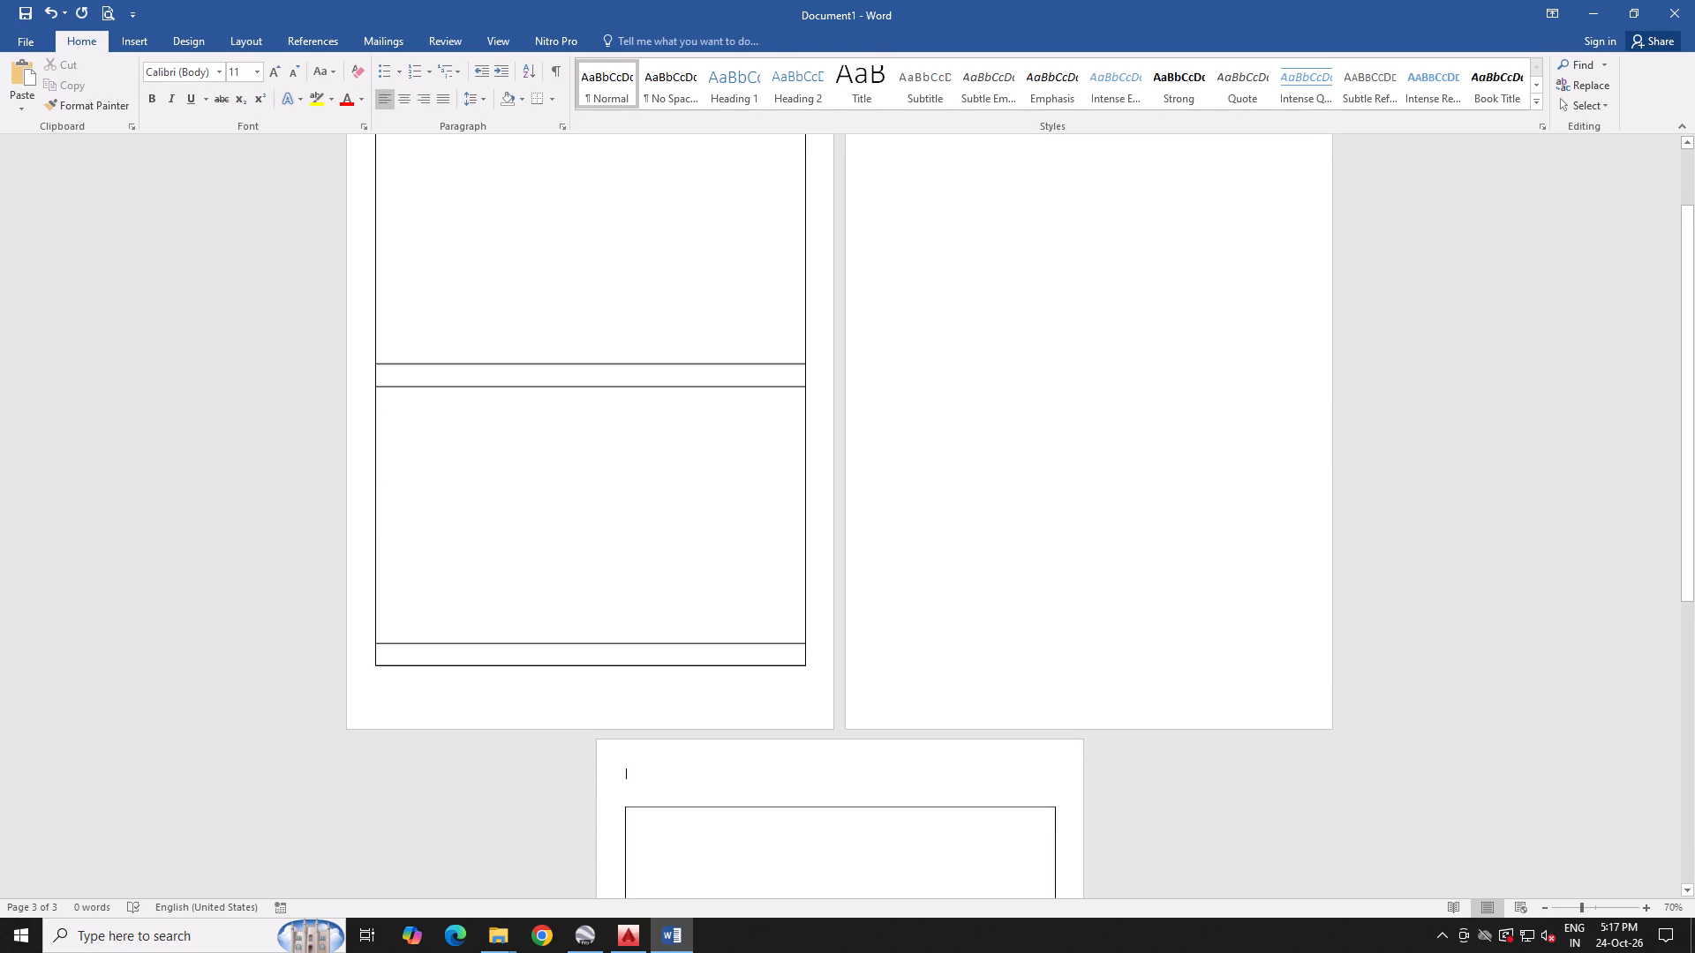
{"action": "scroll", "coordinate": [911, 308], "scroll_direction": "up", "scroll_amount": 3}
{"action": "key", "text": "BackSpace"}
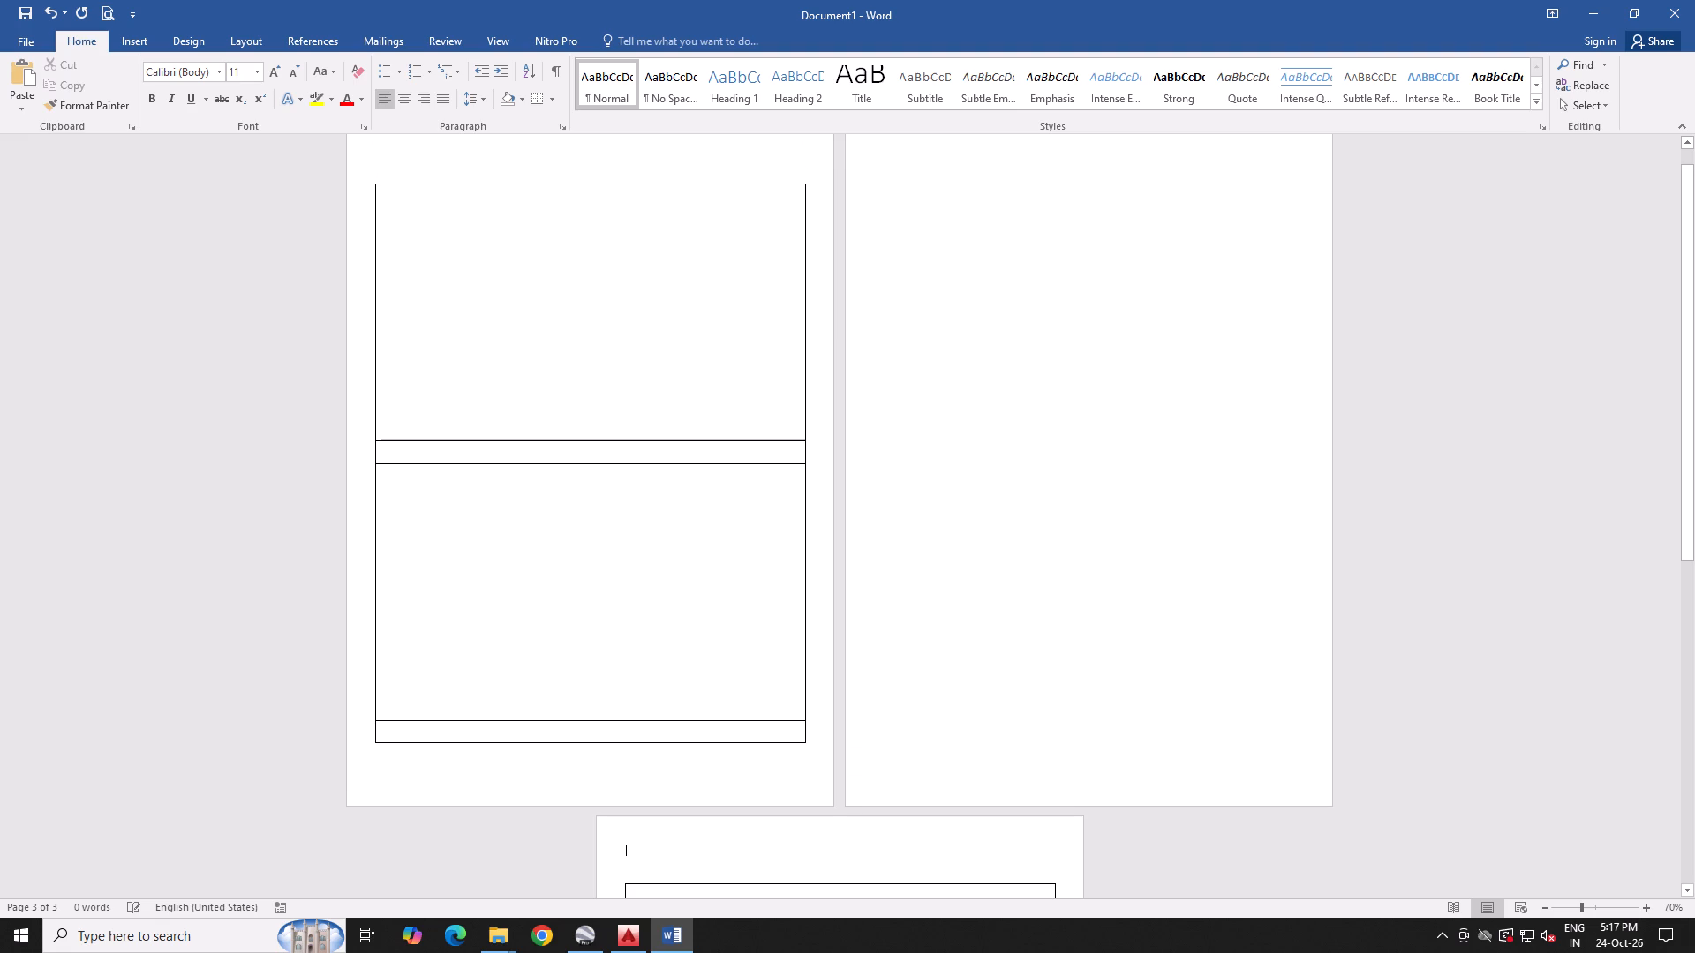
{"action": "key", "text": "BackSpace"}
{"action": "key", "text": "BackSpace"}
{"action": "key", "text": "BackSpace"}
{"action": "key", "text": "BackSpace"}
{"action": "key", "text": "BackSpace"}
{"action": "key", "text": "BackSpace"}
{"action": "key", "text": "BackSpace"}
{"action": "key", "text": "BackSpace"}
{"action": "key", "text": "BackSpace"}
{"action": "key", "text": "BackSpace"}
{"action": "key", "text": "BackSpace"}
{"action": "key", "text": "BackSpace"}
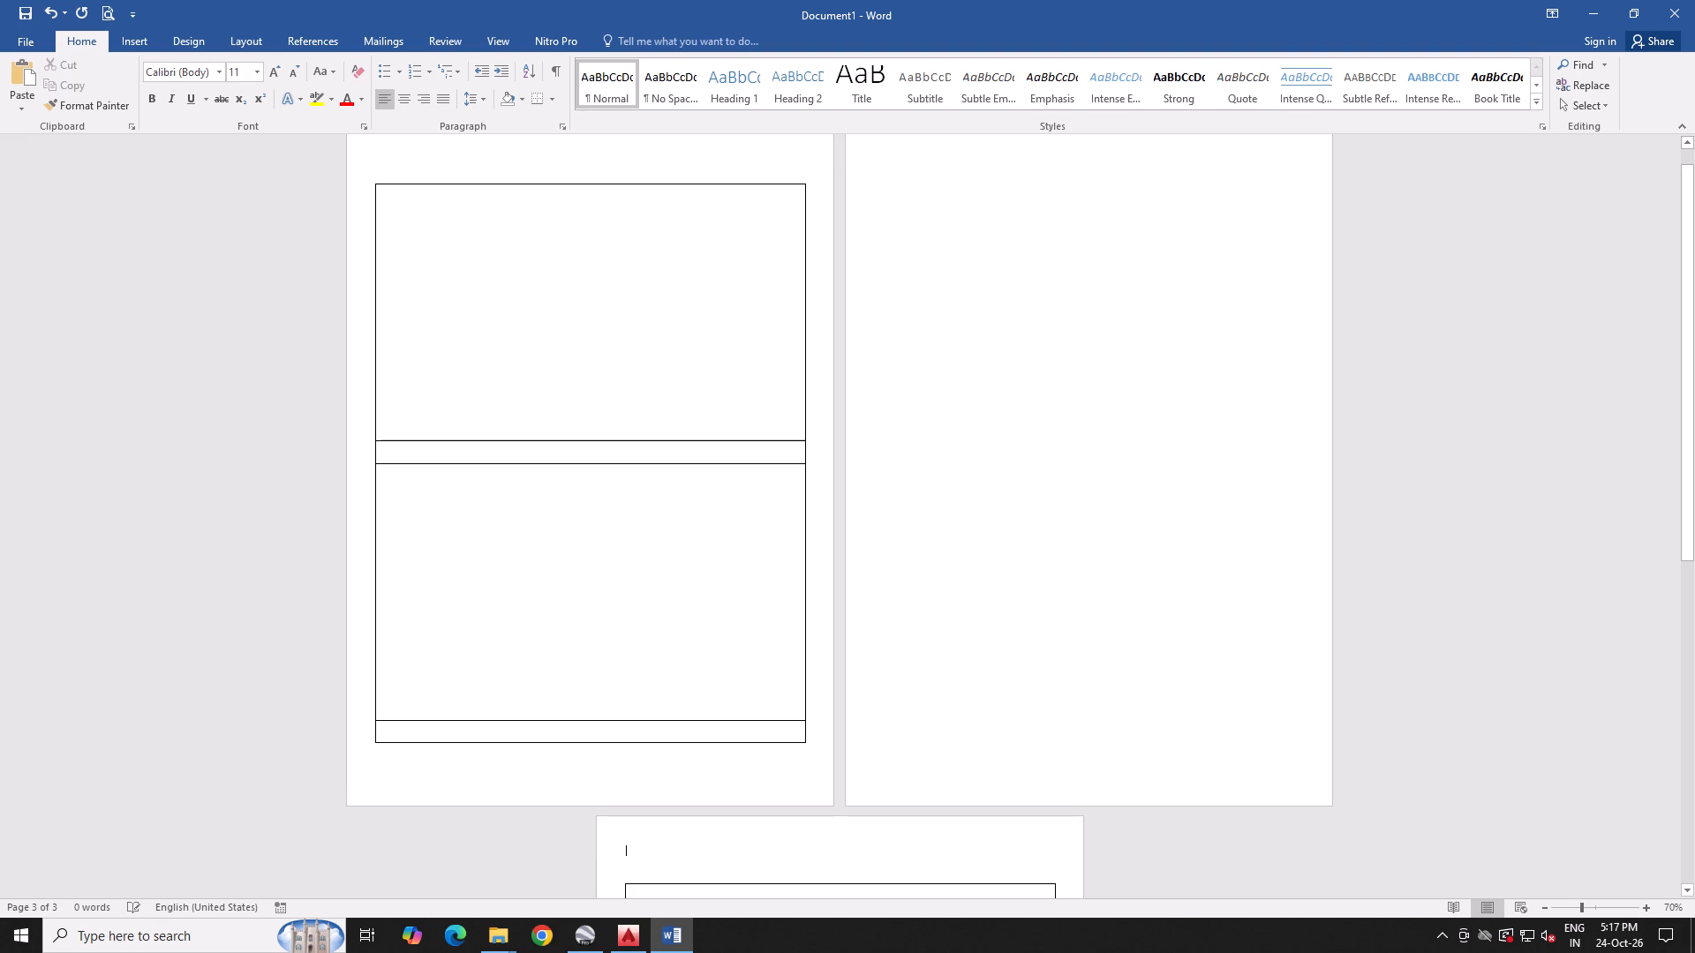
{"action": "left_click", "coordinate": [977, 574]}
{"action": "left_click", "coordinate": [970, 590]}
{"action": "key", "text": "BackSpace"}
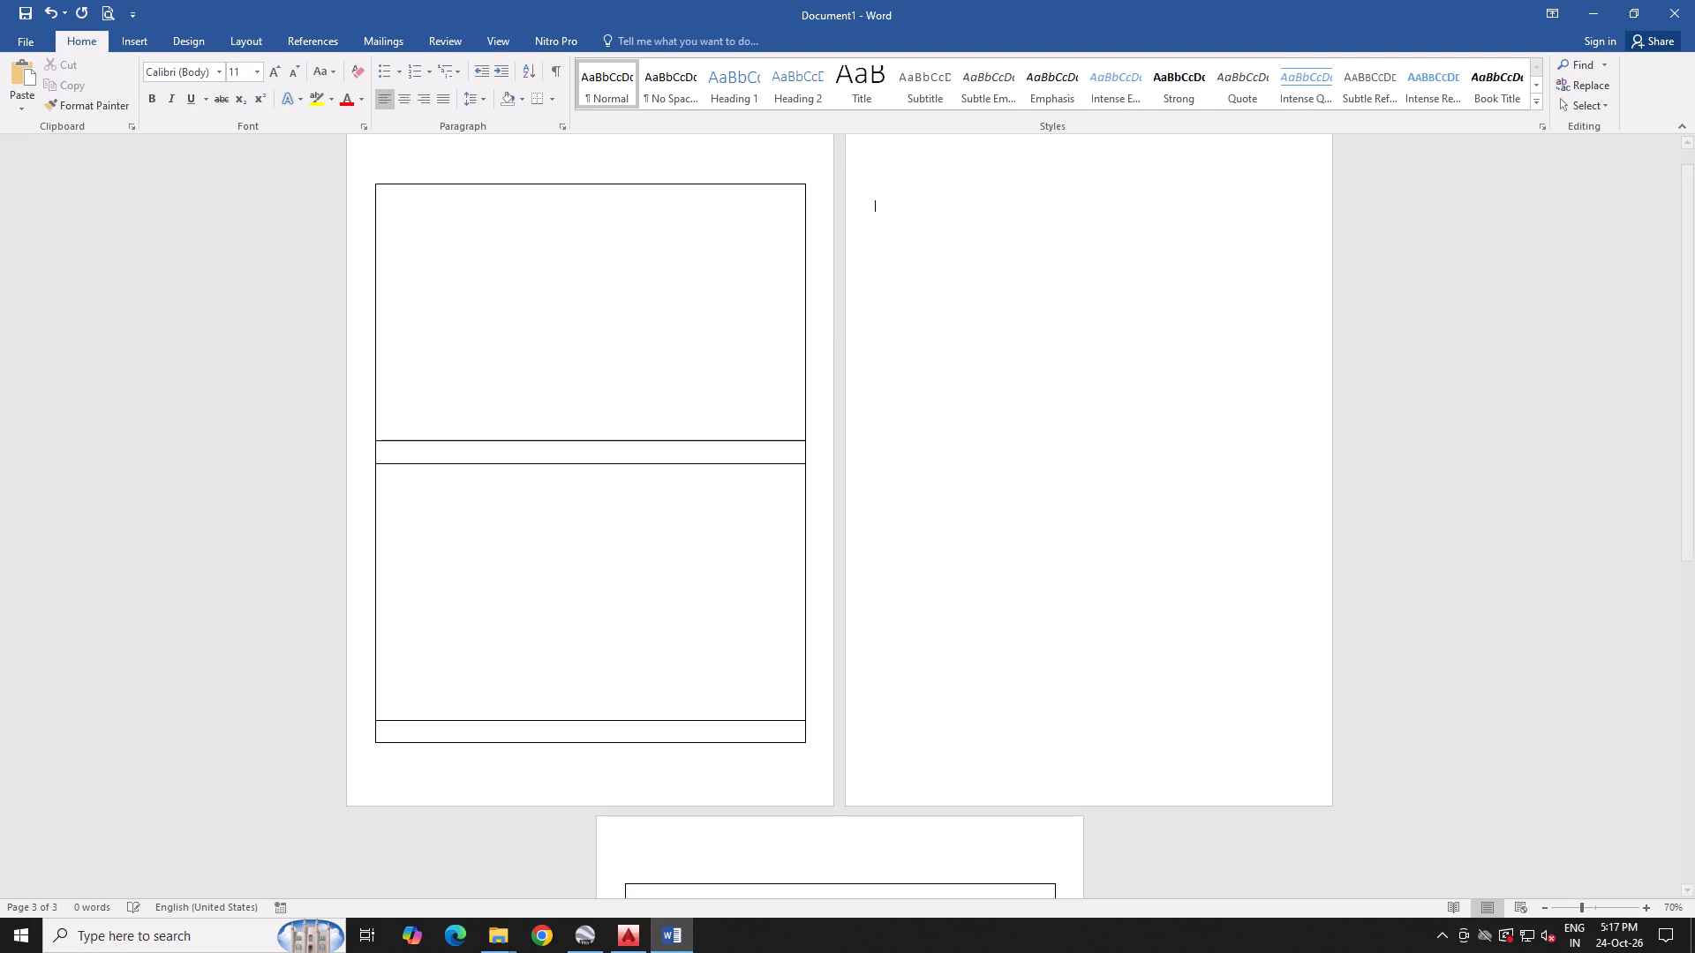
{"action": "key", "text": "BackSpace"}
Paste another copy of the four-row table at the start of the third page.
{"action": "scroll", "coordinate": [926, 477], "scroll_direction": "down", "scroll_amount": 2}
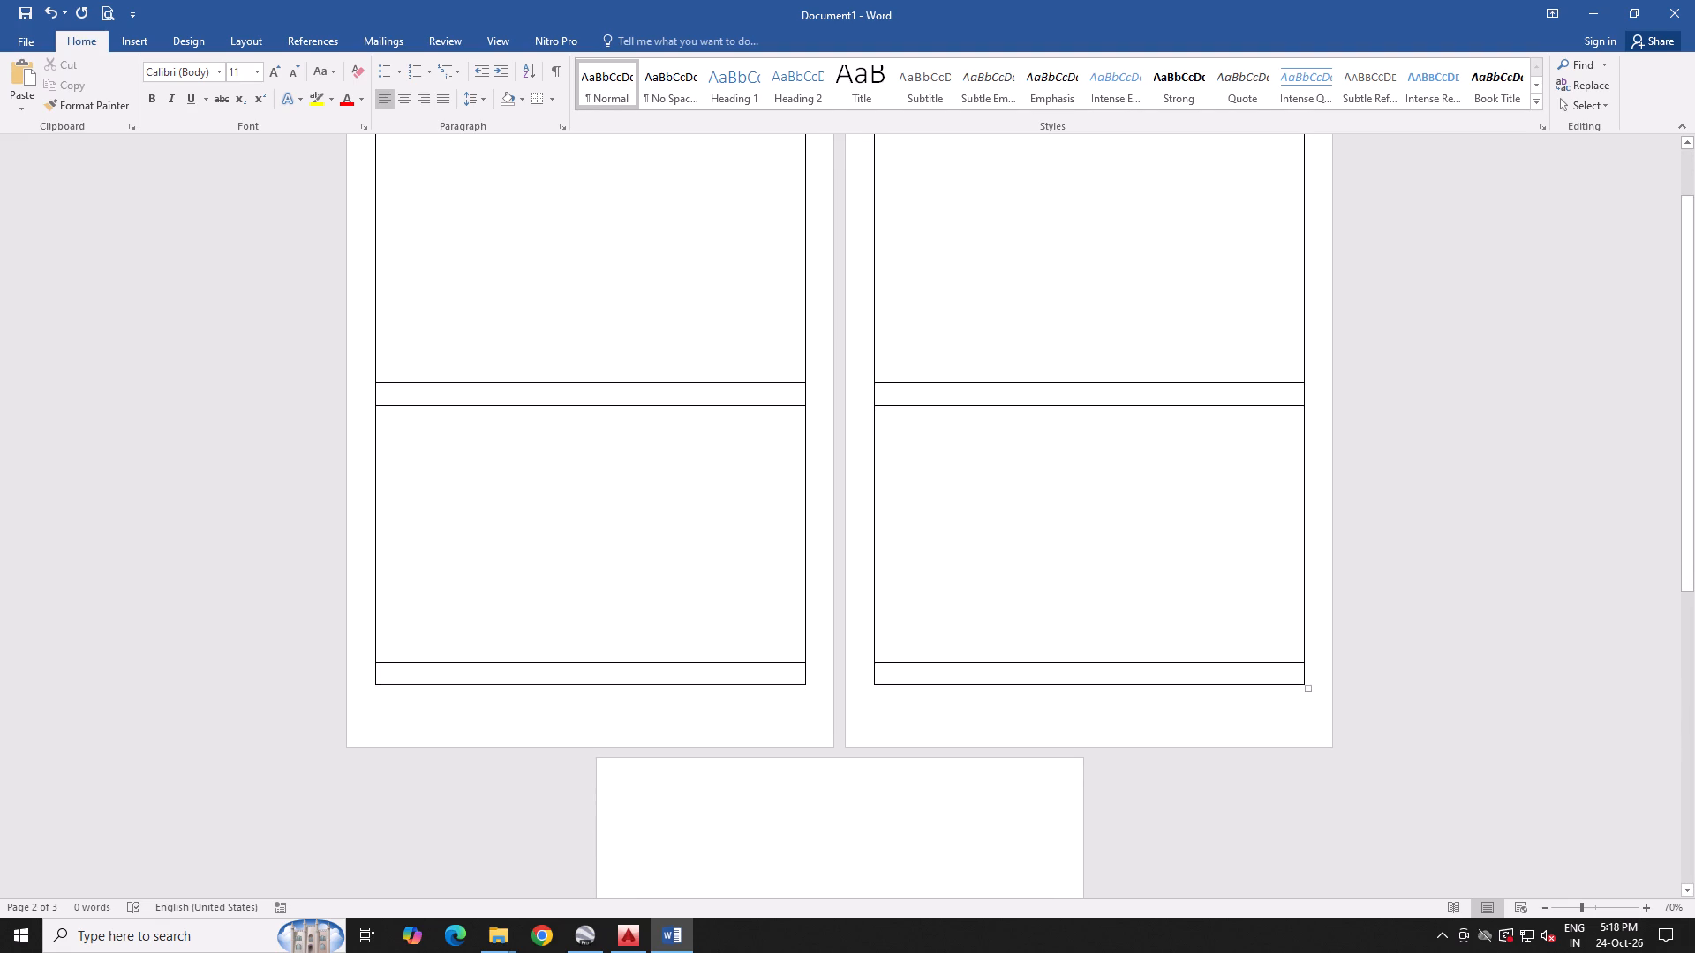
{"action": "left_click", "coordinate": [847, 790]}
{"action": "key", "text": "ctrl+v"}
{"action": "scroll", "coordinate": [853, 754], "scroll_direction": "down", "scroll_amount": 6}
{"action": "scroll", "coordinate": [862, 714], "scroll_direction": "down", "scroll_amount": 20}
{"action": "scroll", "coordinate": [862, 714], "scroll_direction": "down", "scroll_amount": 1}
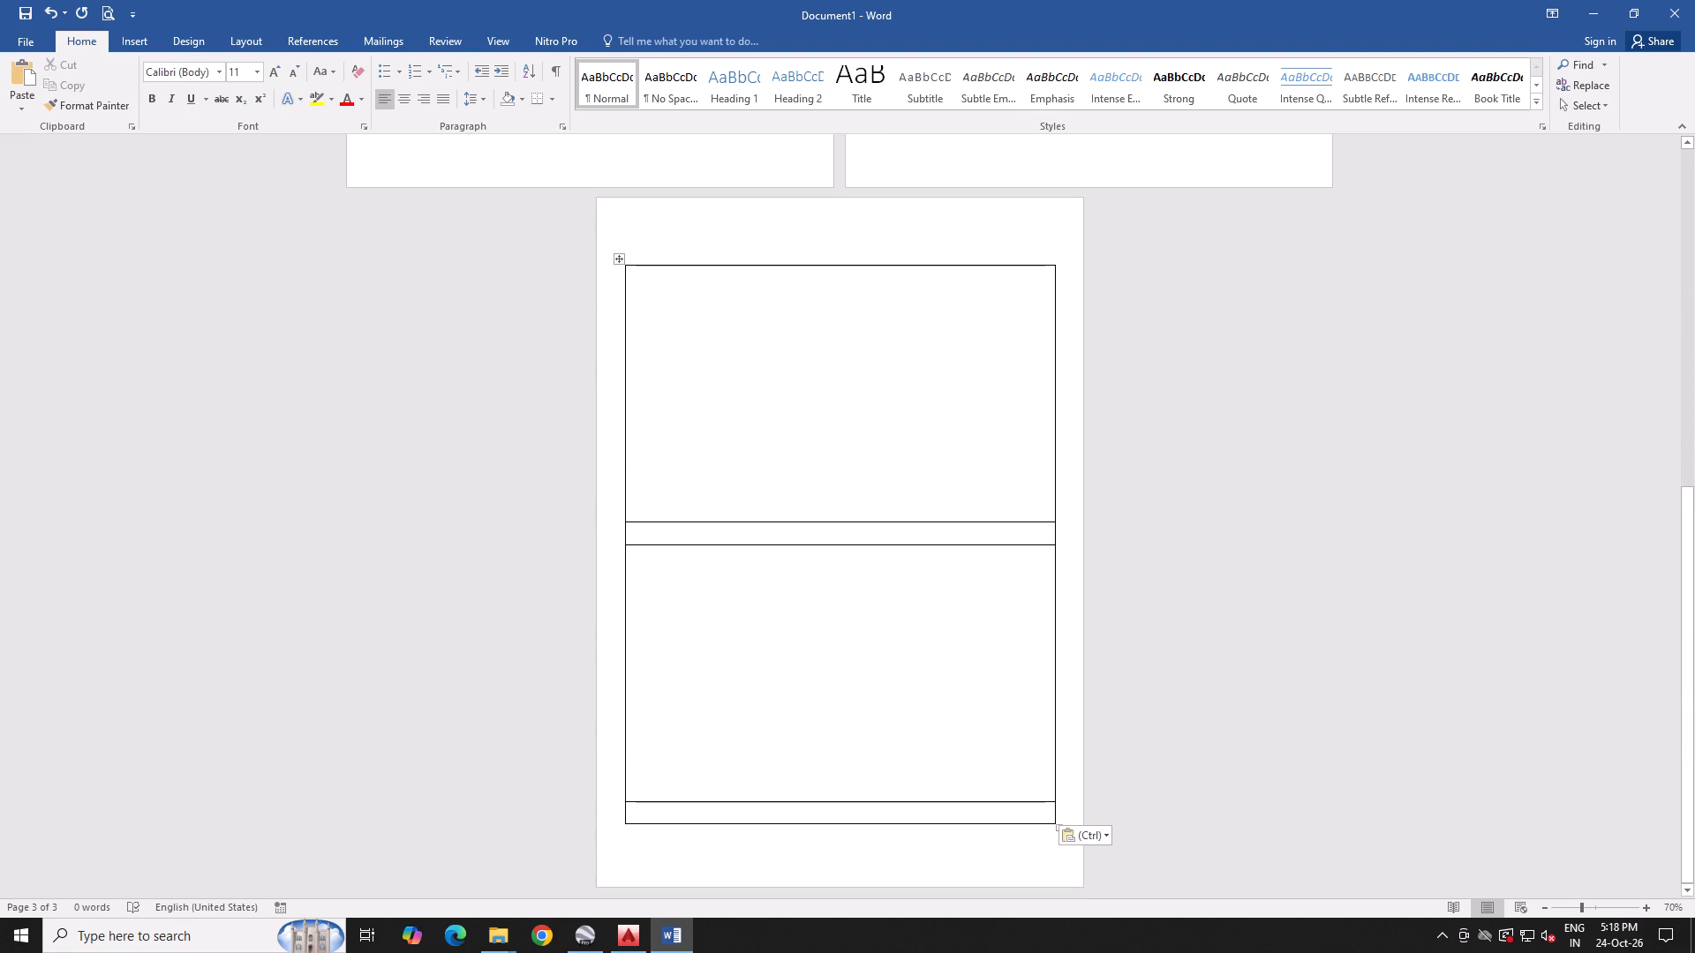
Review the table pages already made and check the road photos in the WhatsApp folder.
{"action": "scroll", "coordinate": [863, 704], "scroll_direction": "up", "scroll_amount": 20}
{"action": "scroll", "coordinate": [863, 704], "scroll_direction": "up", "scroll_amount": 11}
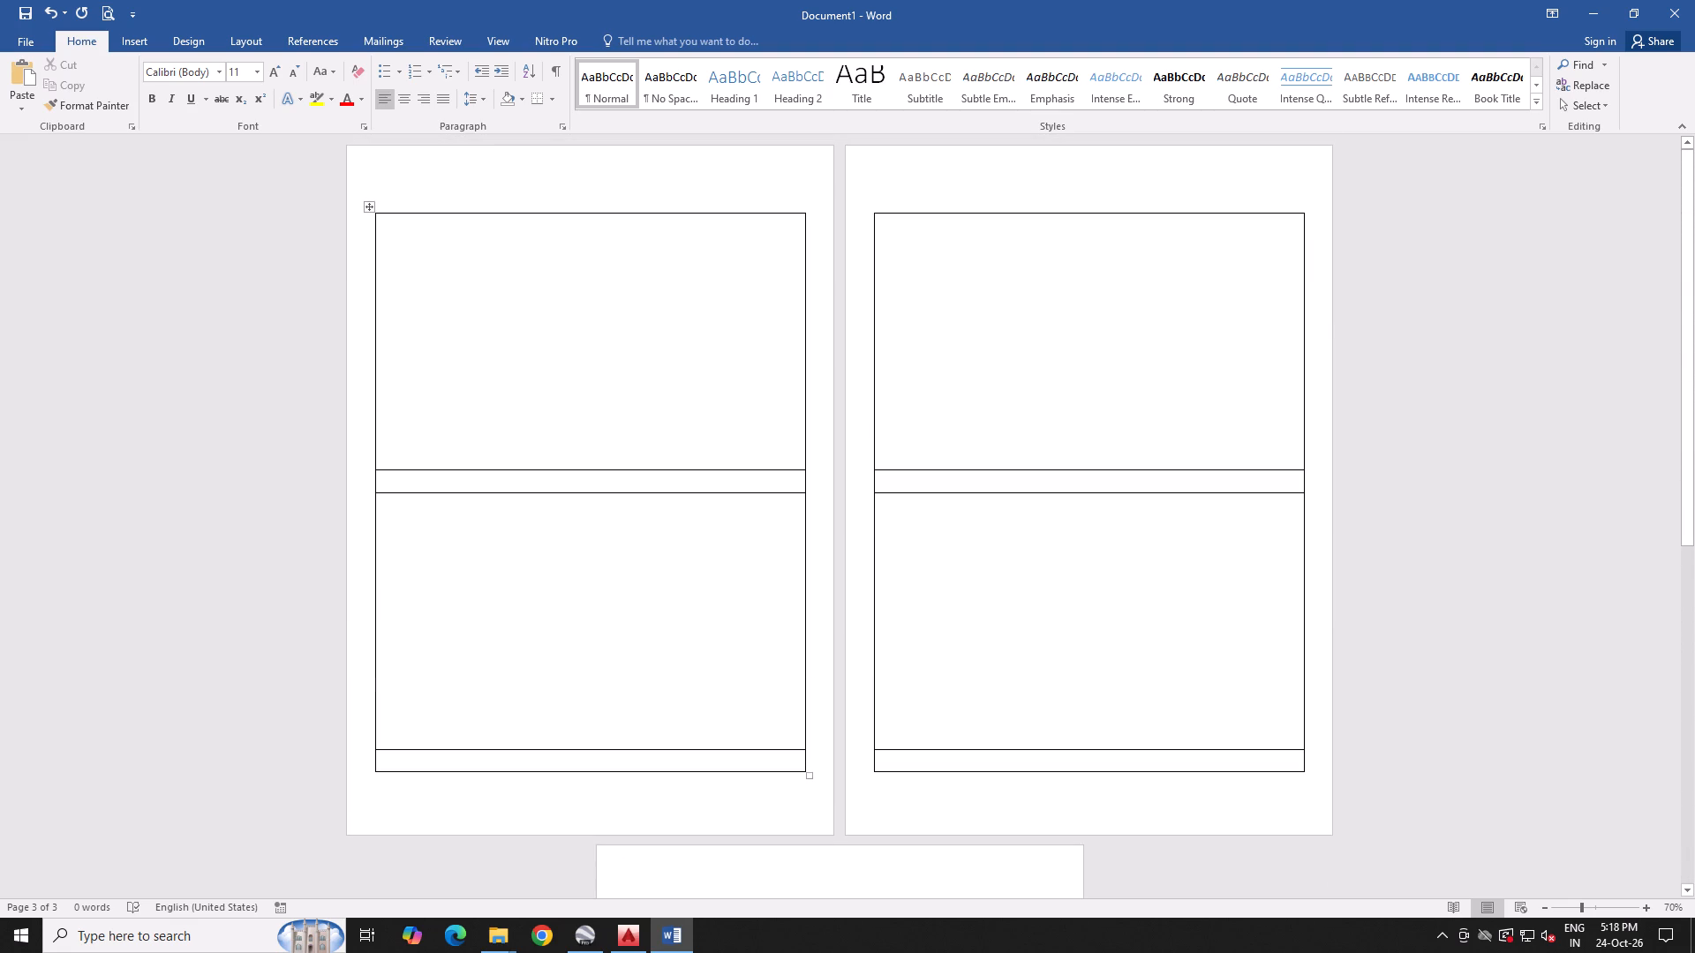
{"action": "scroll", "coordinate": [742, 622], "scroll_direction": "up", "scroll_amount": 3}
{"action": "scroll", "coordinate": [742, 622], "scroll_direction": "down", "scroll_amount": 19}
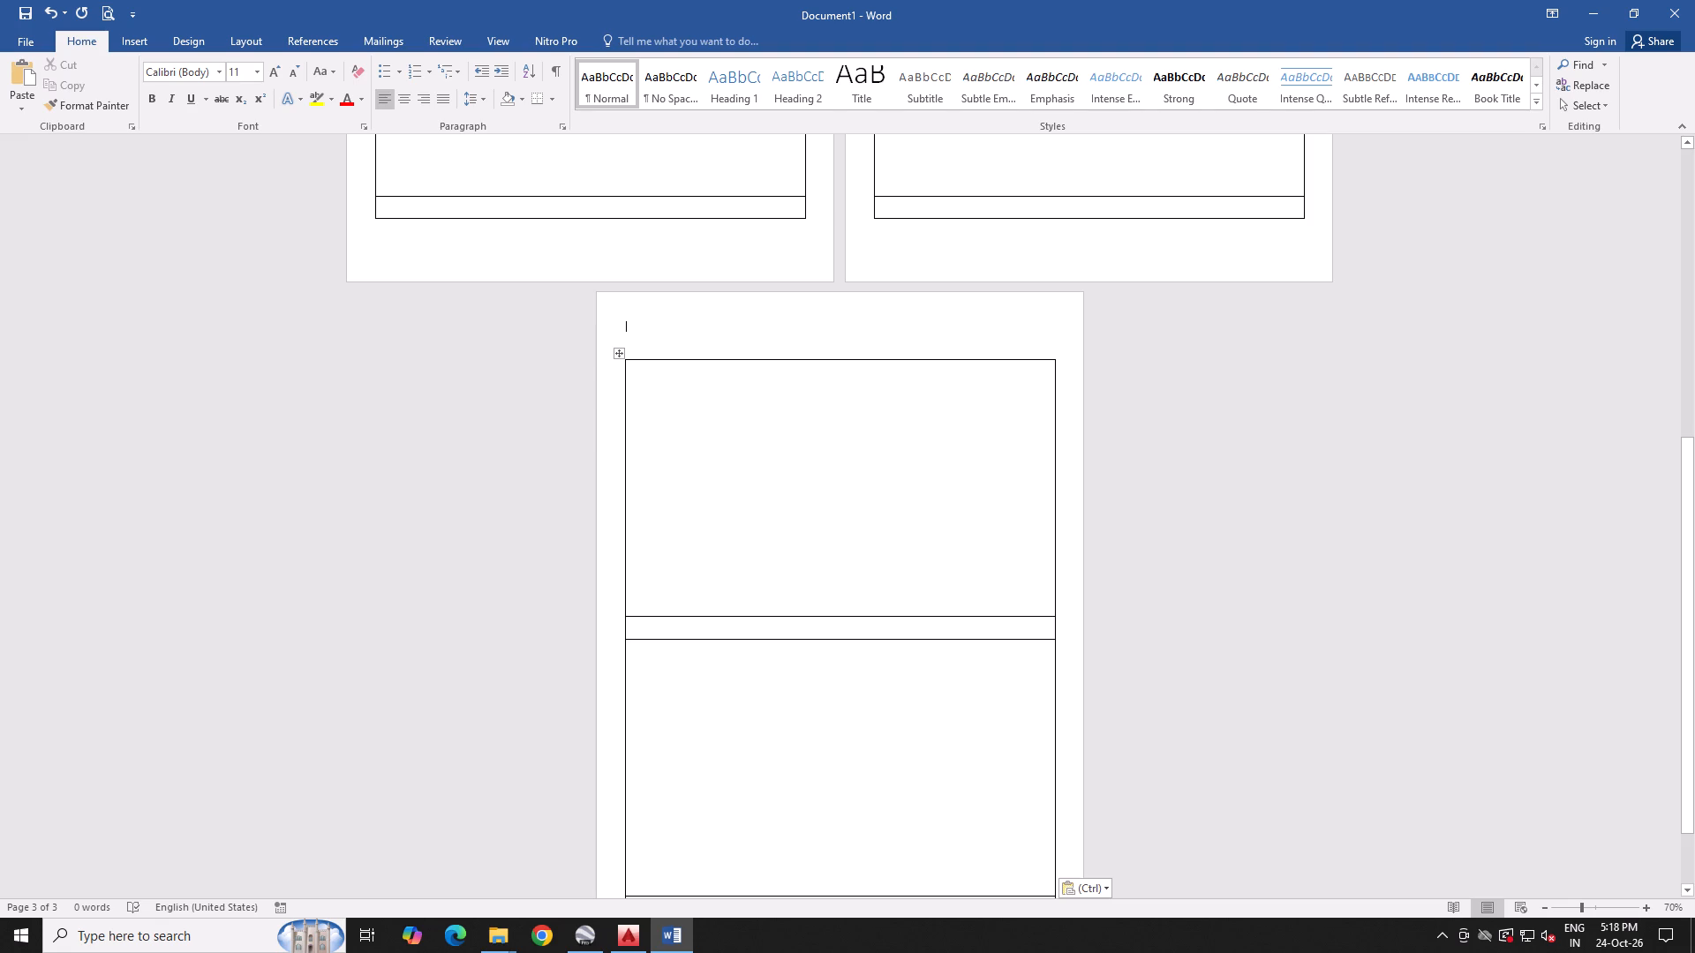
{"action": "scroll", "coordinate": [903, 531], "scroll_direction": "up", "scroll_amount": 5}
{"action": "left_click", "coordinate": [491, 941]}
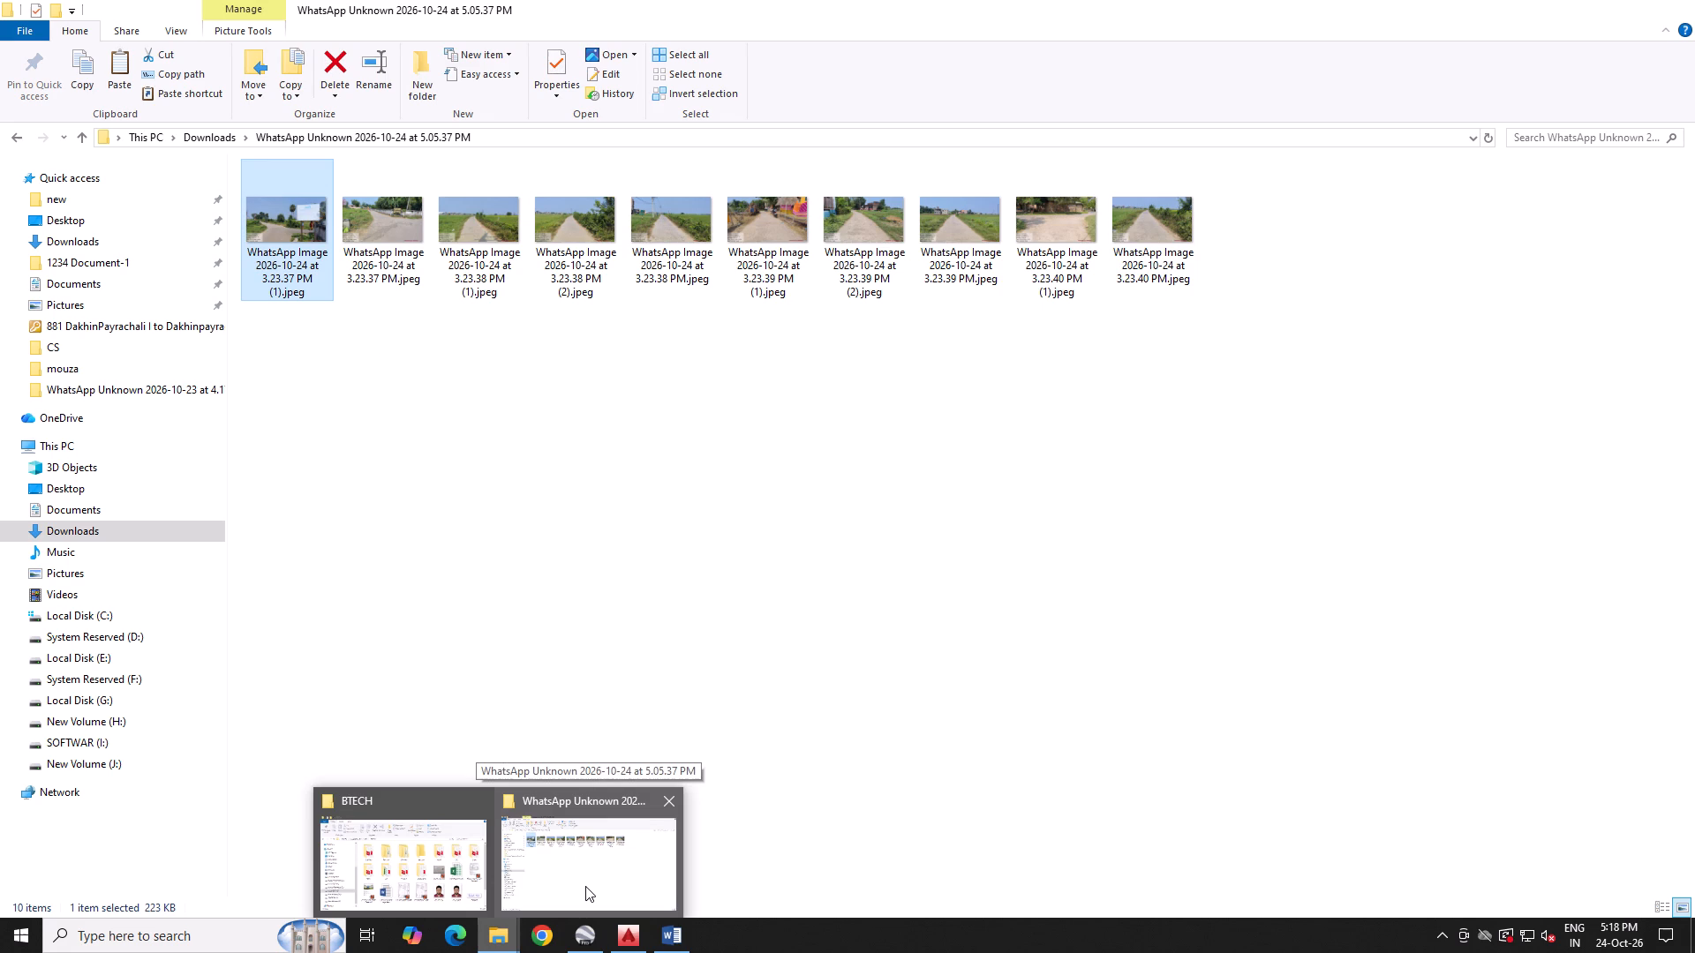
{"action": "left_click", "coordinate": [759, 602]}
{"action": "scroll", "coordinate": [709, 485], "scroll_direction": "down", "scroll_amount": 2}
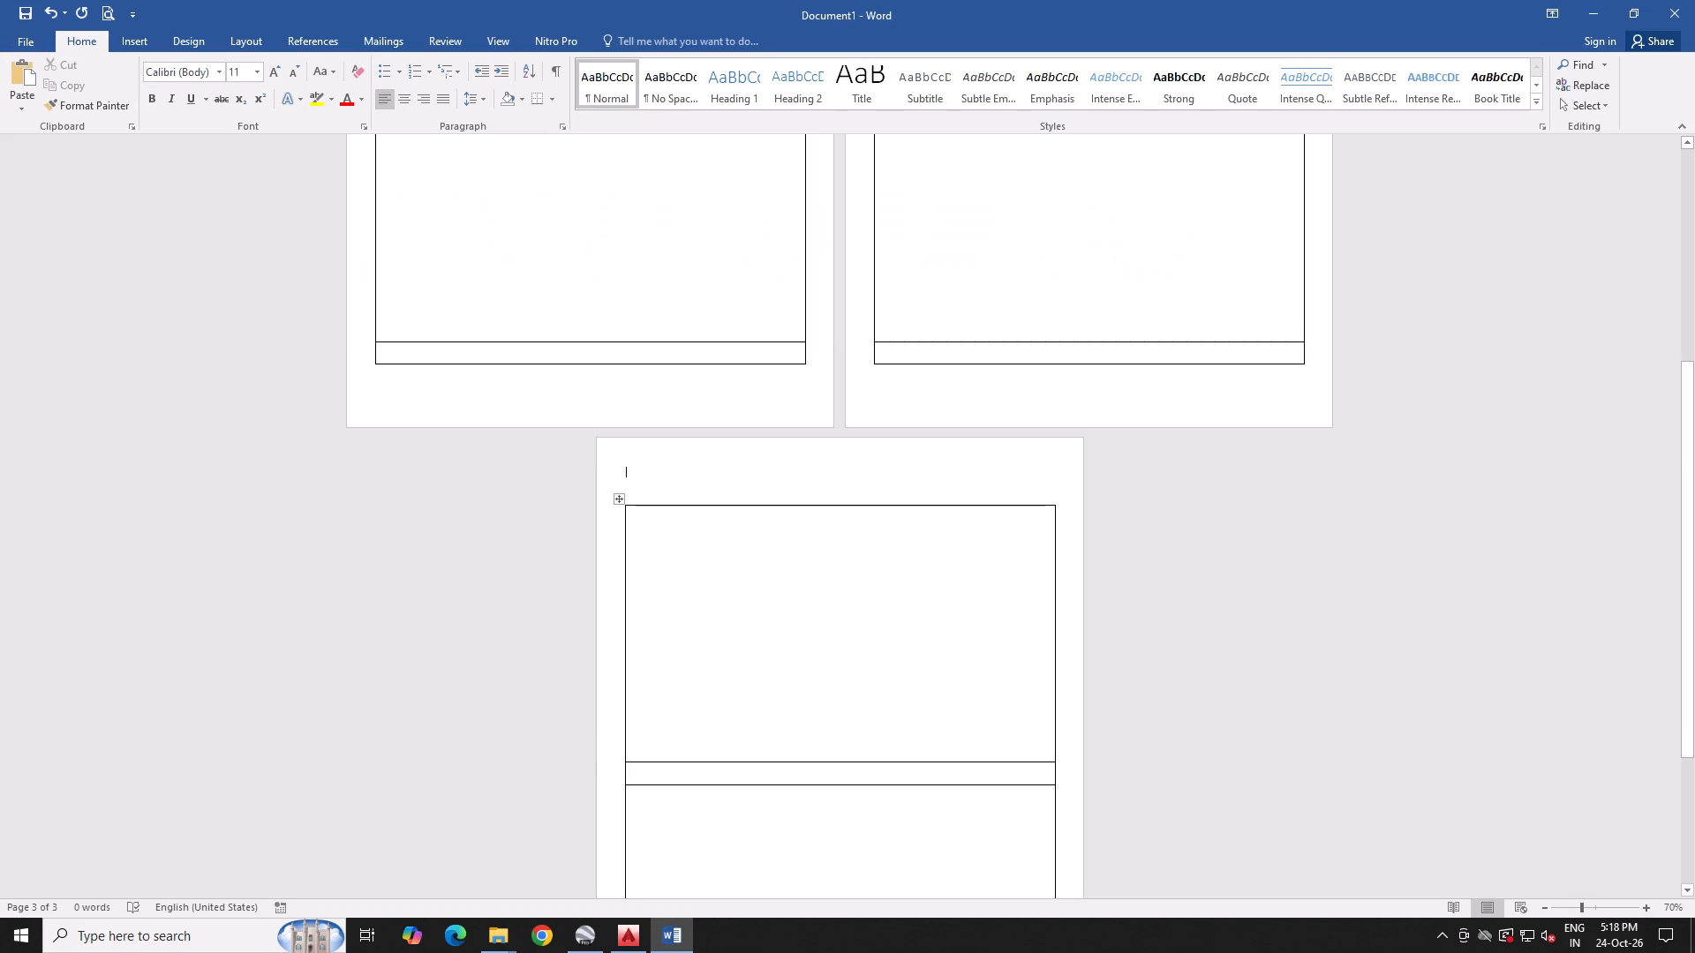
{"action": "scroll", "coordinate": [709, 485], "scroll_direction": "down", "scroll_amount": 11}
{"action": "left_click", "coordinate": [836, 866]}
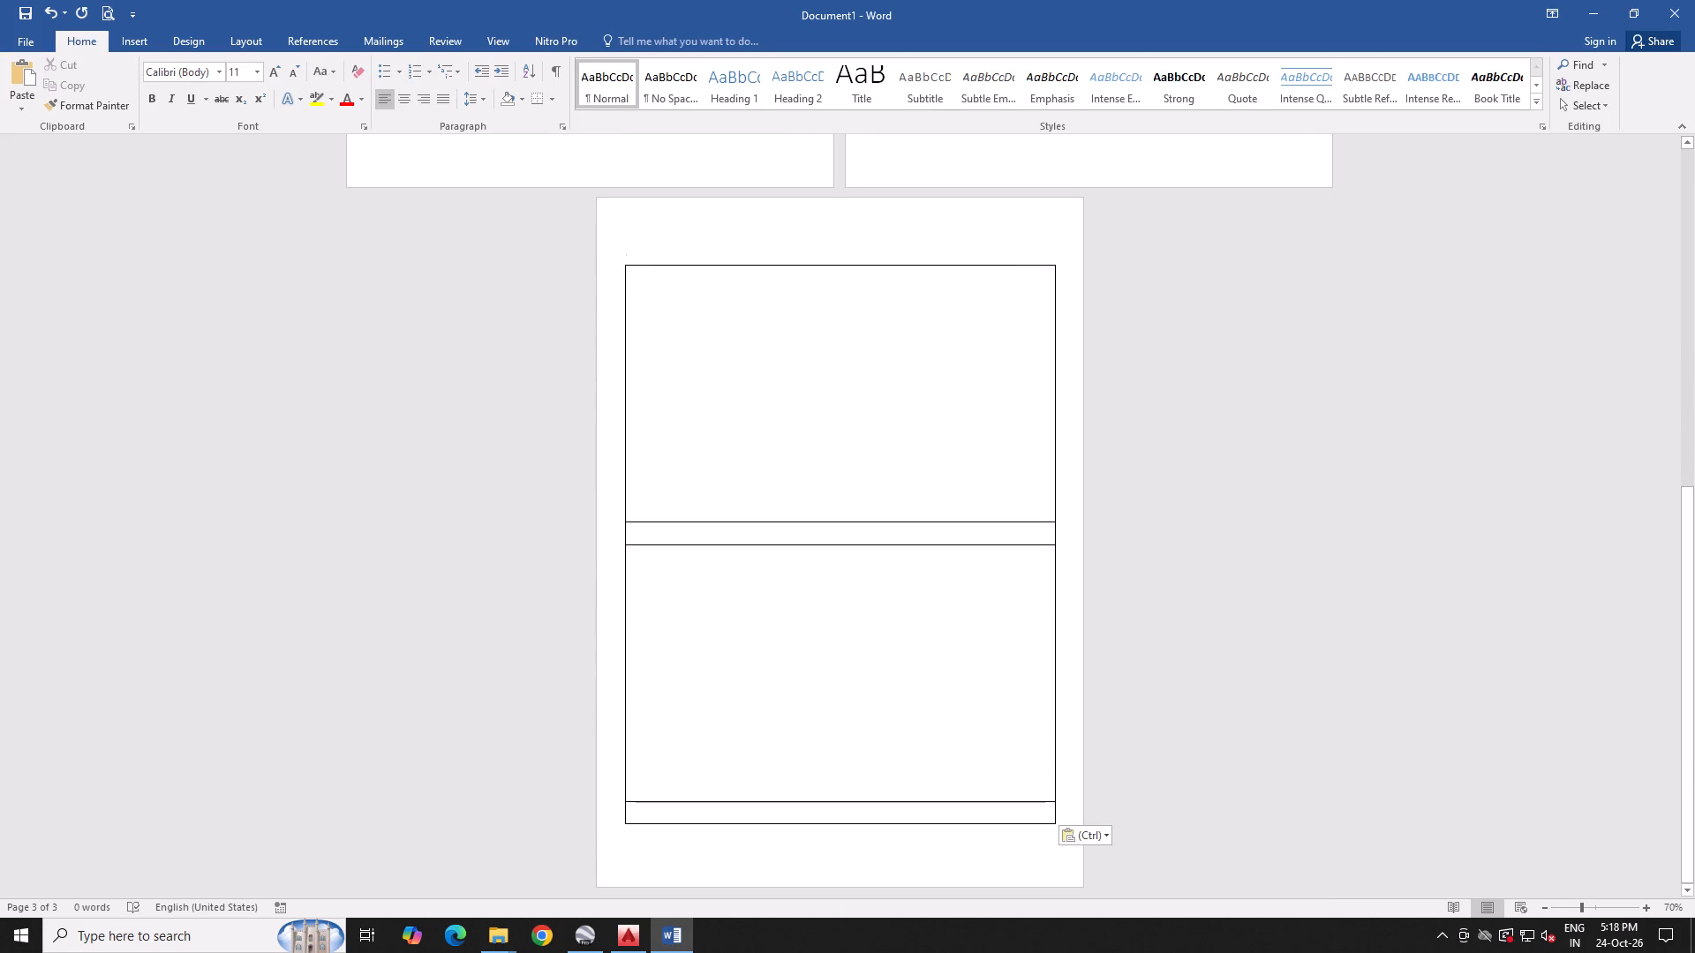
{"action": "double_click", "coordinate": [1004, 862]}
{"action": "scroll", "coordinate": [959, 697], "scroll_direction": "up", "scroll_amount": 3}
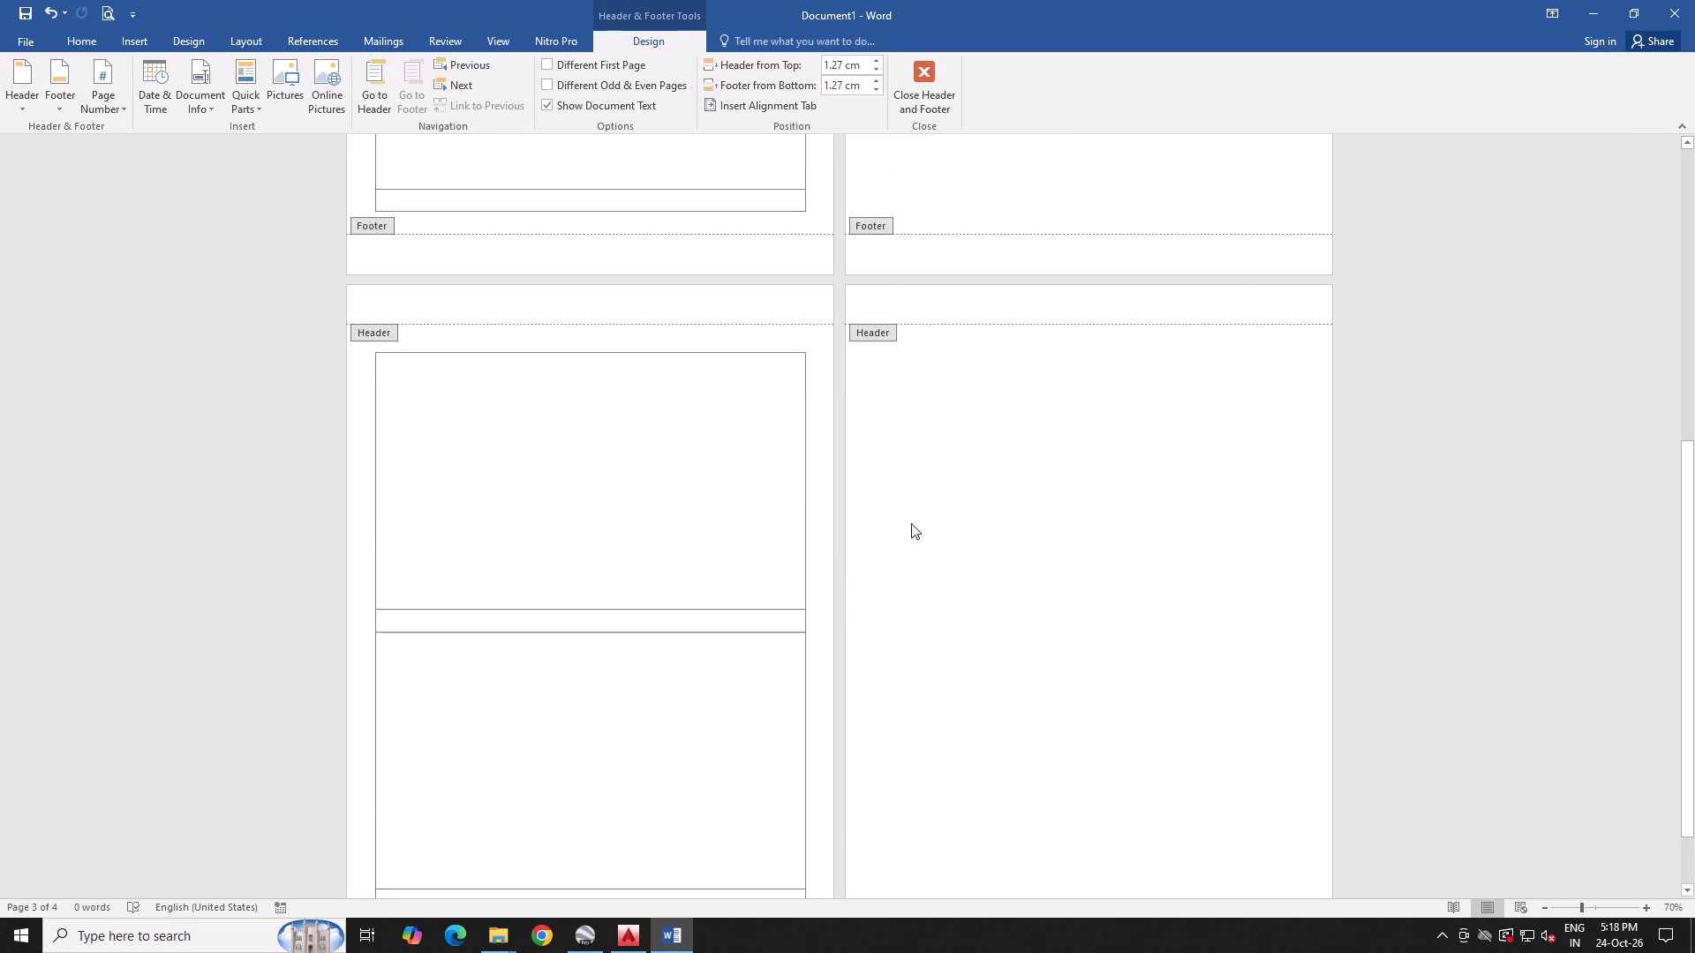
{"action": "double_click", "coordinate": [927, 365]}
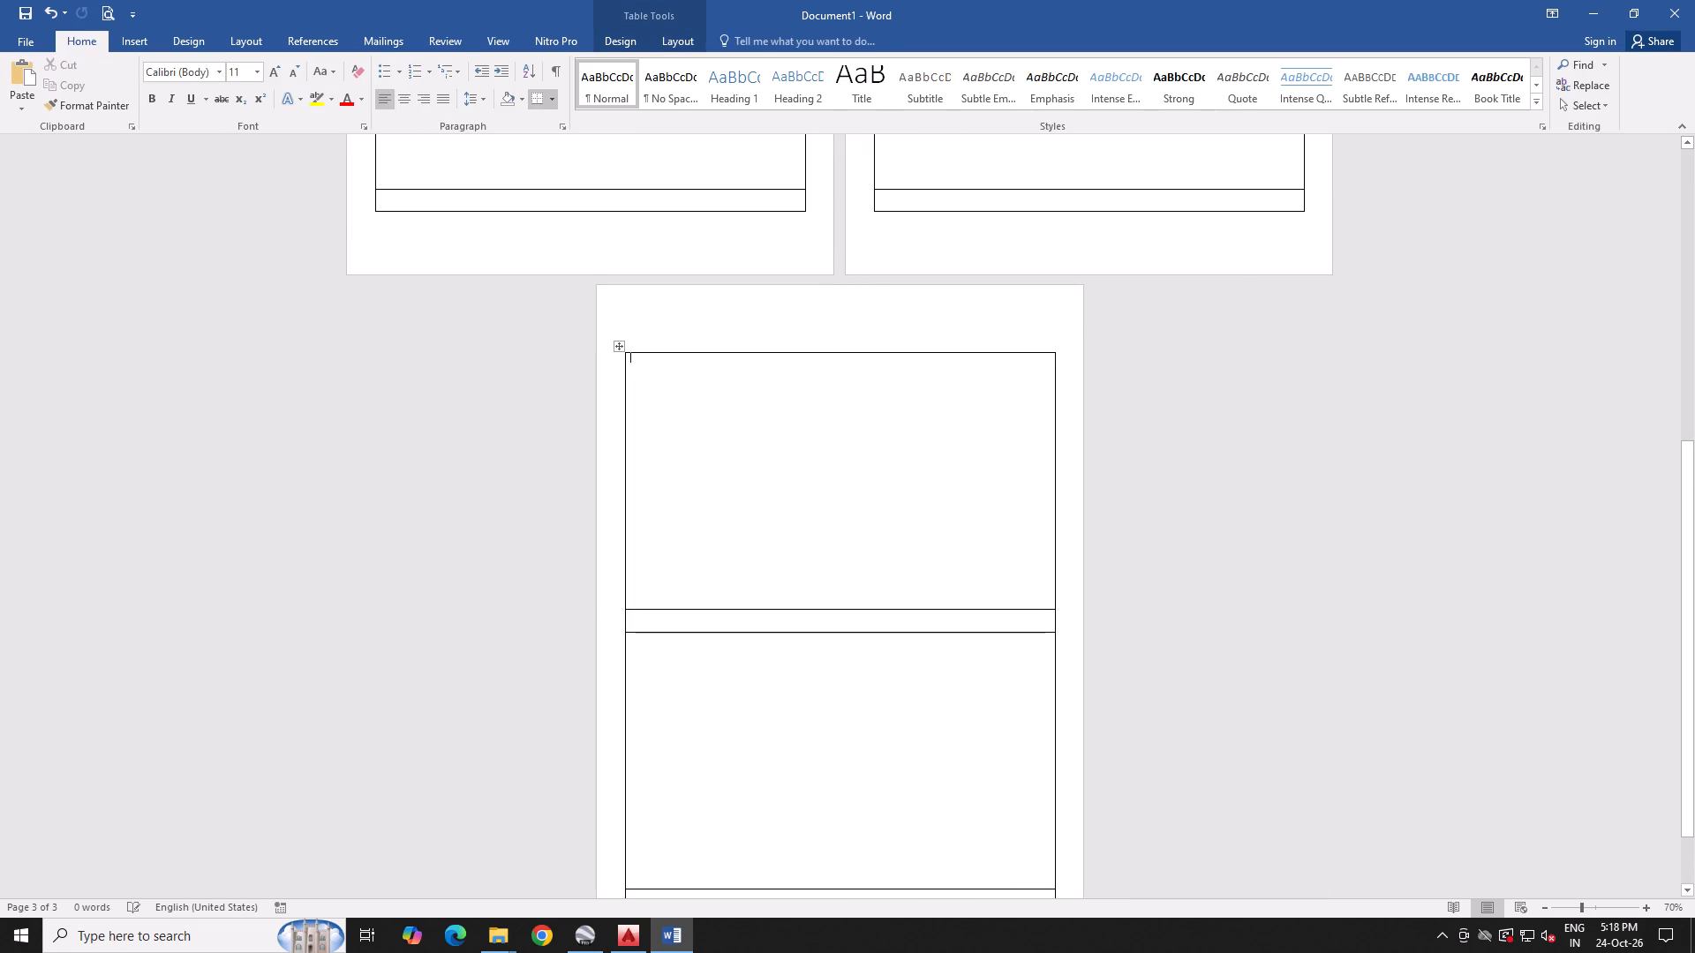
Add blank lines on the third page past its table until a blank fourth page is created.
{"action": "scroll", "coordinate": [813, 444], "scroll_direction": "down", "scroll_amount": 9}
{"action": "triple_click", "coordinate": [698, 830]}
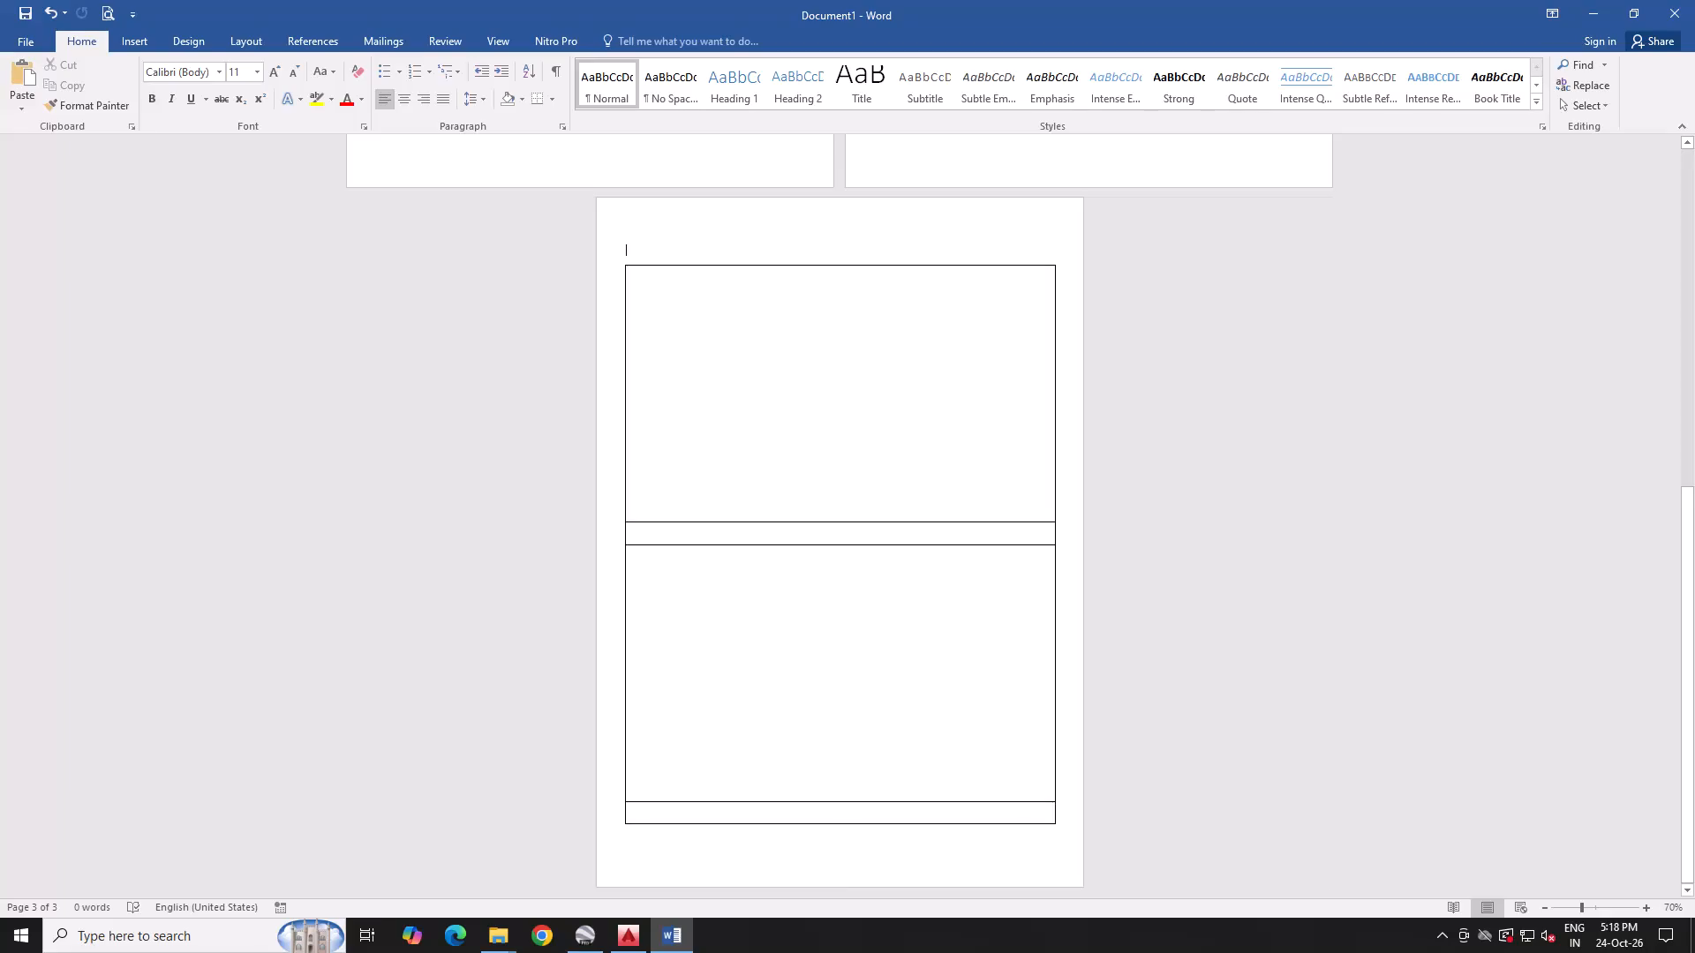
{"action": "key", "text": "Return"}
{"action": "key", "text": "Return"}
{"action": "key", "text": "Return"}
{"action": "key", "text": "Return"}
{"action": "key", "text": "Return"}
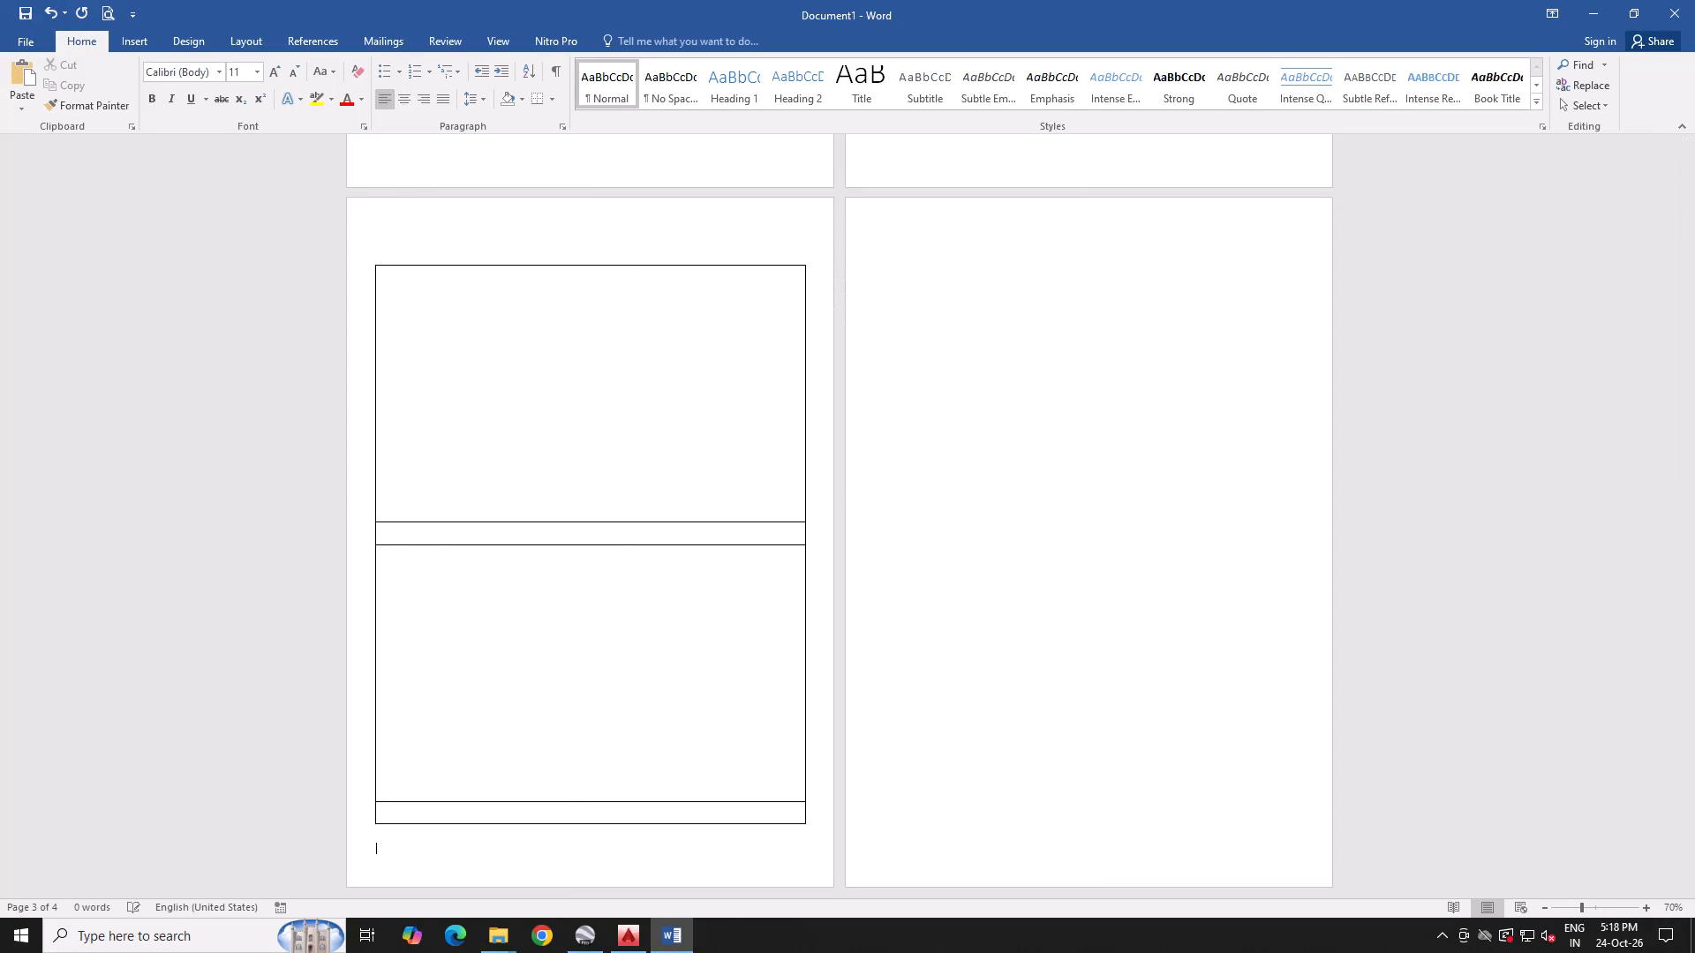
Paste another copy of the four-row table at the start of the fourth page.
{"action": "left_click", "coordinate": [876, 242]}
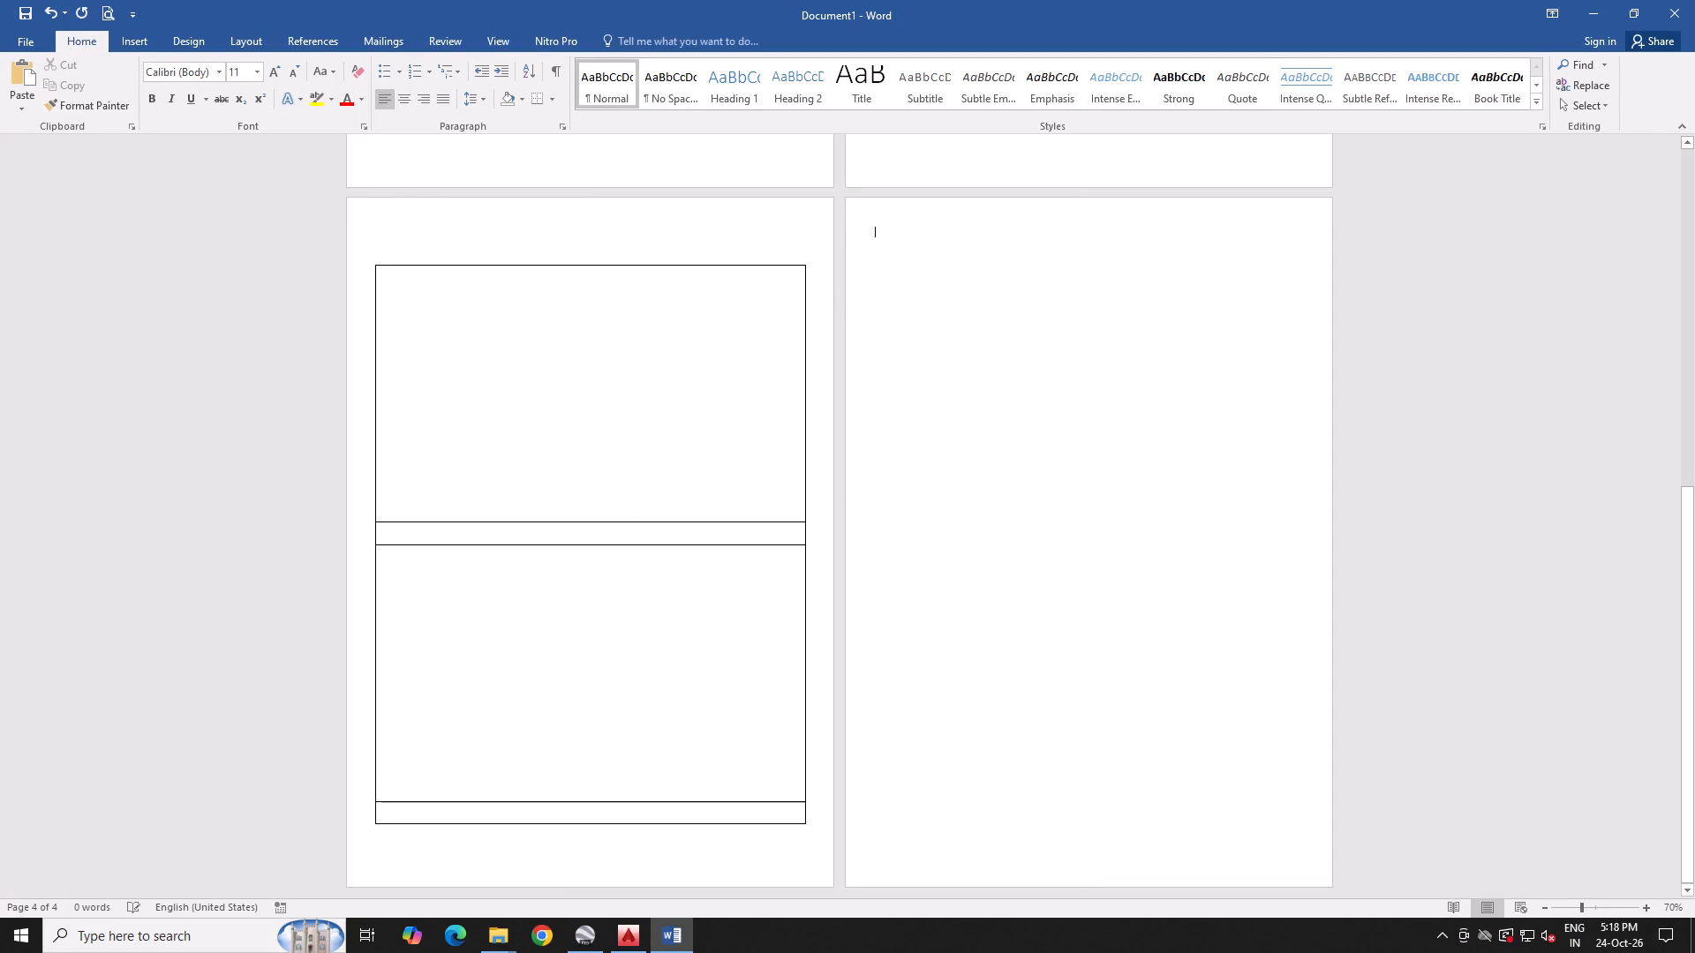
{"action": "key", "text": "ctrl+v"}
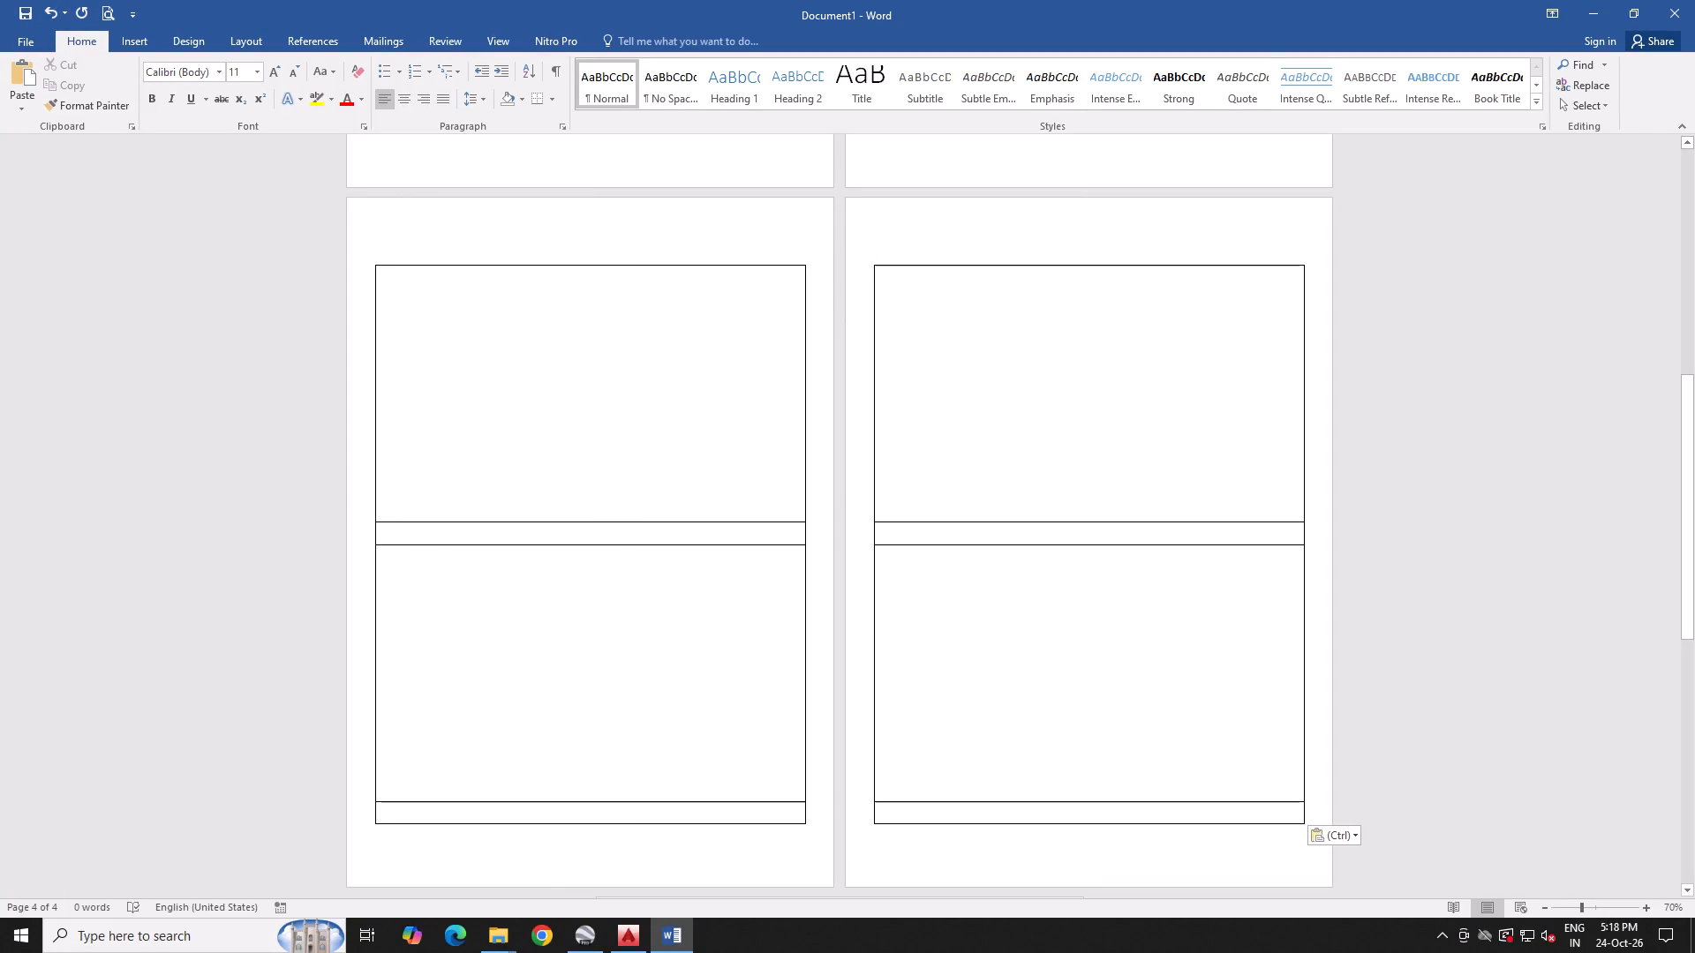
Start a new line below the fourth page's table and paste another copy of the four-row table onto a fifth page.
{"action": "left_click", "coordinate": [983, 848]}
{"action": "key", "text": "Return"}
{"action": "key", "text": "ctrl+v"}
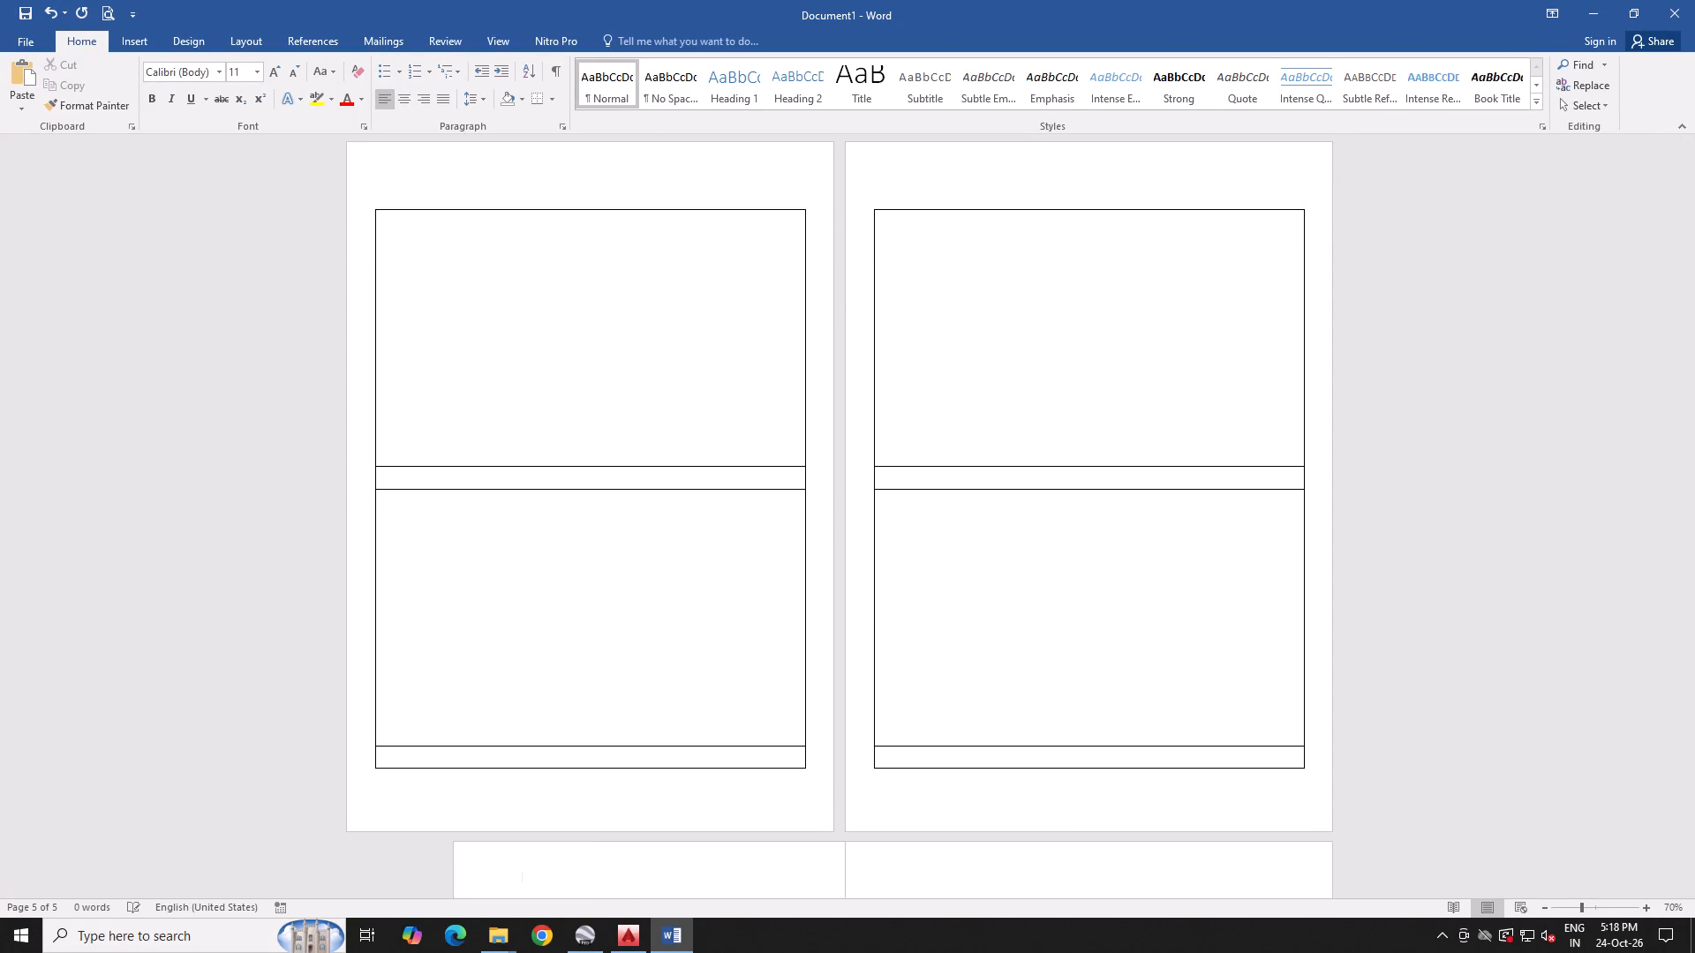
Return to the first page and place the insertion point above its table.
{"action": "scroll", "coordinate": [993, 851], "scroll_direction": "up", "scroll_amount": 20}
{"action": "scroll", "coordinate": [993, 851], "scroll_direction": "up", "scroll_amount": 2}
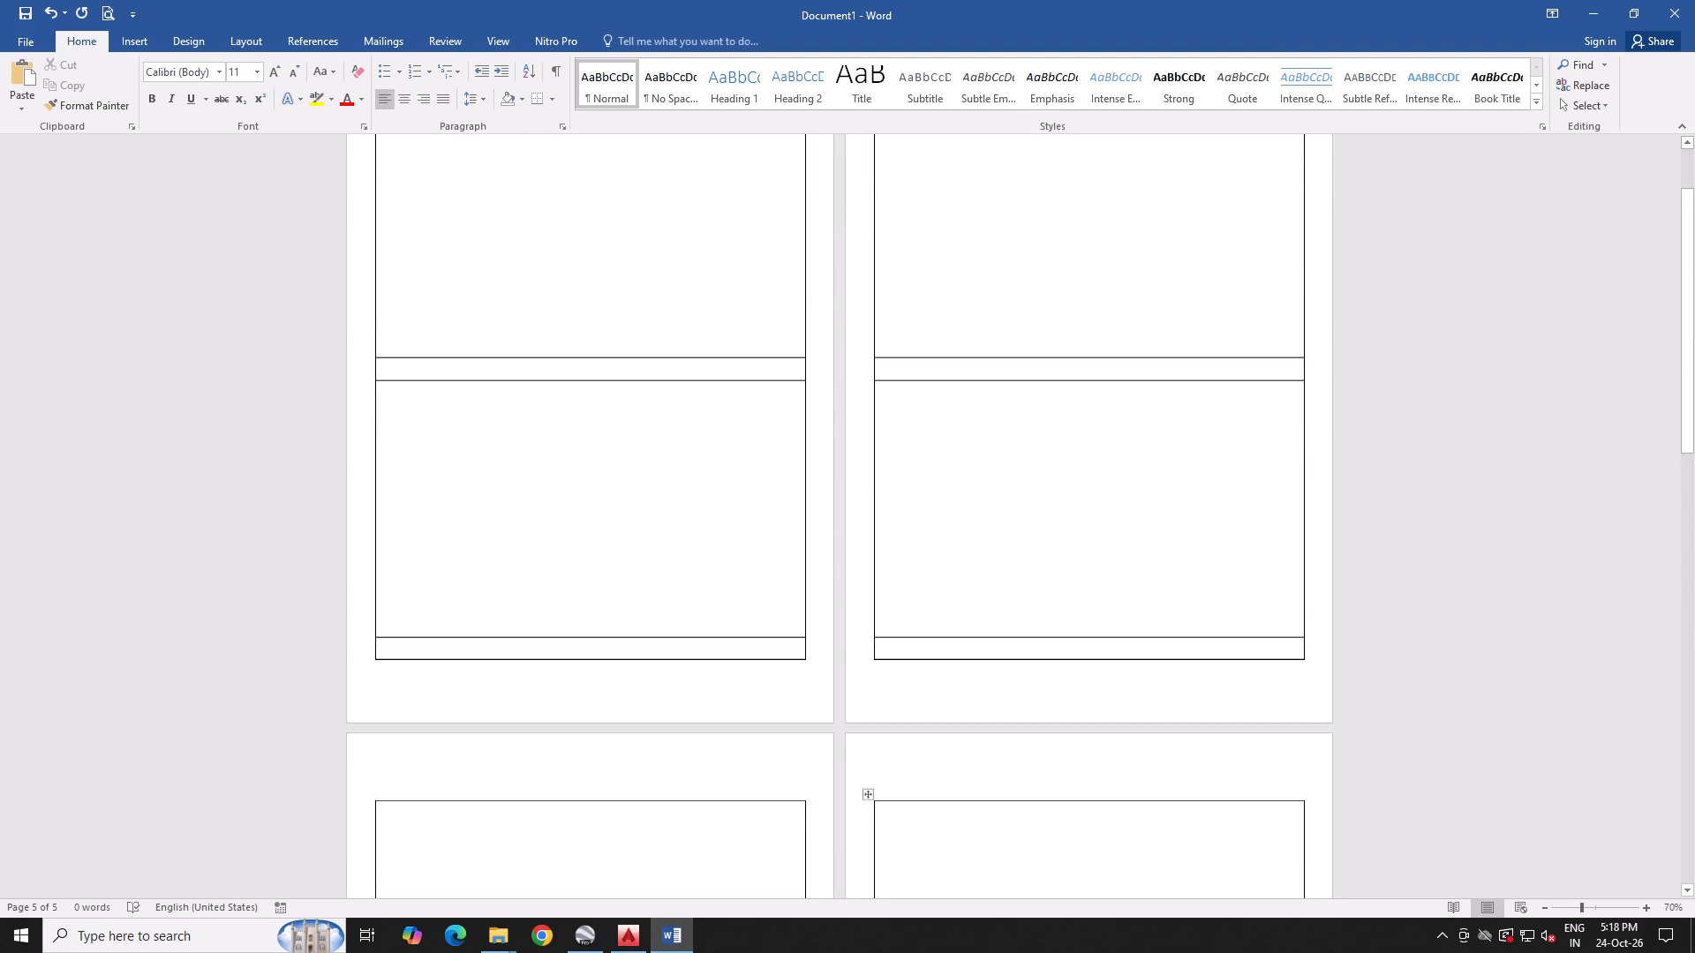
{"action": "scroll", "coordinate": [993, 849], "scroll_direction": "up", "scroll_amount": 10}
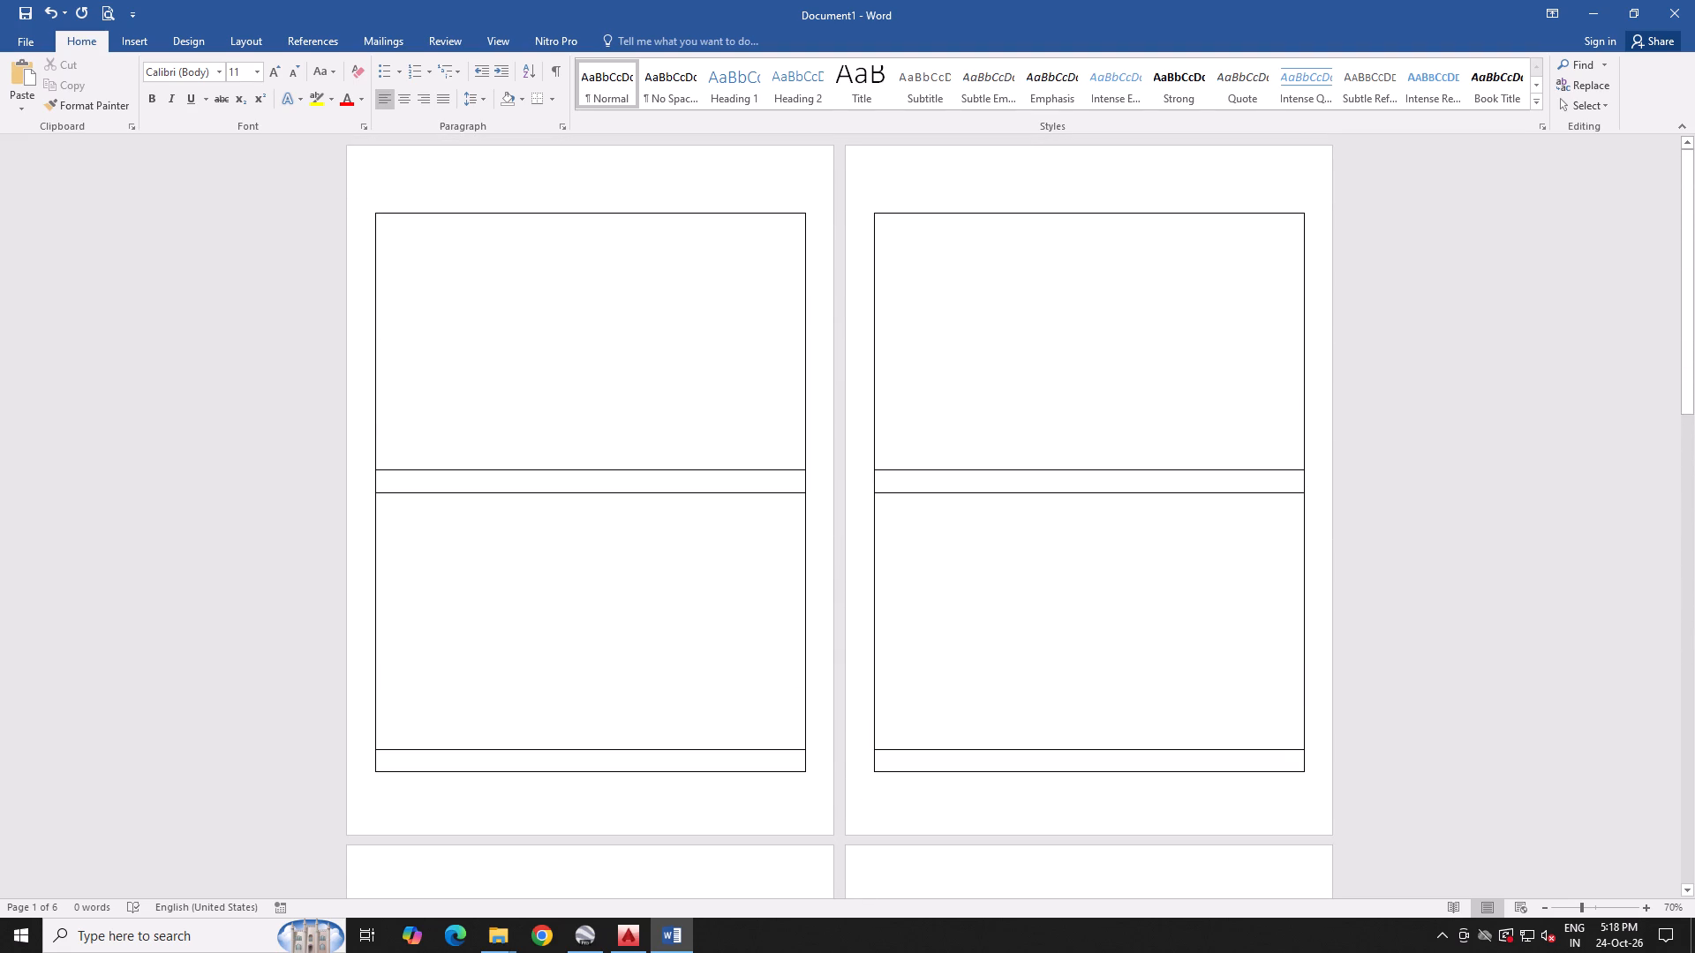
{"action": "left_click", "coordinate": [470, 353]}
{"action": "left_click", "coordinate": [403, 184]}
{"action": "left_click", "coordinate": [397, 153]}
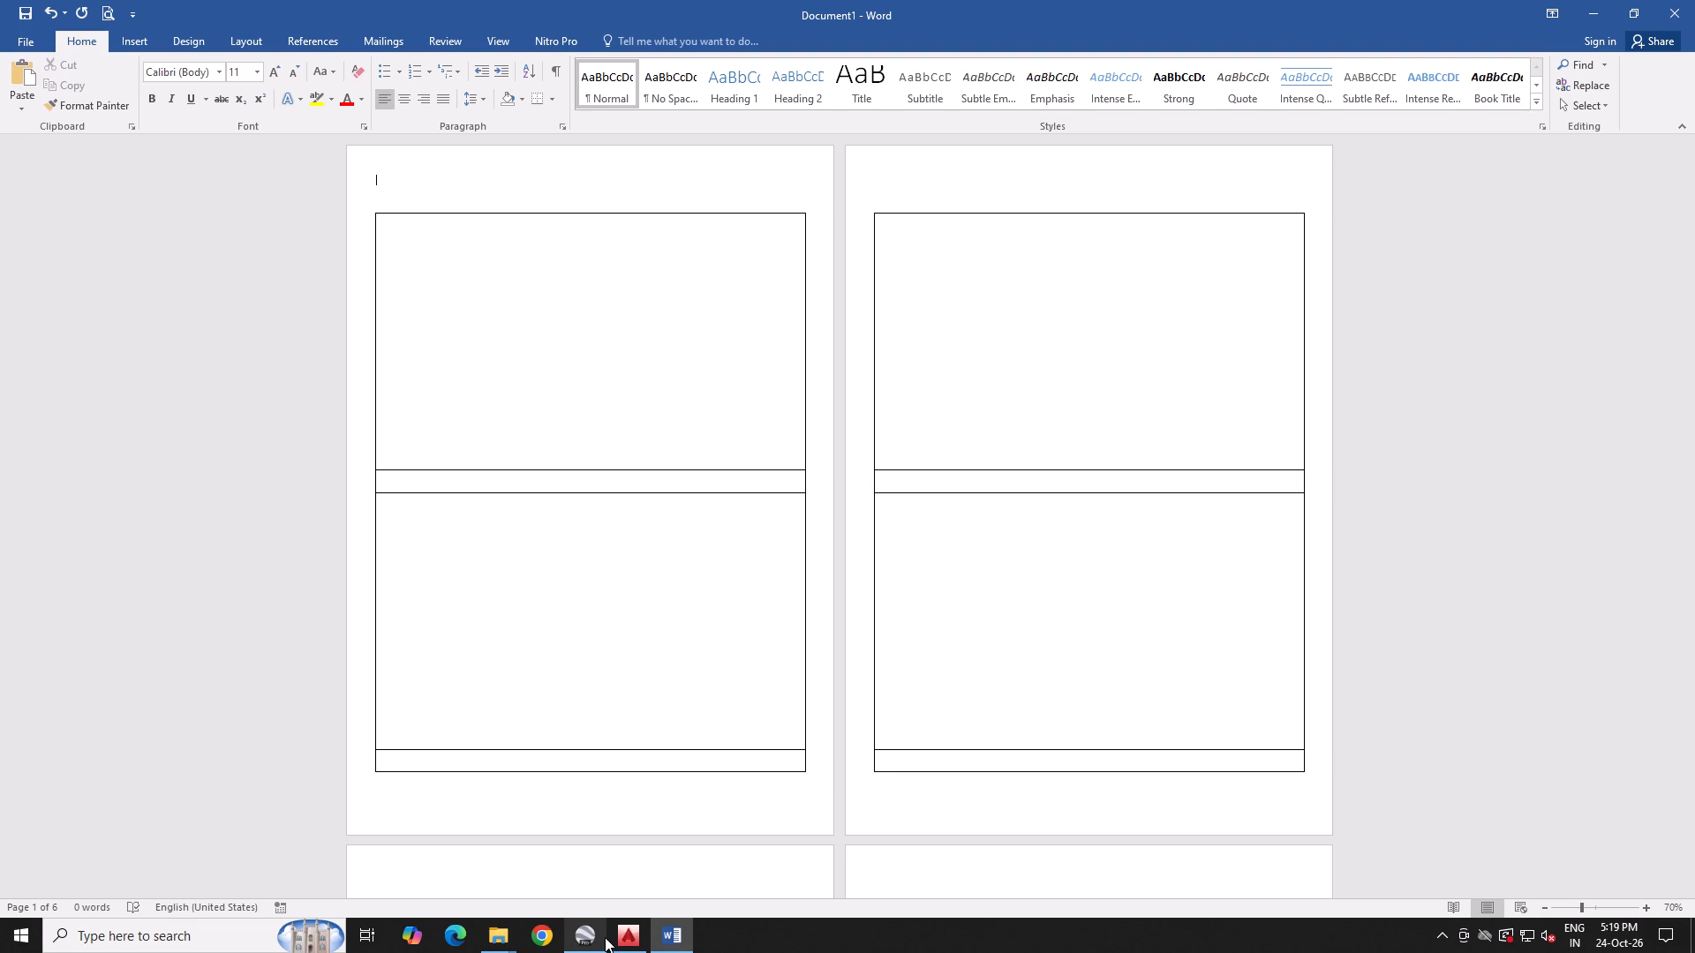
Look through the road photos in the WhatsApp Unknown 2026-10-24 download folder, examining the signboard, road scenes and geotag captions.
{"action": "left_click", "coordinate": [499, 935]}
{"action": "left_click", "coordinate": [595, 843]}
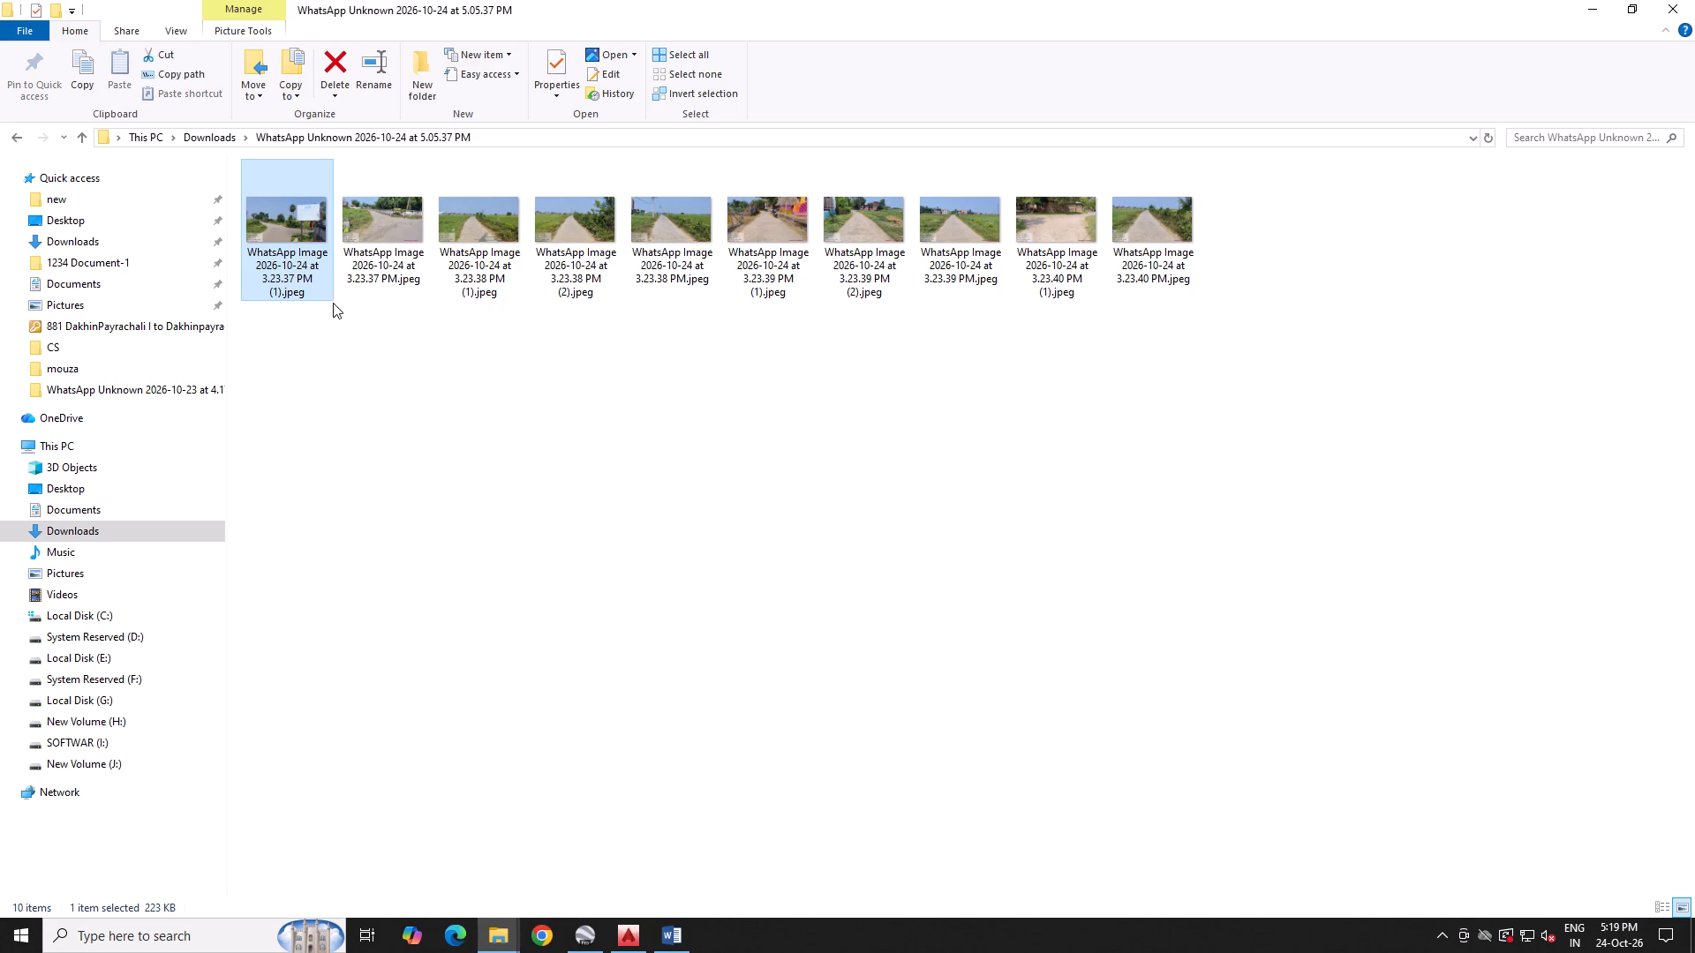
{"action": "double_click", "coordinate": [300, 263]}
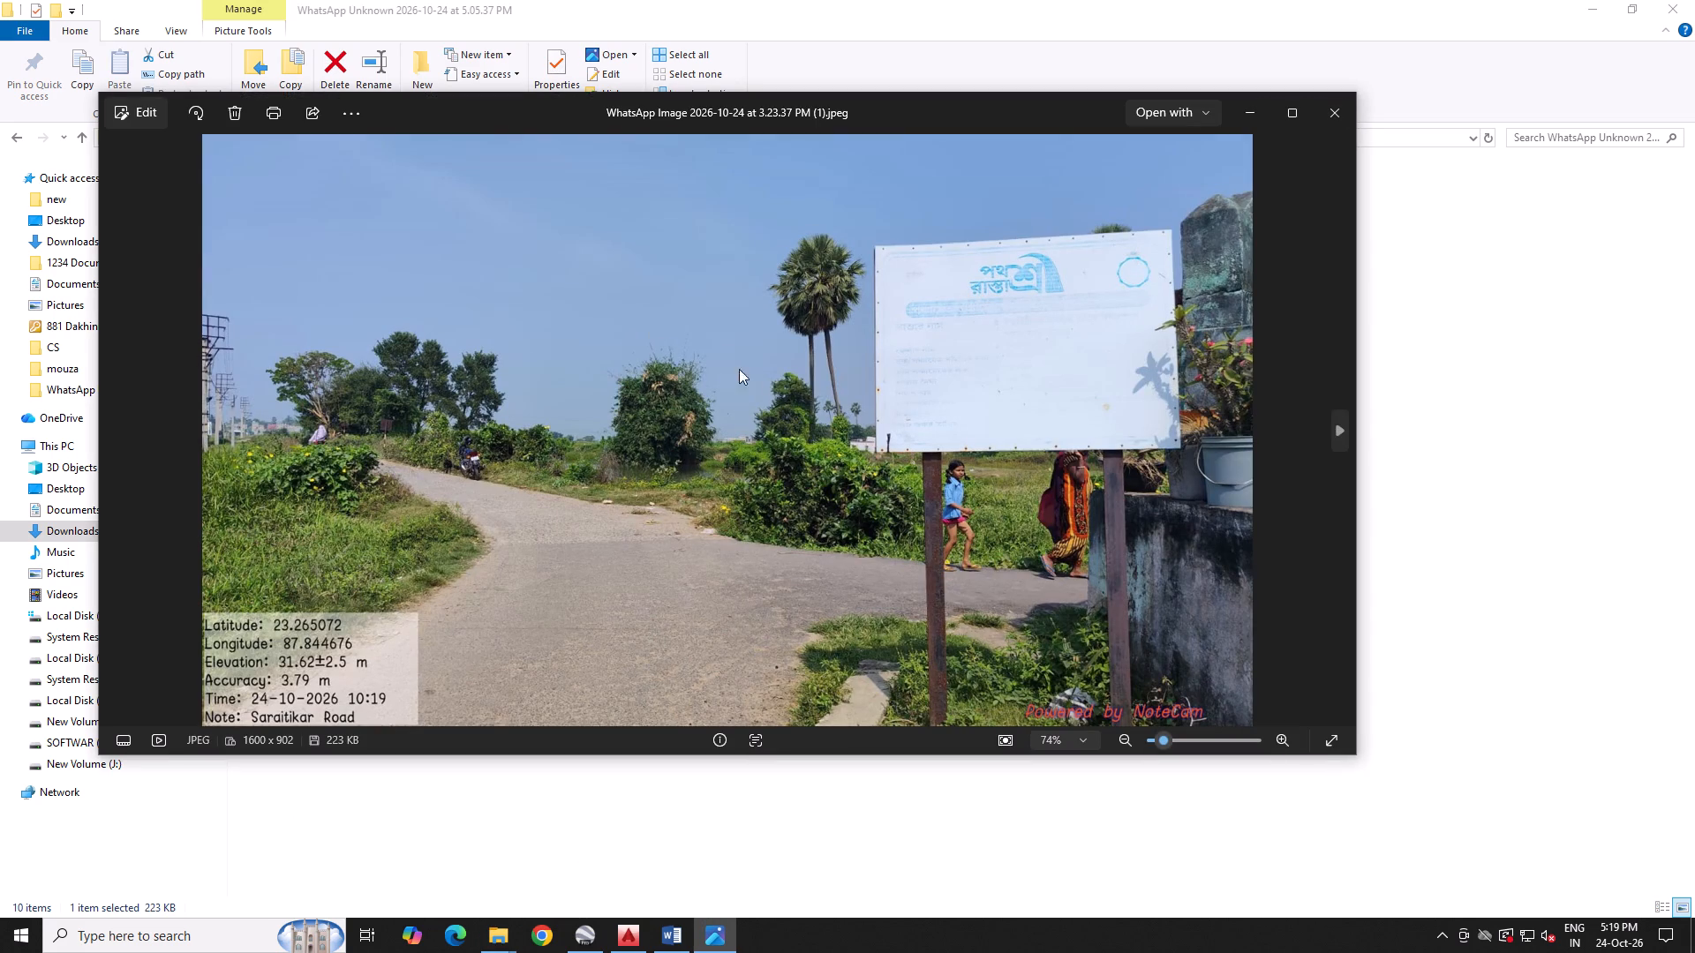
{"action": "scroll", "coordinate": [815, 399], "scroll_direction": "up", "scroll_amount": 4}
{"action": "left_click_drag", "start_coordinate": [968, 369], "coordinate": [848, 432]}
{"action": "scroll", "coordinate": [937, 364], "scroll_direction": "up", "scroll_amount": 5}
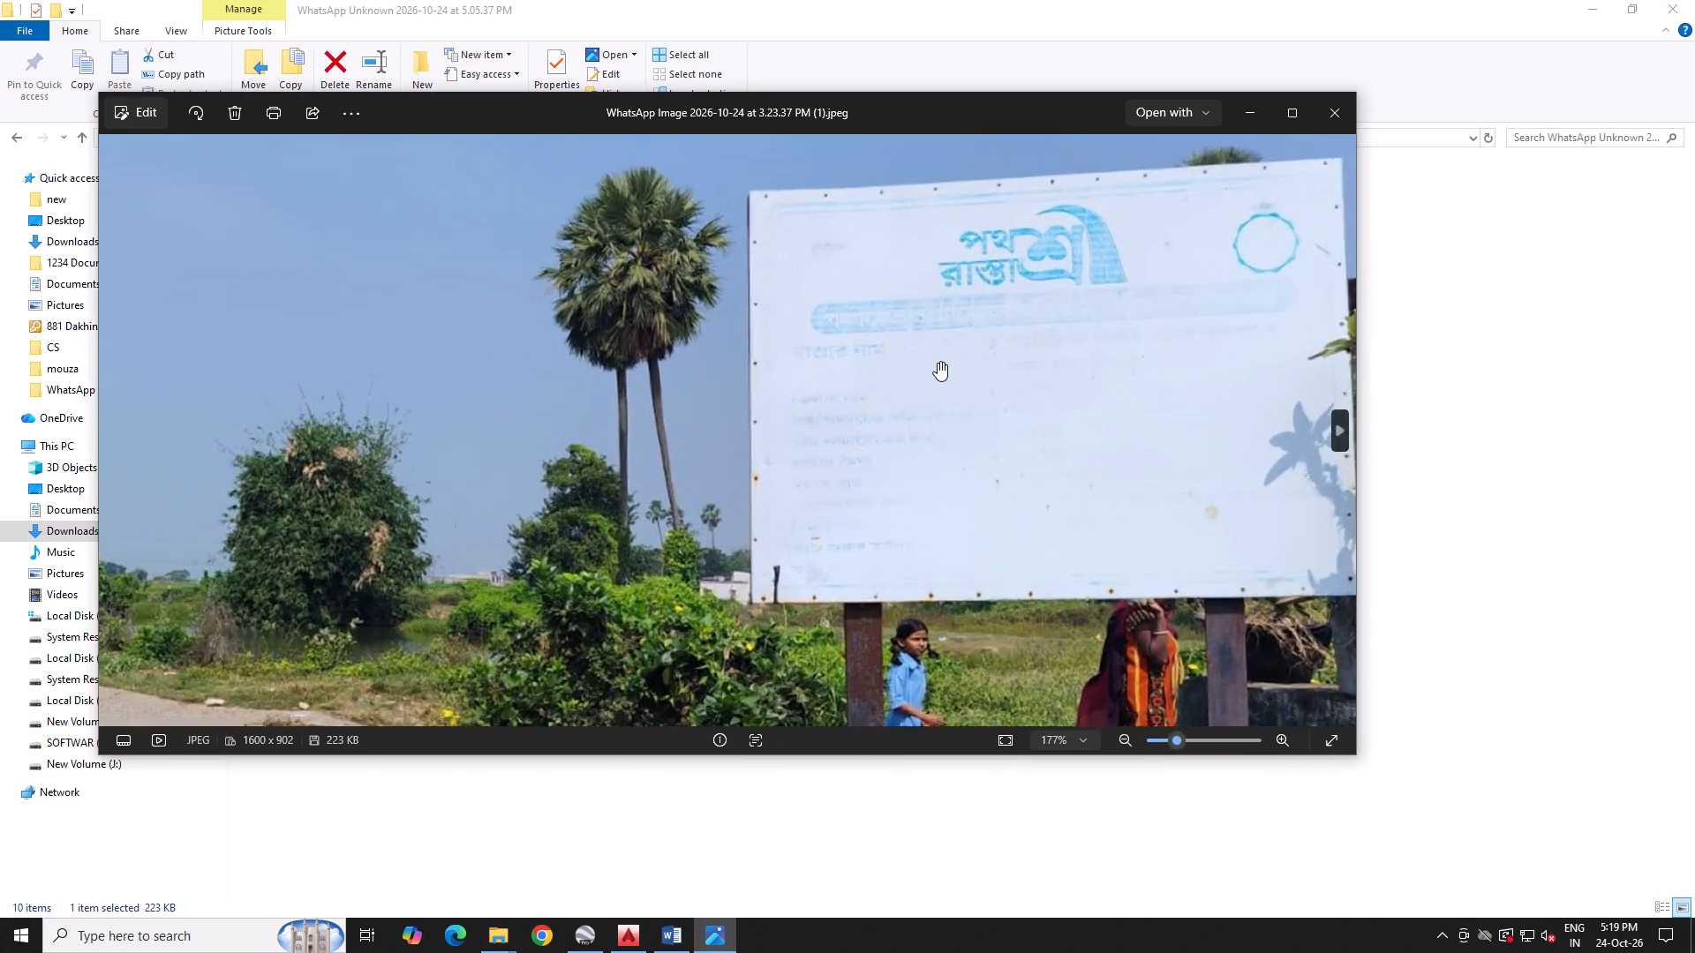
{"action": "scroll", "coordinate": [938, 362], "scroll_direction": "down", "scroll_amount": 13}
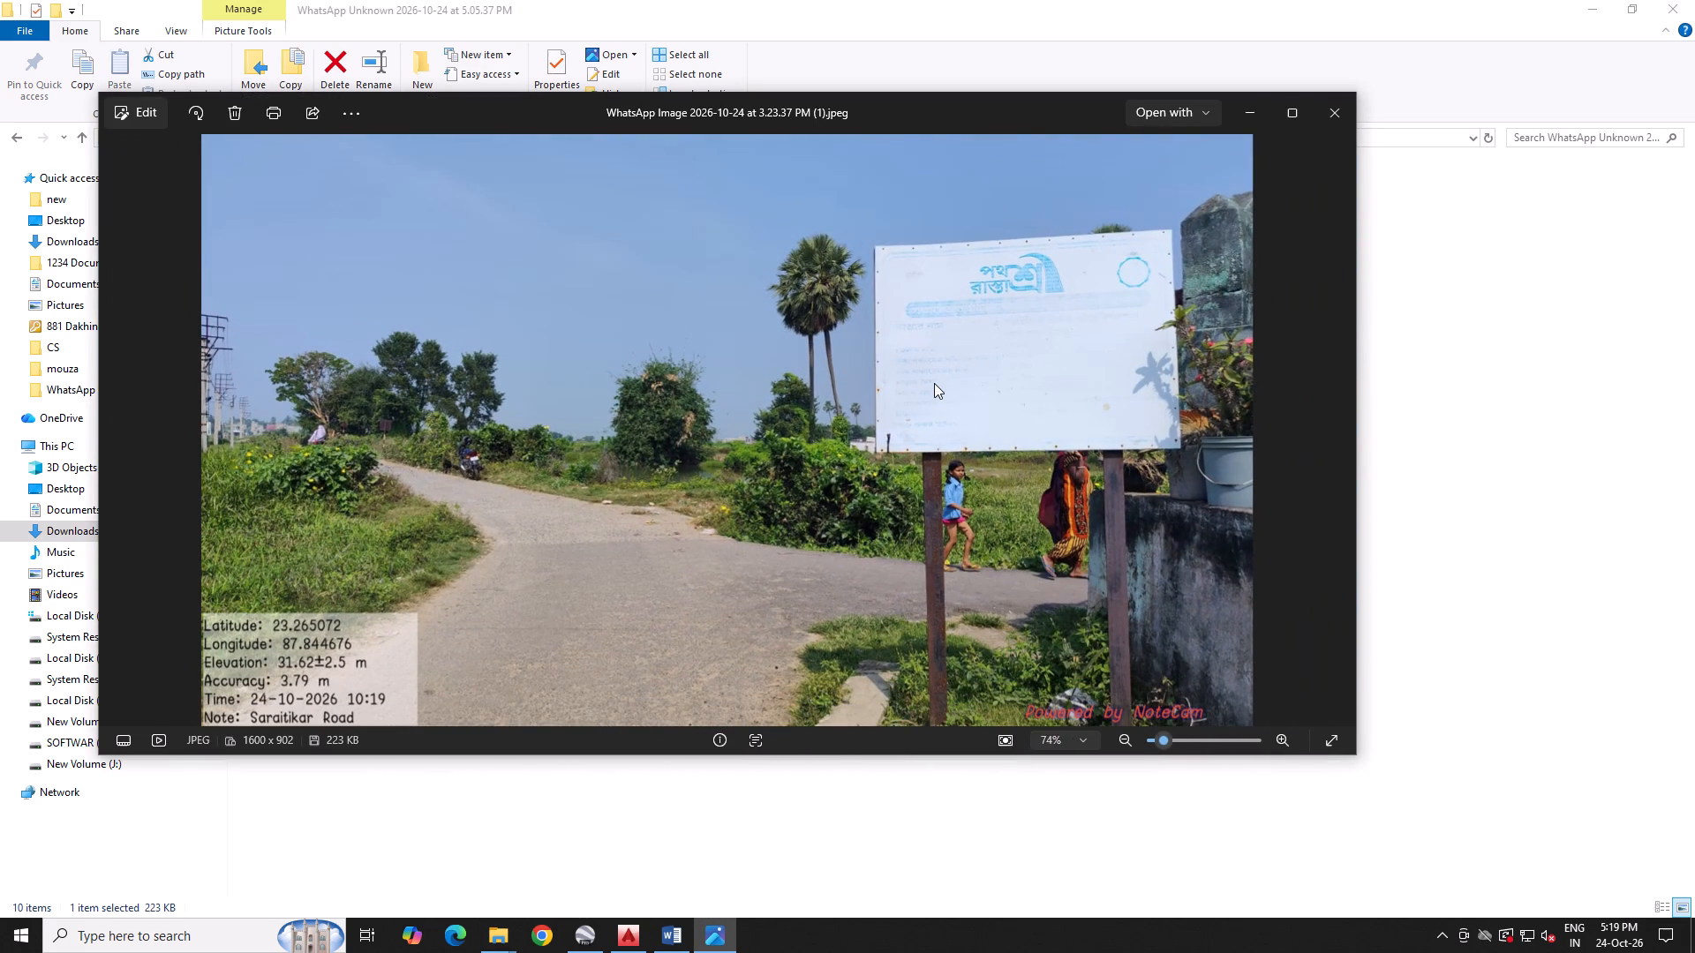
{"action": "key", "text": "Right"}
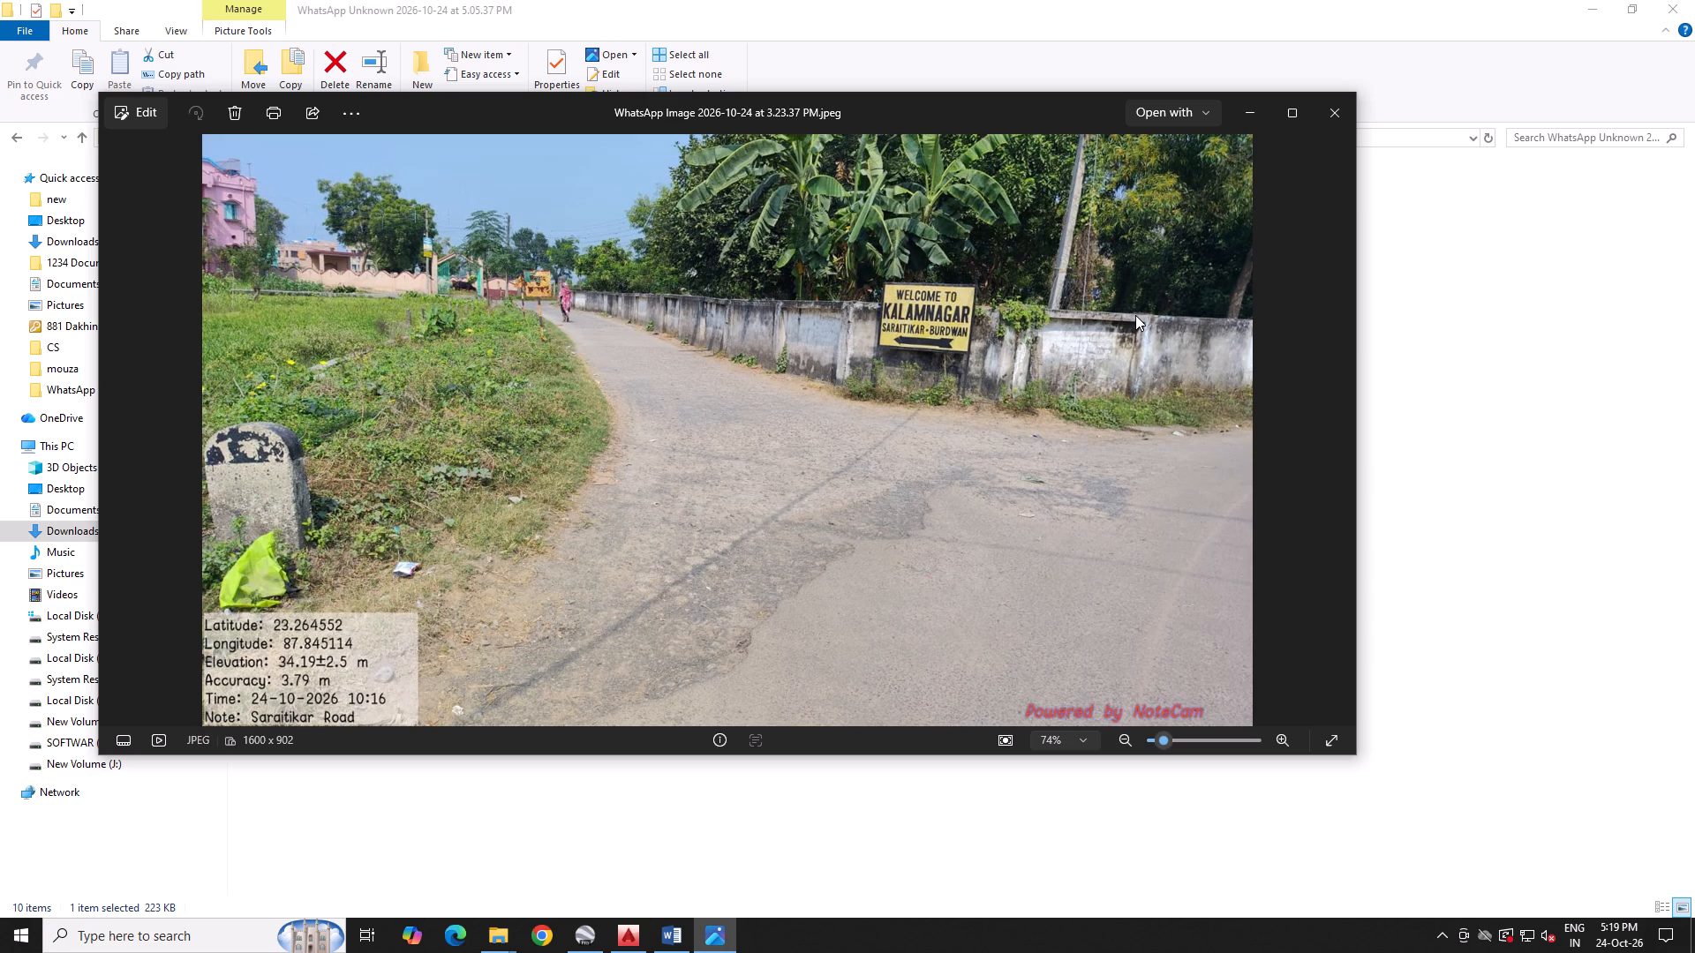
{"action": "key", "text": "Right"}
{"action": "key", "text": "Right"}
{"action": "key", "text": "Right"}
{"action": "key", "text": "Right"}
{"action": "key", "text": "Right"}
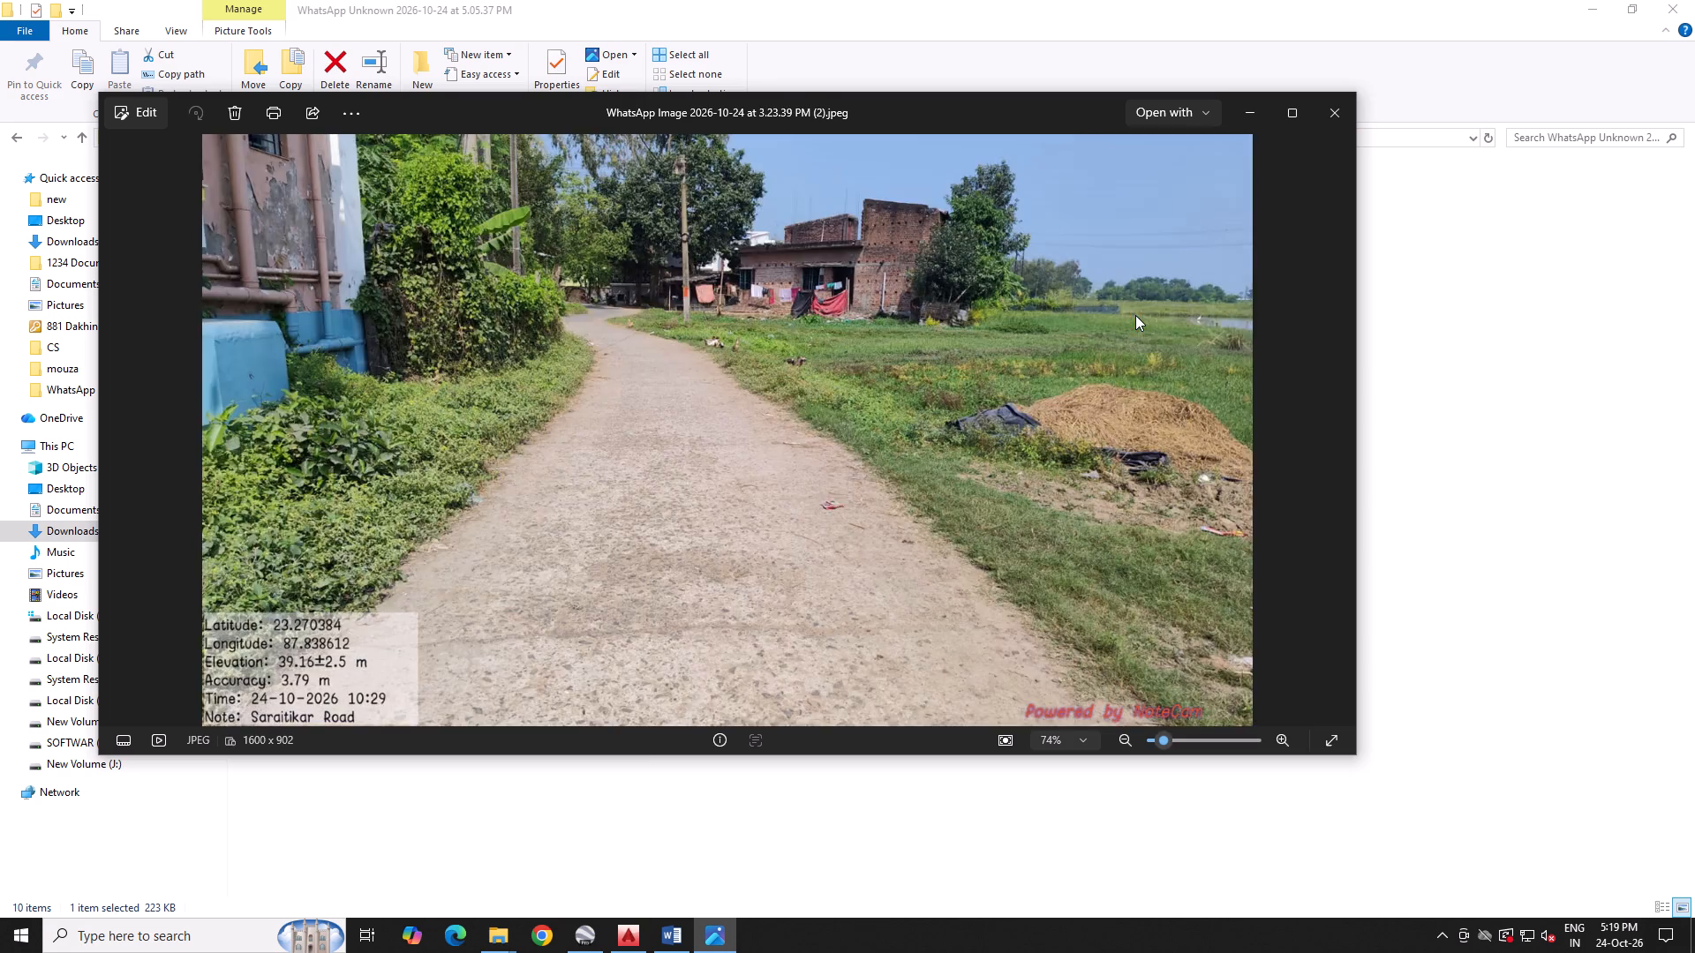
{"action": "key", "text": "Right"}
{"action": "key", "text": "Right"}
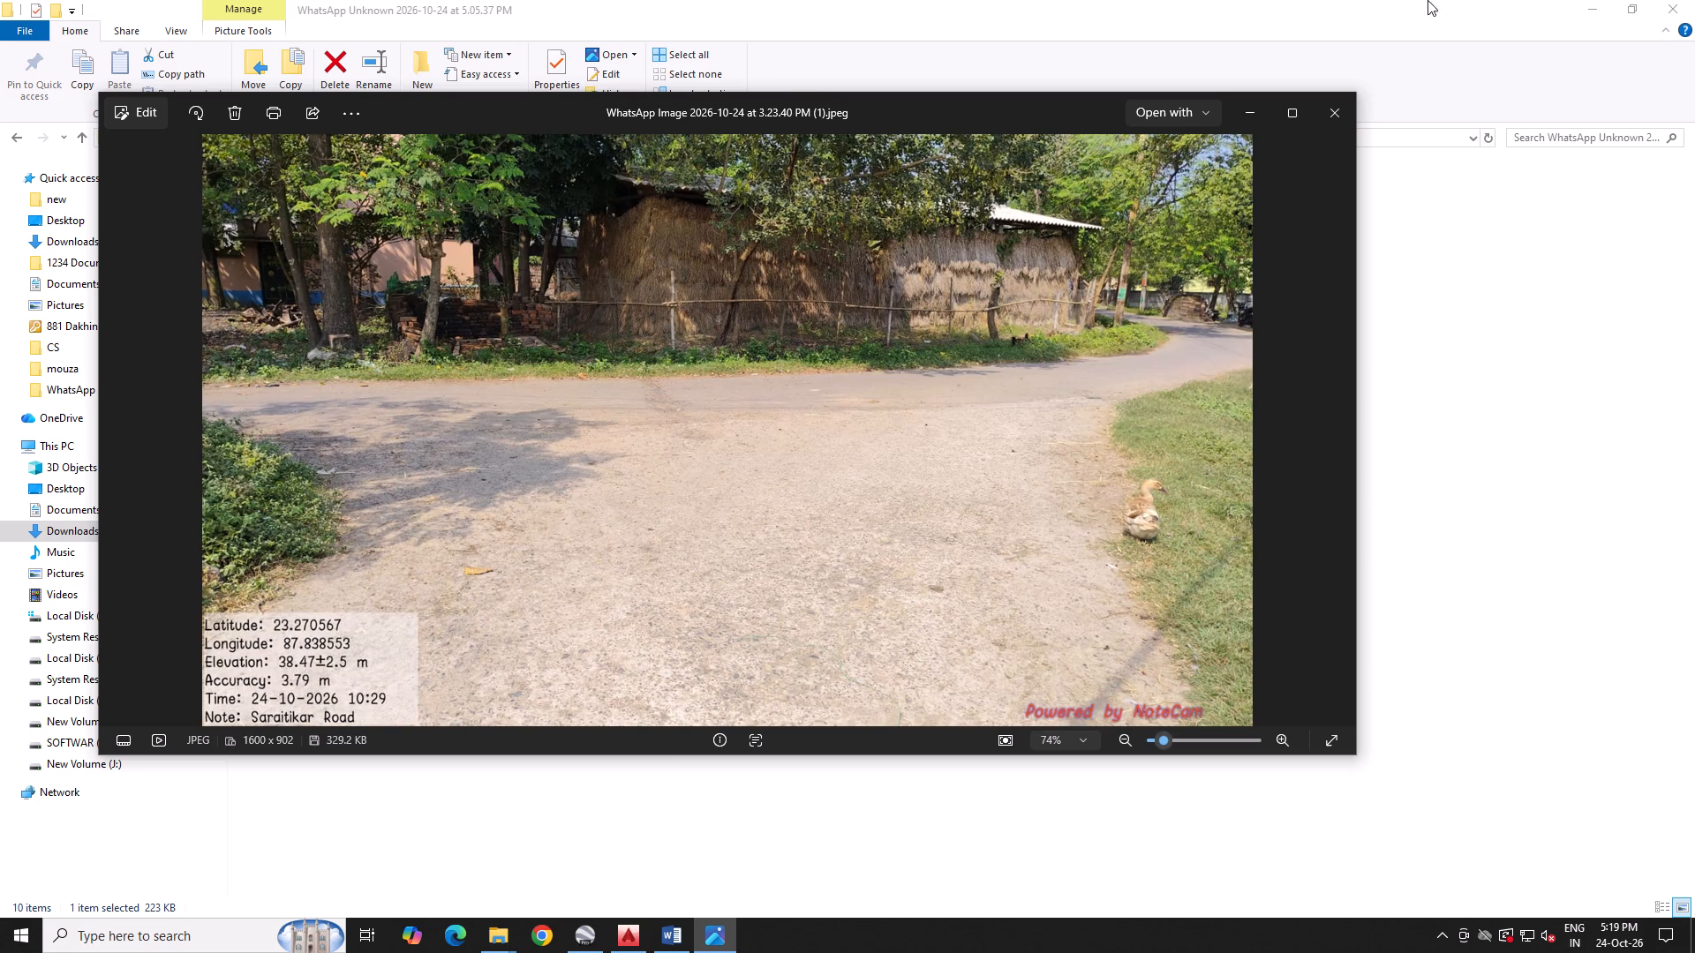
{"action": "left_click", "coordinate": [1338, 108]}
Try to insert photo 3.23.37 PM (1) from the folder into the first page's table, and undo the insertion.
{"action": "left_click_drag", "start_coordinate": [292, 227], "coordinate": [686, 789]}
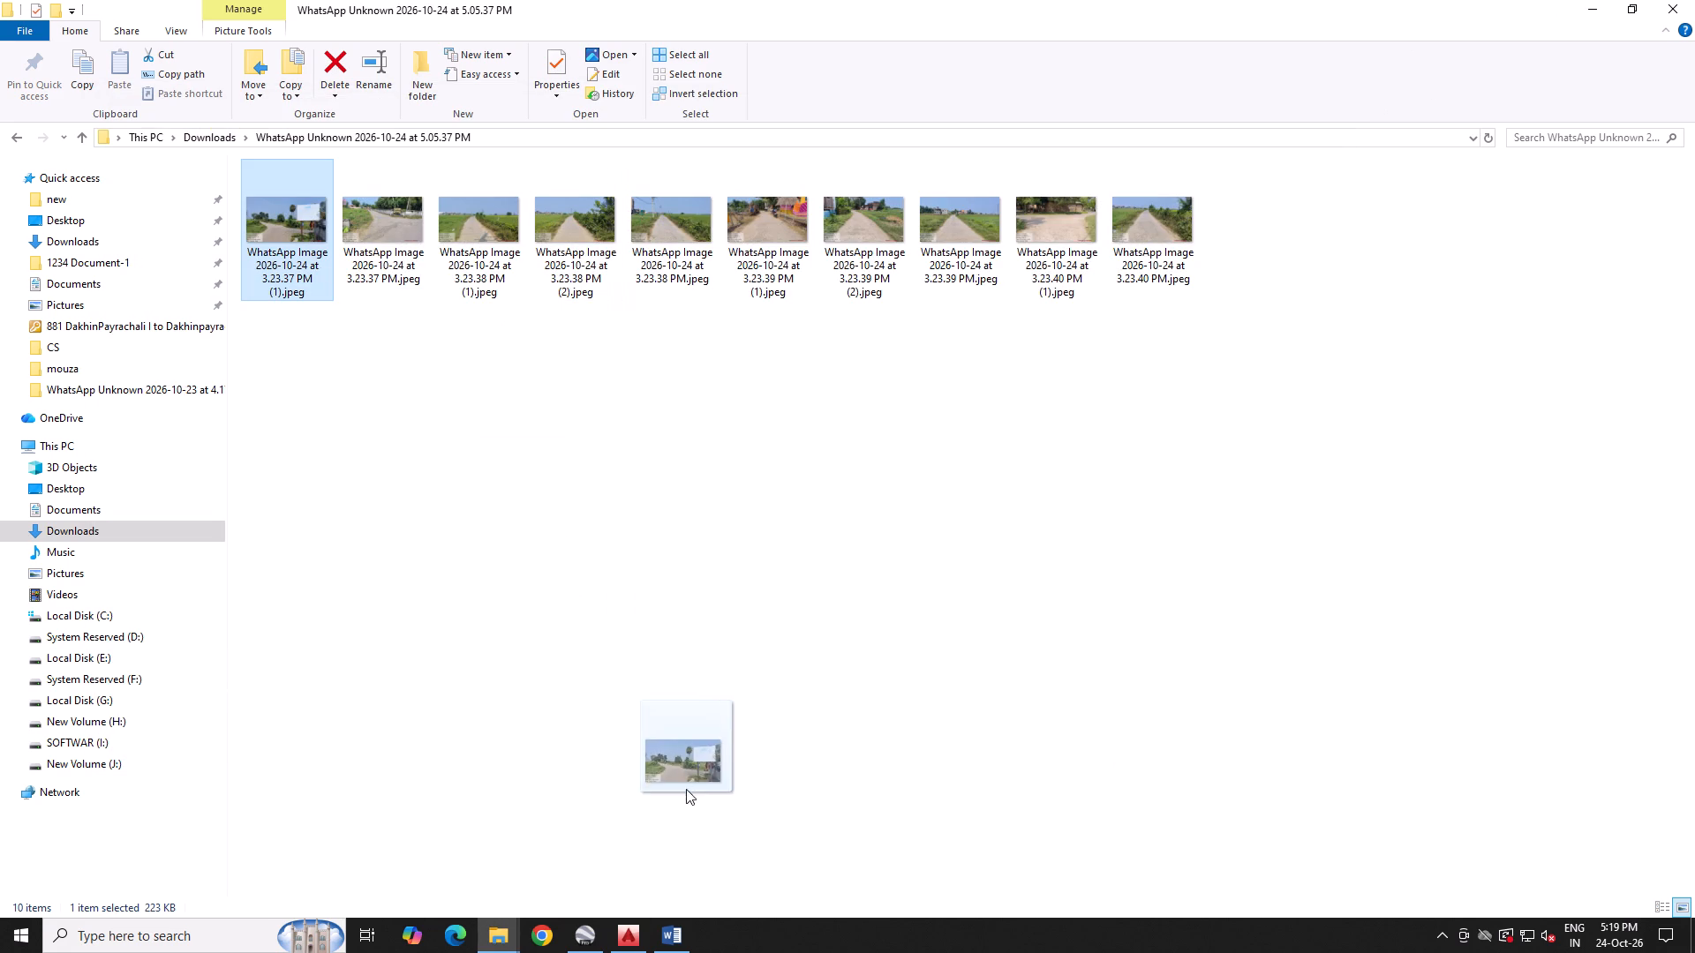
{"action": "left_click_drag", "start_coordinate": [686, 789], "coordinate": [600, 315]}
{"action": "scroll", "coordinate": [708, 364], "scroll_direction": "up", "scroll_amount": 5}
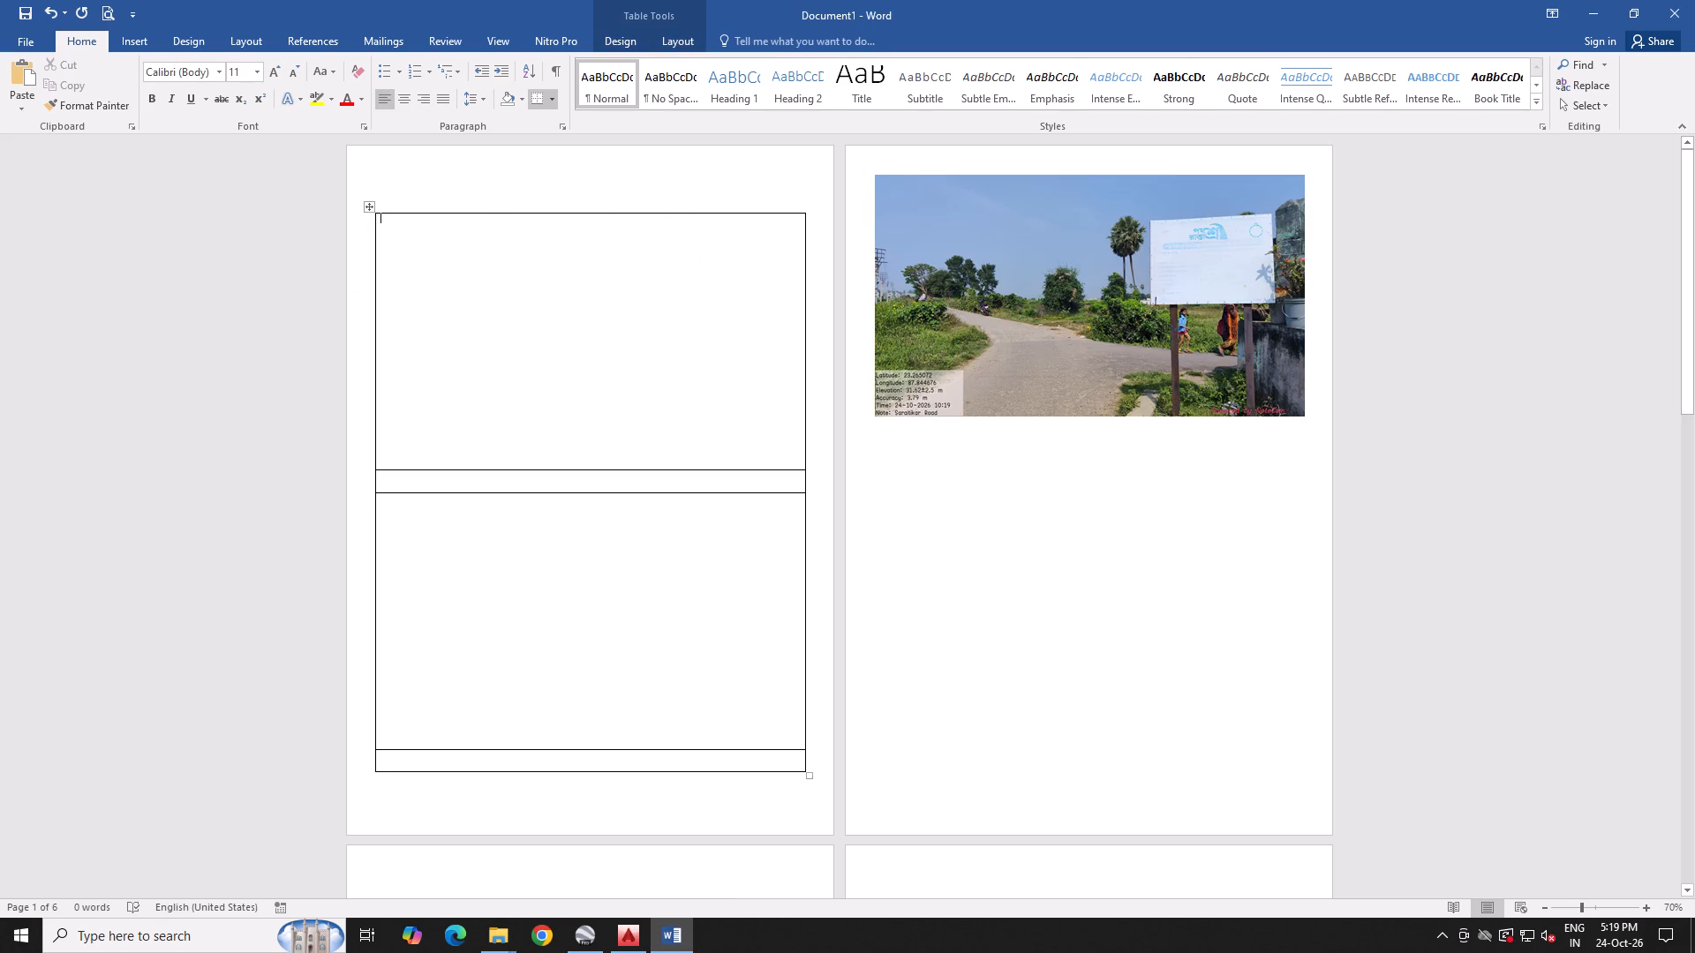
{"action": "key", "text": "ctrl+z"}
Set the insertion point in the first page's top table cell and place the narrowed document window beside the photo files.
{"action": "left_click", "coordinate": [496, 337]}
{"action": "scroll", "coordinate": [496, 337], "scroll_direction": "up", "scroll_amount": 6}
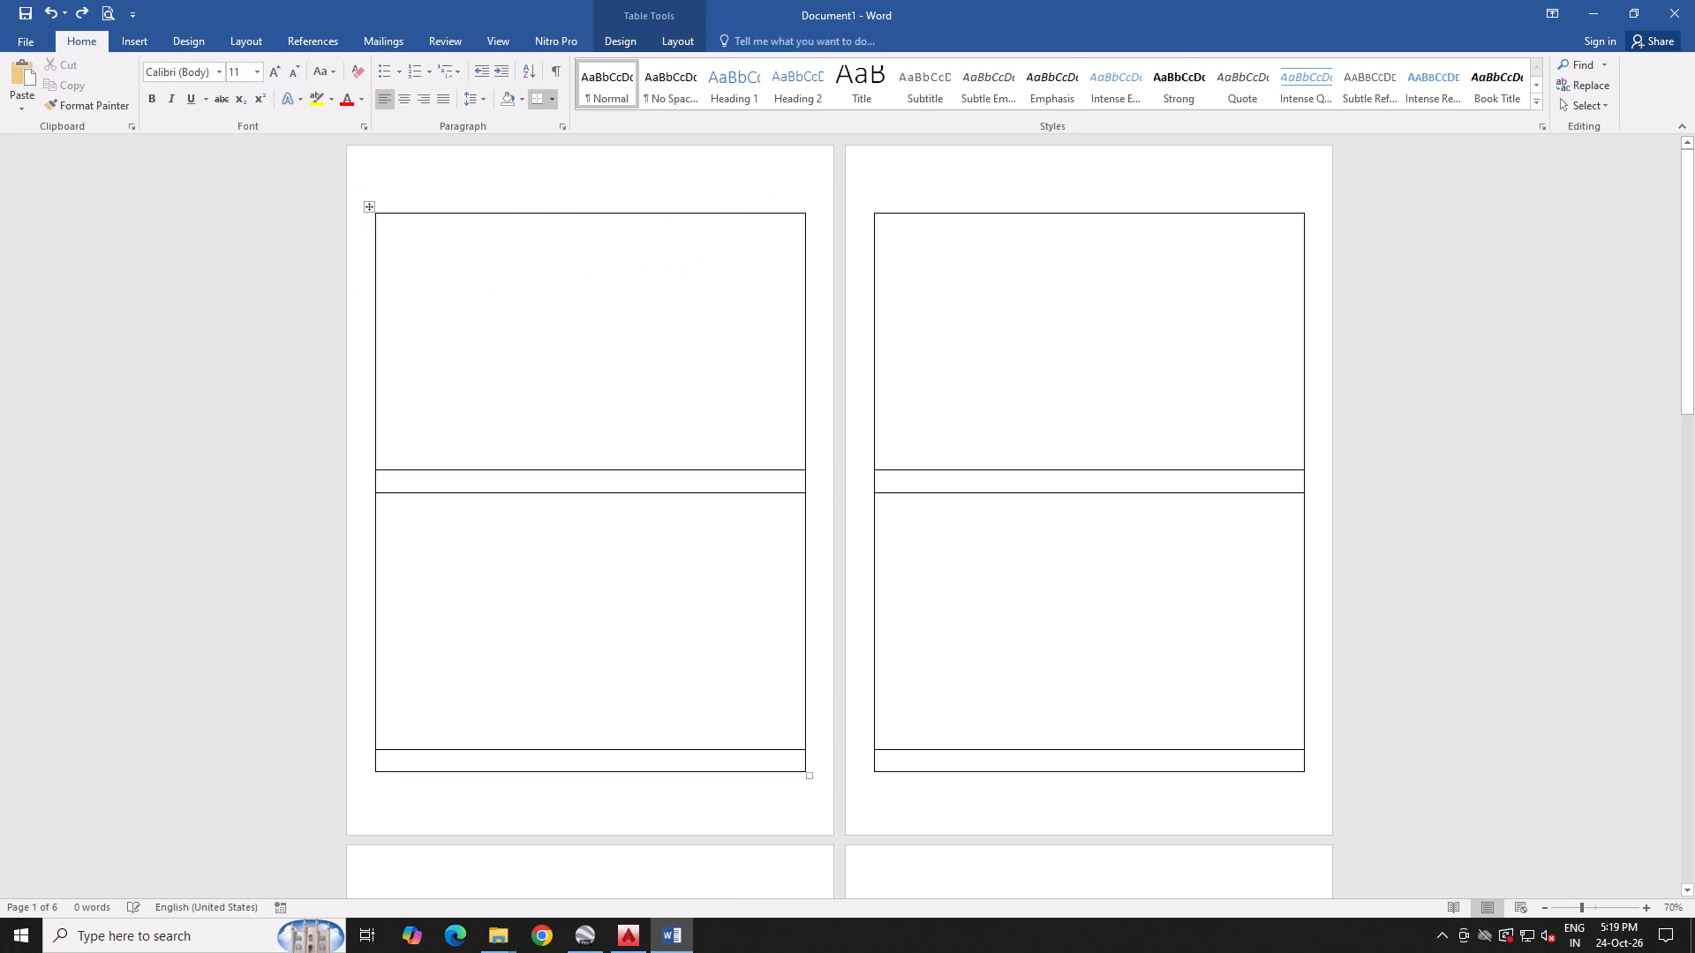
{"action": "left_click", "coordinate": [496, 937]}
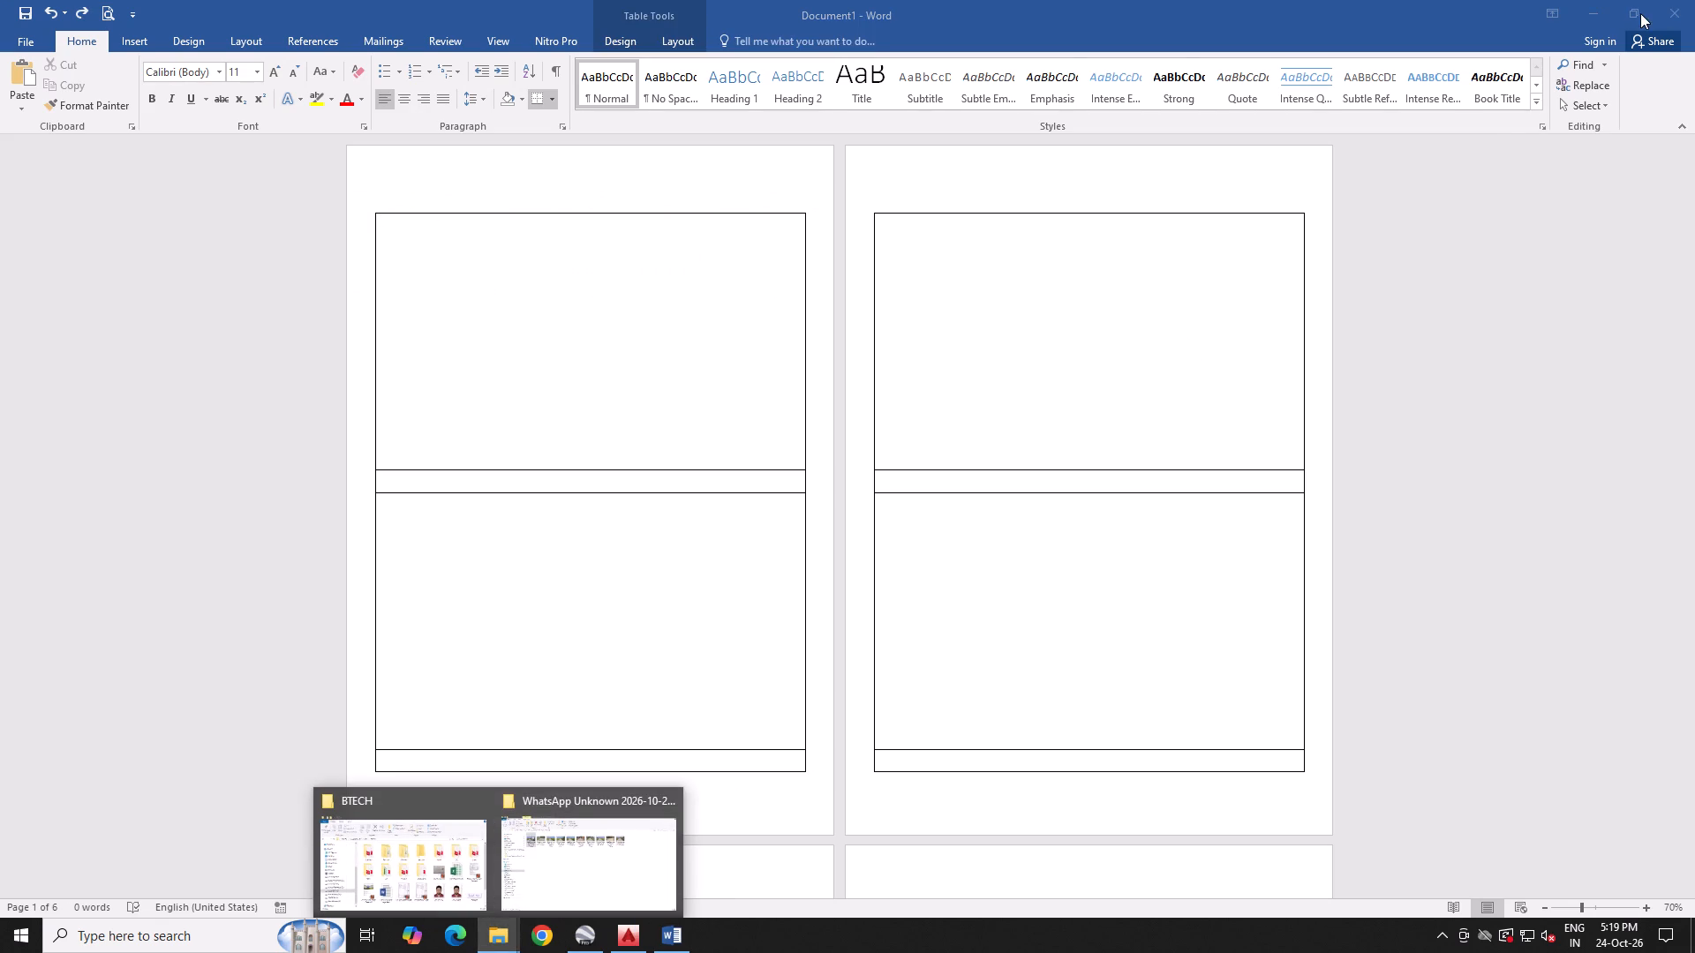
{"action": "left_click", "coordinate": [1634, 9]}
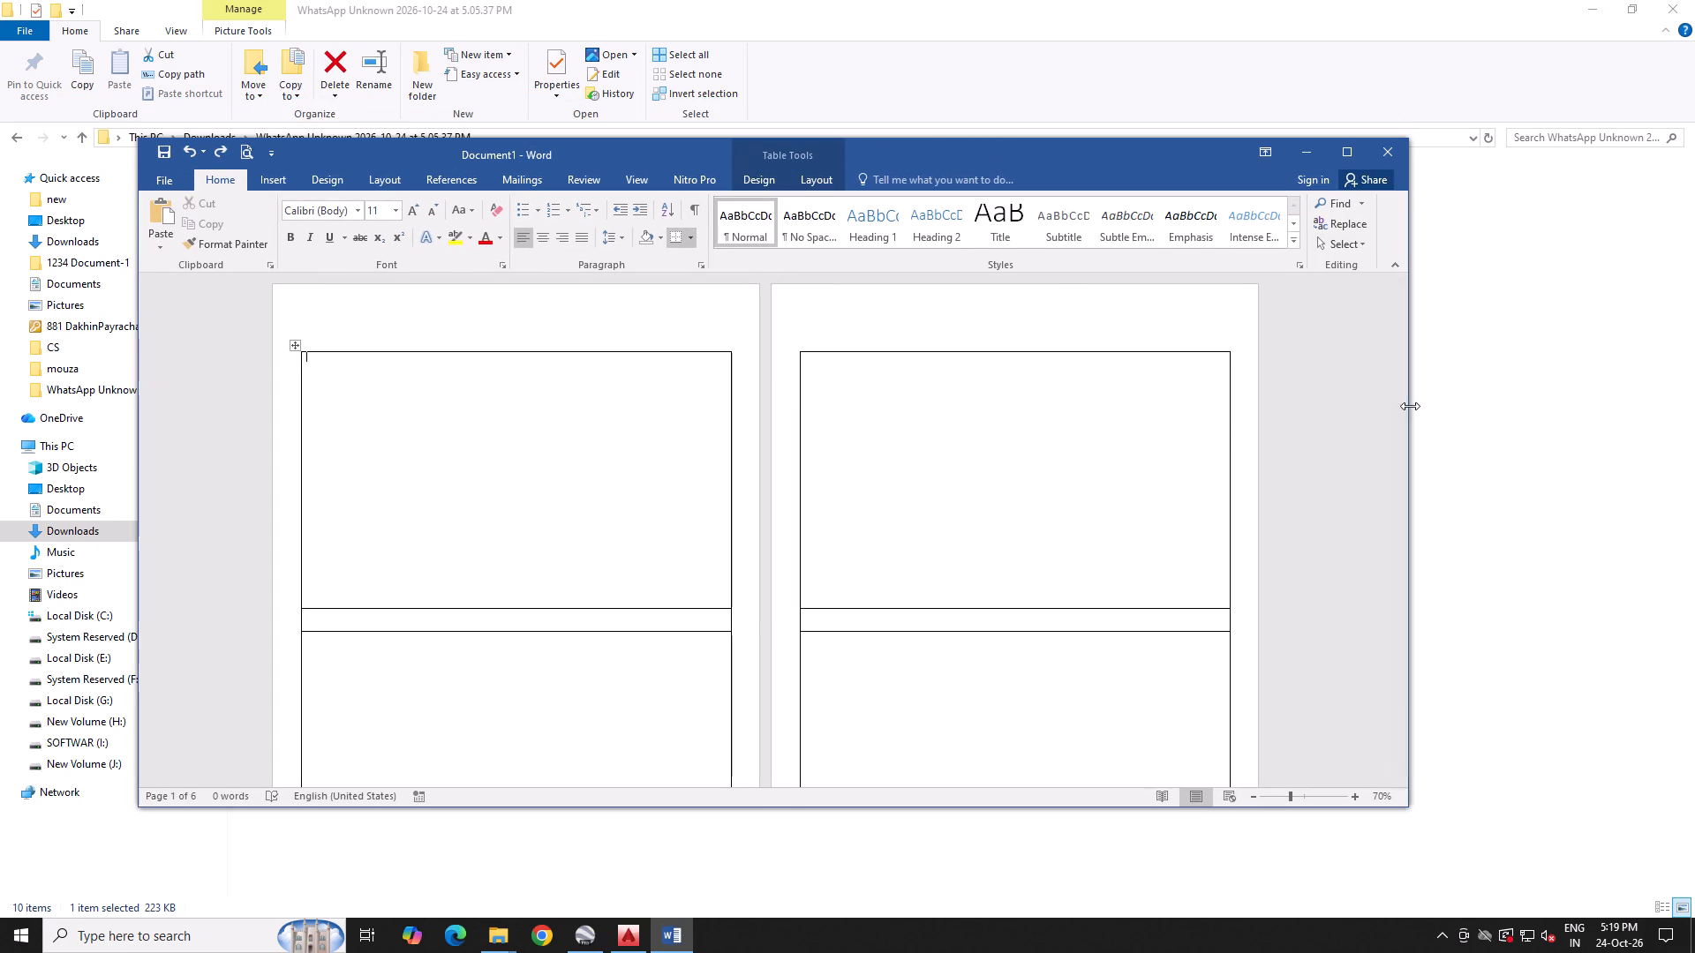
{"action": "left_click_drag", "start_coordinate": [1410, 406], "coordinate": [896, 434]}
{"action": "left_click_drag", "start_coordinate": [468, 151], "coordinate": [1330, 191]}
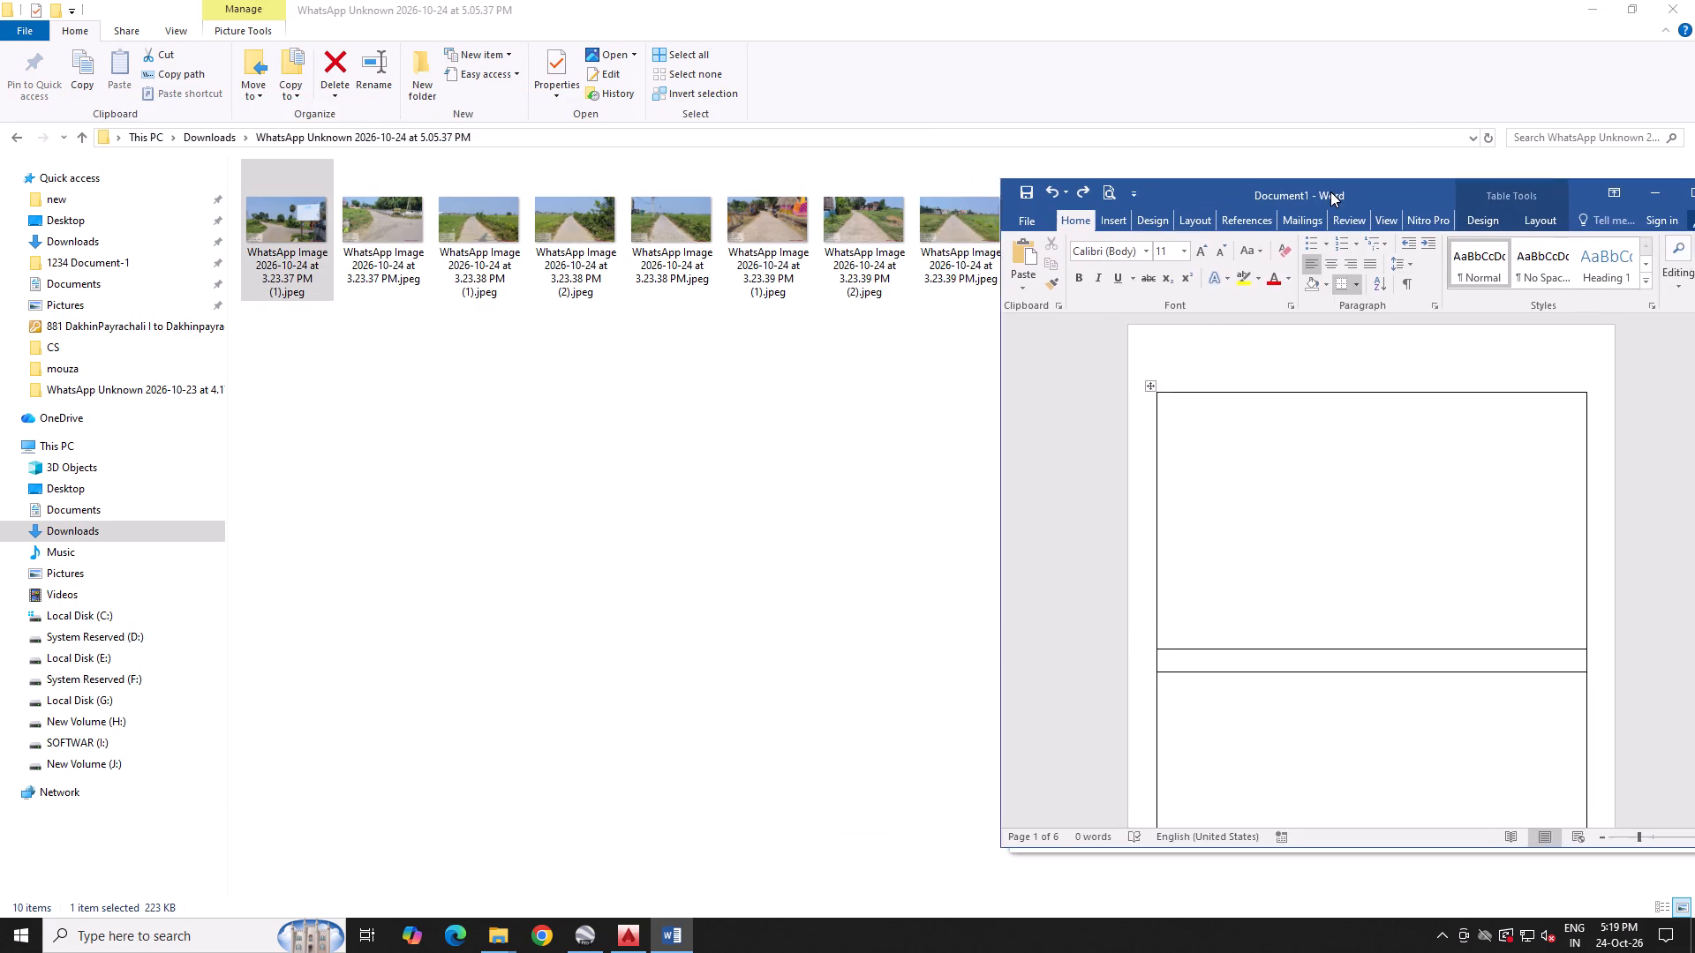
{"action": "left_click_drag", "start_coordinate": [1330, 191], "coordinate": [1234, 162]}
Insert photo 3.23.37 PM (1) into the upper tall cell of the first page's table.
{"action": "left_click_drag", "start_coordinate": [299, 217], "coordinate": [1158, 512]}
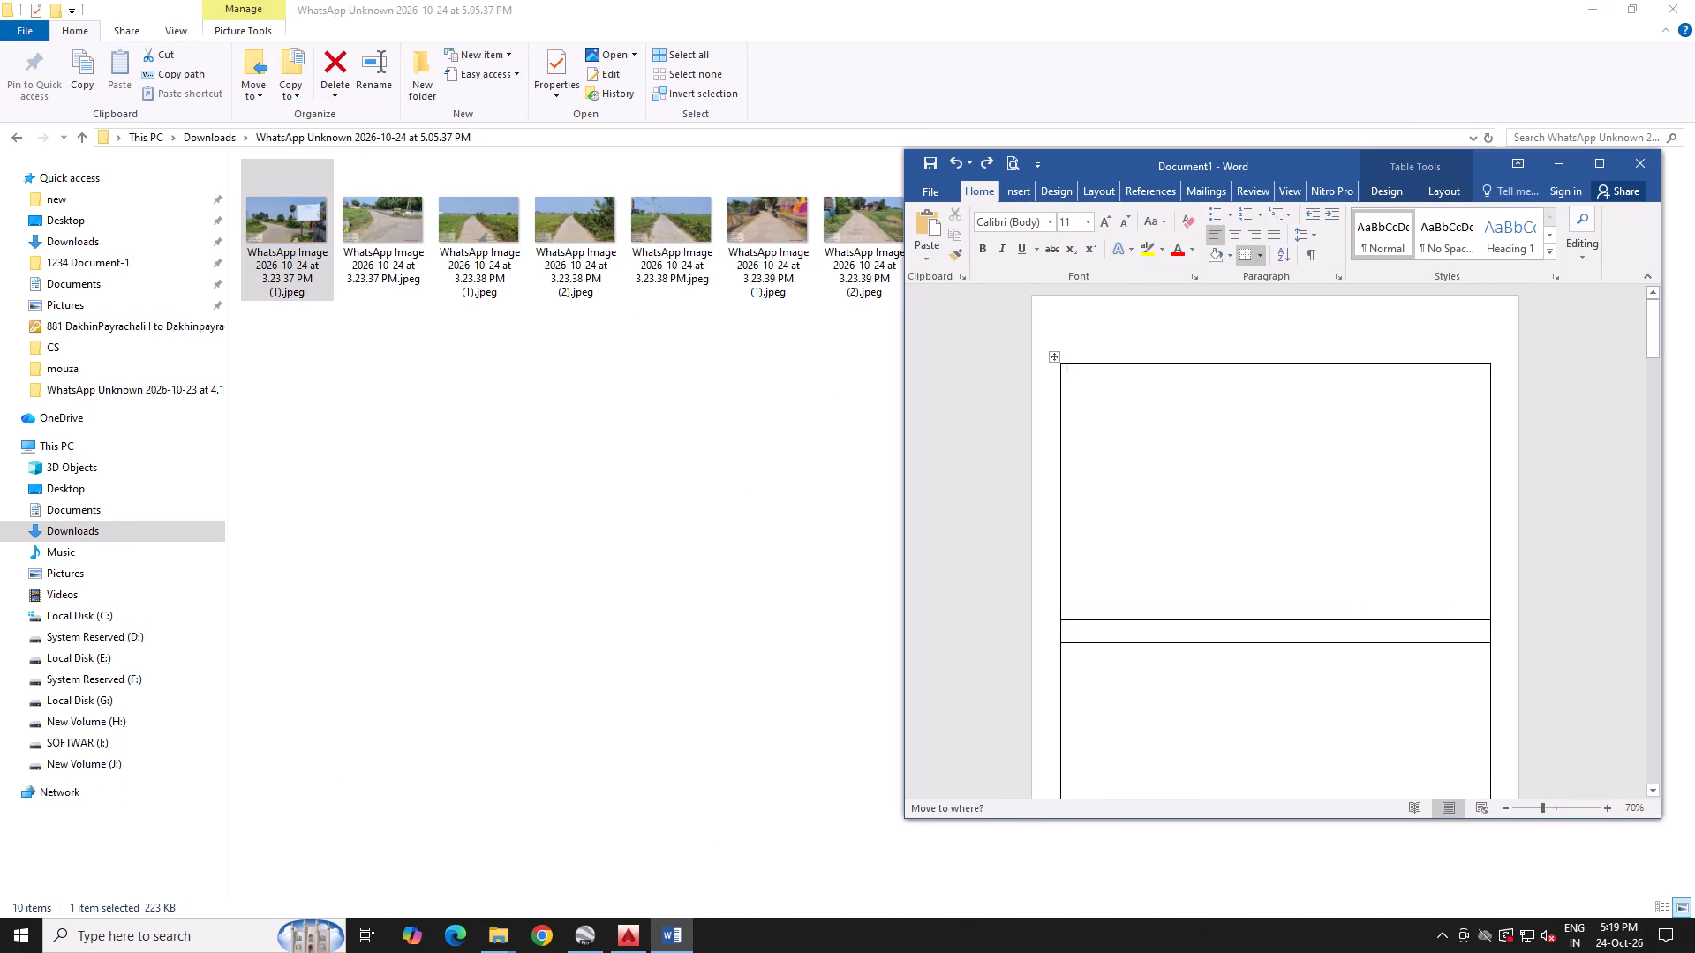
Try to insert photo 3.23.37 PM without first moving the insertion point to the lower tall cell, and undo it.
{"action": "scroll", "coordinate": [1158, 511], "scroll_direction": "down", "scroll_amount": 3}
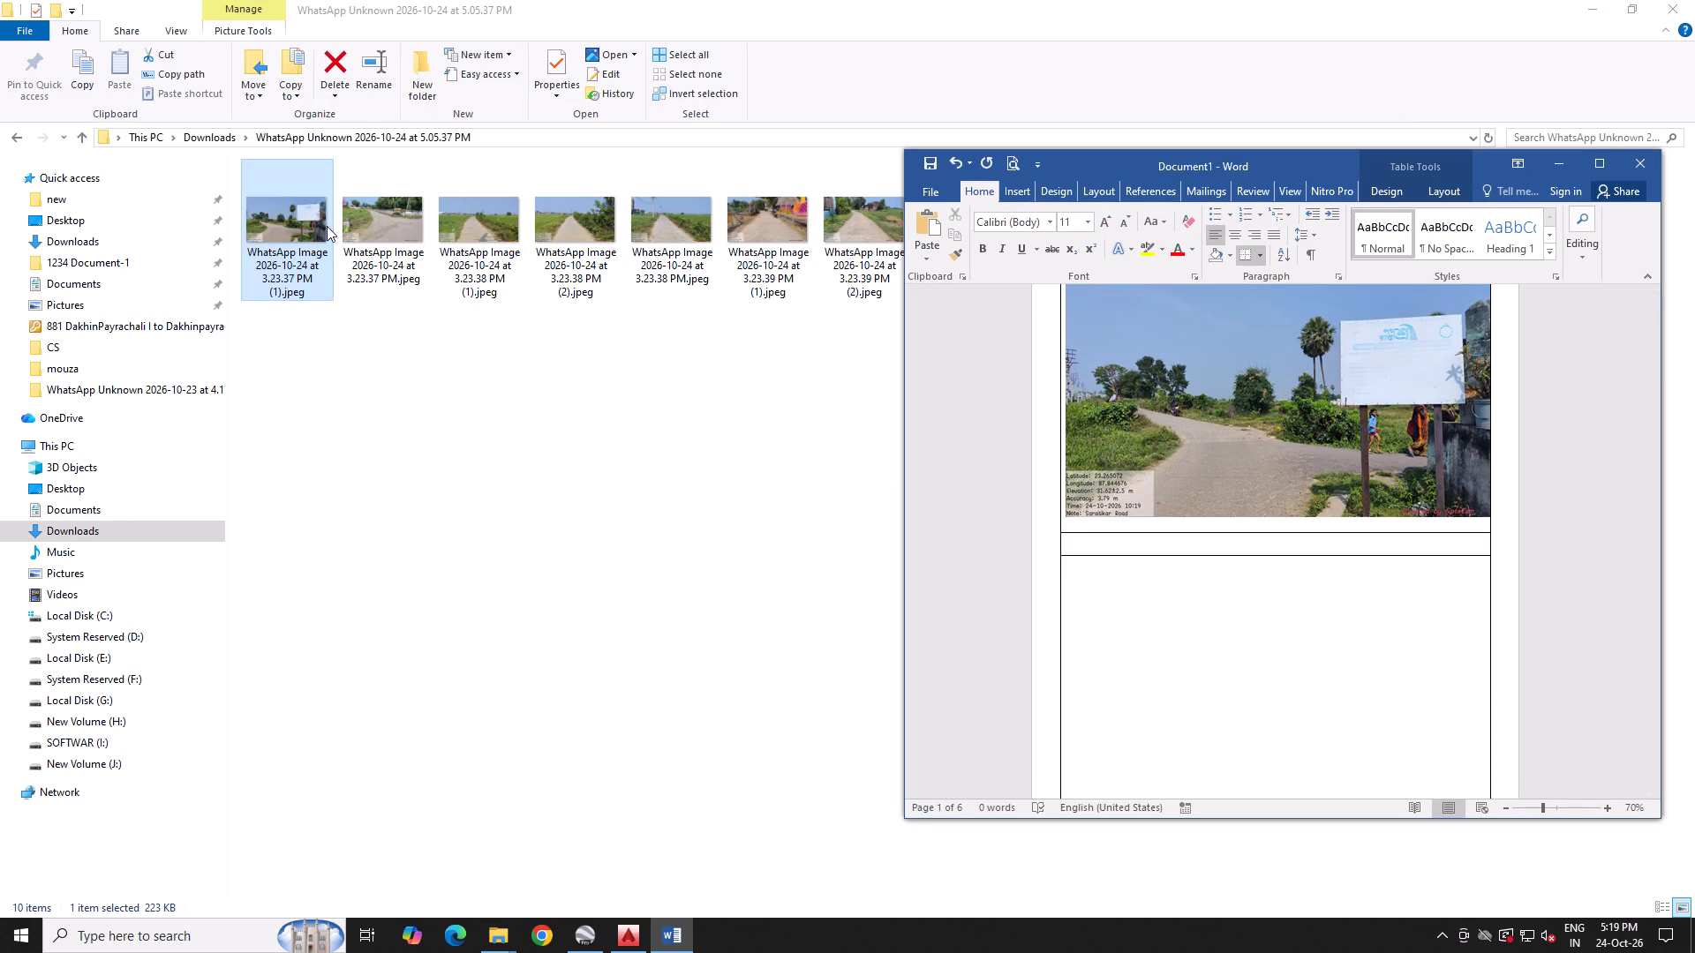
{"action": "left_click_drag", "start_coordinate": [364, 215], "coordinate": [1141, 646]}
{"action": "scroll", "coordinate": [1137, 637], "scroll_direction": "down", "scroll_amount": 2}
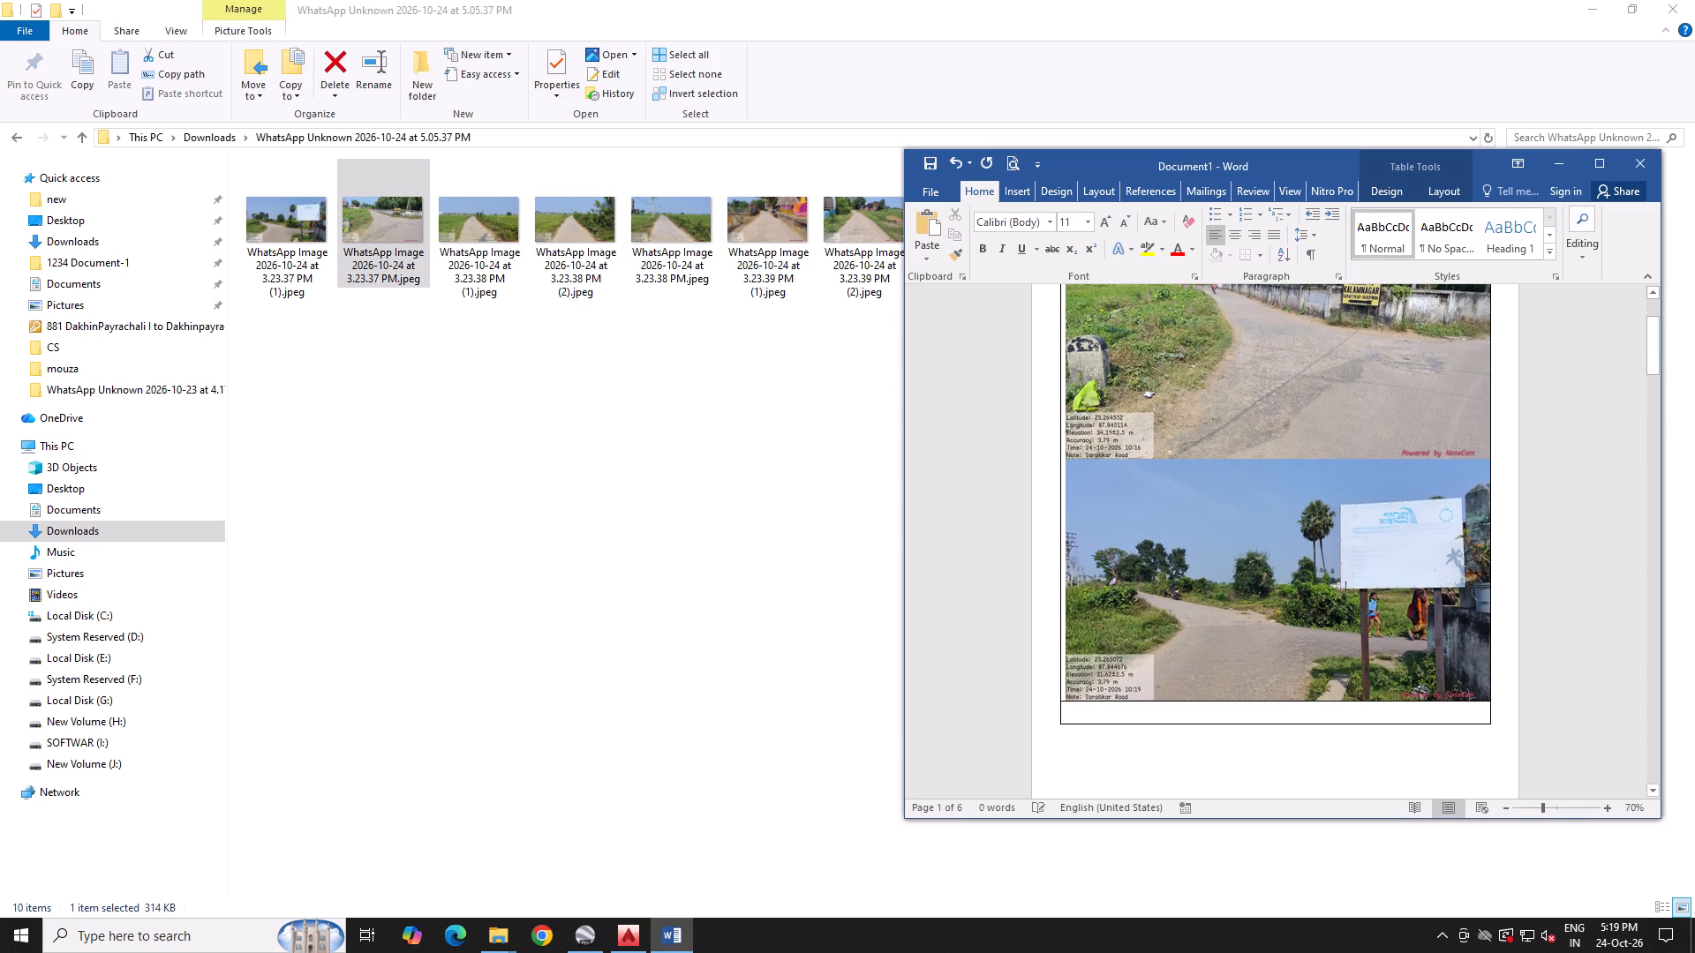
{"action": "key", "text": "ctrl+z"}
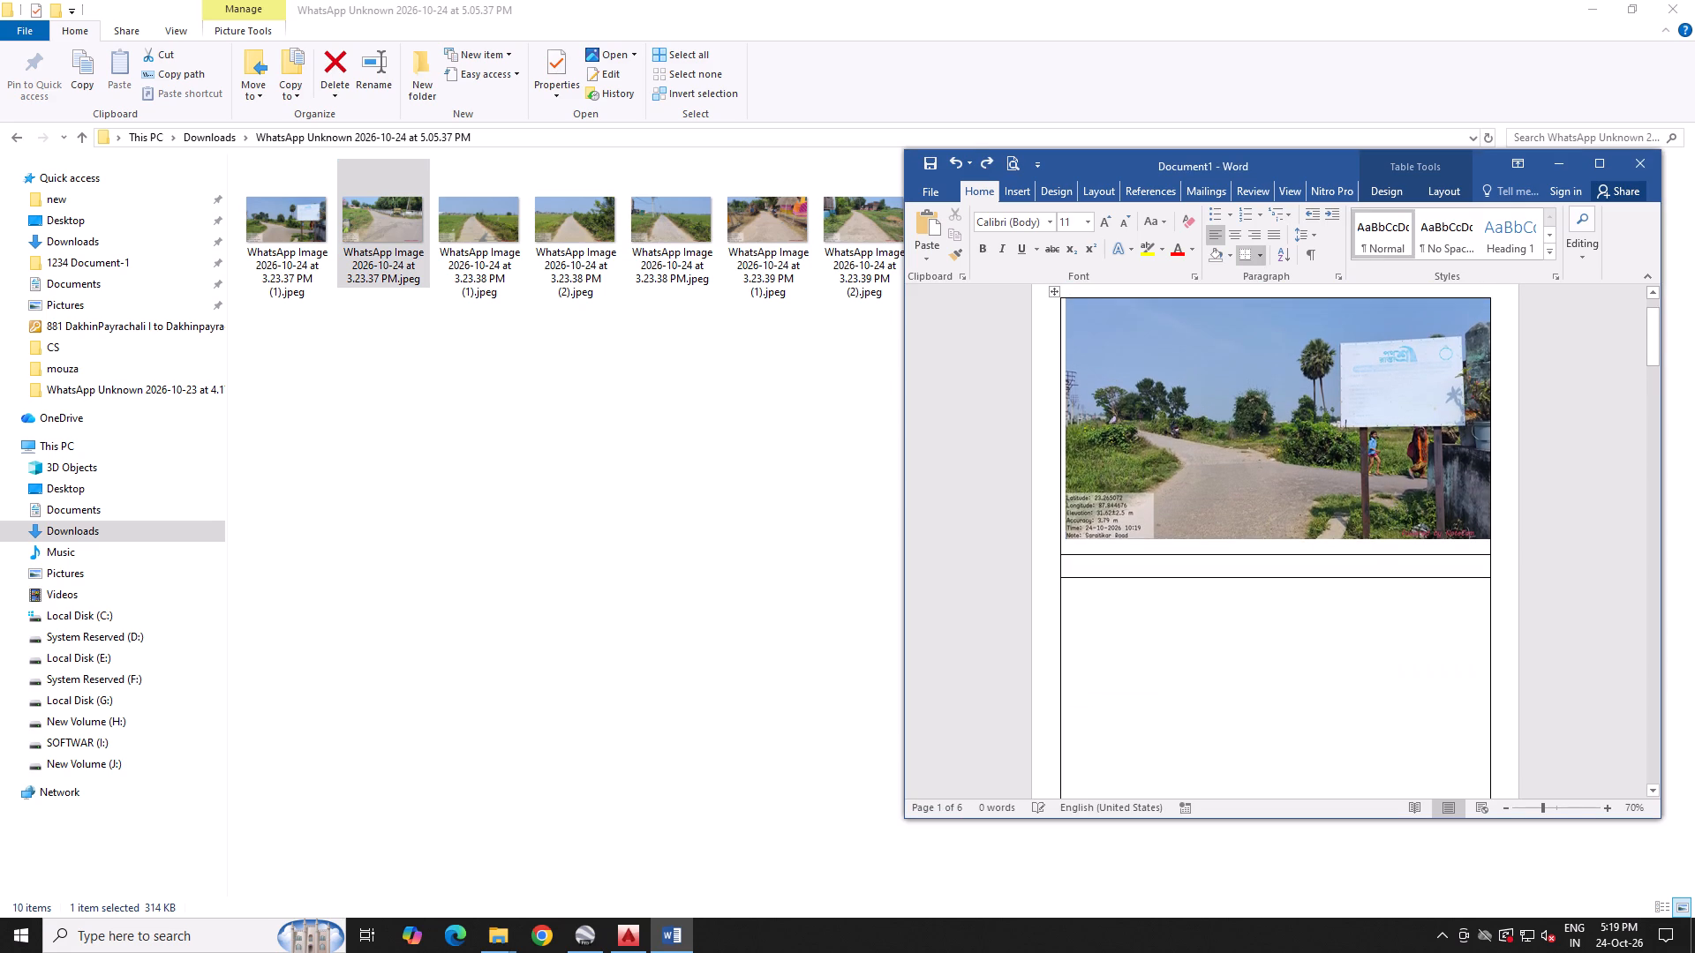
Insert photo 3.23.37 PM into the lower tall cell of the first page's table.
{"action": "left_click", "coordinate": [1119, 606]}
{"action": "left_click_drag", "start_coordinate": [358, 244], "coordinate": [1106, 692]}
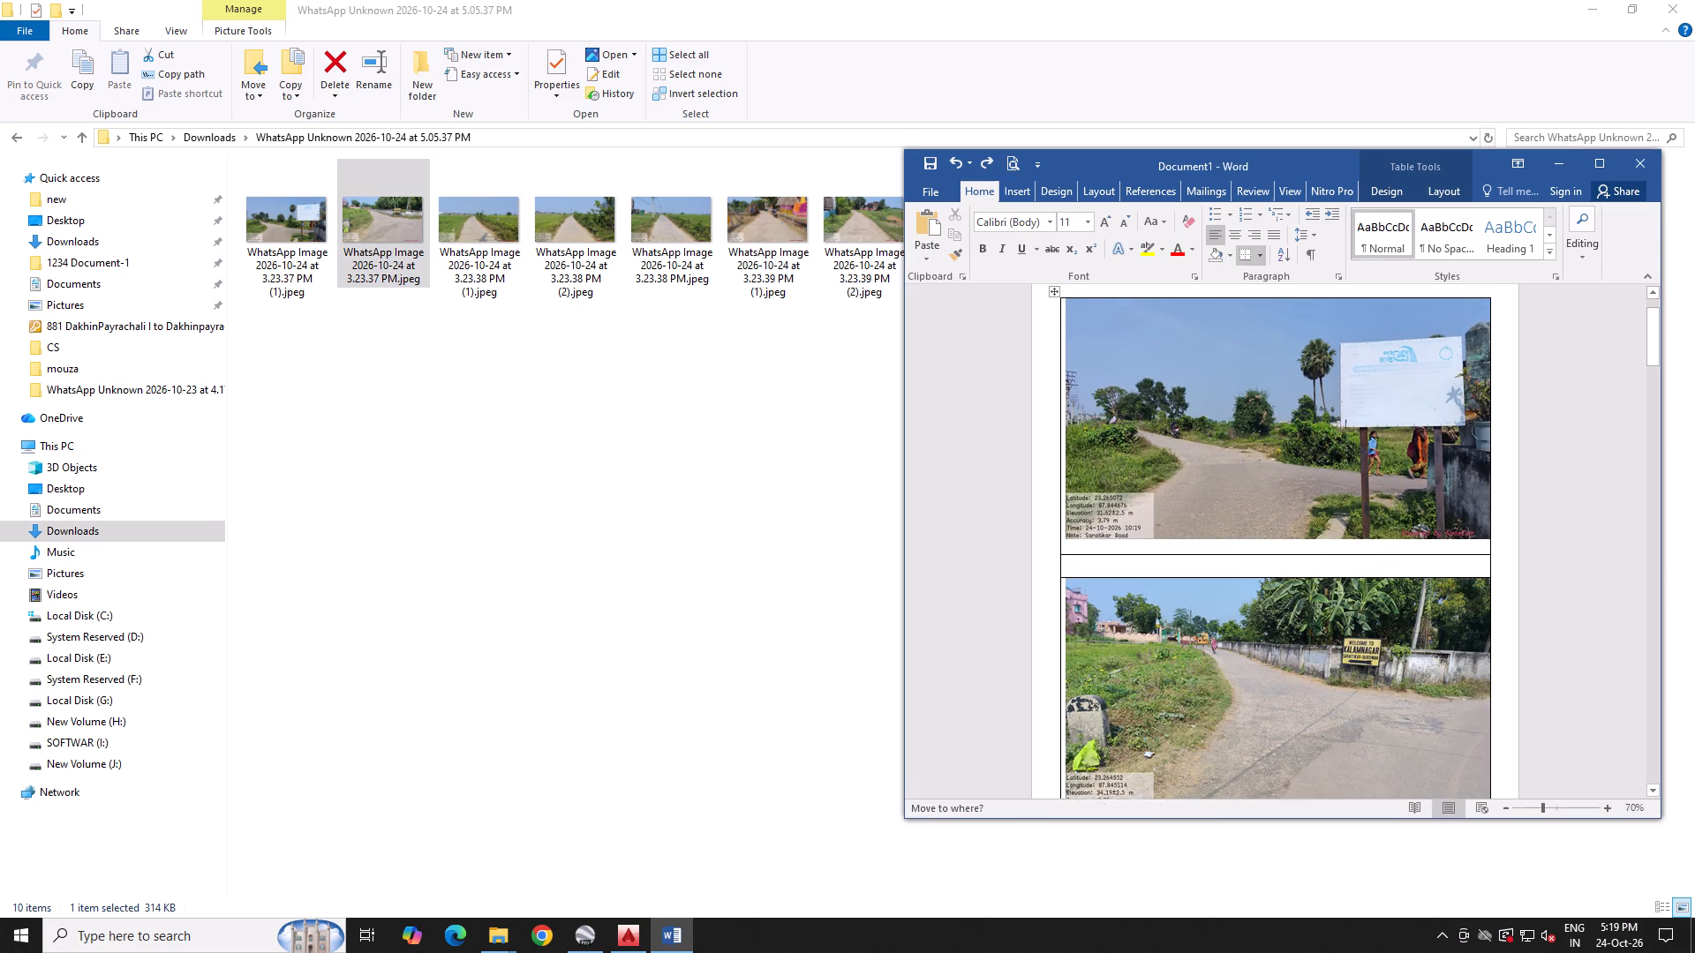
Set the insertion point in the second page's top table cell and arrange the reduced photo folder window side by side with the document.
{"action": "scroll", "coordinate": [1109, 644], "scroll_direction": "down", "scroll_amount": 15}
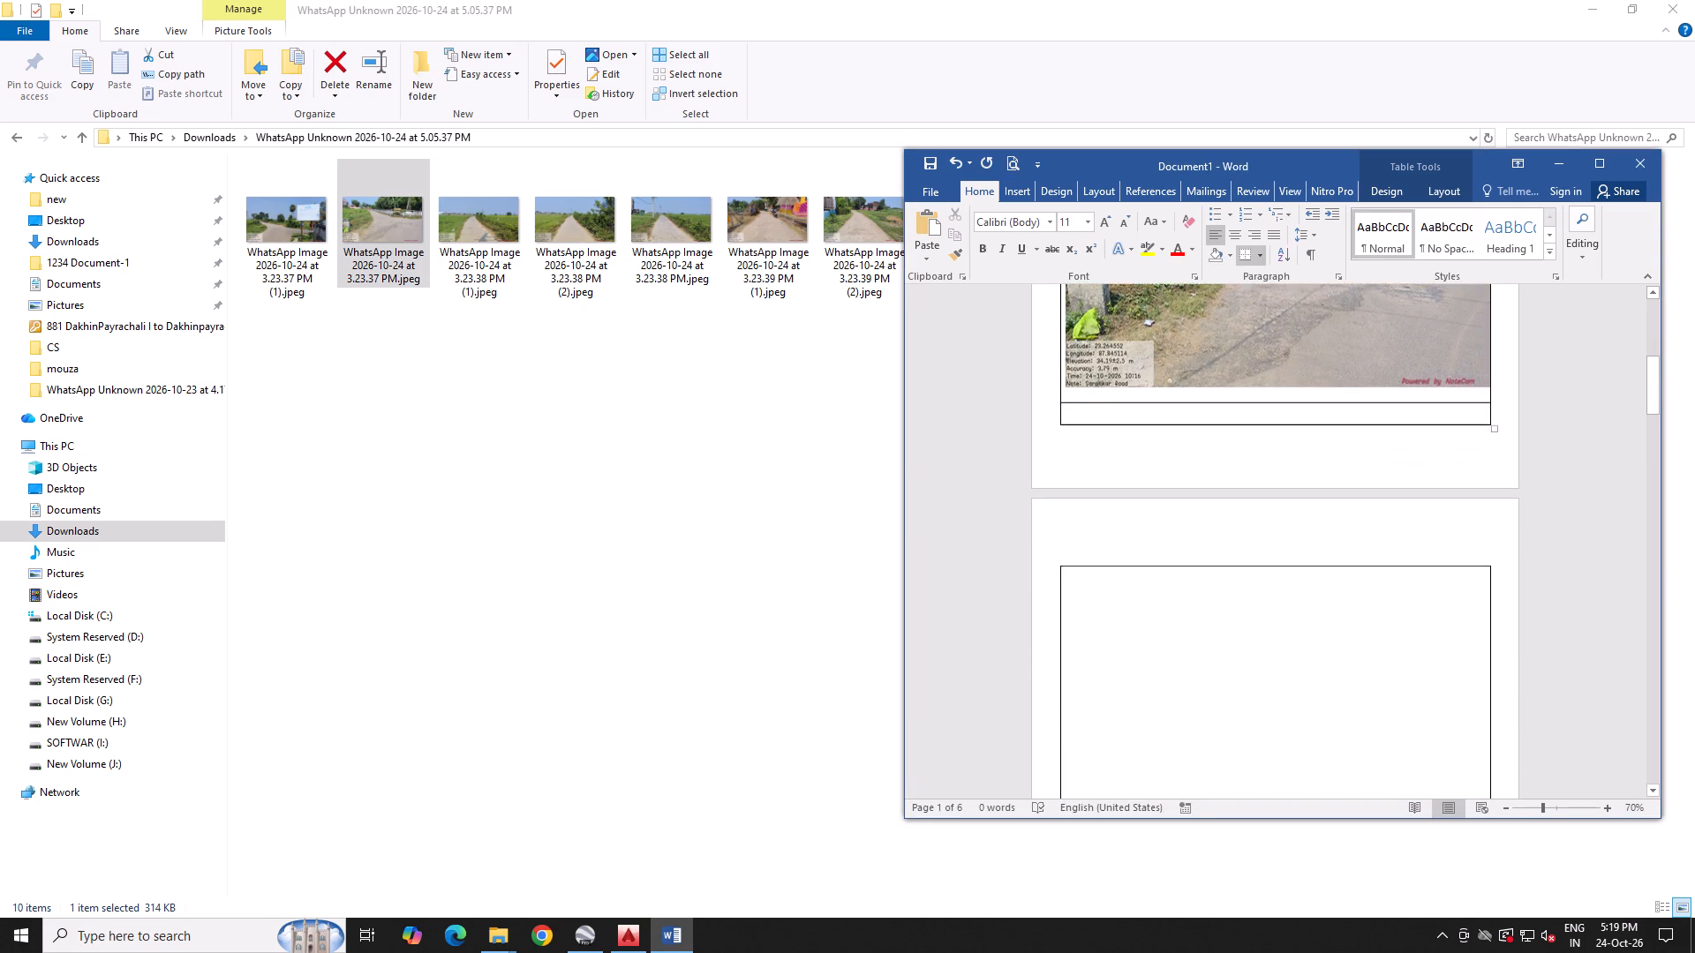
{"action": "left_click", "coordinate": [1121, 640]}
{"action": "left_click_drag", "start_coordinate": [450, 173], "coordinate": [458, 186]}
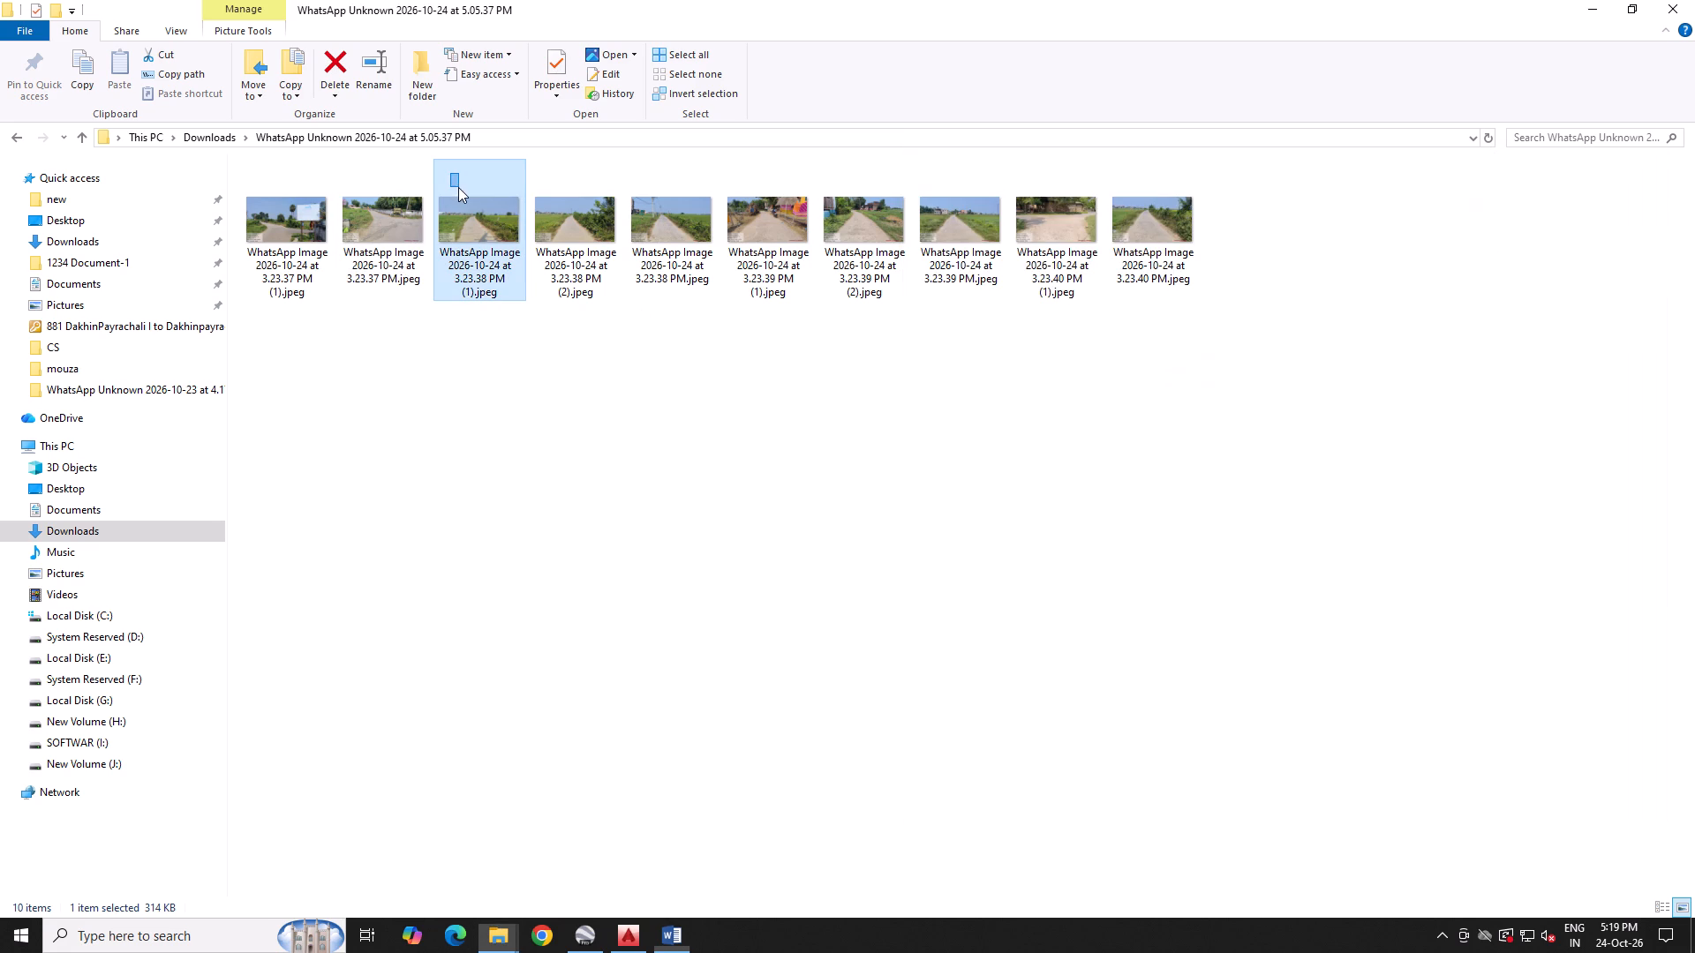
{"action": "left_click", "coordinate": [1631, 0]}
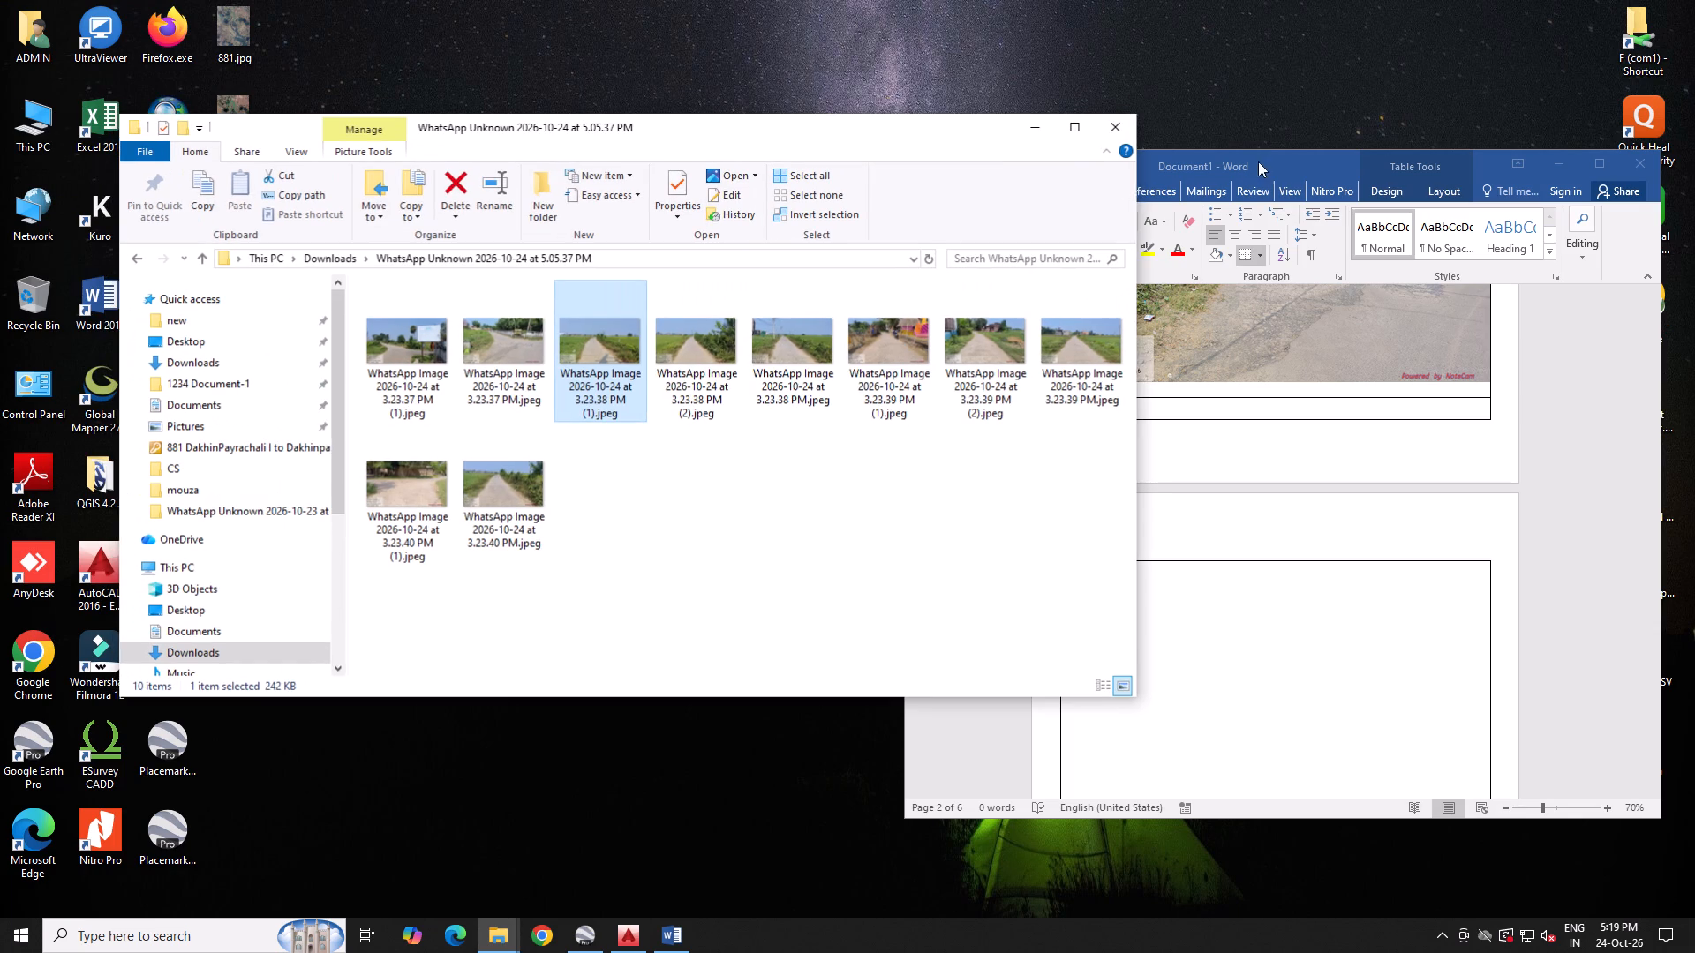
{"action": "left_click_drag", "start_coordinate": [1138, 277], "coordinate": [754, 325]}
{"action": "left_click_drag", "start_coordinate": [1193, 166], "coordinate": [1096, 80]}
Insert photos 3.23.38 PM (1) and 3.23.38 PM (2) into the upper and lower tall cells of the second page's table.
{"action": "left_click_drag", "start_coordinate": [579, 362], "coordinate": [893, 492]}
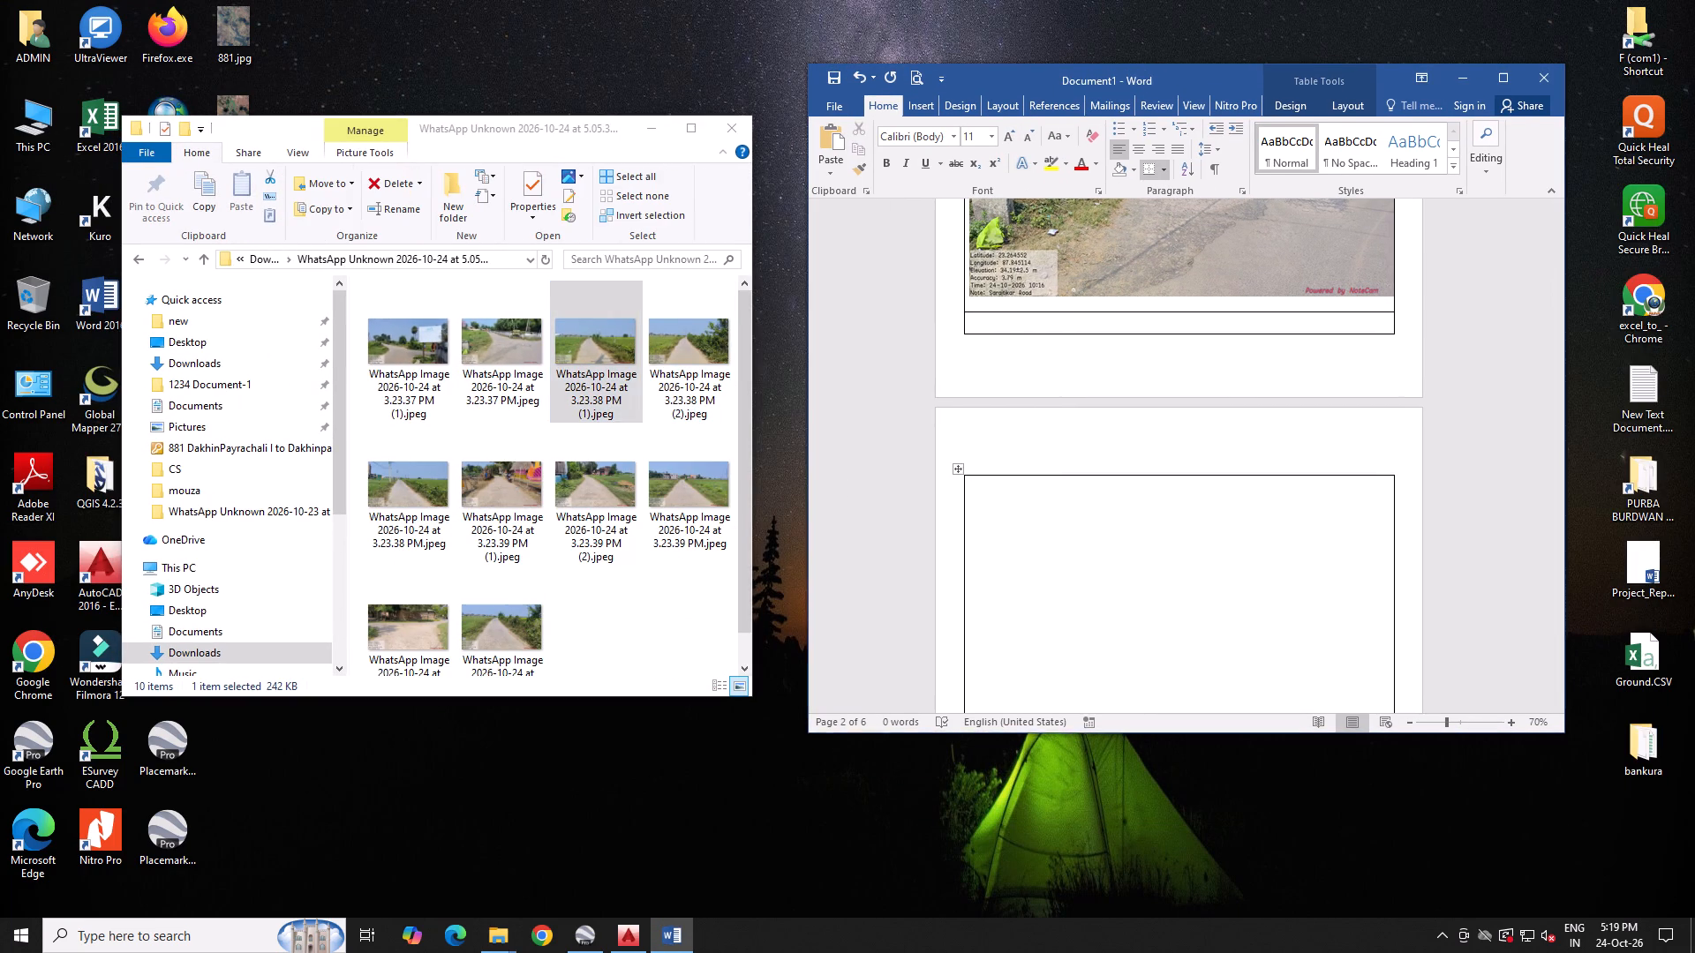
{"action": "left_click_drag", "start_coordinate": [893, 492], "coordinate": [1035, 518]}
{"action": "scroll", "coordinate": [1035, 517], "scroll_direction": "down", "scroll_amount": 3}
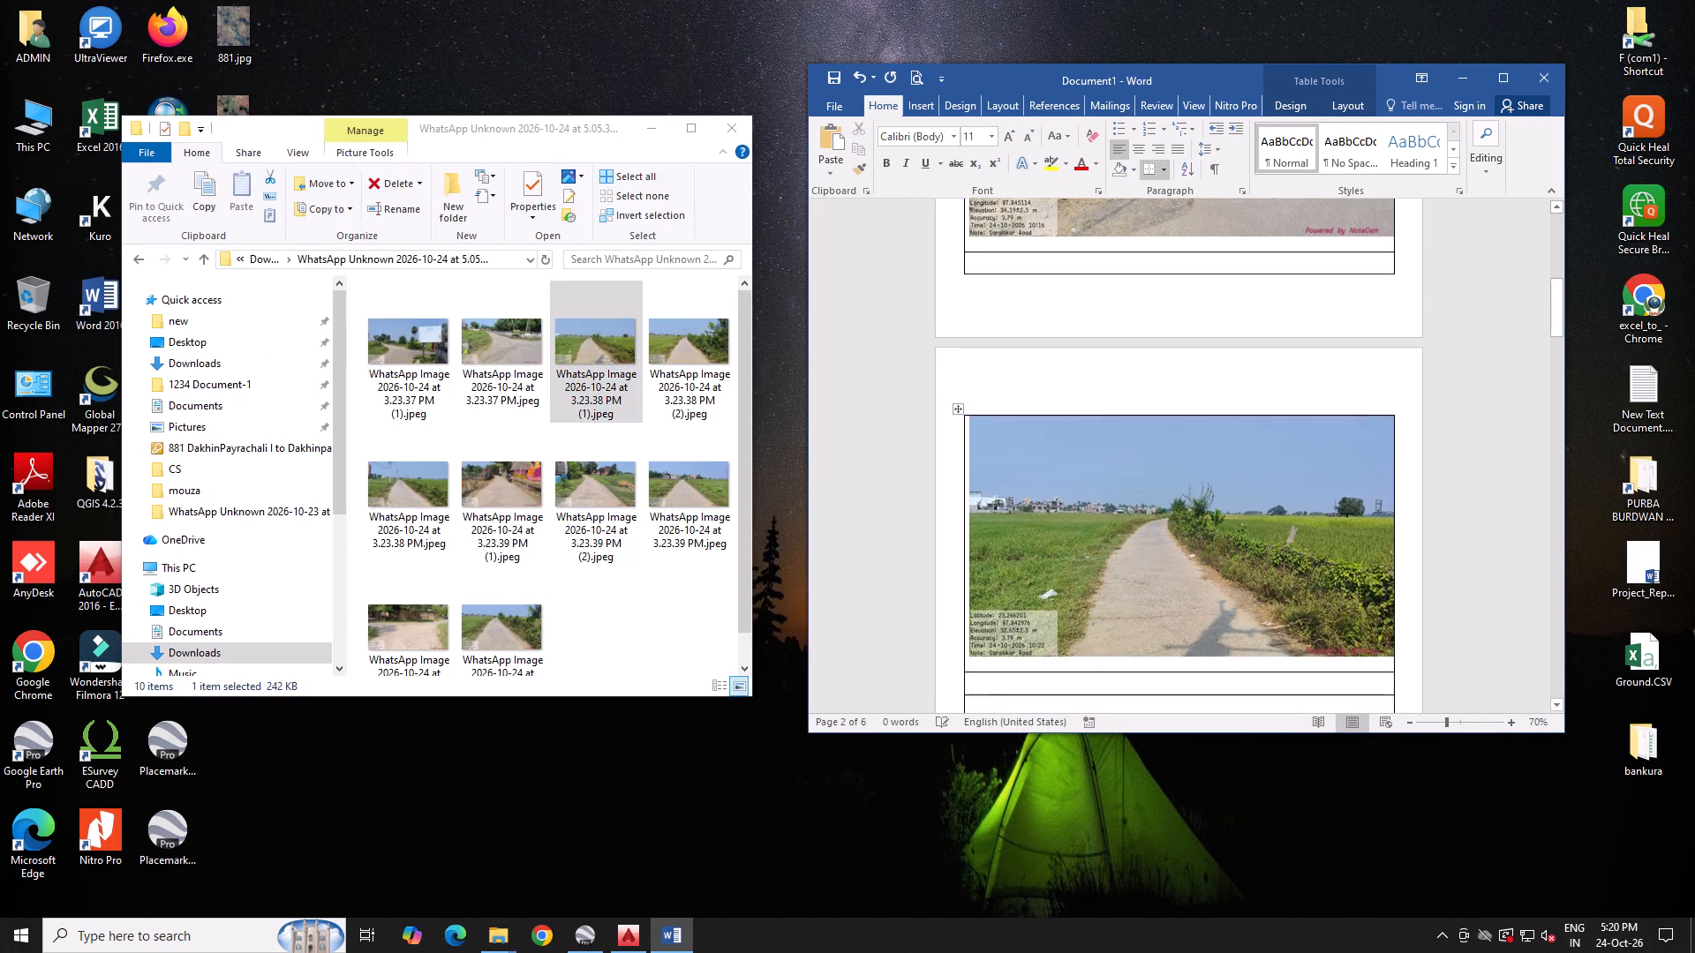
{"action": "scroll", "coordinate": [1039, 517], "scroll_direction": "down", "scroll_amount": 6}
{"action": "left_click", "coordinate": [1018, 544]}
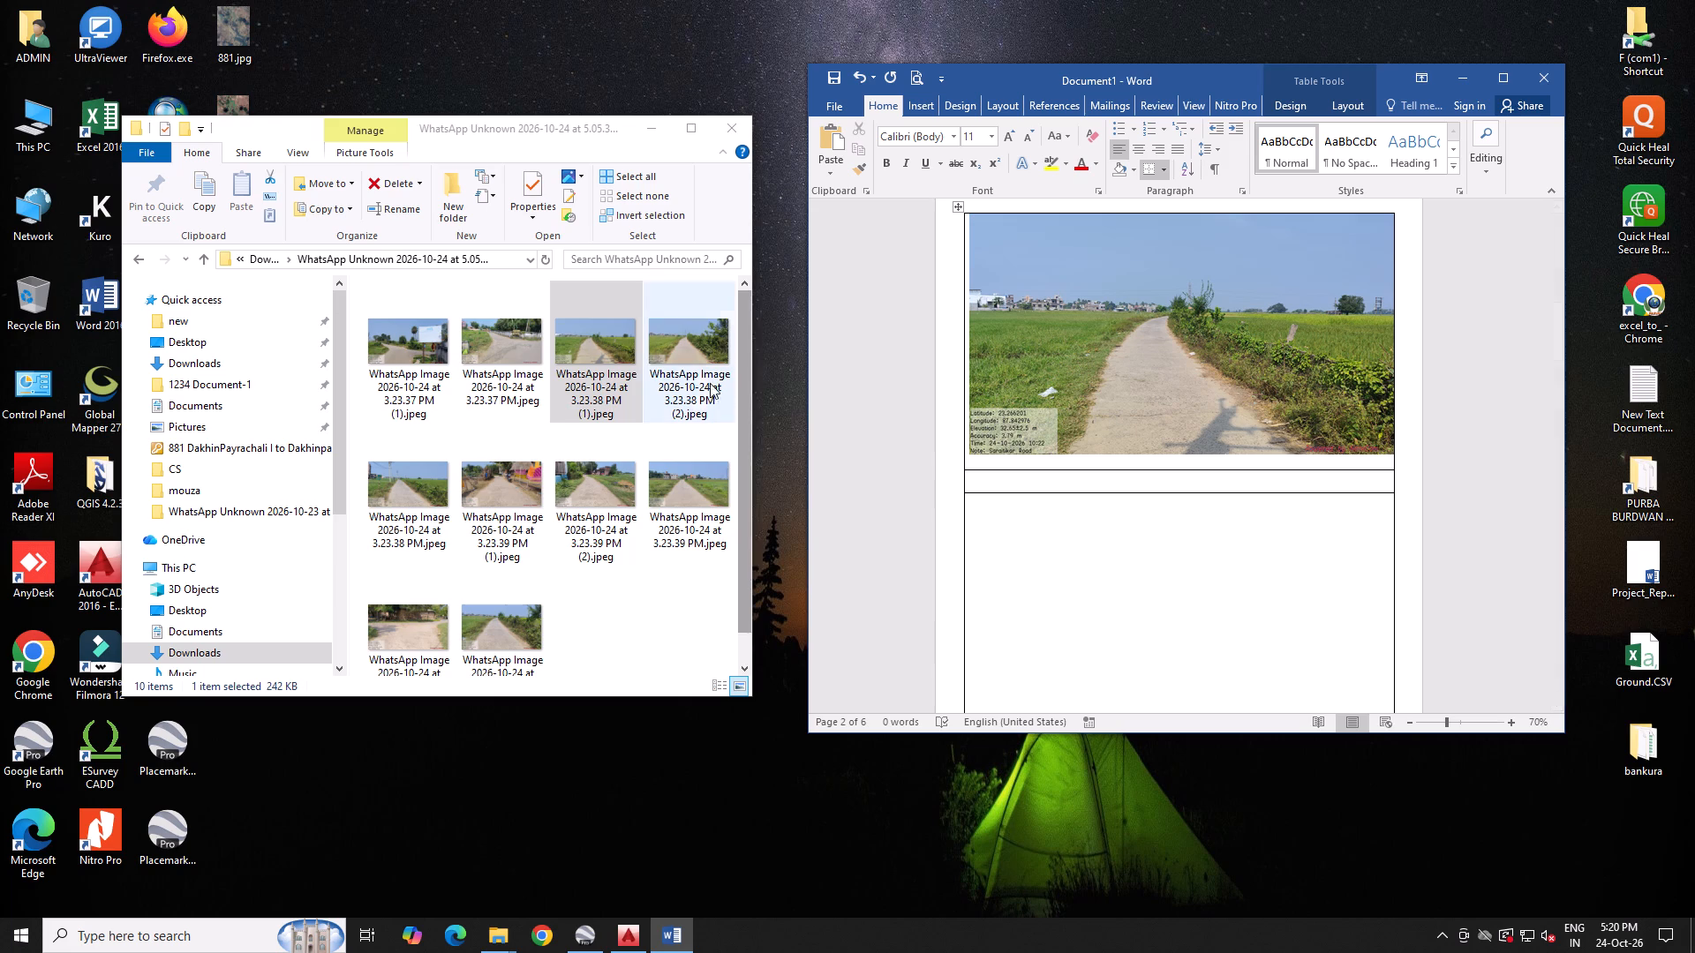
{"action": "left_click", "coordinate": [687, 365]}
{"action": "left_click_drag", "start_coordinate": [686, 348], "coordinate": [990, 545]}
Insert photos 3.23.38 PM and 3.23.39 PM (1) into the upper and lower tall cells of the third page's table.
{"action": "scroll", "coordinate": [993, 536], "scroll_direction": "down", "scroll_amount": 4}
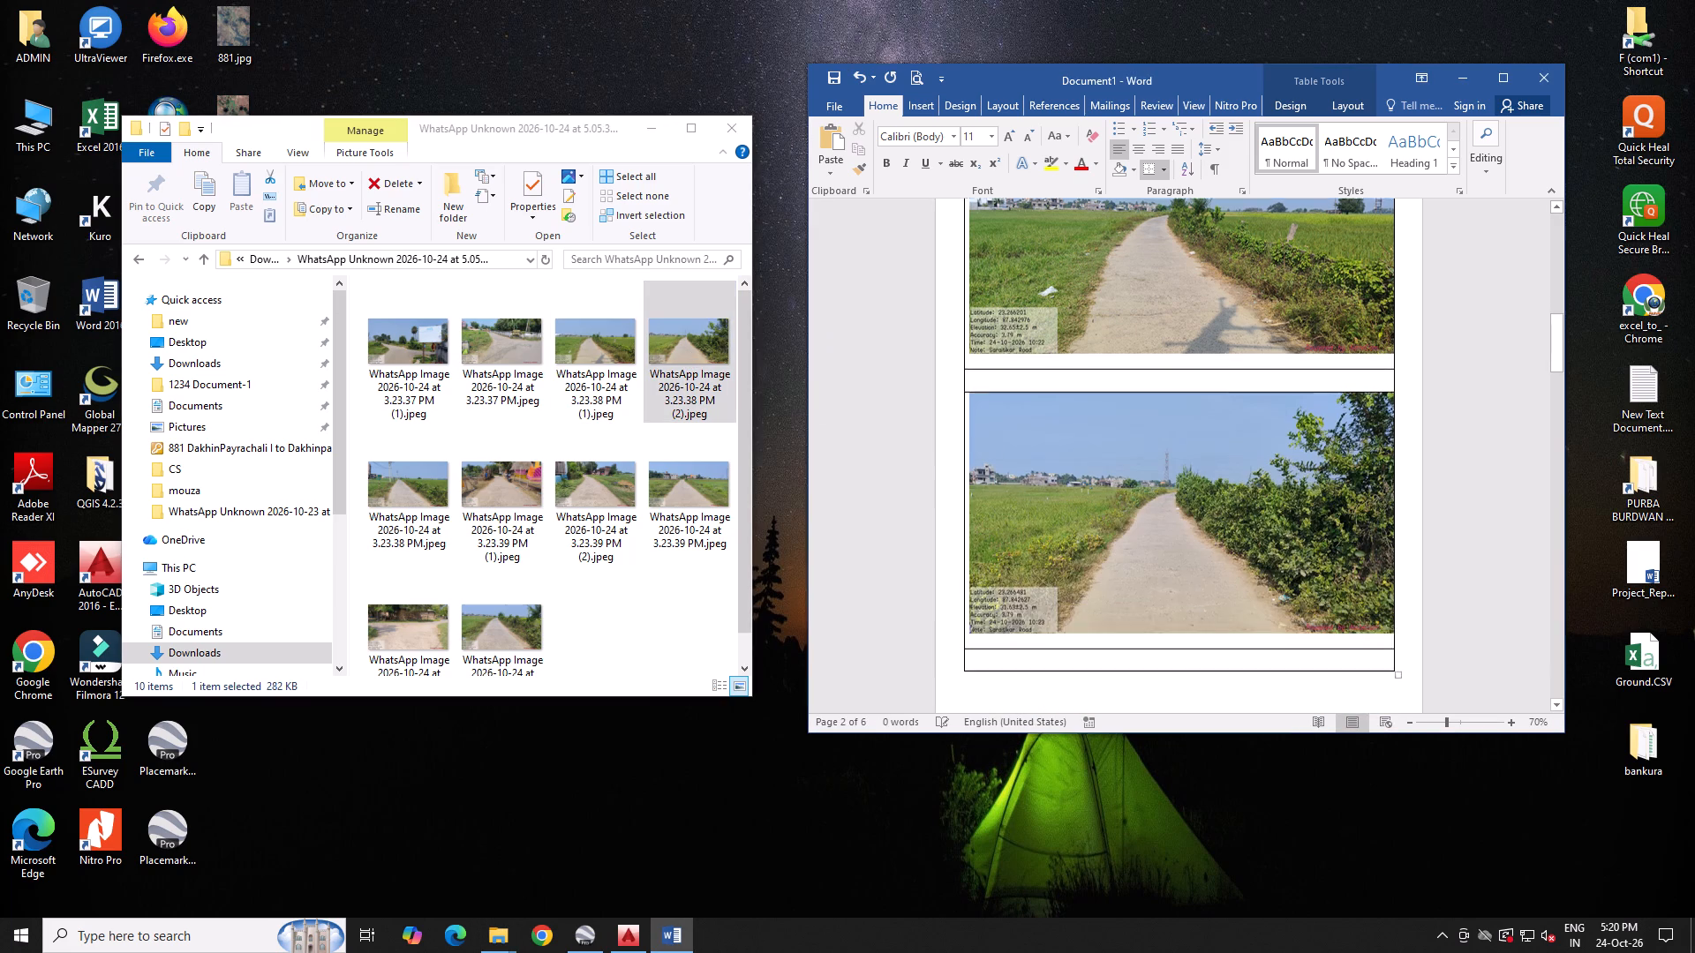
{"action": "scroll", "coordinate": [997, 532], "scroll_direction": "down", "scroll_amount": 14}
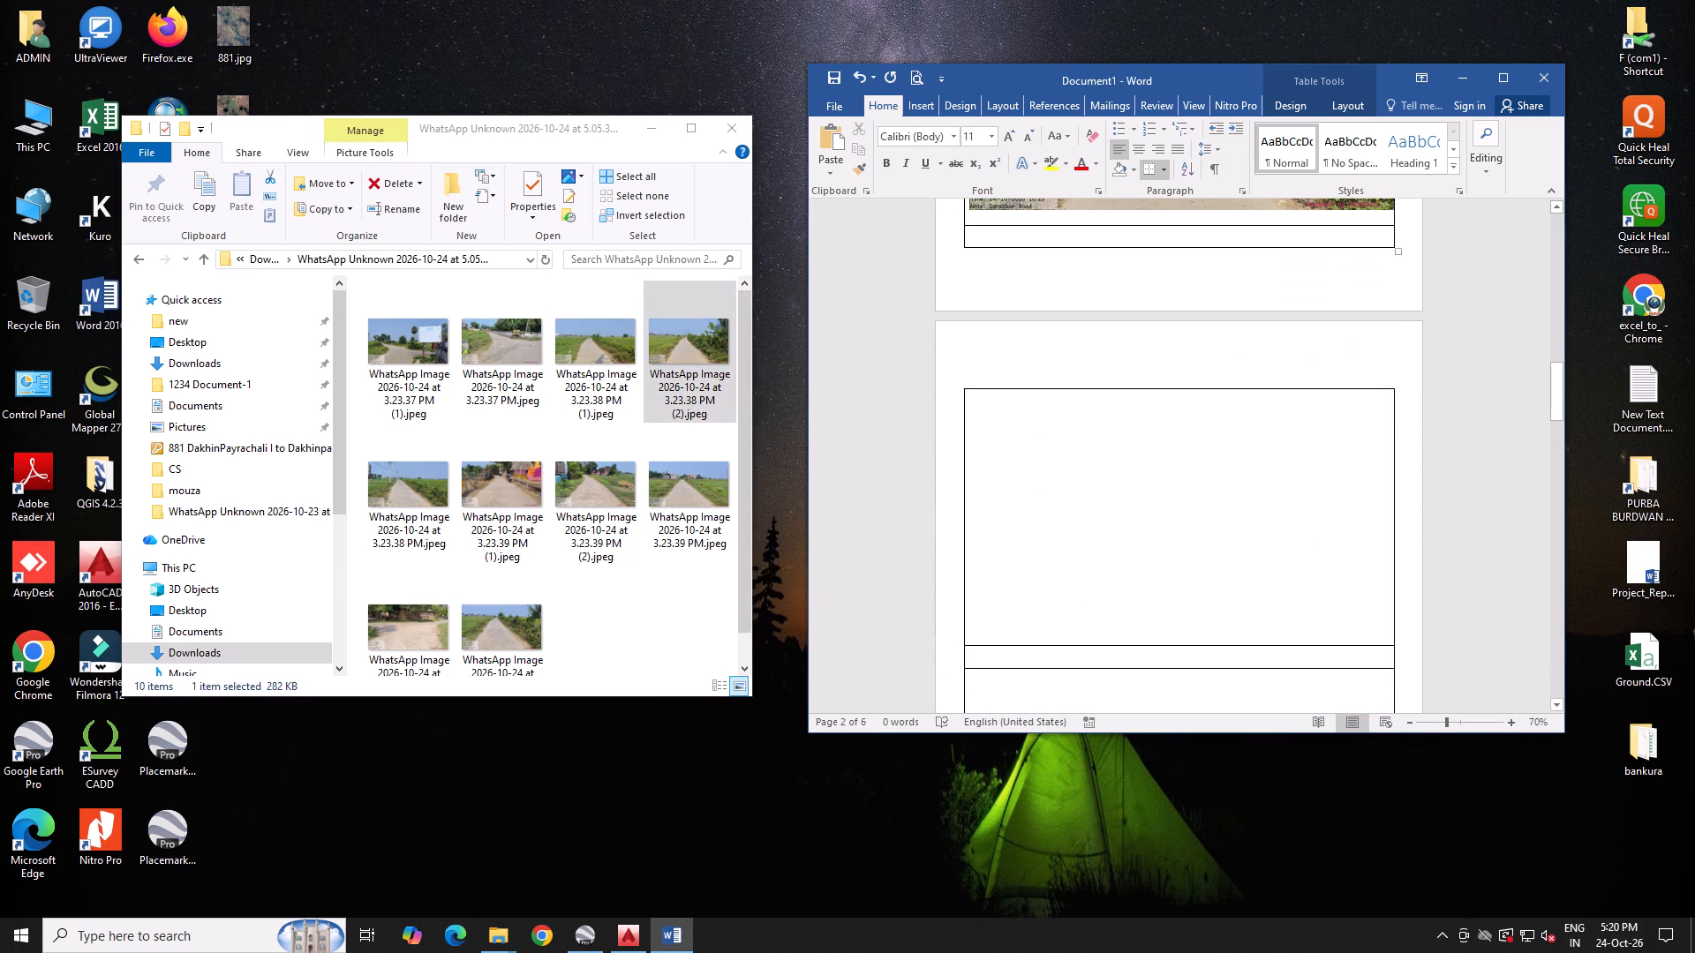
{"action": "left_click", "coordinate": [1036, 427]}
{"action": "left_click_drag", "start_coordinate": [406, 492], "coordinate": [1032, 499]}
{"action": "scroll", "coordinate": [421, 494], "scroll_direction": "down", "scroll_amount": 1}
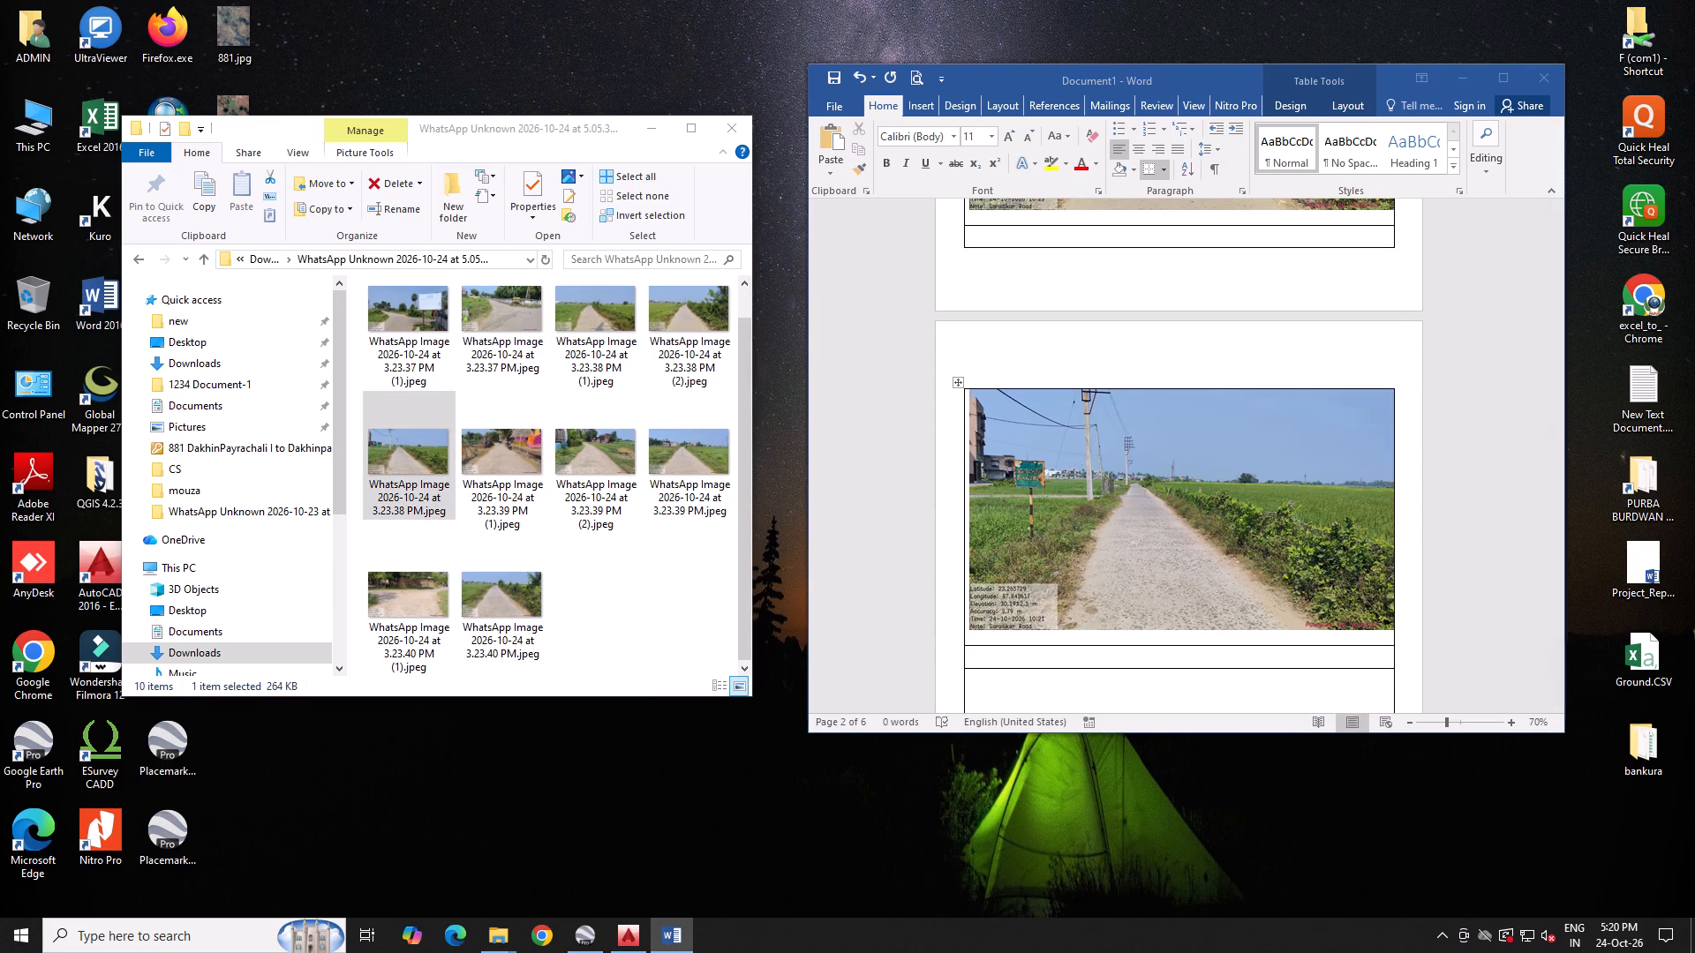
{"action": "scroll", "coordinate": [1154, 559], "scroll_direction": "down", "scroll_amount": 3}
{"action": "left_click", "coordinate": [1066, 598]}
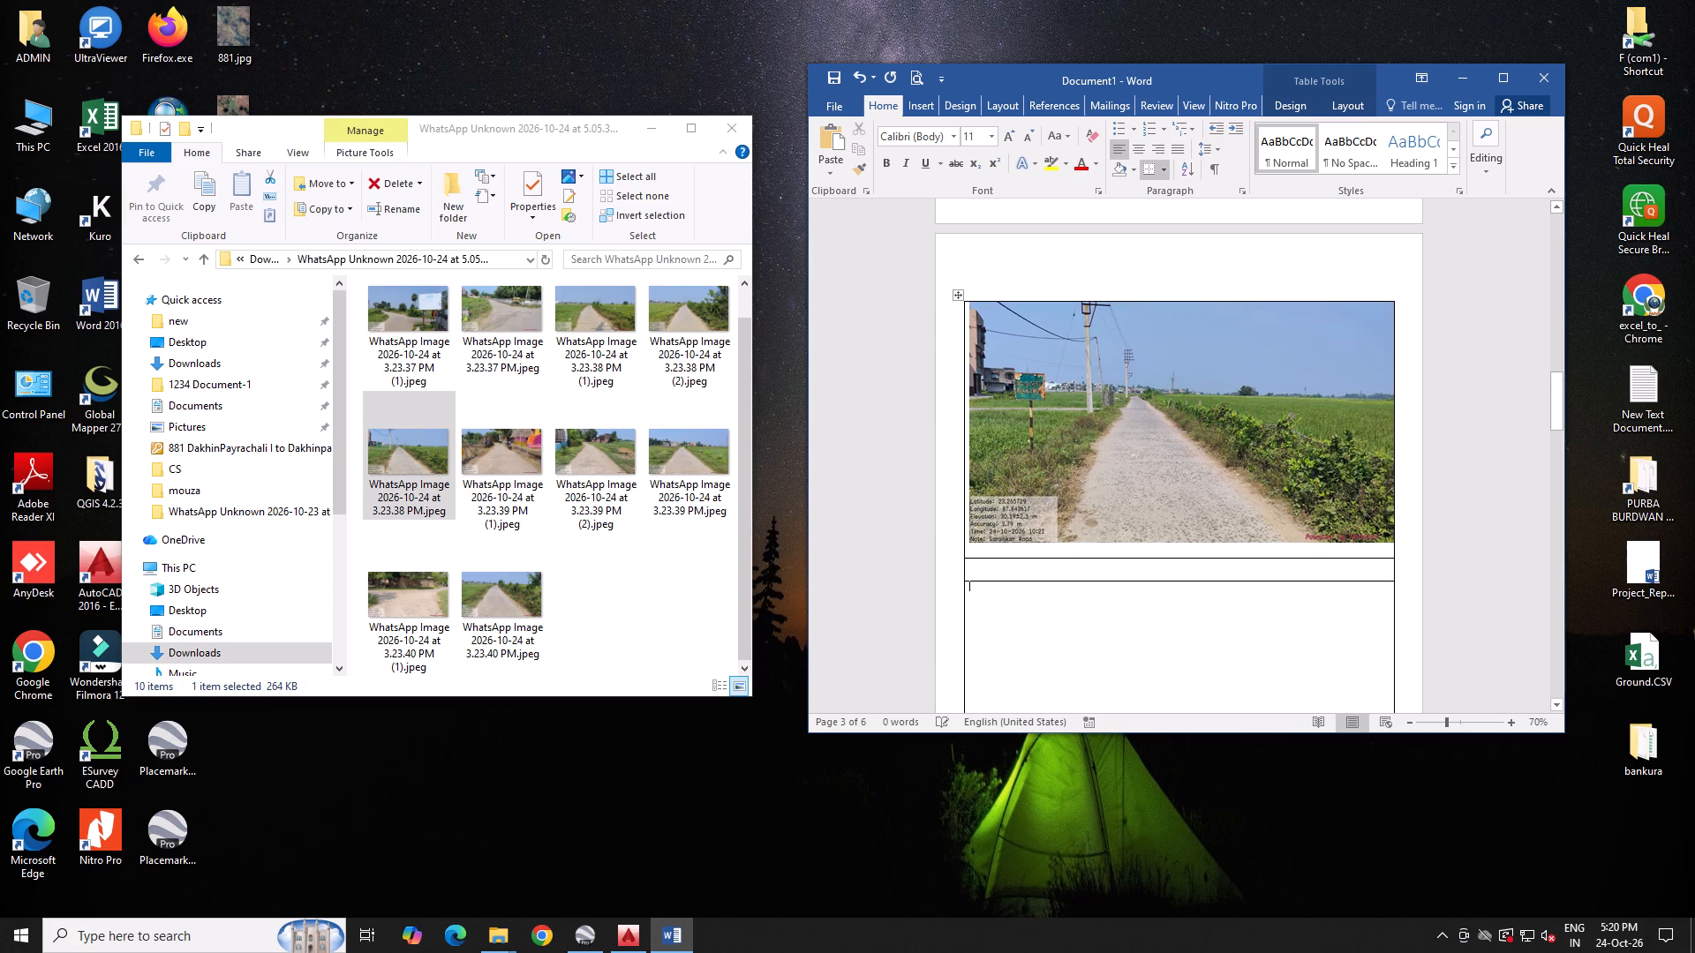
{"action": "left_click_drag", "start_coordinate": [520, 442], "coordinate": [1073, 620]}
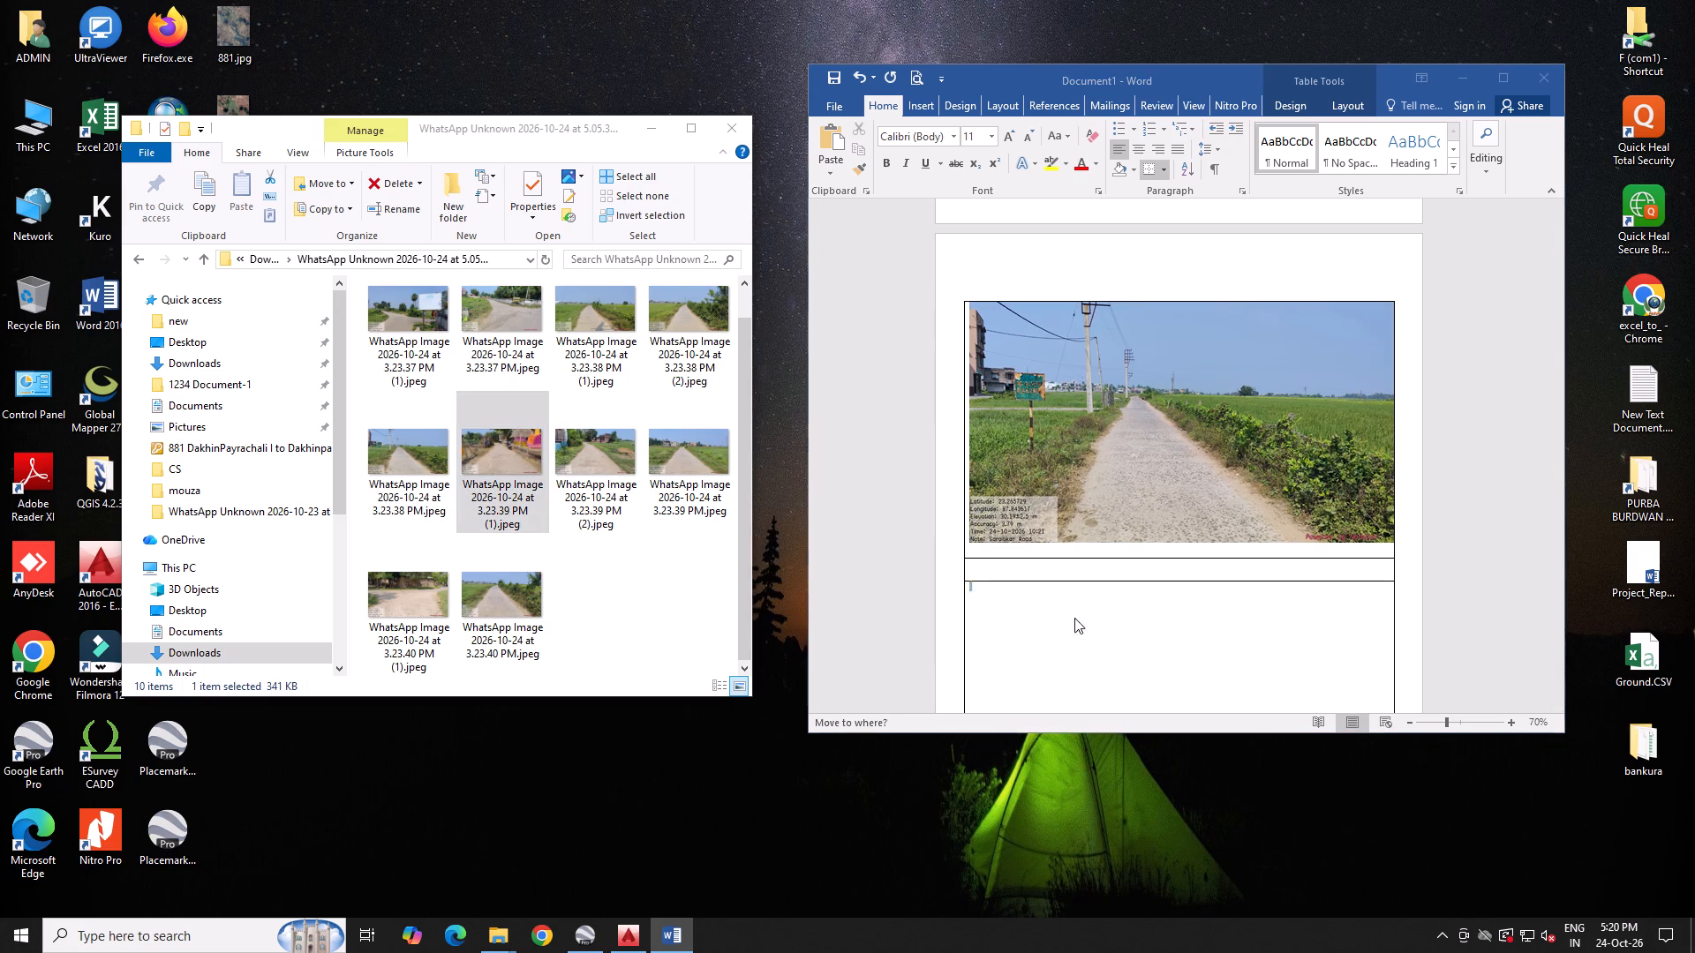
Insert photos 3.23.39 PM (2) and 3.23.39 PM into the upper and lower tall cells of the fourth page's table.
{"action": "scroll", "coordinate": [1074, 618], "scroll_direction": "down", "scroll_amount": 18}
{"action": "left_click", "coordinate": [1102, 600]}
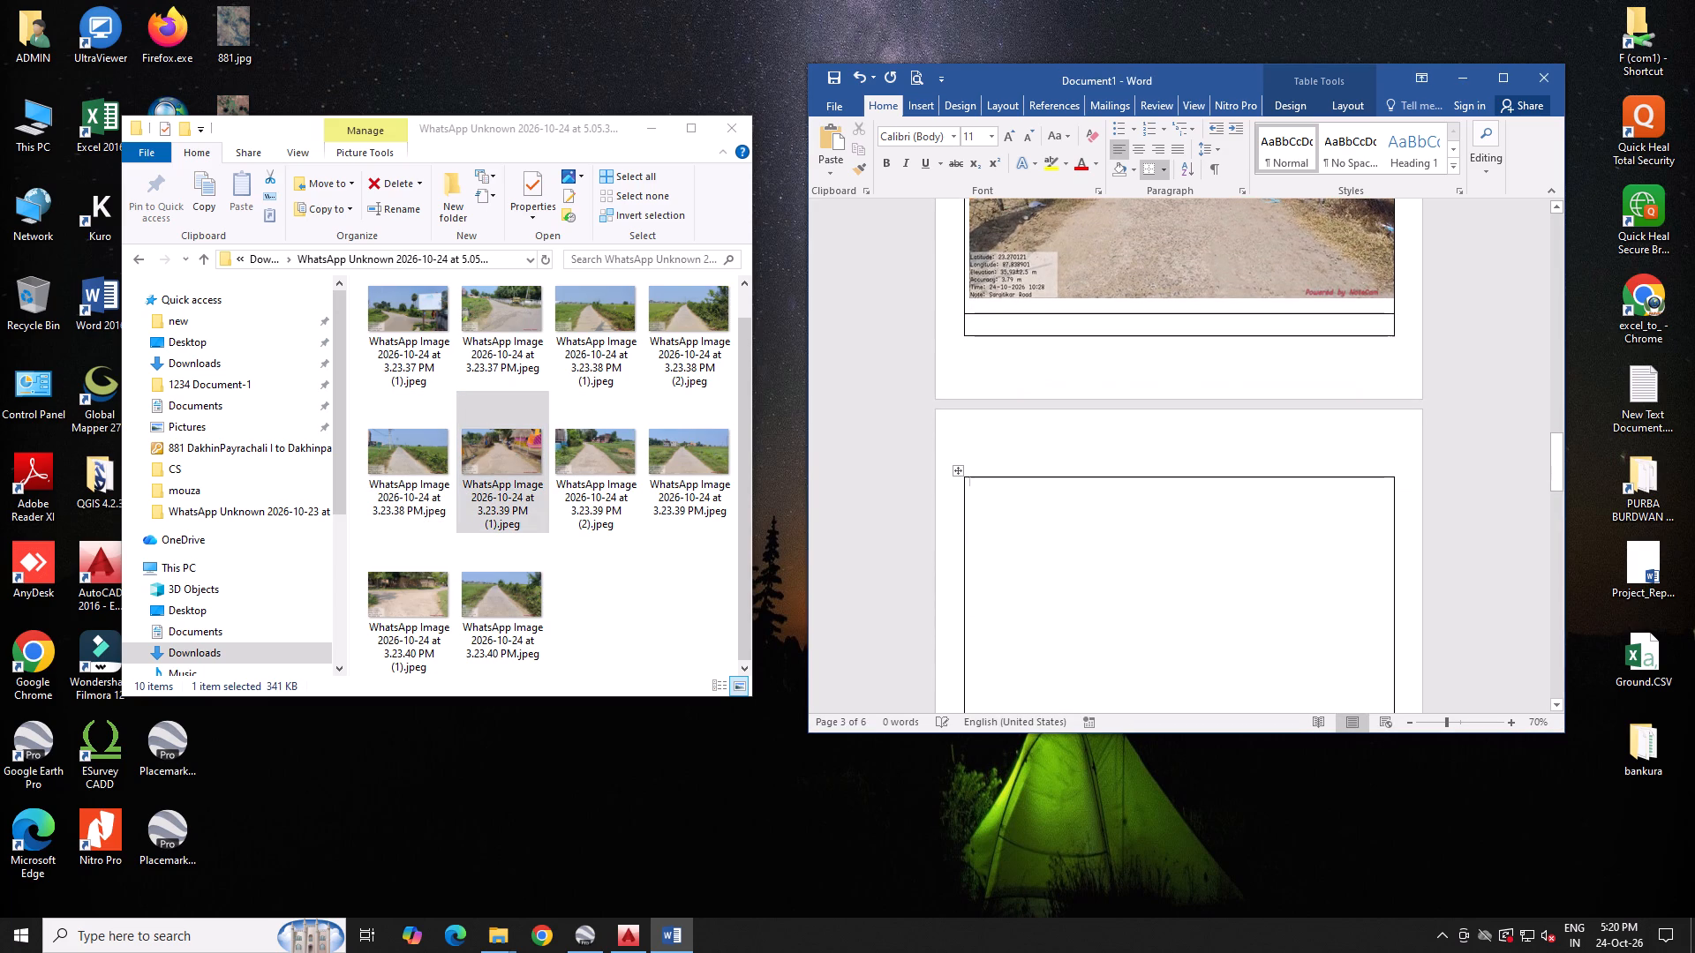
{"action": "left_click", "coordinate": [606, 482]}
{"action": "left_click_drag", "start_coordinate": [592, 454], "coordinate": [1051, 588]}
{"action": "scroll", "coordinate": [1051, 588], "scroll_direction": "down", "scroll_amount": 7}
{"action": "left_click", "coordinate": [1132, 654]}
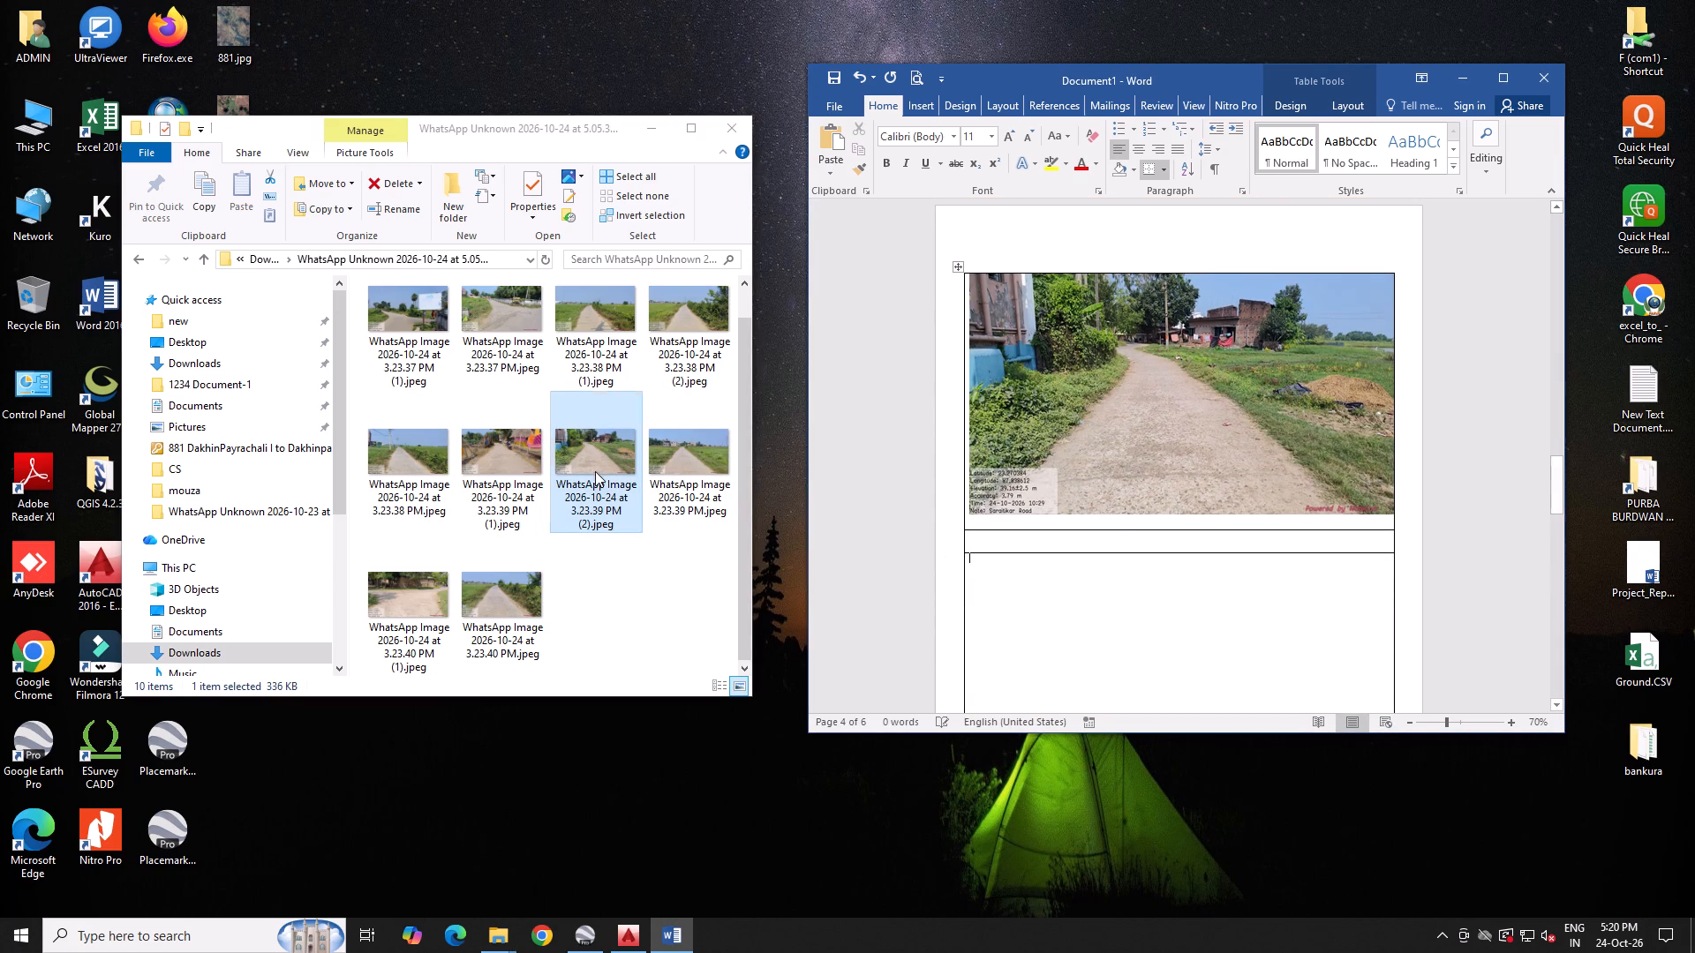
{"action": "left_click_drag", "start_coordinate": [667, 480], "coordinate": [1050, 633]}
Insert photos 3.23.40 PM (1) and 3.23.40 PM into the upper and lower tall cells of the fifth page's table.
{"action": "scroll", "coordinate": [1023, 619], "scroll_direction": "down", "scroll_amount": 4}
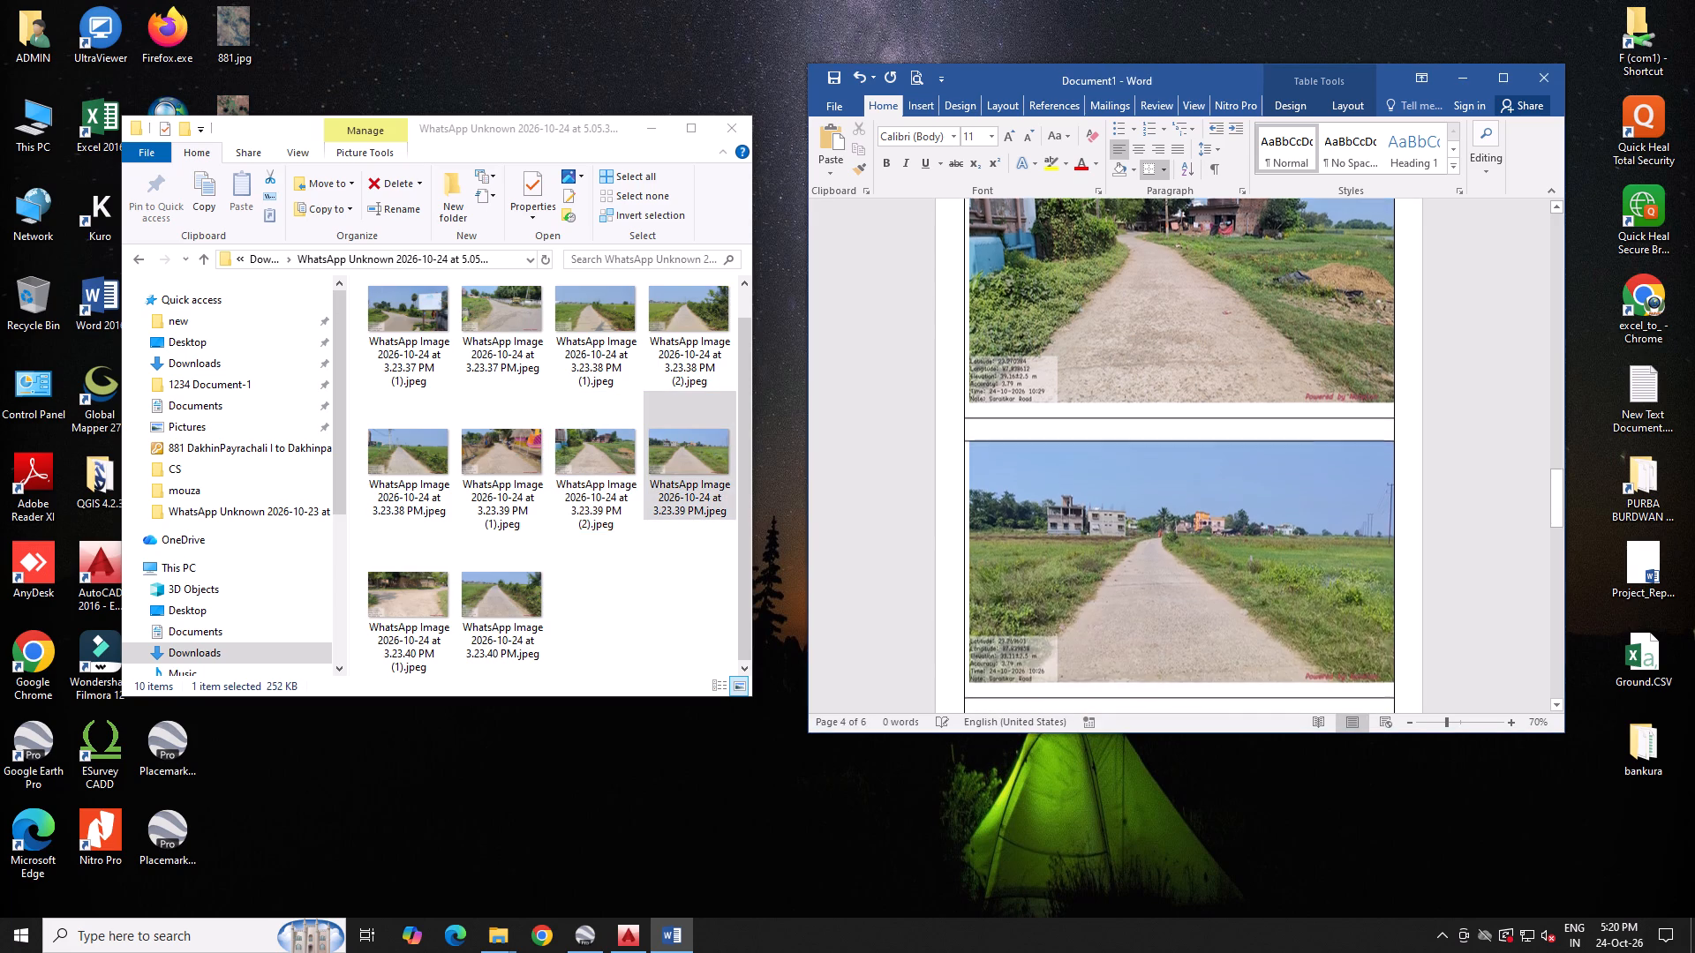
{"action": "scroll", "coordinate": [1023, 619], "scroll_direction": "down", "scroll_amount": 11}
{"action": "left_click", "coordinate": [1029, 639]}
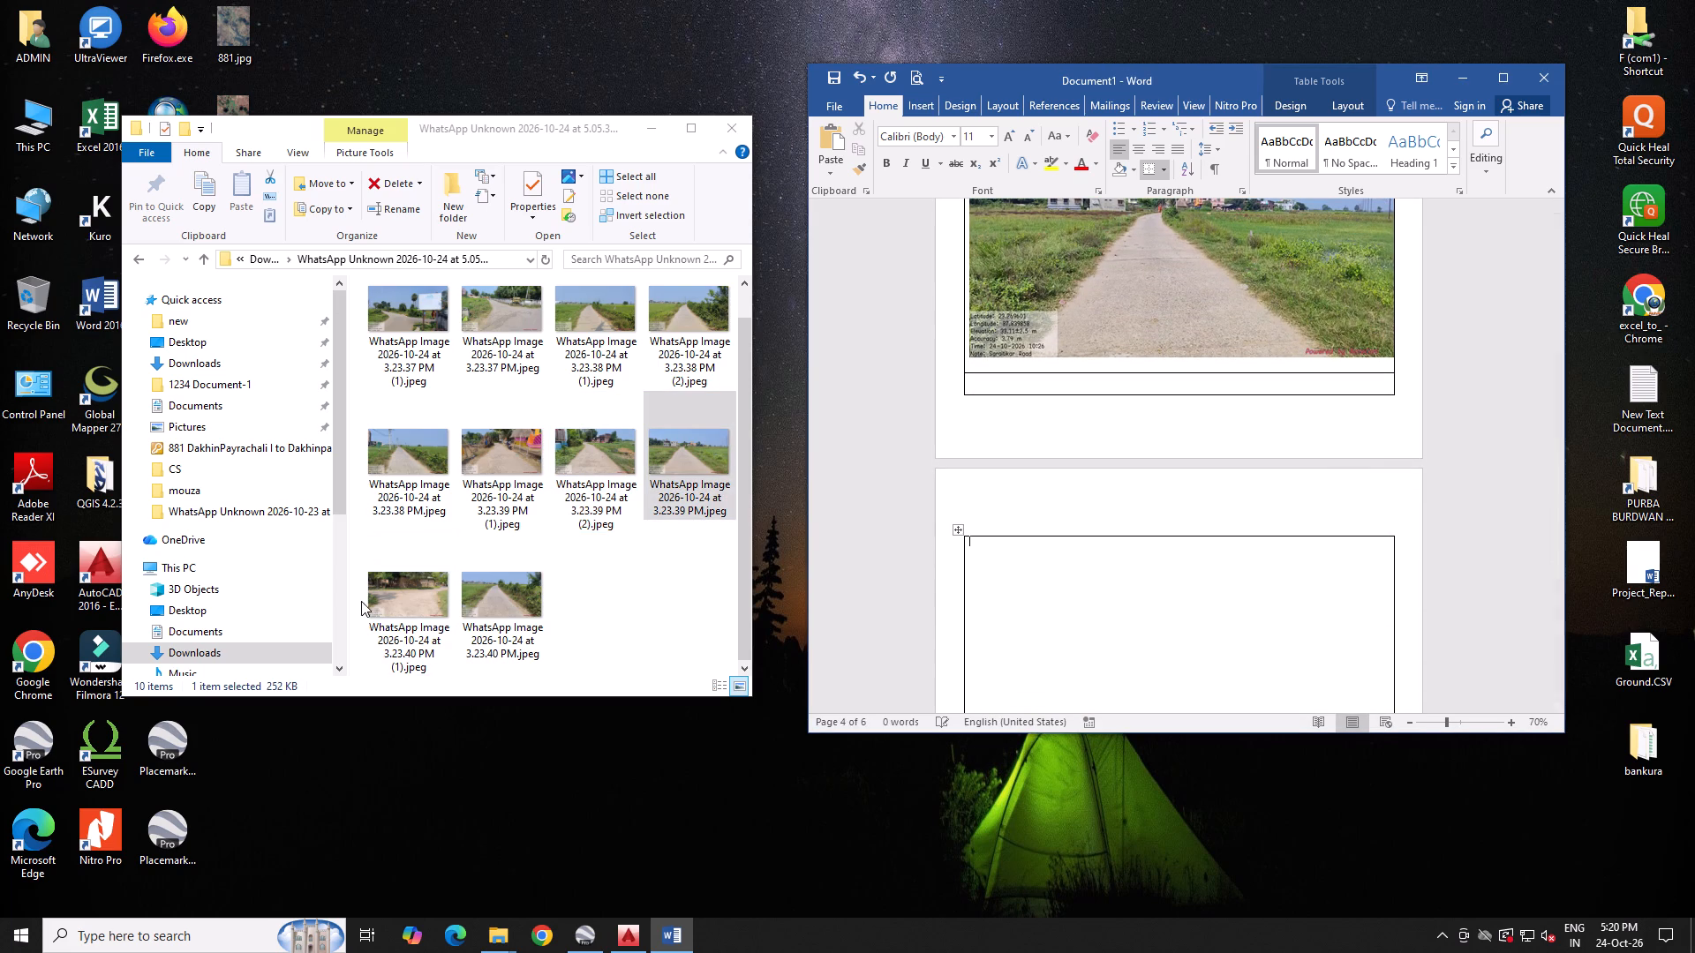
{"action": "left_click", "coordinate": [373, 598]}
{"action": "left_click_drag", "start_coordinate": [418, 590], "coordinate": [1017, 589]}
{"action": "scroll", "coordinate": [1014, 587], "scroll_direction": "down", "scroll_amount": 5}
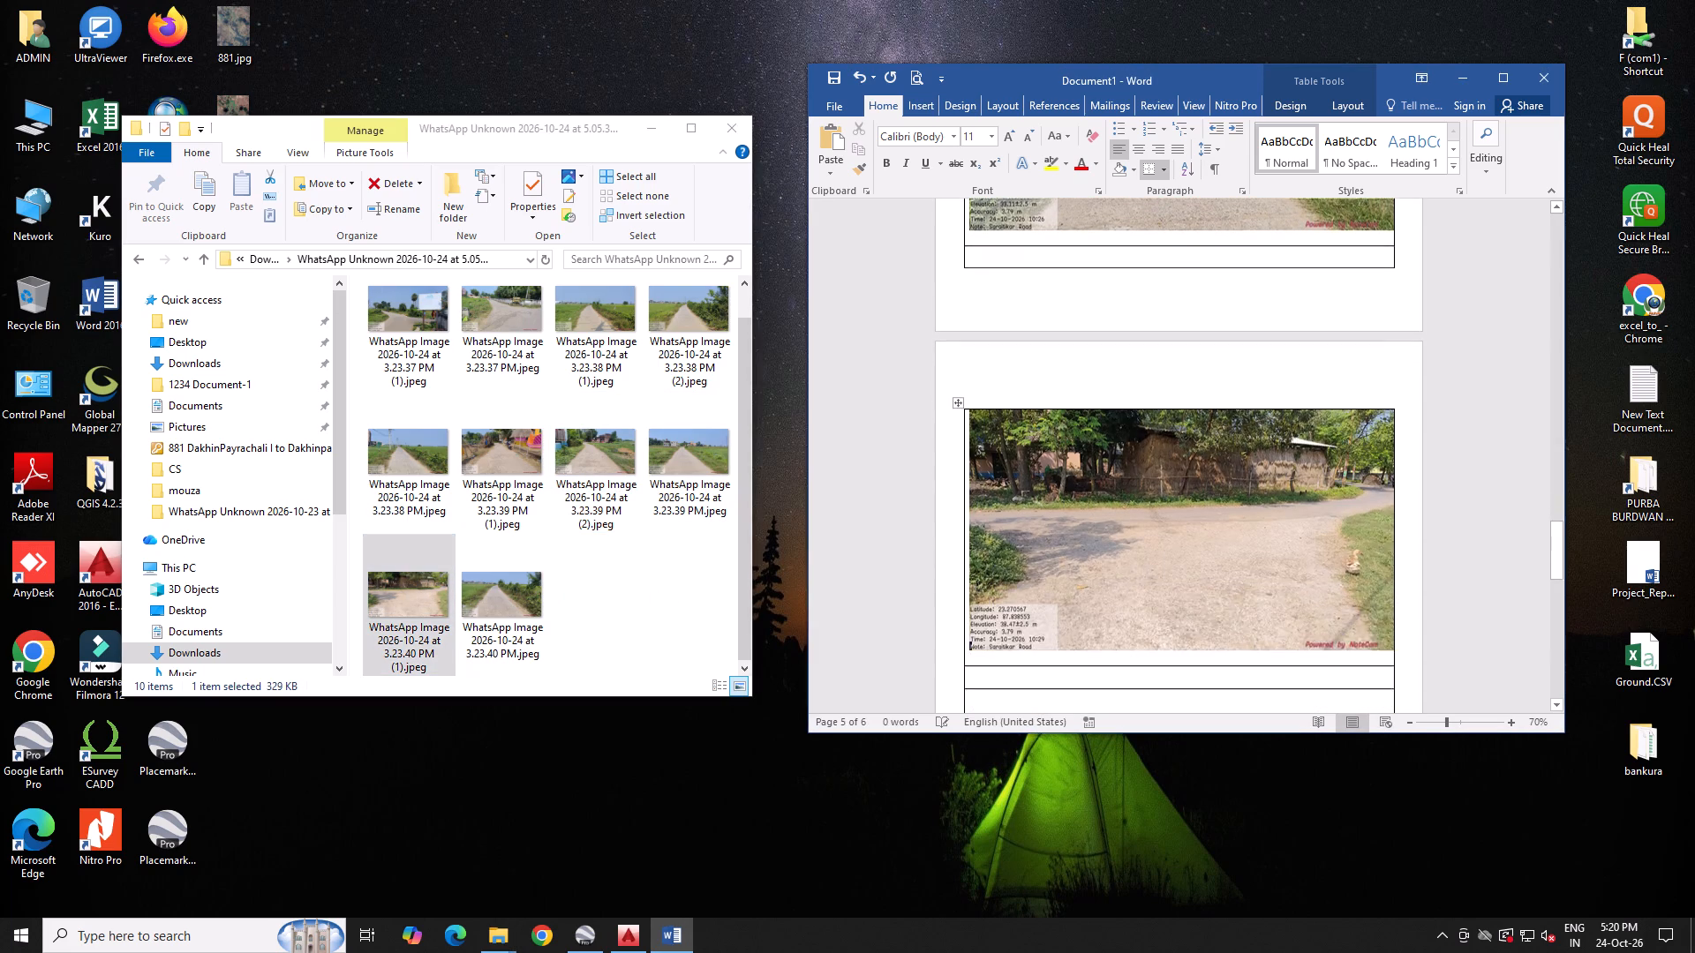
{"action": "scroll", "coordinate": [1015, 588], "scroll_direction": "down", "scroll_amount": 4}
{"action": "left_click", "coordinate": [1015, 588]}
{"action": "left_click", "coordinate": [530, 614]}
{"action": "left_click_drag", "start_coordinate": [505, 593], "coordinate": [809, 601]}
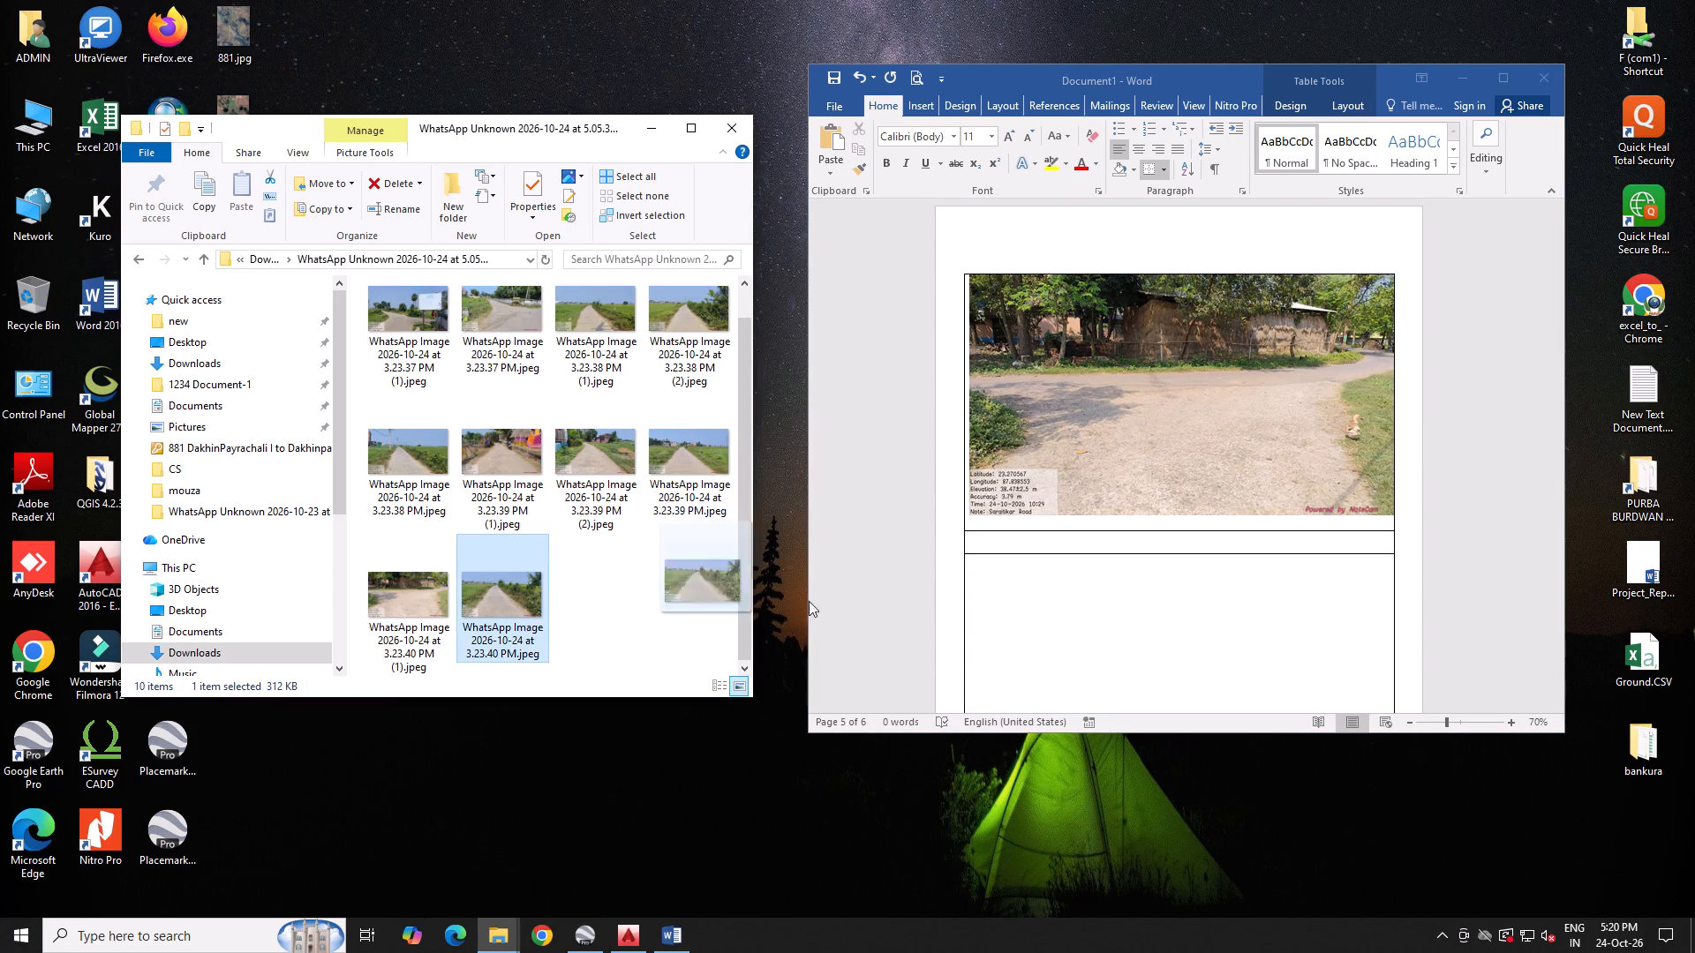
{"action": "left_click_drag", "start_coordinate": [809, 601], "coordinate": [1126, 594]}
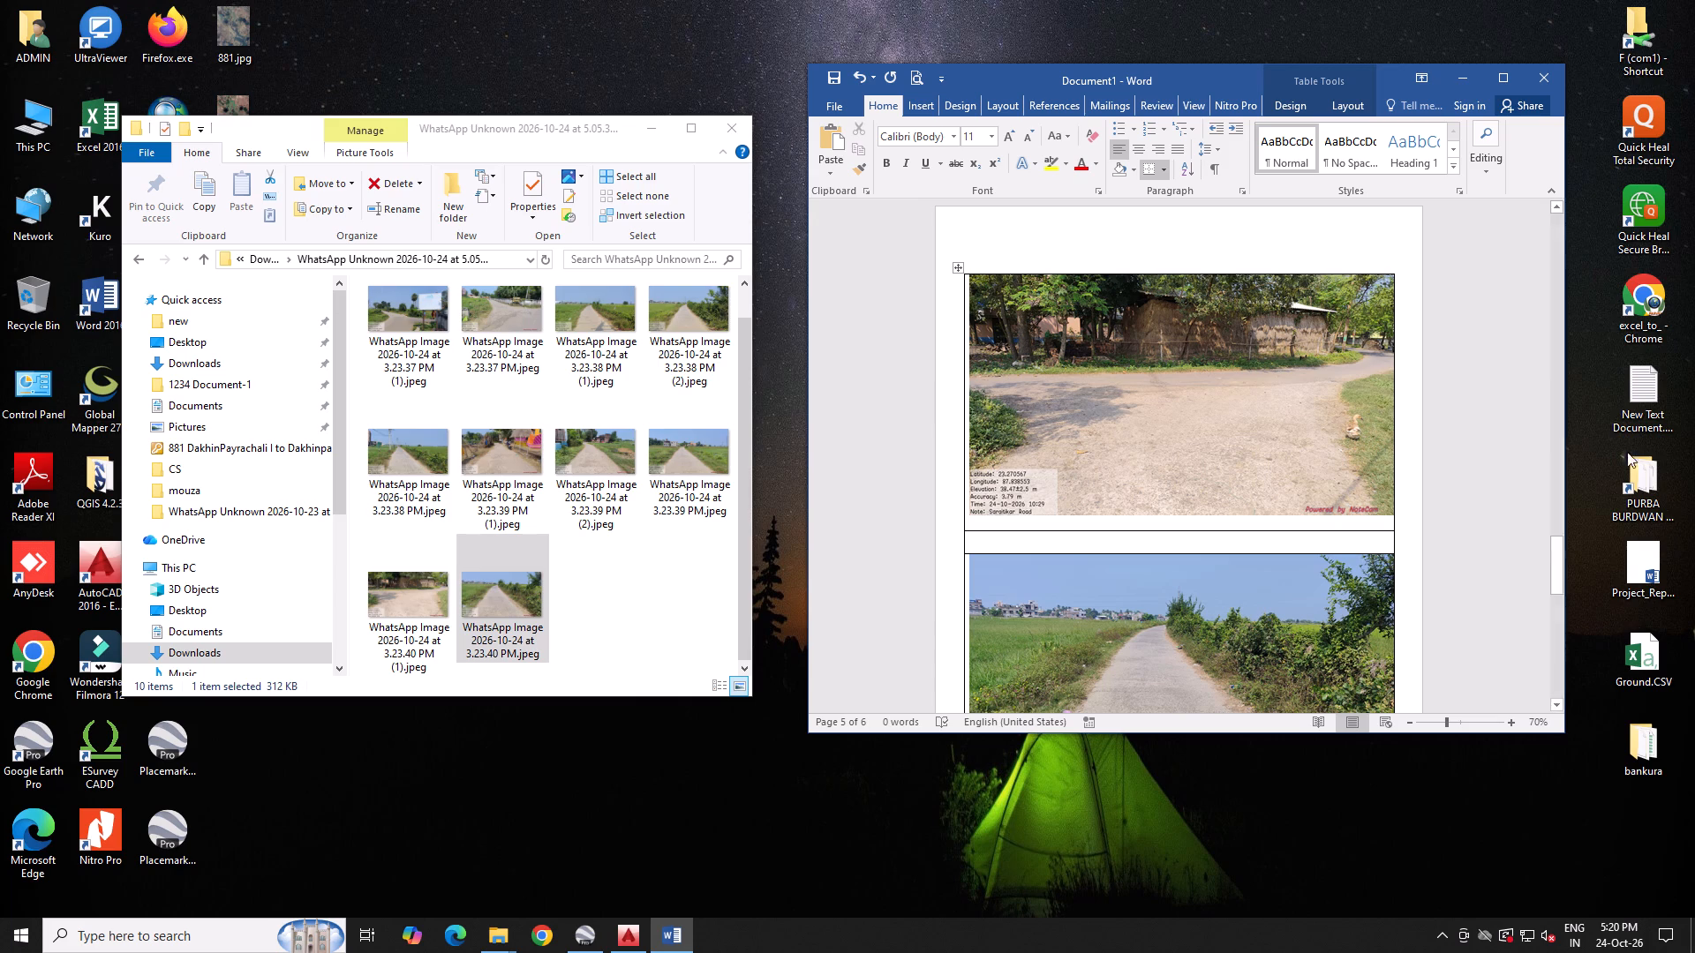
Maximize the document window and delete the surplus blank lines after the fifth page's table to remove the empty sixth page.
{"action": "left_click", "coordinate": [1509, 80]}
{"action": "scroll", "coordinate": [395, 581], "scroll_direction": "up", "scroll_amount": 3}
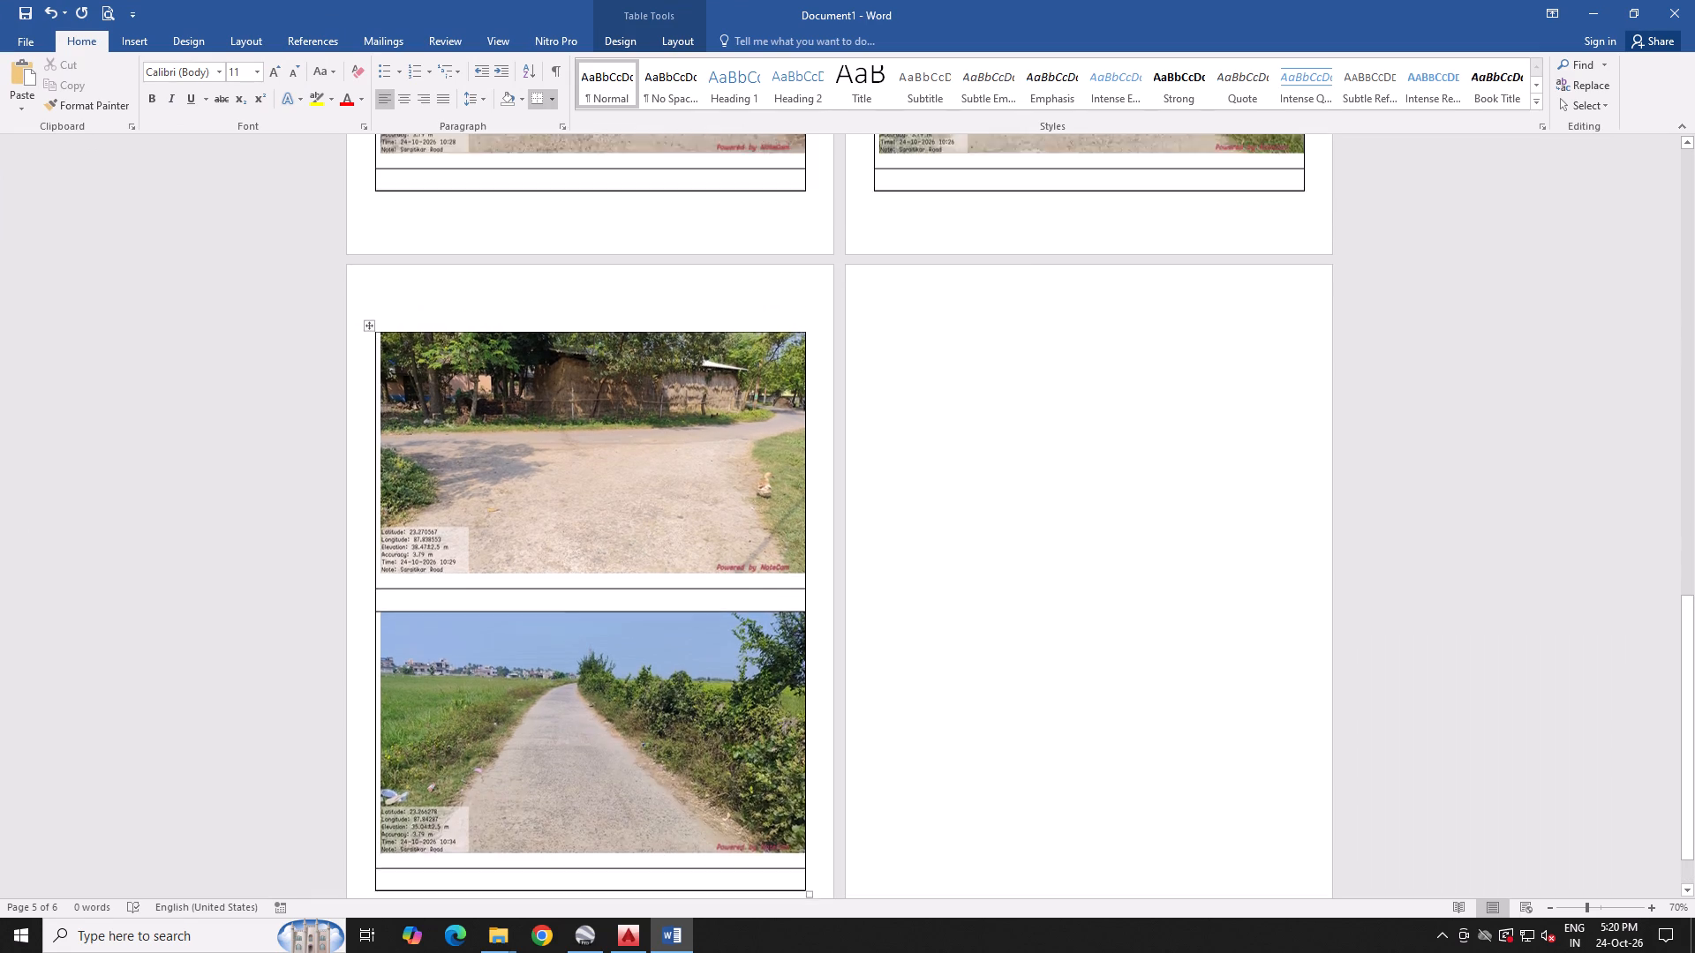
{"action": "scroll", "coordinate": [397, 578], "scroll_direction": "up", "scroll_amount": 5}
{"action": "scroll", "coordinate": [505, 552], "scroll_direction": "down", "scroll_amount": 11}
{"action": "left_click", "coordinate": [458, 852]}
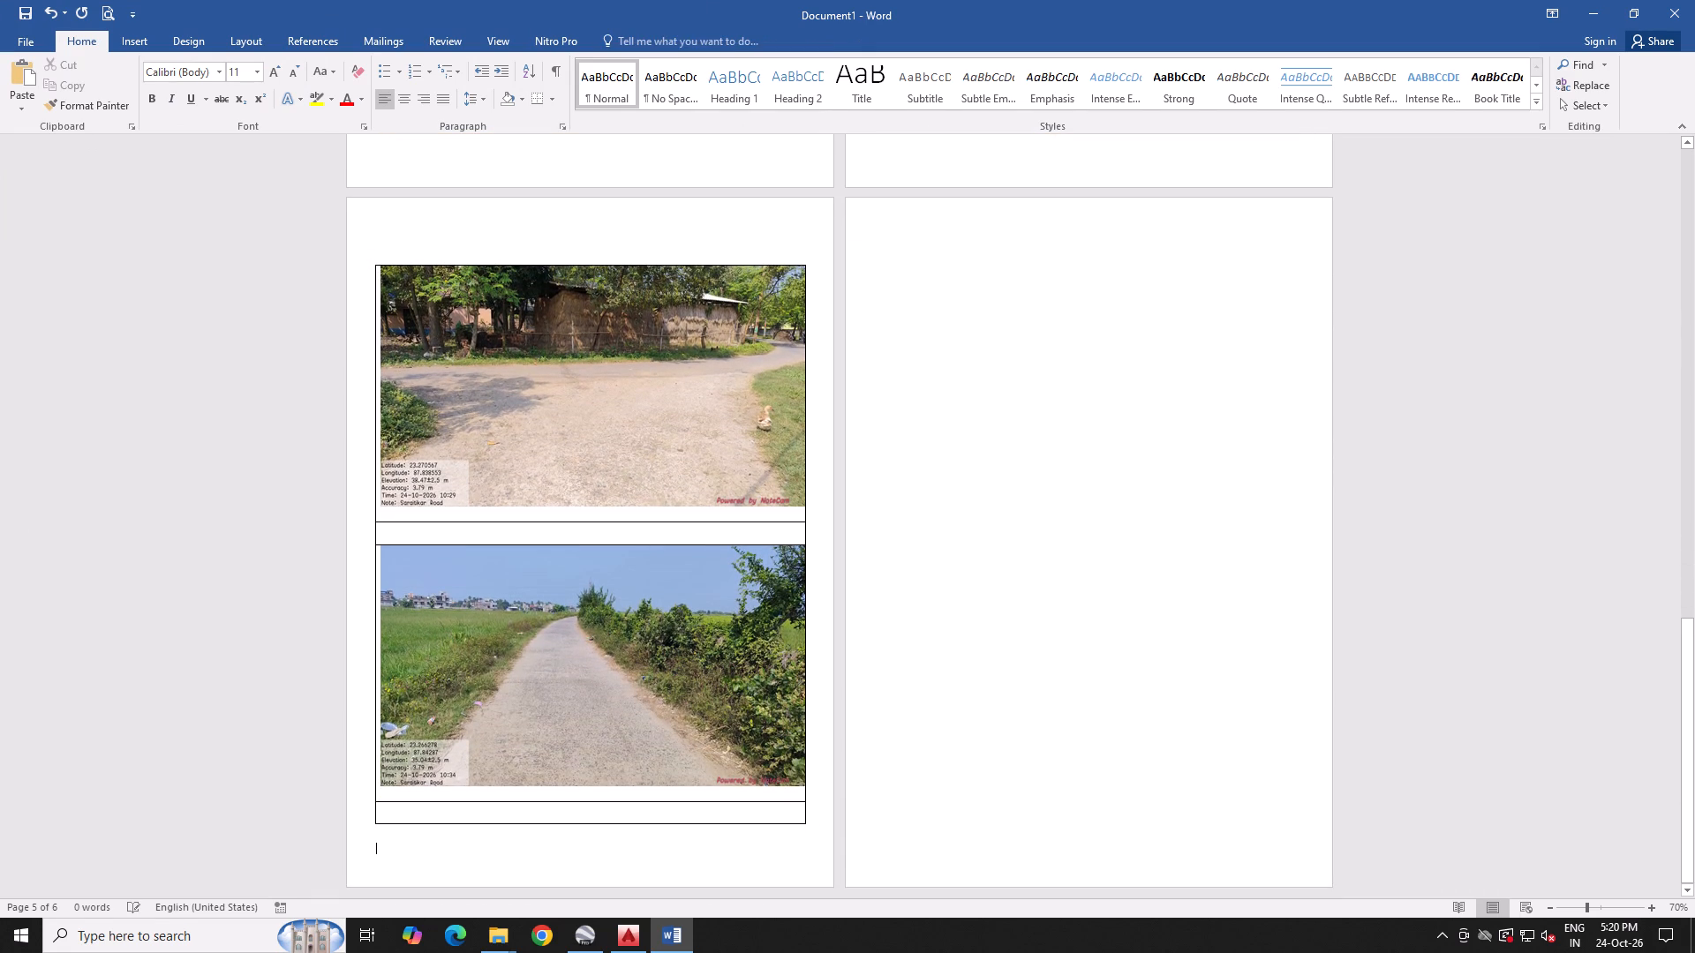
{"action": "key", "text": "Delete"}
{"action": "key", "text": "Delete"}
{"action": "key", "text": "Delete"}
{"action": "key", "text": "Delete"}
{"action": "key", "text": "Delete"}
{"action": "key", "text": "Delete"}
{"action": "key", "text": "Delete"}
{"action": "key", "text": "Delete"}
{"action": "key", "text": "Delete"}
{"action": "key", "text": "Delete"}
{"action": "key", "text": "Delete"}
{"action": "key", "text": "Delete"}
{"action": "key", "text": "Delete"}
{"action": "key", "text": "Delete"}
{"action": "key", "text": "Delete"}
{"action": "key", "text": "Delete"}
{"action": "key", "text": "Delete"}
{"action": "key", "text": "Delete"}
{"action": "key", "text": "Delete"}
{"action": "key", "text": "Delete"}
Review the placed photos and table layout from the last page back to the first.
{"action": "scroll", "coordinate": [706, 685], "scroll_direction": "up", "scroll_amount": 20}
{"action": "scroll", "coordinate": [706, 685], "scroll_direction": "up", "scroll_amount": 6}
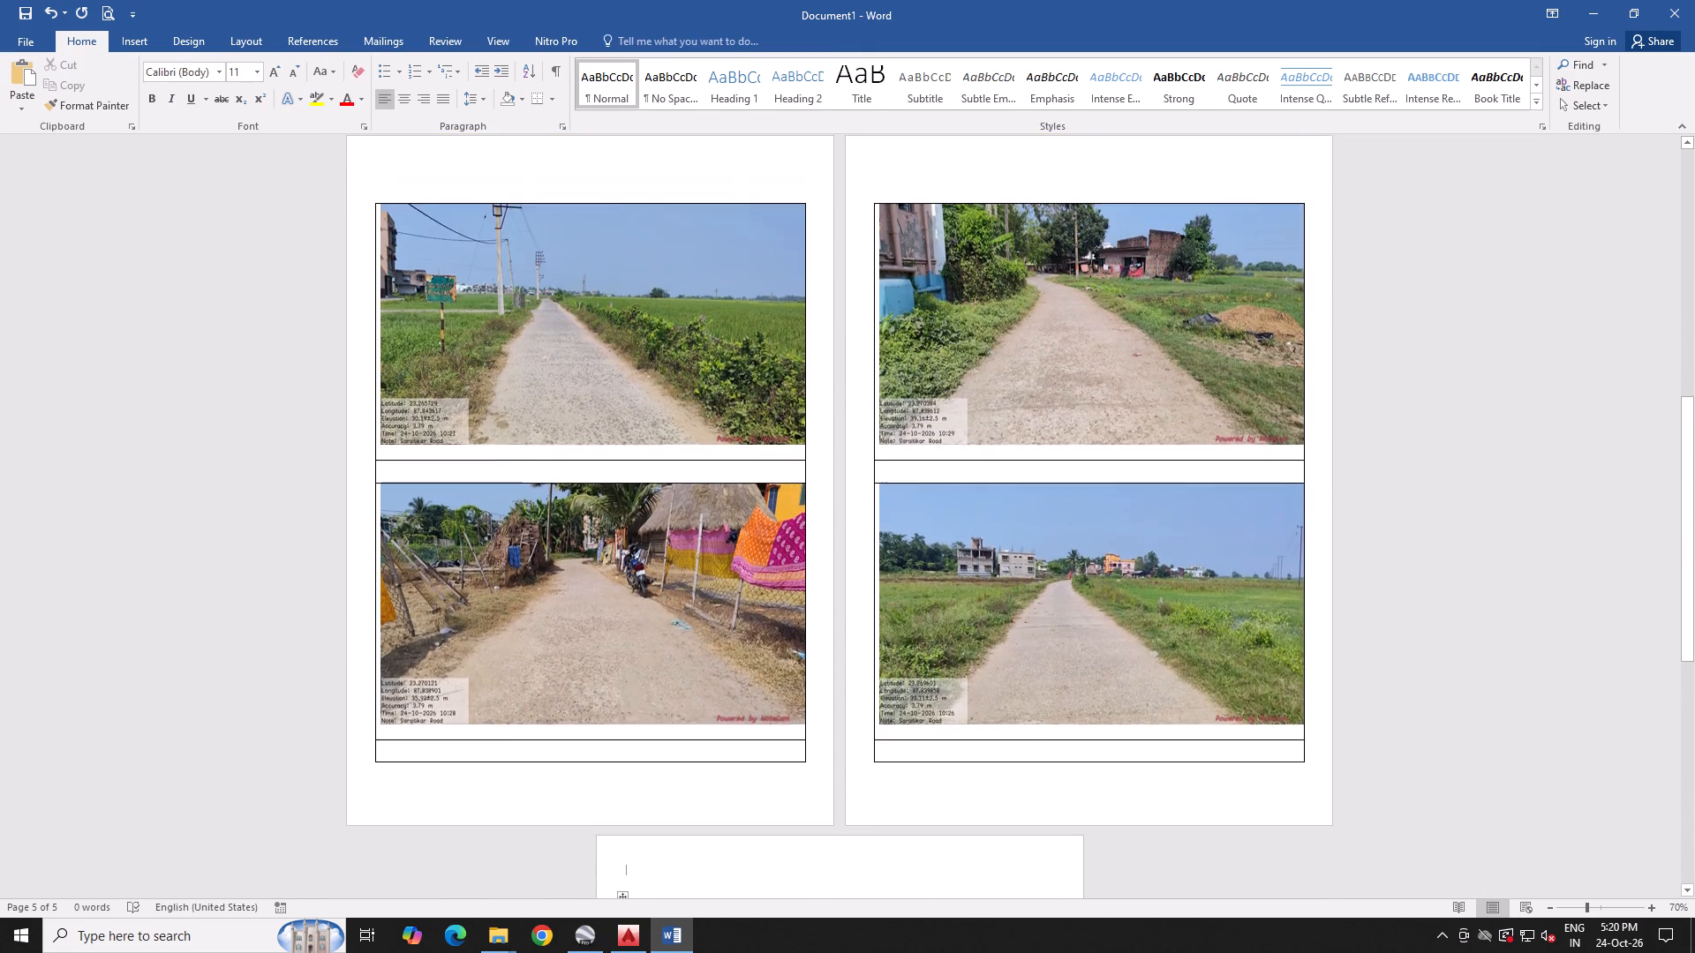
{"action": "scroll", "coordinate": [717, 668], "scroll_direction": "up", "scroll_amount": 1}
{"action": "scroll", "coordinate": [719, 459], "scroll_direction": "up", "scroll_amount": 6}
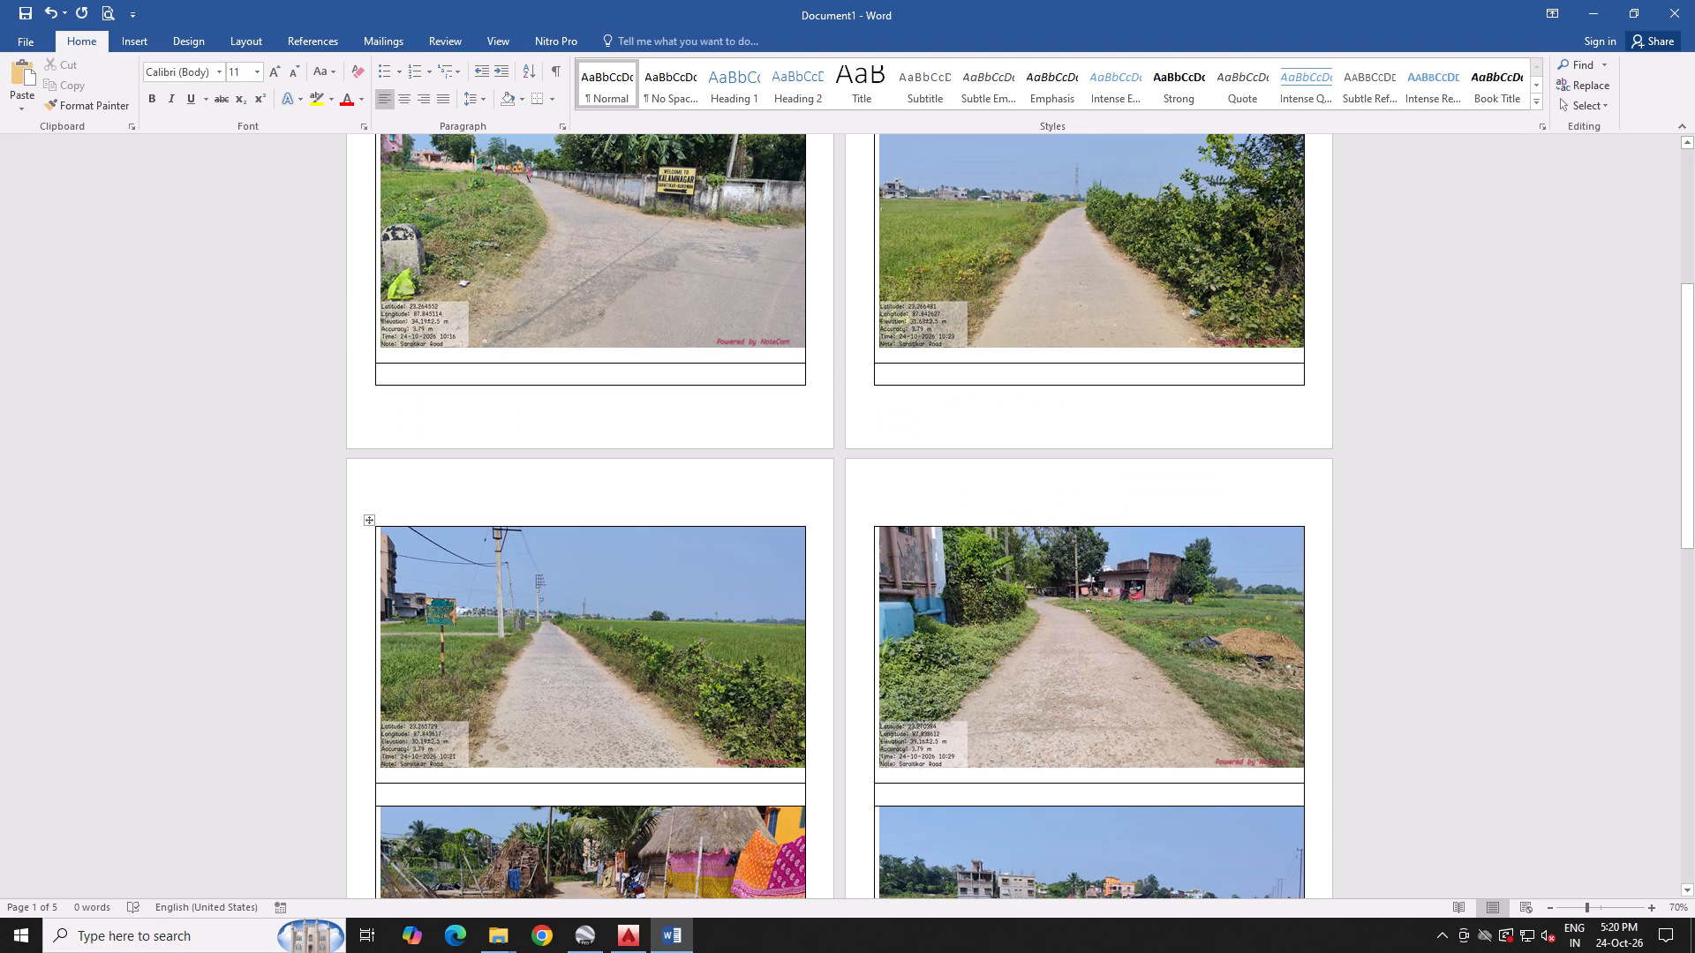
{"action": "scroll", "coordinate": [660, 531], "scroll_direction": "up", "scroll_amount": 17}
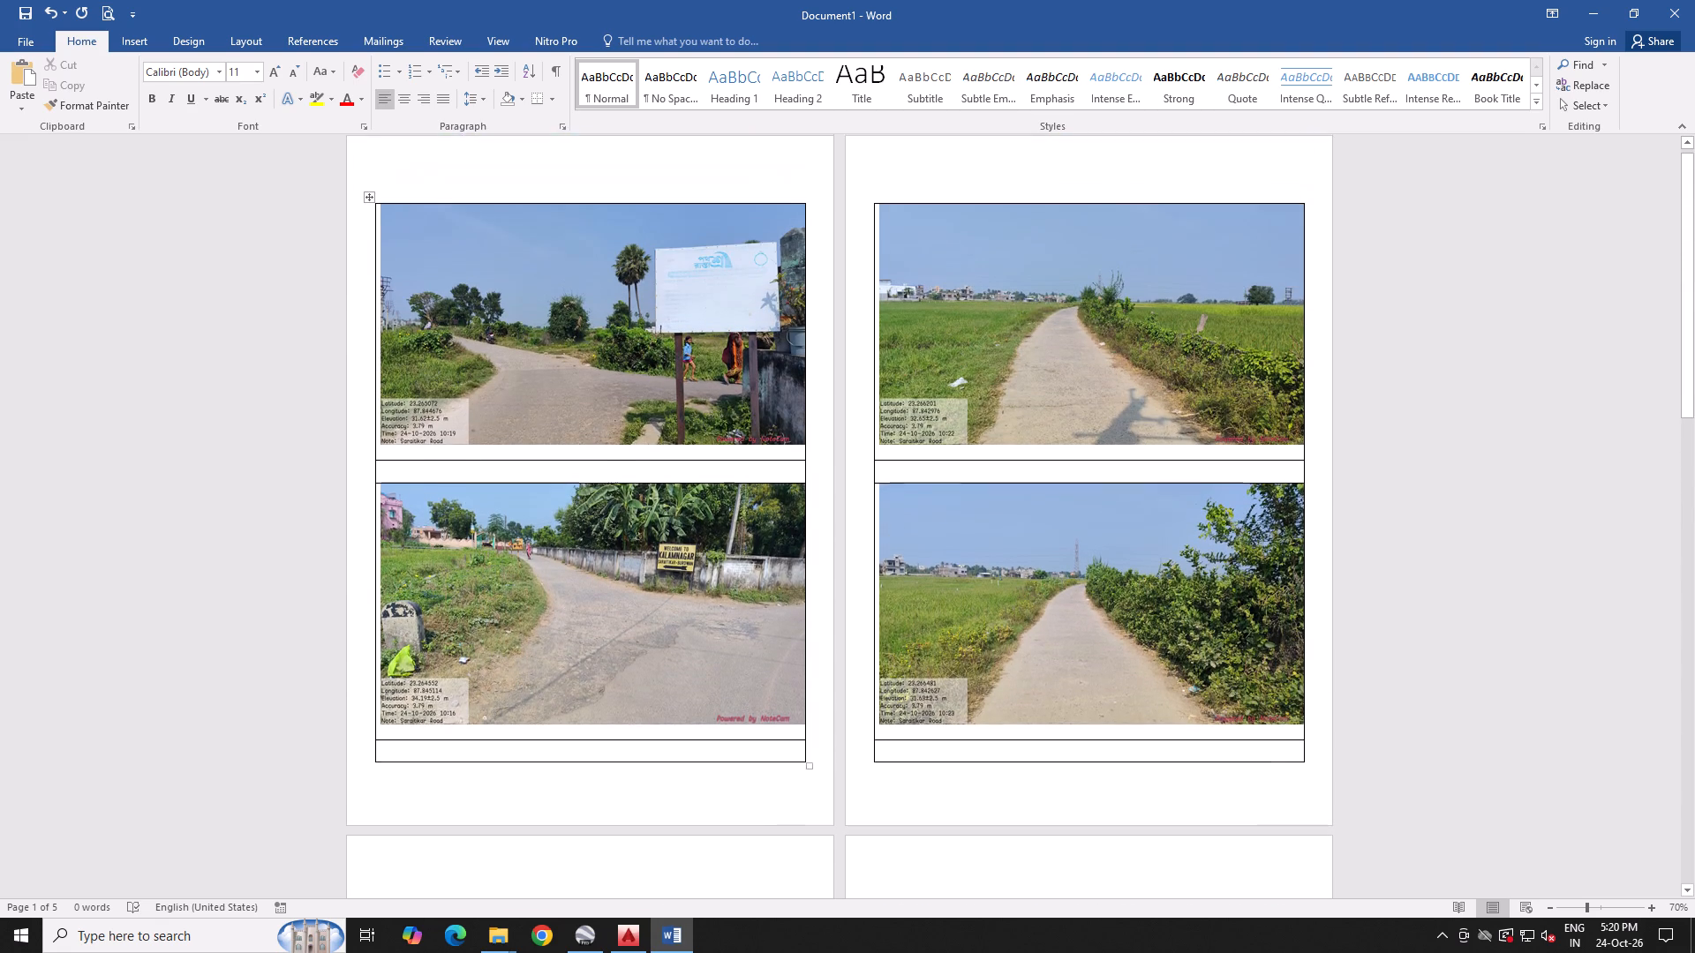
{"action": "scroll", "coordinate": [736, 422], "scroll_direction": "up", "scroll_amount": 3}
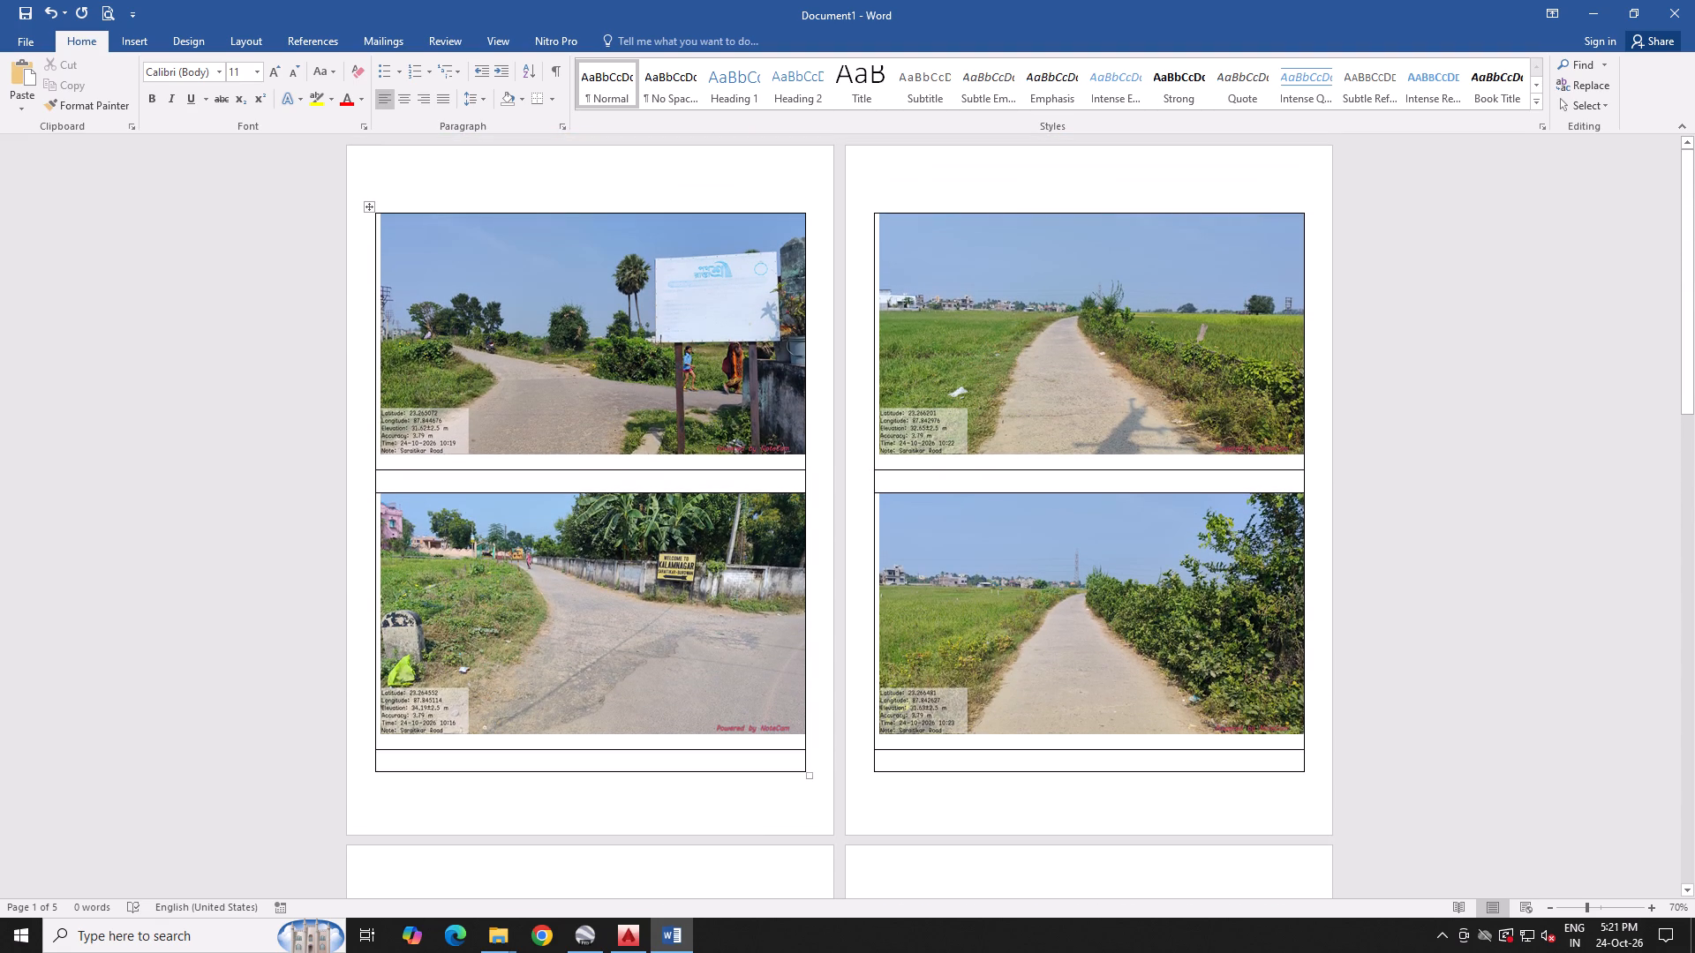
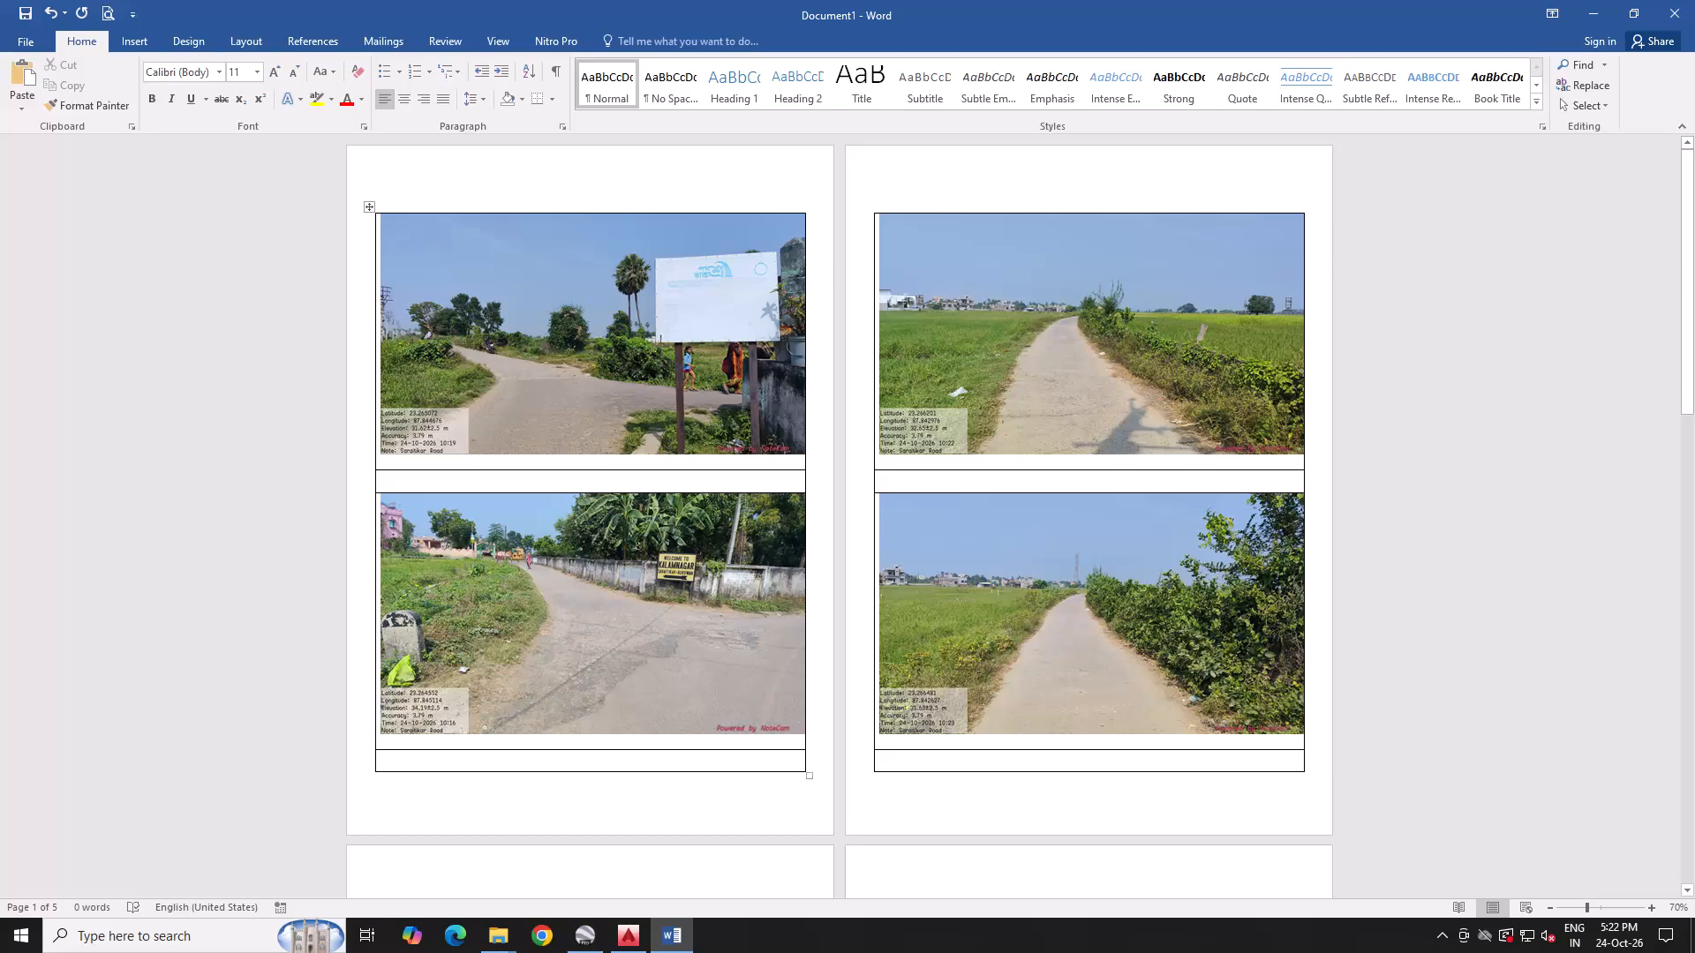
Review the photos and table layout on all five pages, going from the first page to the last and back.
{"action": "scroll", "coordinate": [775, 279], "scroll_direction": "up", "scroll_amount": 3}
{"action": "left_click", "coordinate": [649, 191]}
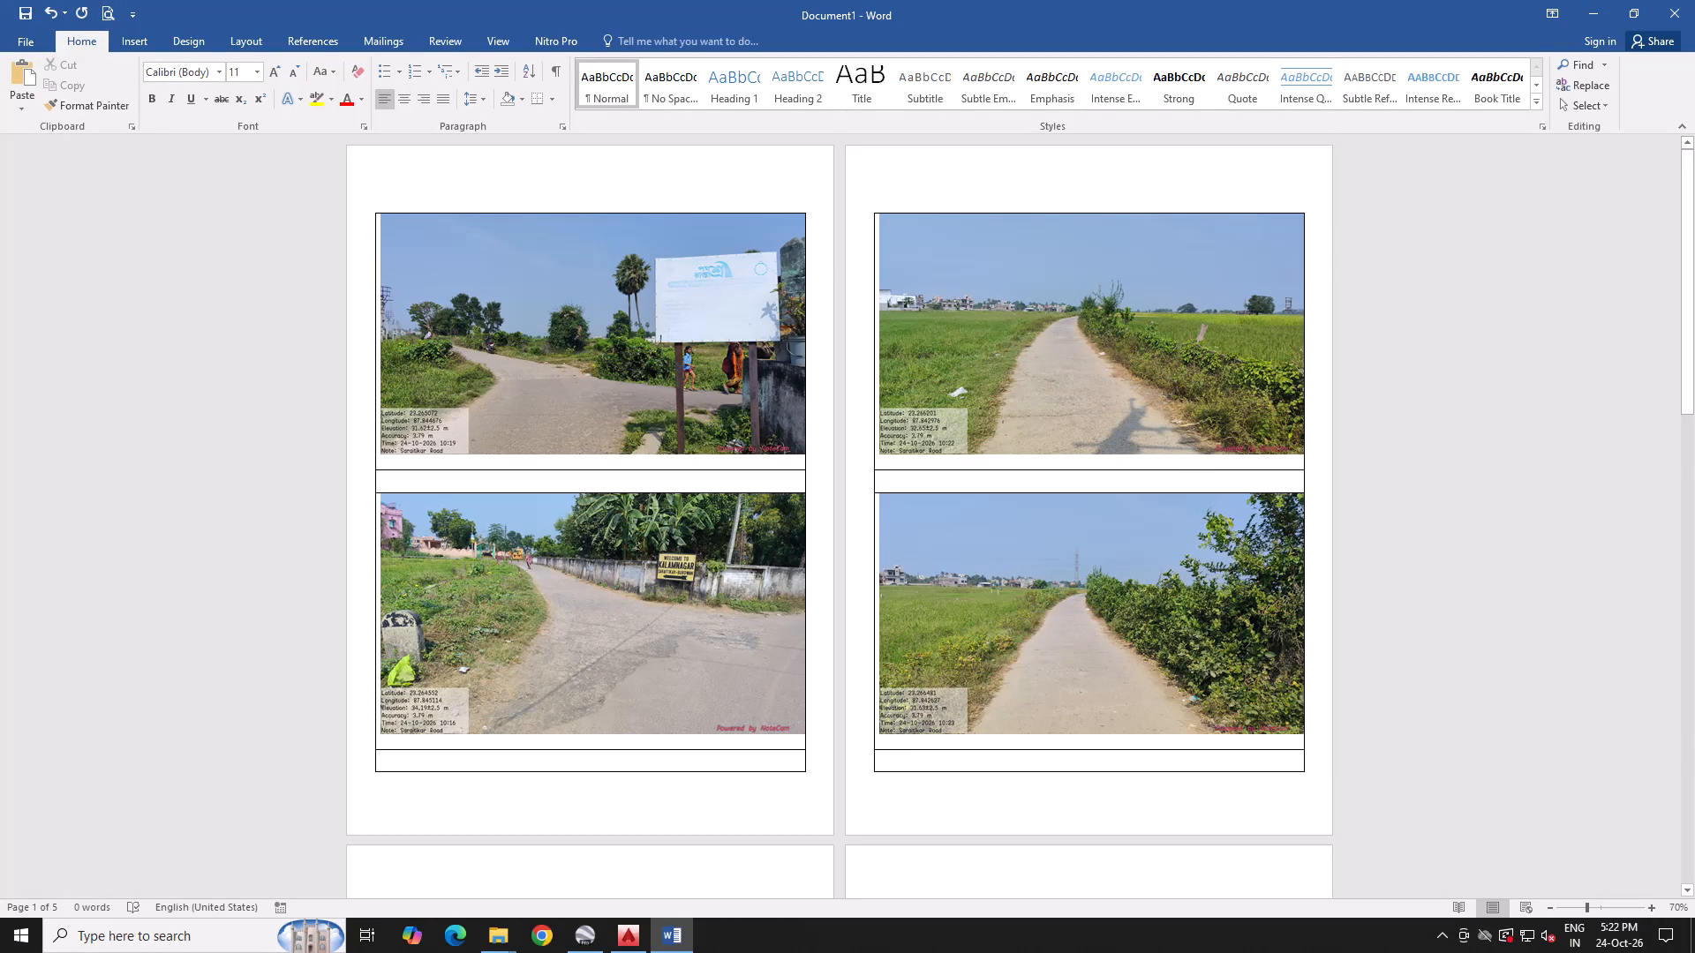
{"action": "scroll", "coordinate": [646, 191], "scroll_direction": "down", "scroll_amount": 4}
{"action": "scroll", "coordinate": [681, 392], "scroll_direction": "down", "scroll_amount": 20}
{"action": "scroll", "coordinate": [681, 392], "scroll_direction": "down", "scroll_amount": 2}
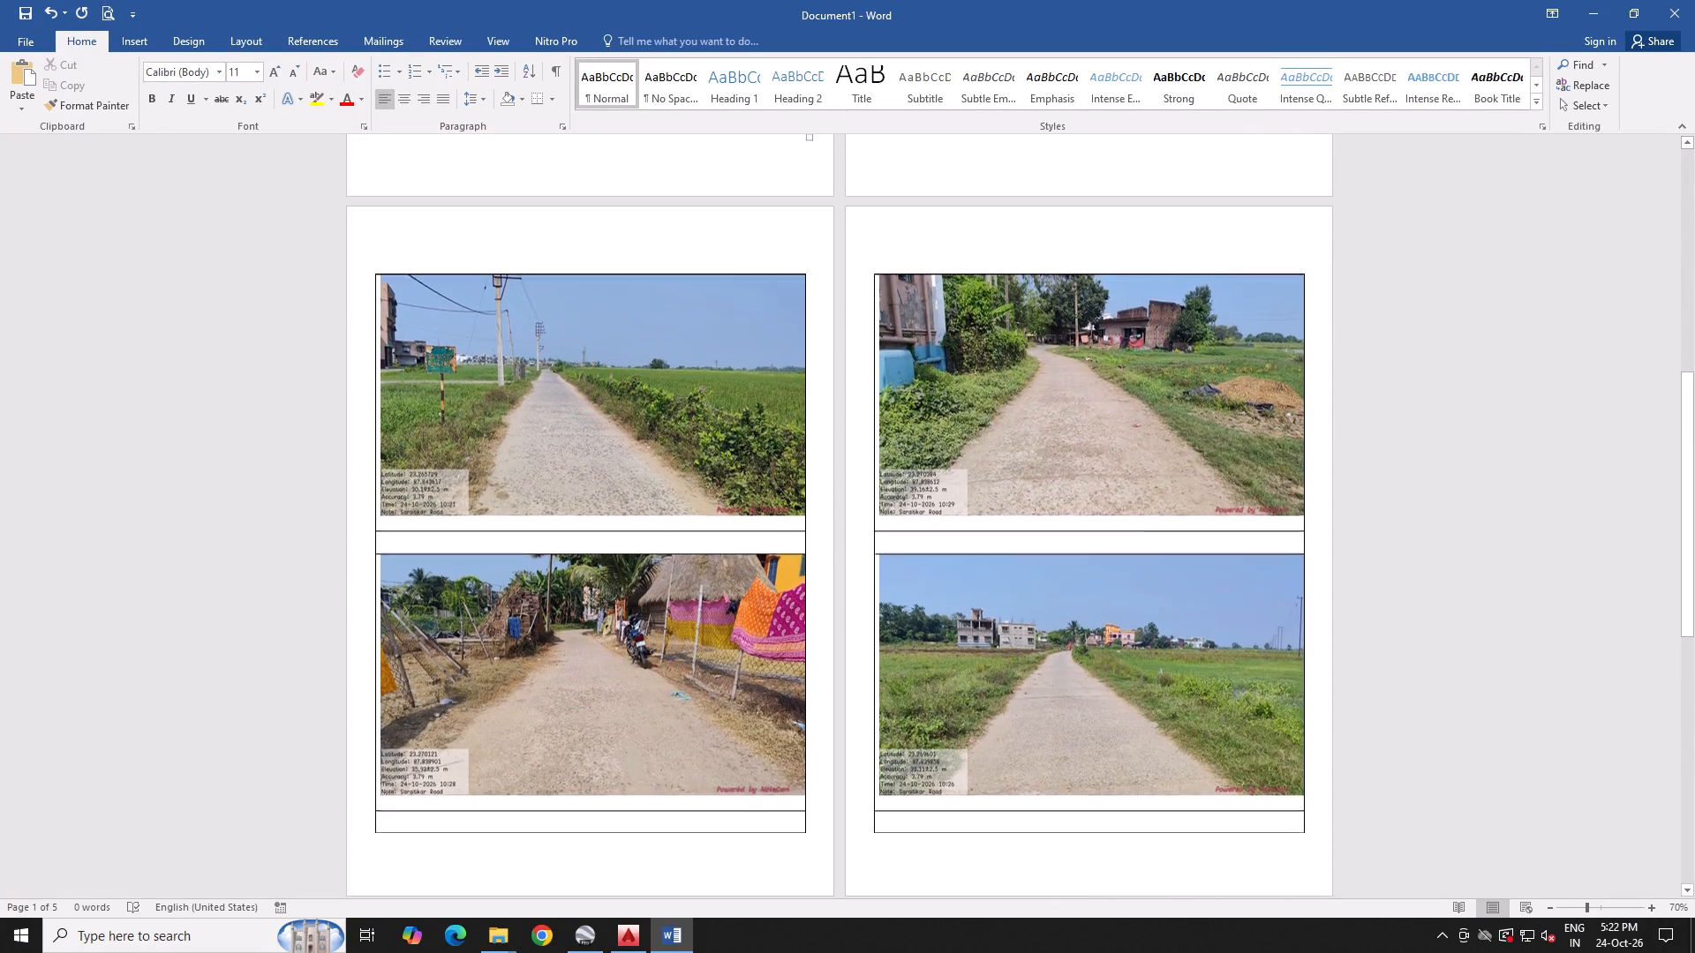
{"action": "scroll", "coordinate": [681, 411], "scroll_direction": "down", "scroll_amount": 20}
{"action": "scroll", "coordinate": [681, 411], "scroll_direction": "down", "scroll_amount": 18}
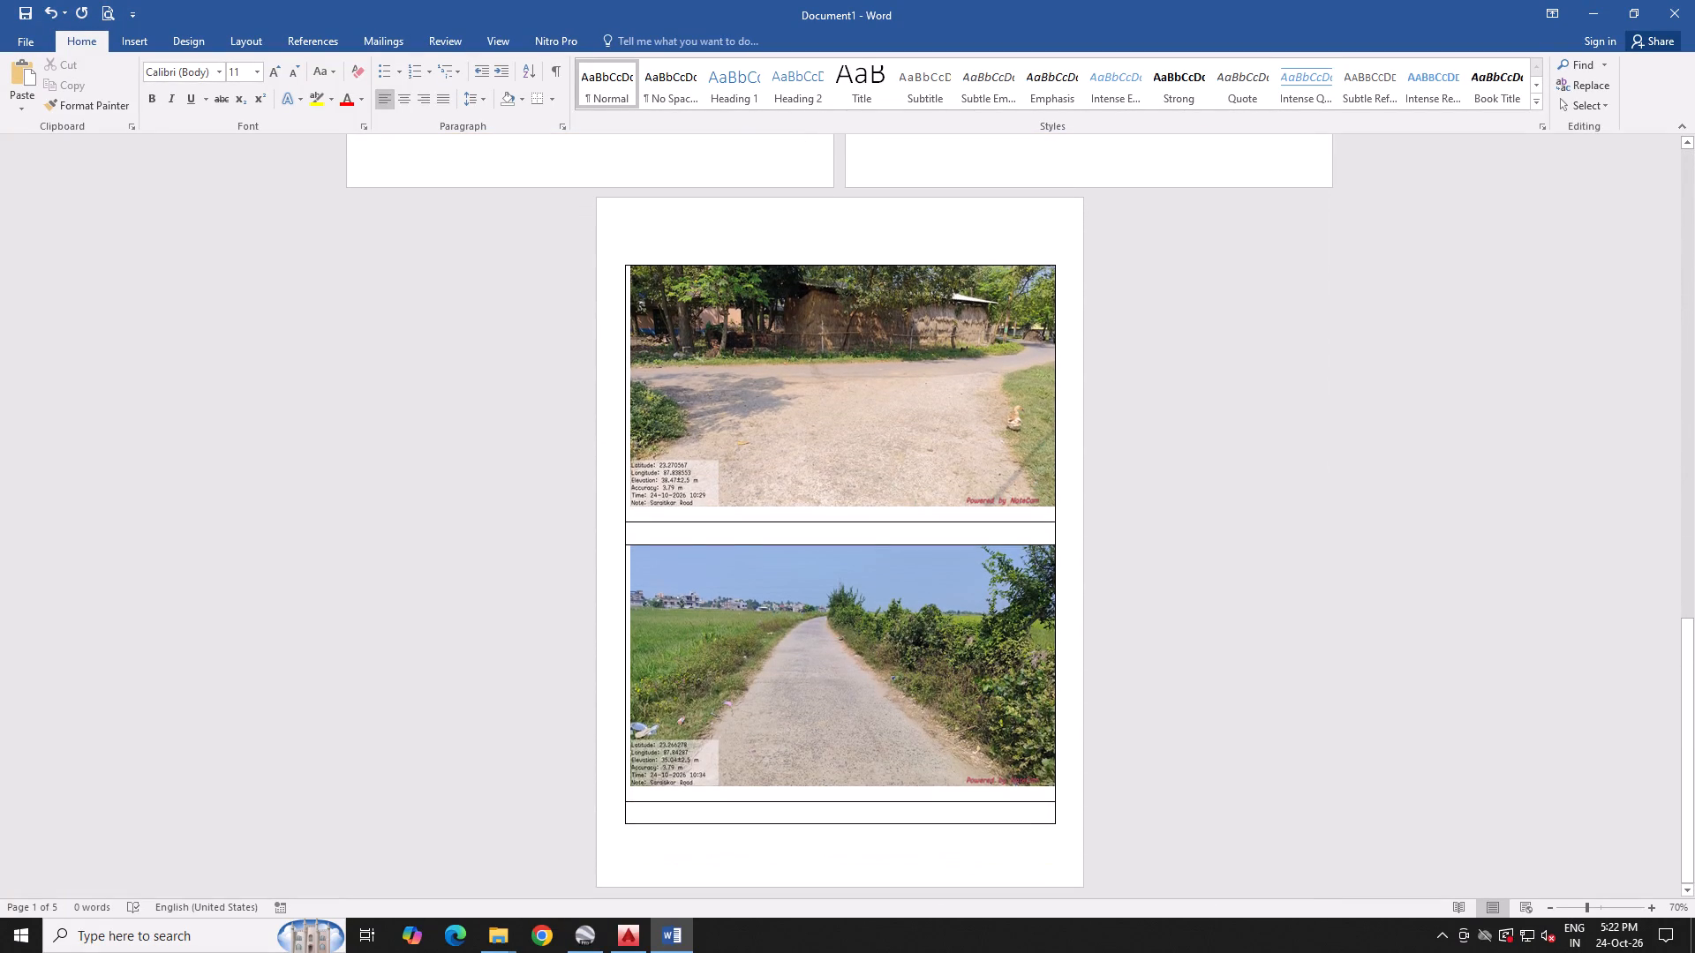
{"action": "scroll", "coordinate": [682, 411], "scroll_direction": "up", "scroll_amount": 14}
{"action": "scroll", "coordinate": [682, 407], "scroll_direction": "up", "scroll_amount": 10}
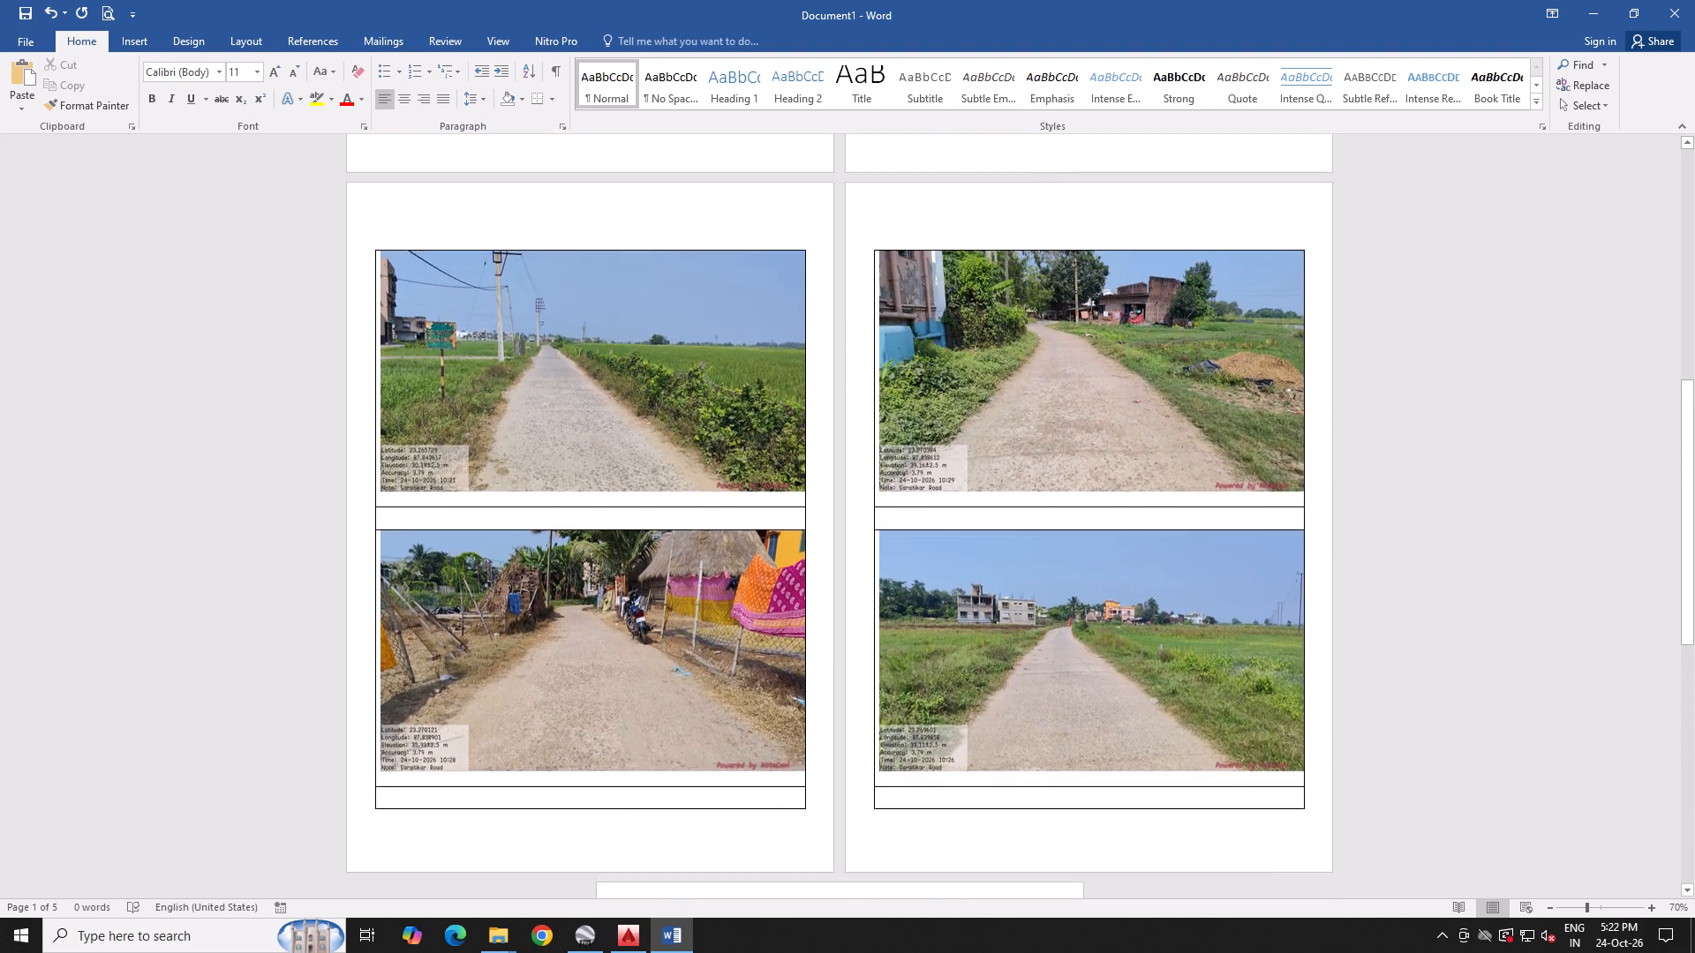
{"action": "scroll", "coordinate": [682, 403], "scroll_direction": "up", "scroll_amount": 6}
{"action": "scroll", "coordinate": [622, 276], "scroll_direction": "up", "scroll_amount": 20}
{"action": "scroll", "coordinate": [622, 276], "scroll_direction": "up", "scroll_amount": 2}
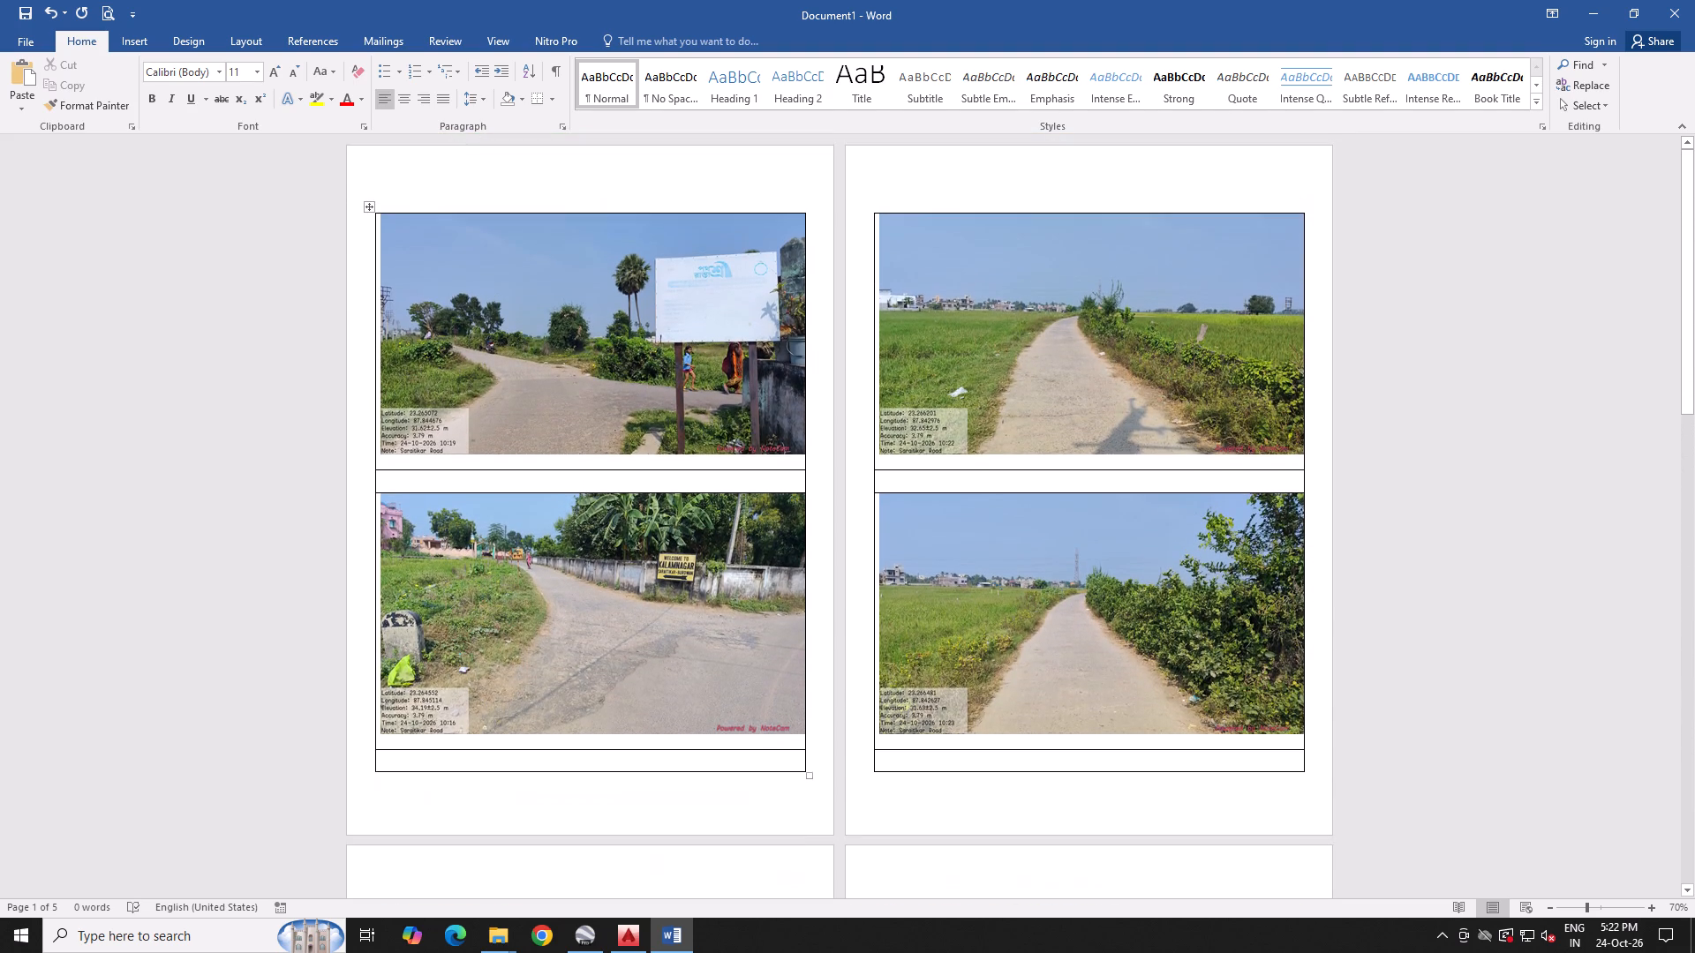
Place the text cursor on the blank line above the first page's table.
{"action": "left_click", "coordinate": [553, 180]}
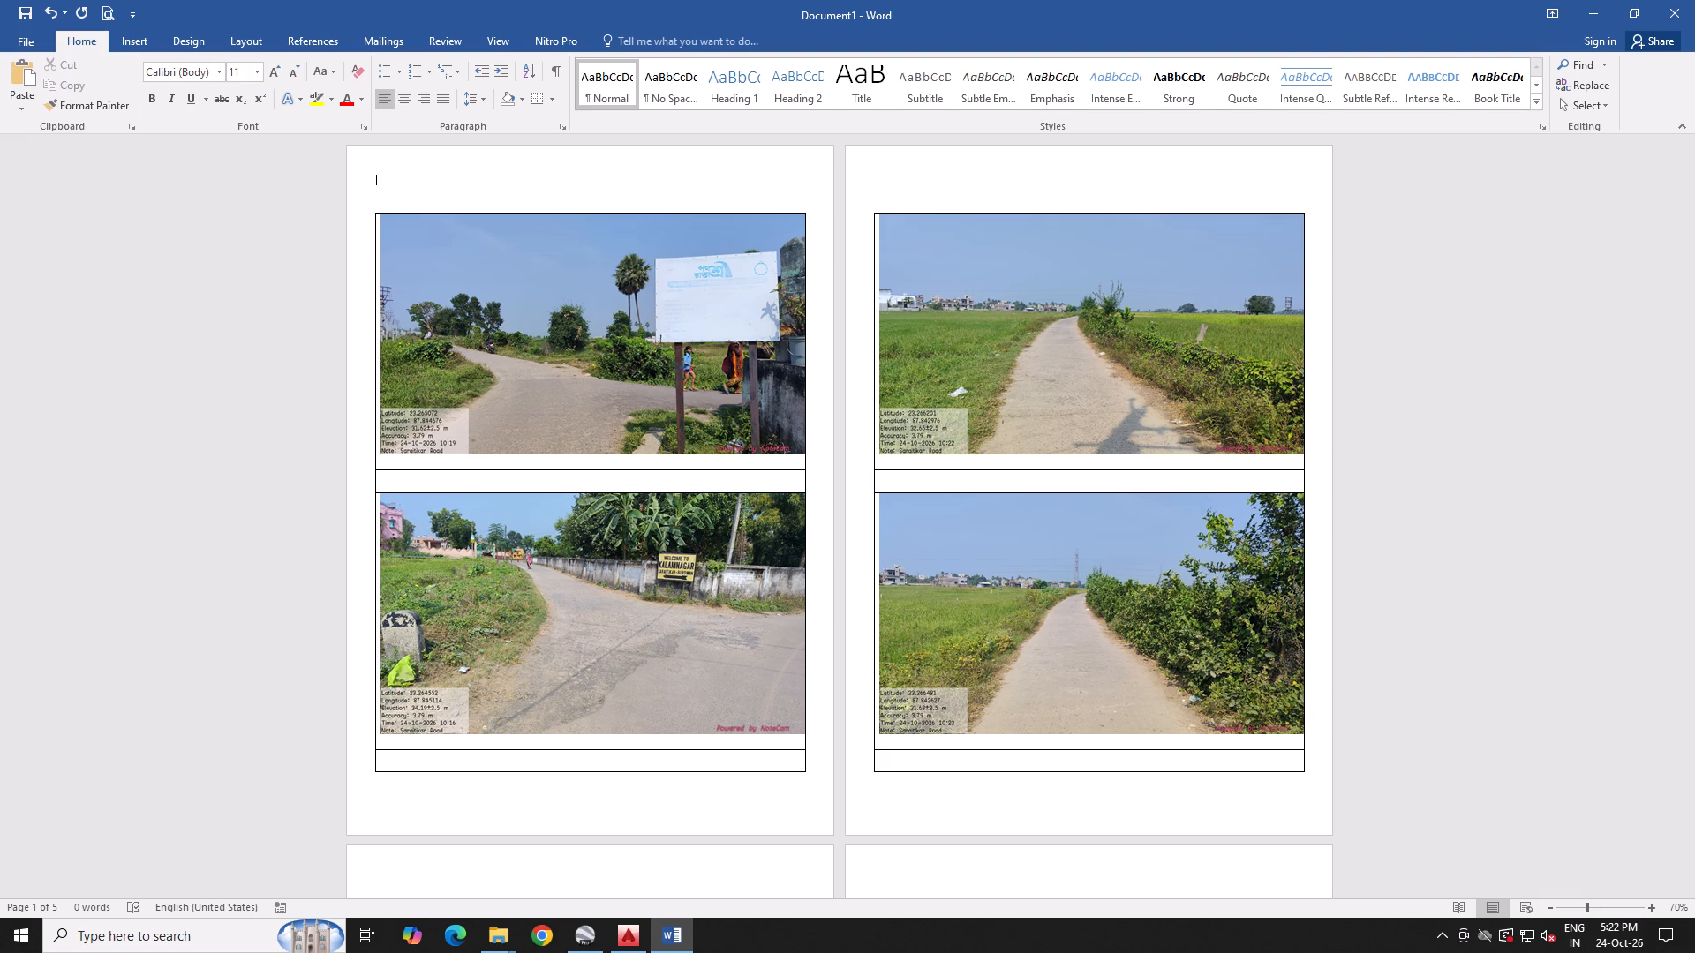
{"action": "key", "text": "F6"}
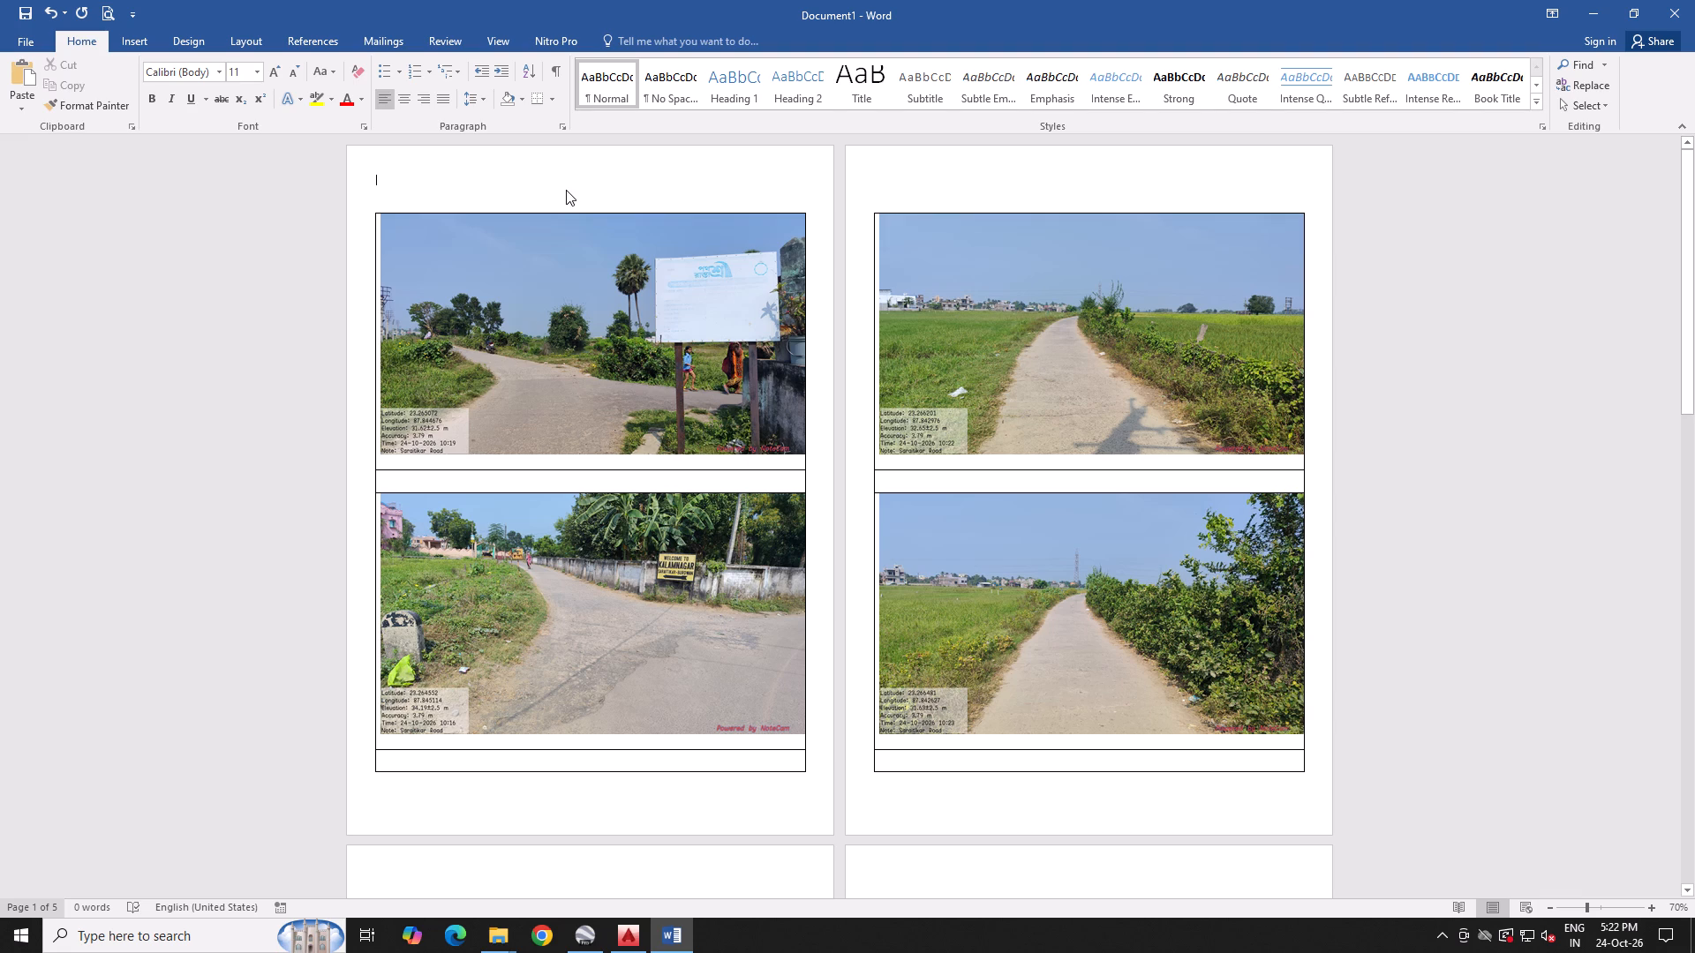
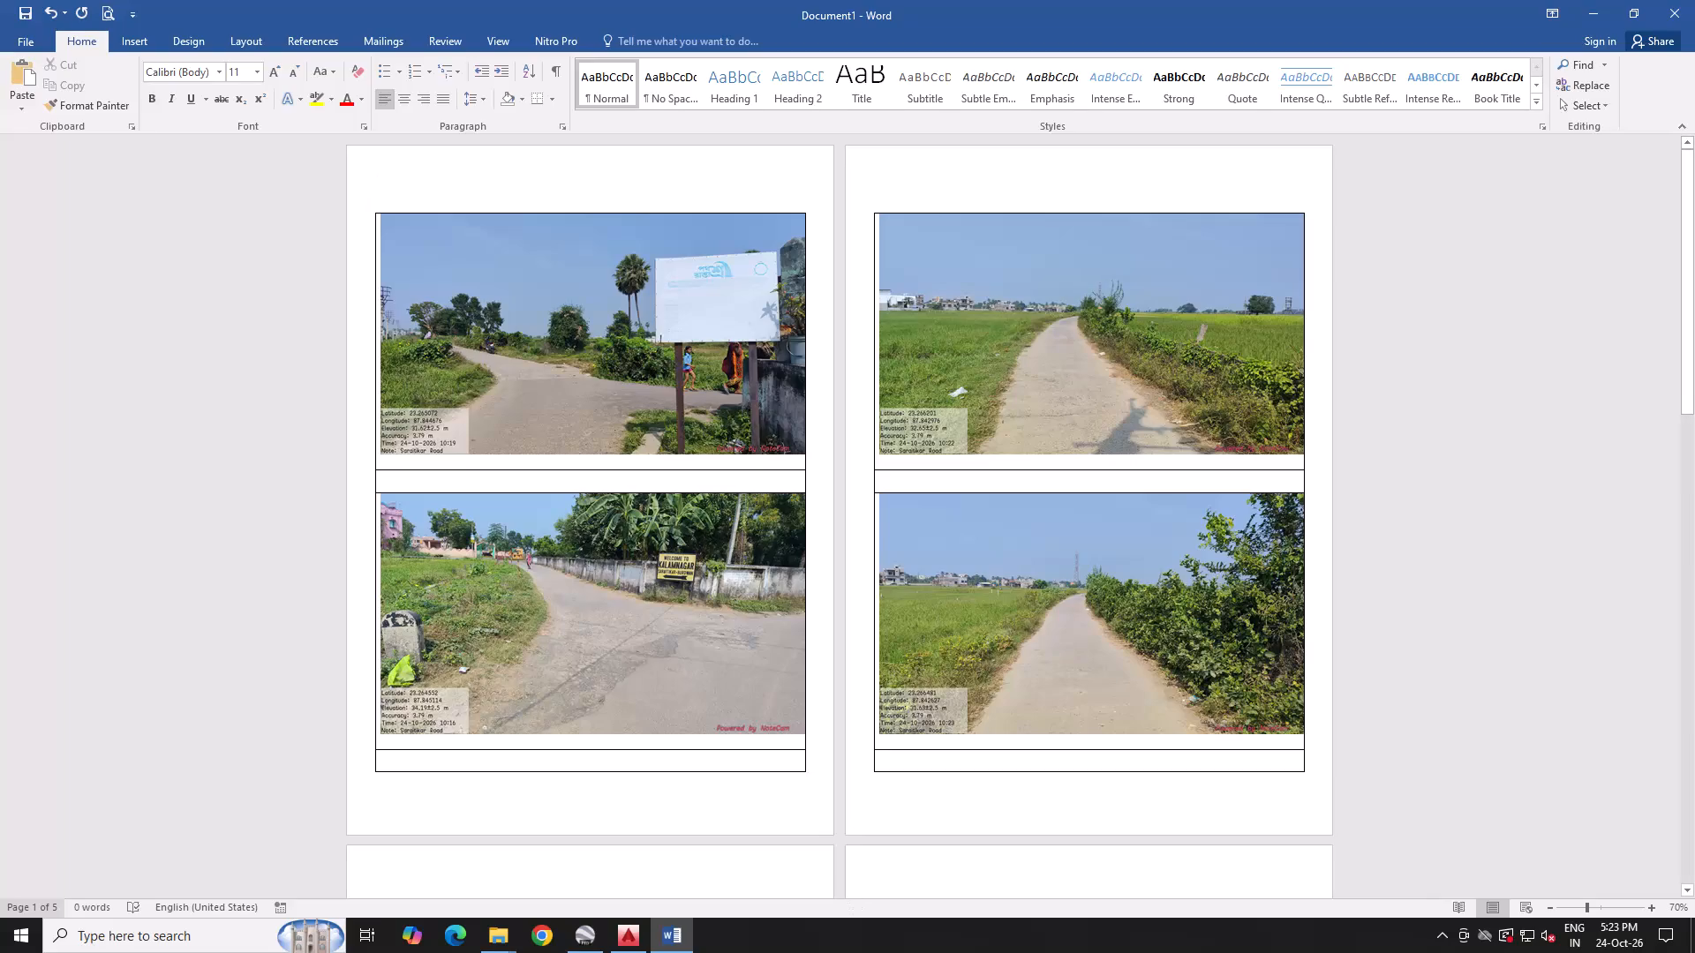
Review the photos and table layout across all five pages, ending back on the first page.
{"action": "scroll", "coordinate": [914, 659], "scroll_direction": "down", "scroll_amount": 6}
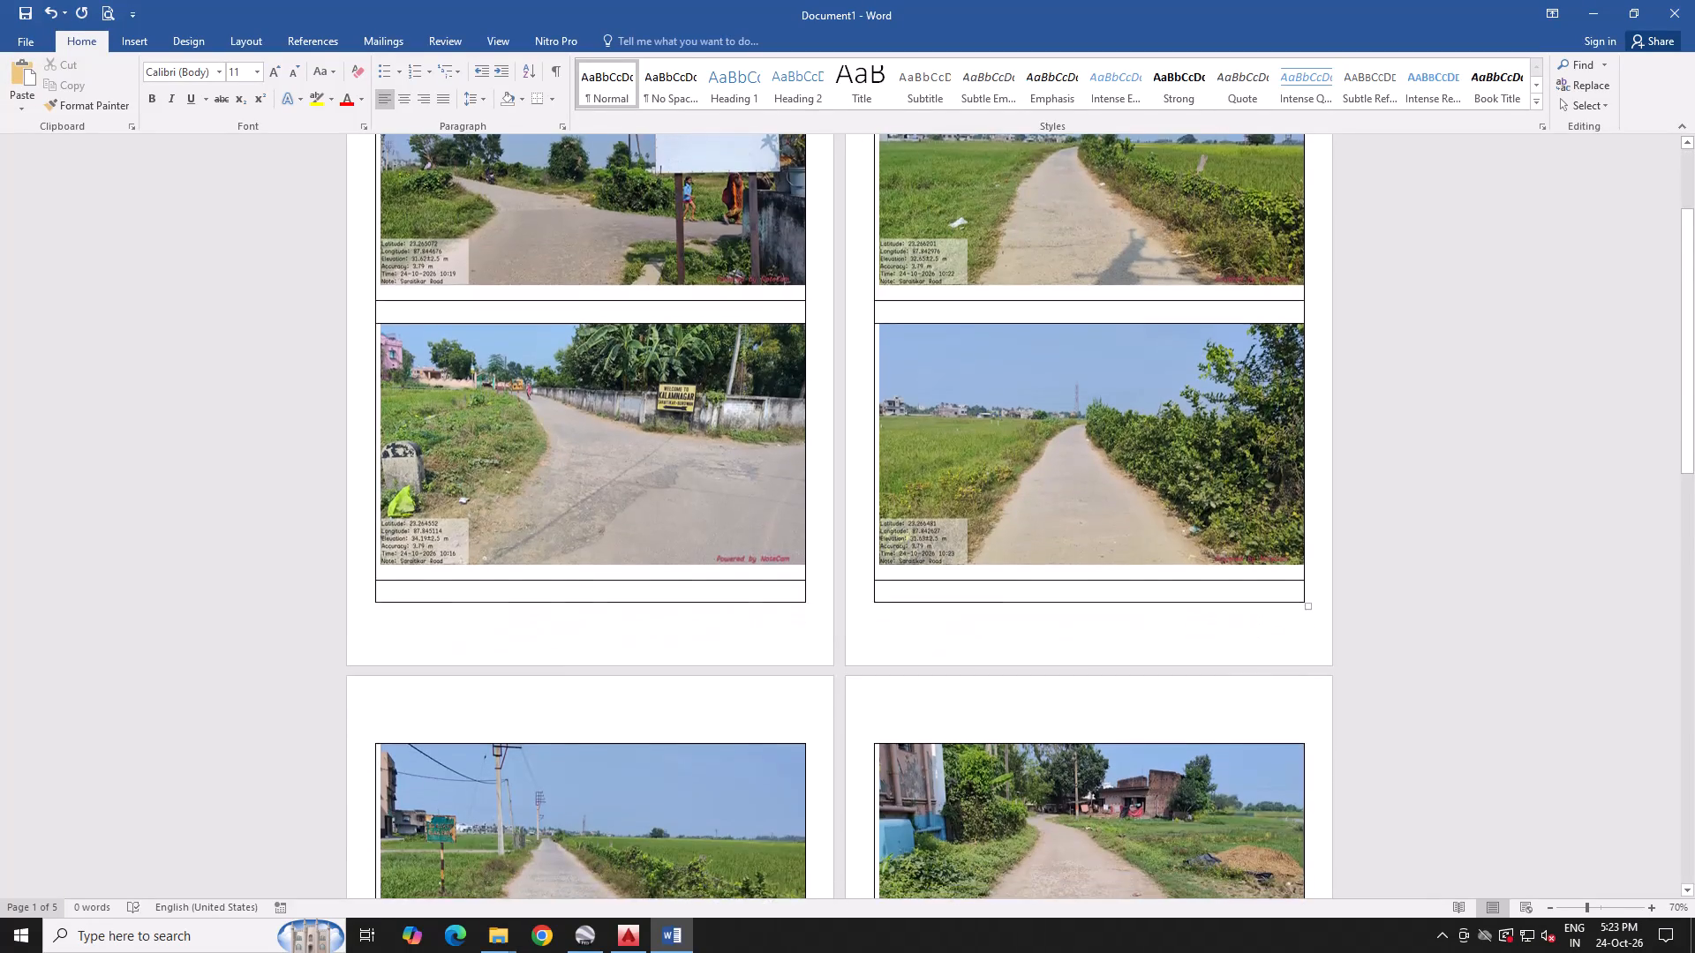
{"action": "scroll", "coordinate": [914, 659], "scroll_direction": "down", "scroll_amount": 18}
{"action": "scroll", "coordinate": [913, 659], "scroll_direction": "down", "scroll_amount": 15}
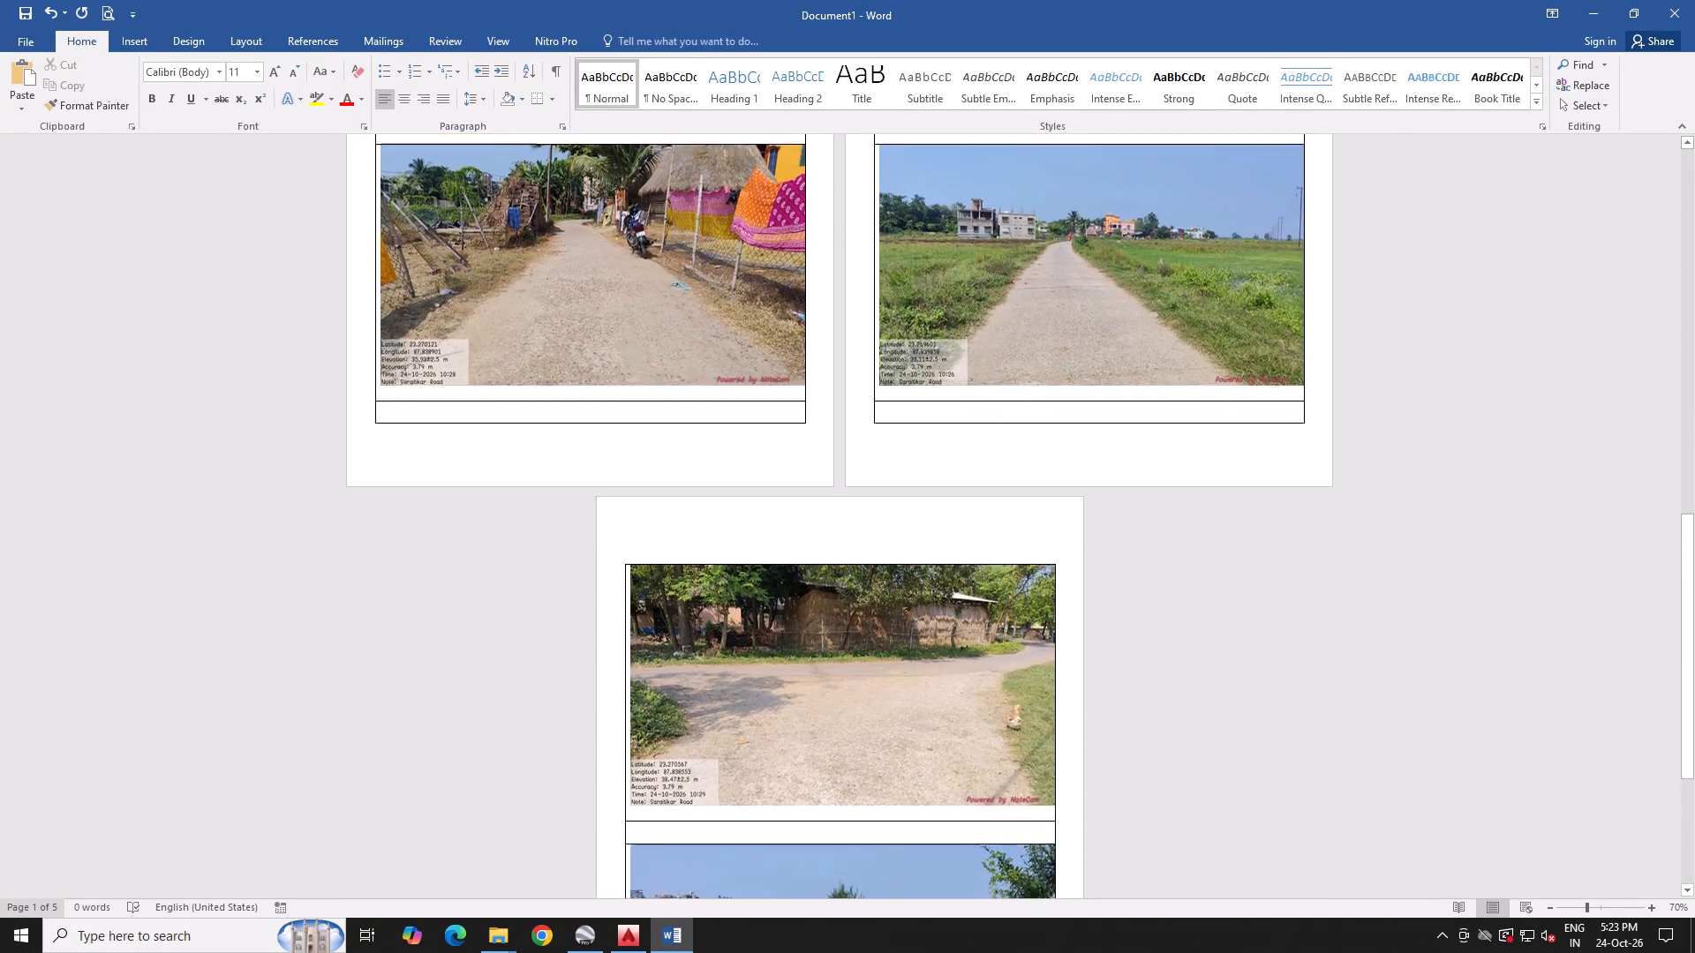
{"action": "scroll", "coordinate": [909, 659], "scroll_direction": "down", "scroll_amount": 20}
{"action": "scroll", "coordinate": [909, 659], "scroll_direction": "down", "scroll_amount": 1}
{"action": "scroll", "coordinate": [906, 660], "scroll_direction": "up", "scroll_amount": 13}
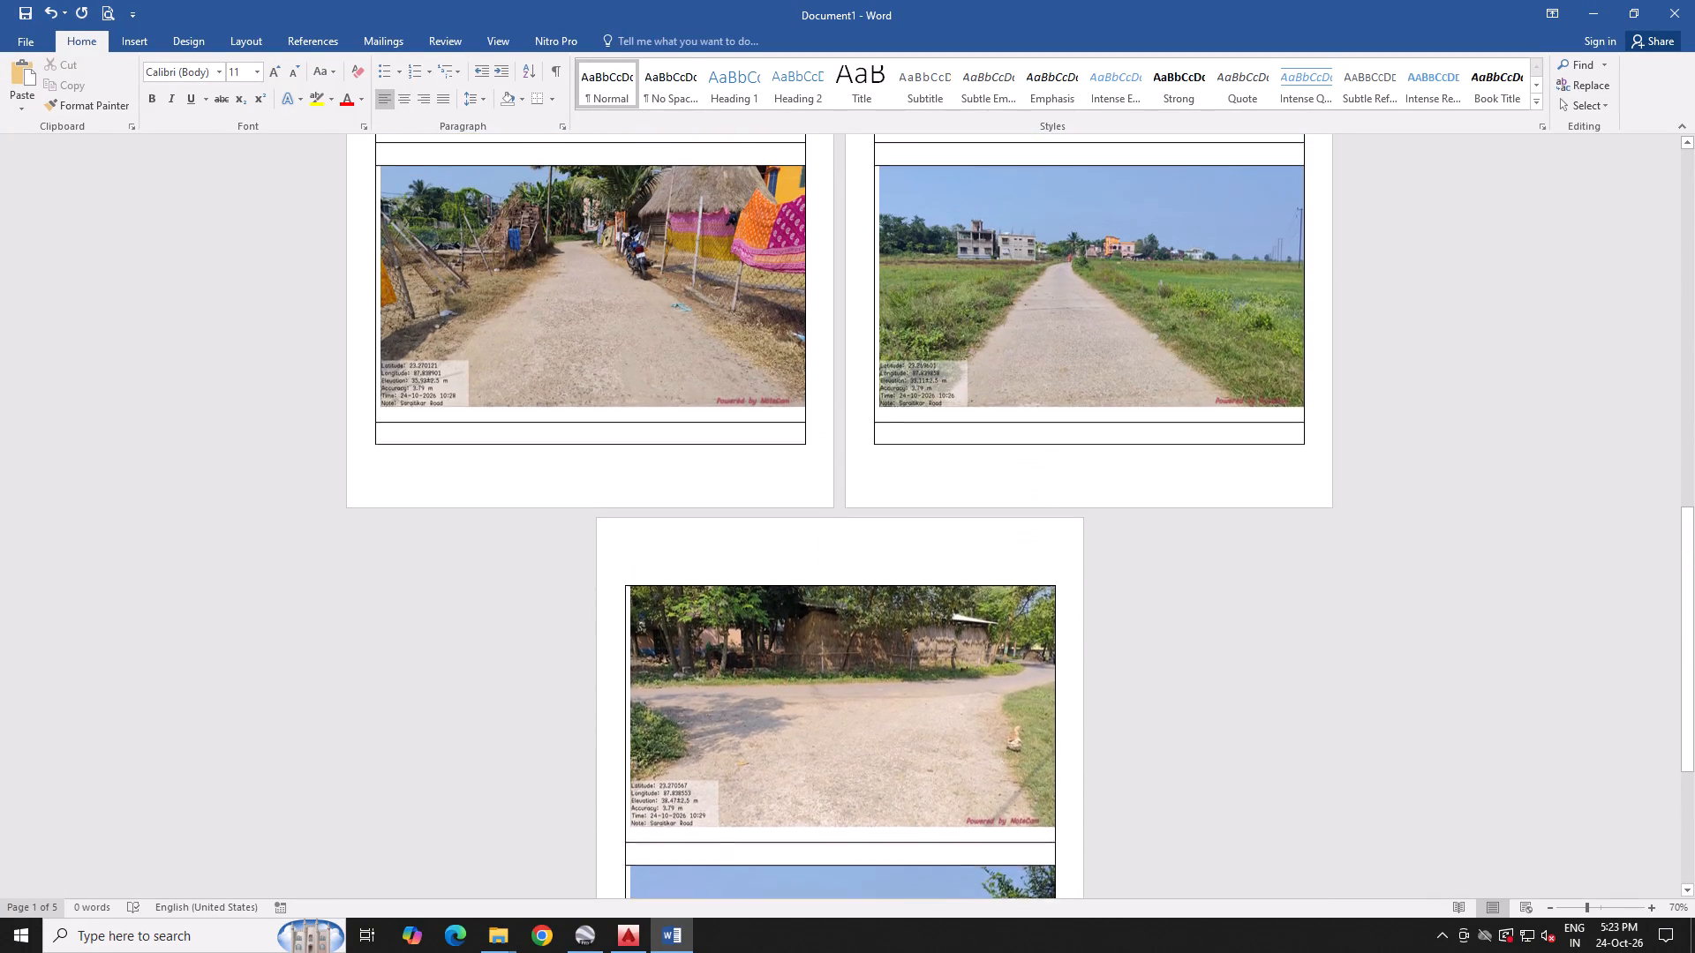
{"action": "scroll", "coordinate": [906, 660], "scroll_direction": "up", "scroll_amount": 16}
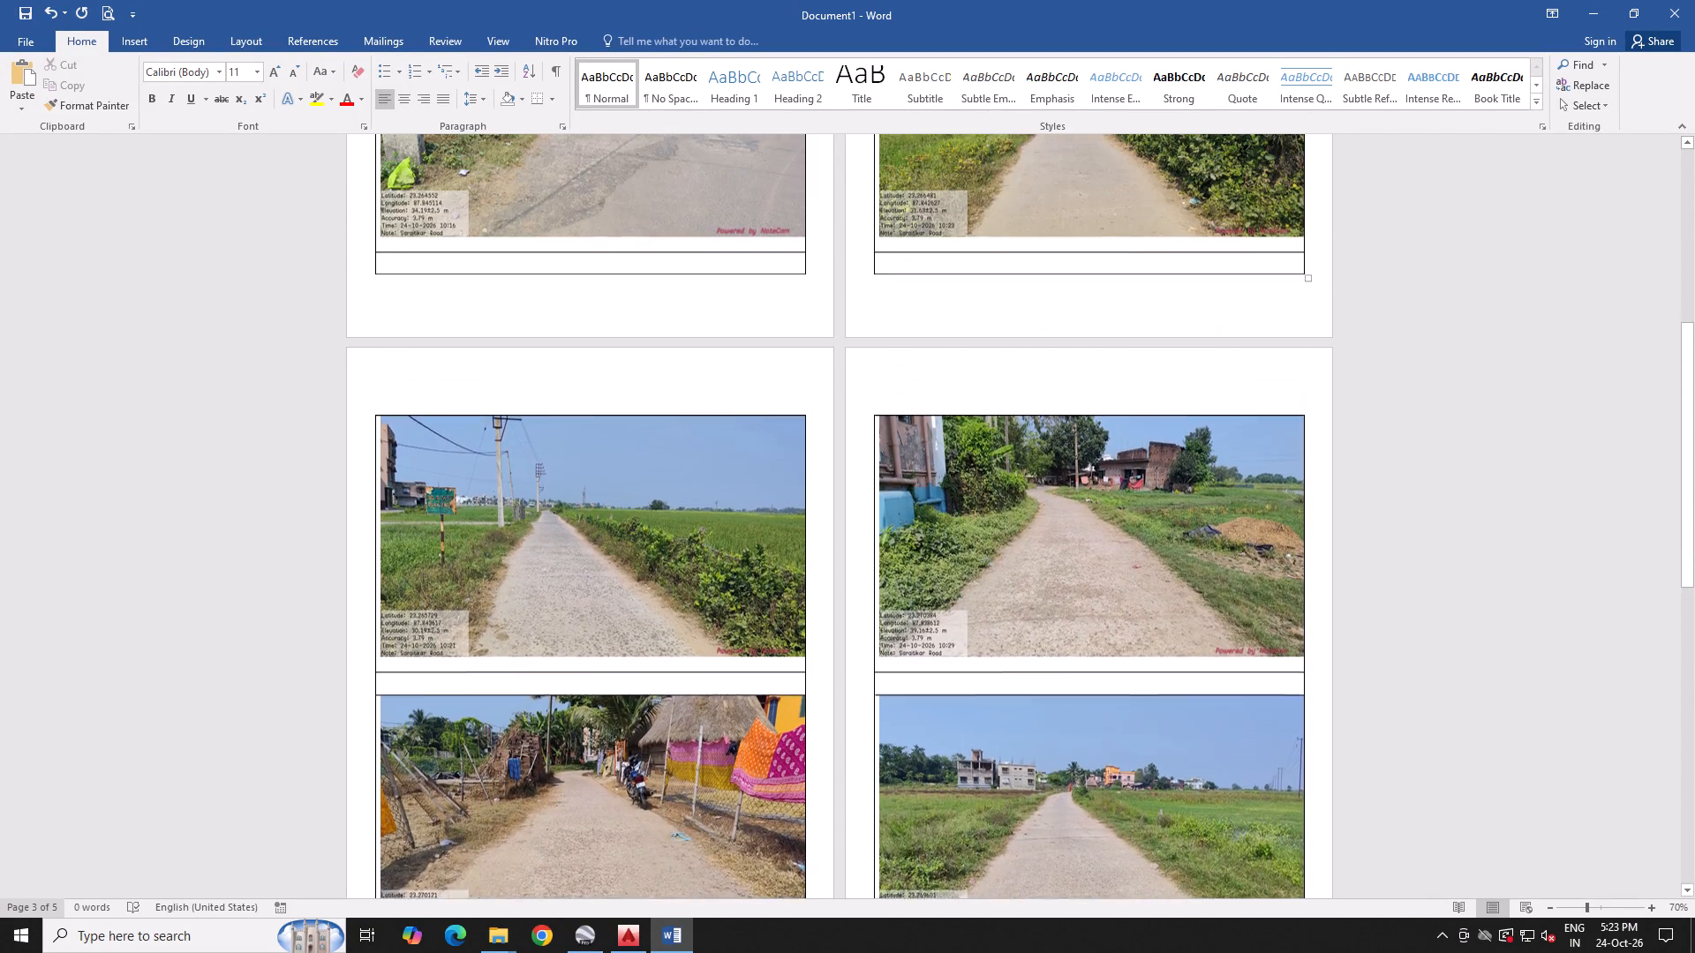
{"action": "scroll", "coordinate": [906, 660], "scroll_direction": "up", "scroll_amount": 5}
{"action": "scroll", "coordinate": [674, 614], "scroll_direction": "up", "scroll_amount": 2}
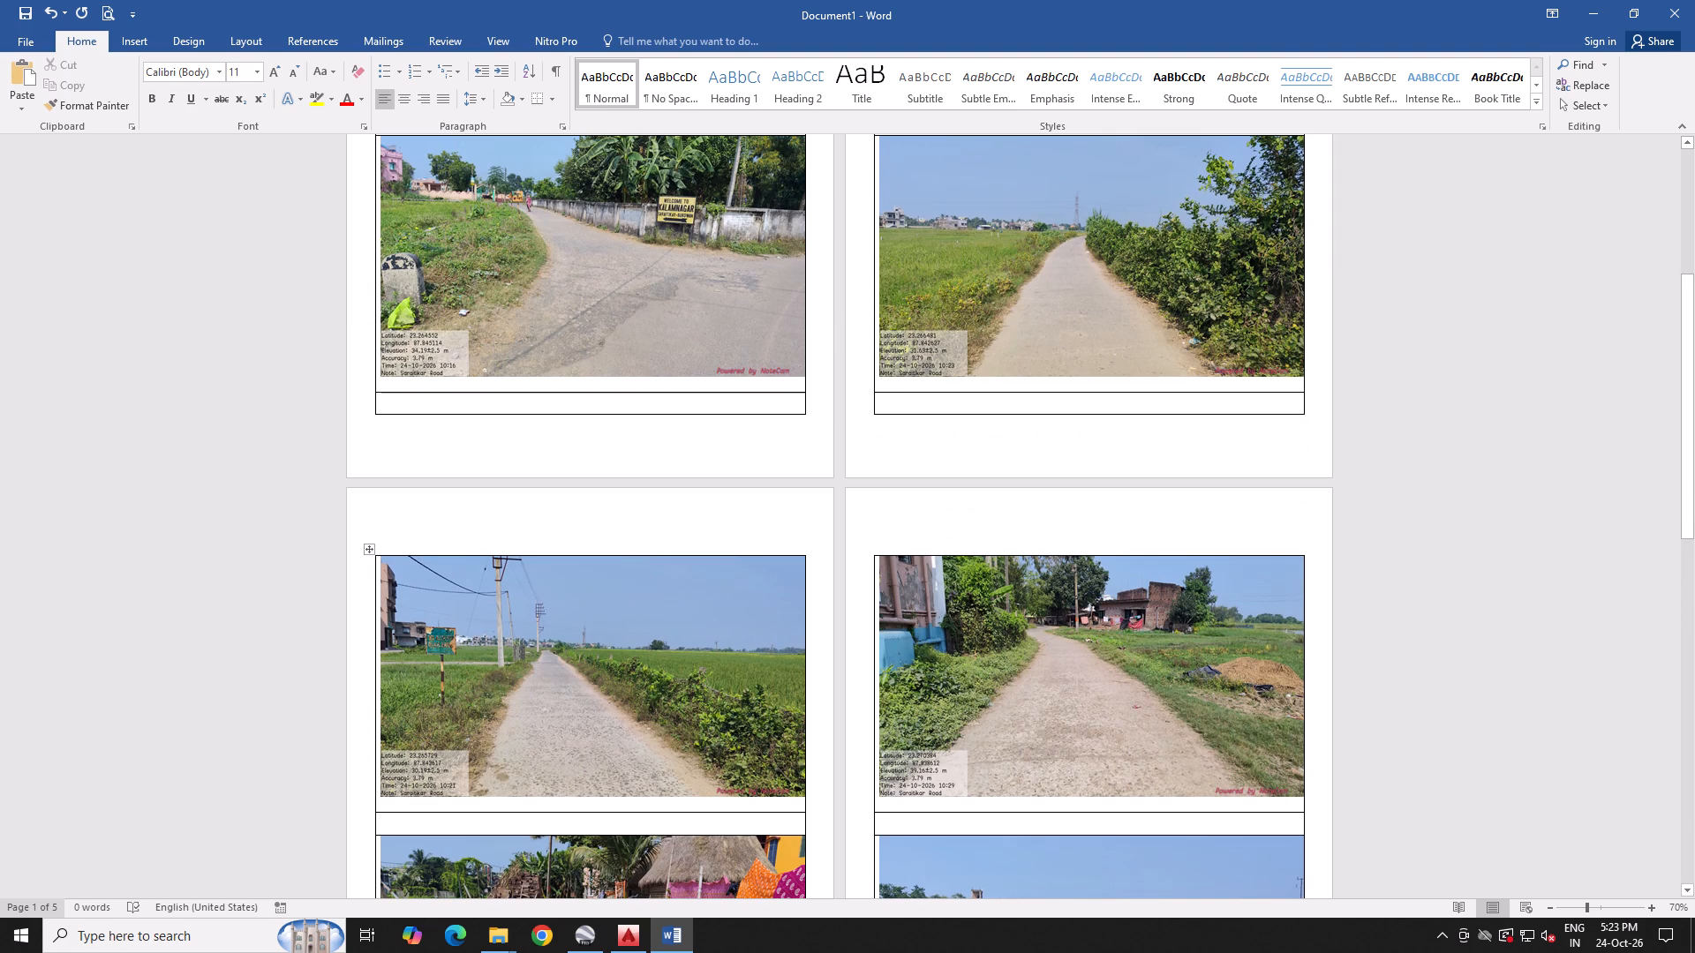
{"action": "scroll", "coordinate": [661, 609], "scroll_direction": "up", "scroll_amount": 18}
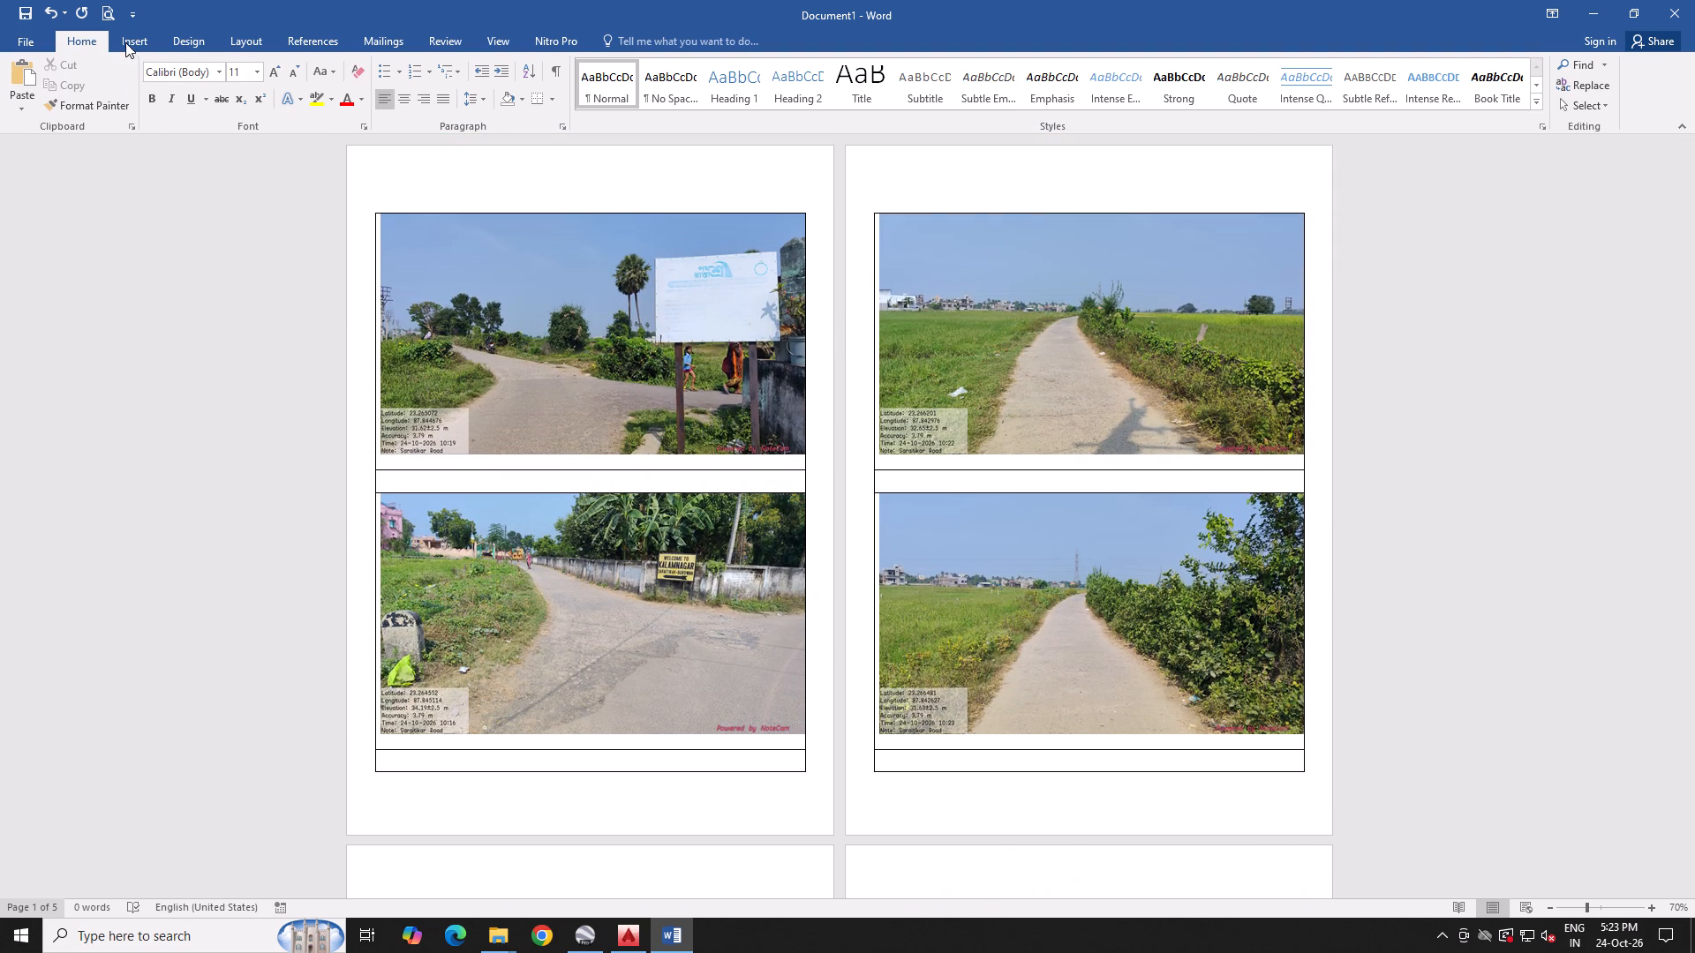
Draw a rectangle about 19 cm wide and 2.1 cm high above the first page's table, with no fill.
{"action": "left_click", "coordinate": [125, 42]}
{"action": "left_click", "coordinate": [259, 70]}
{"action": "left_click", "coordinate": [308, 140]}
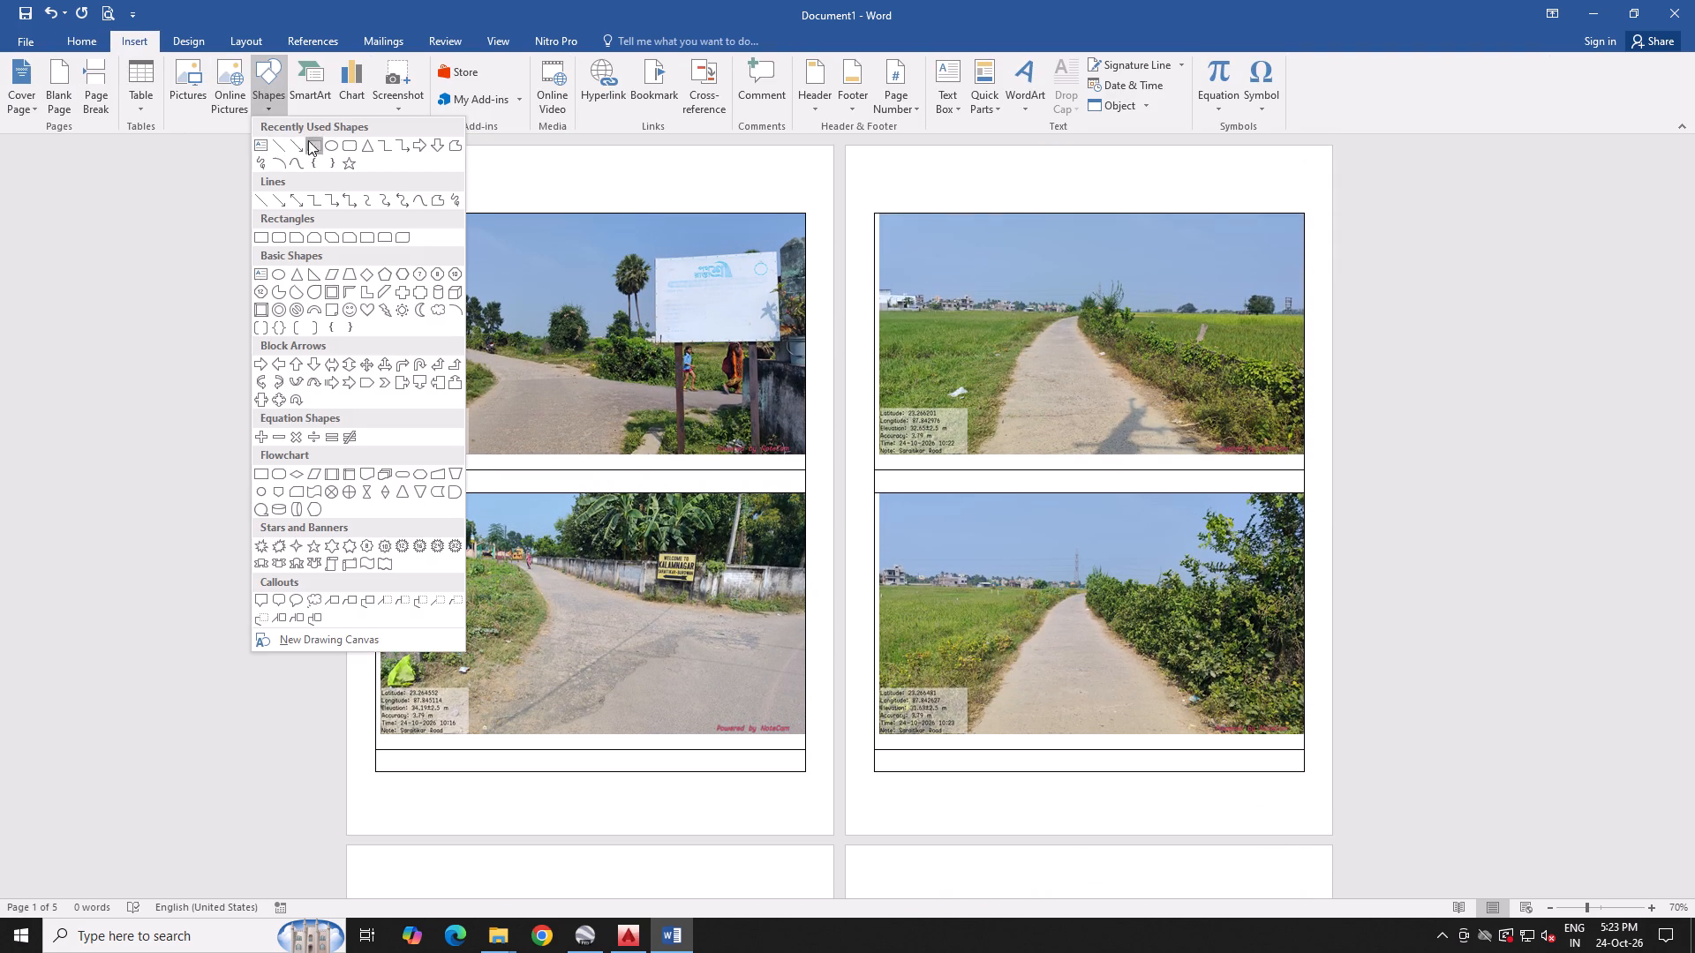
{"action": "left_click_drag", "start_coordinate": [367, 152], "coordinate": [810, 199]}
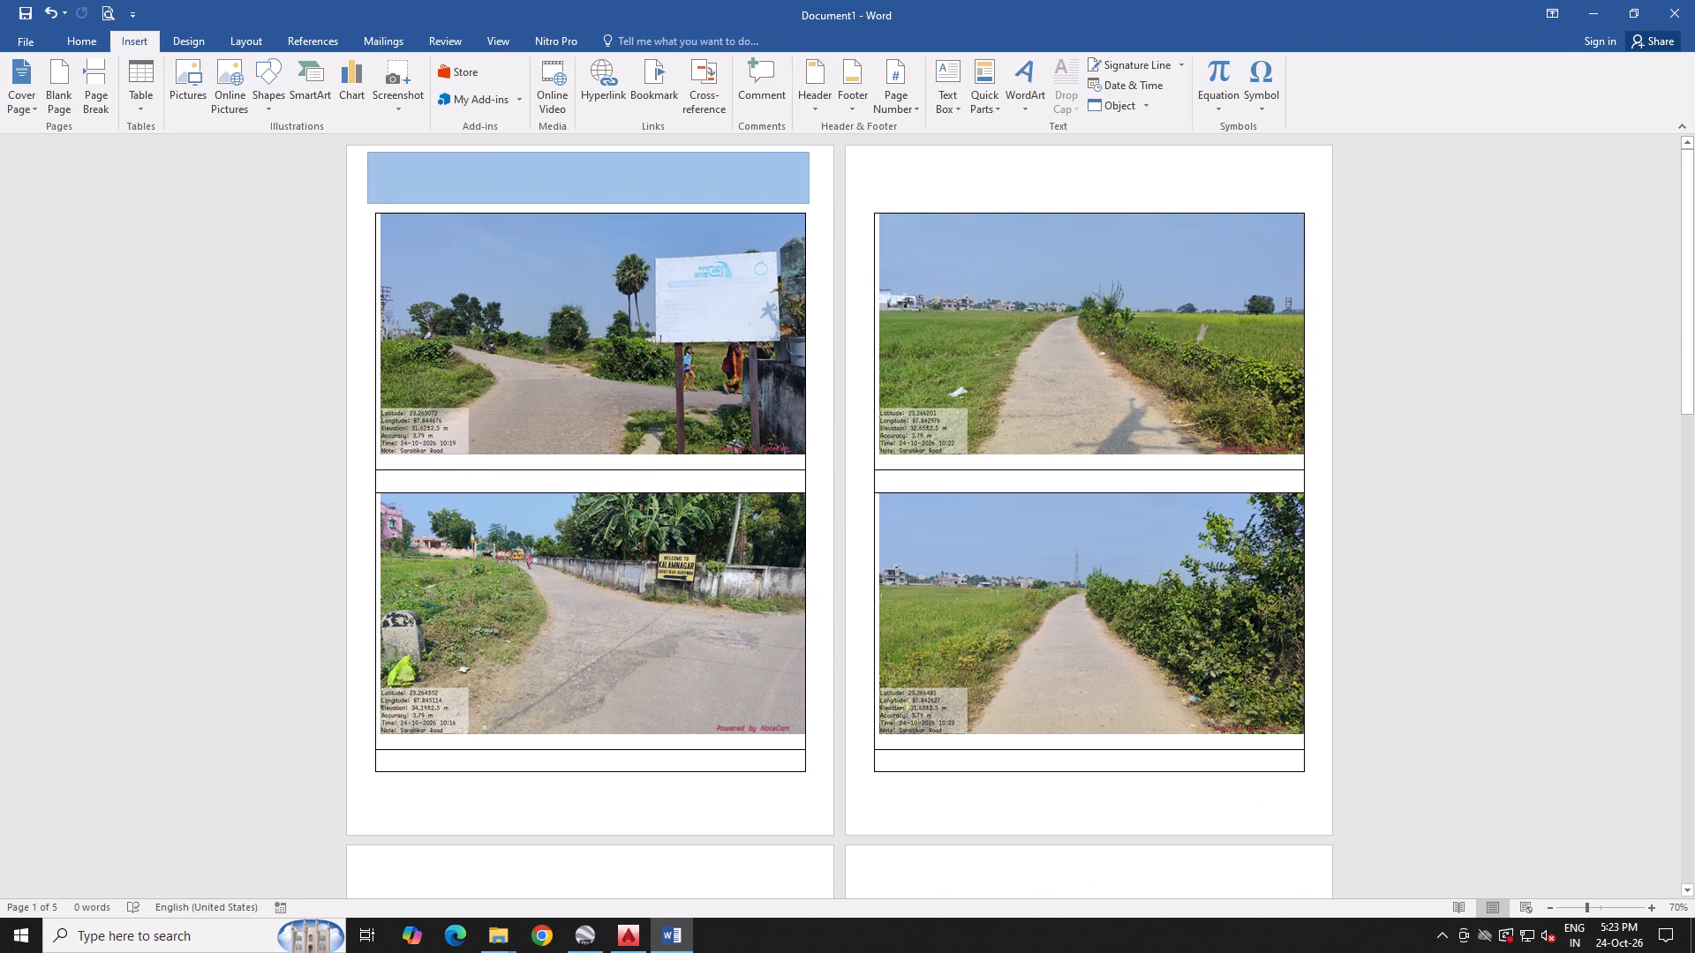
{"action": "left_click_drag", "start_coordinate": [810, 199], "coordinate": [810, 201]}
{"action": "left_click", "coordinate": [611, 64]}
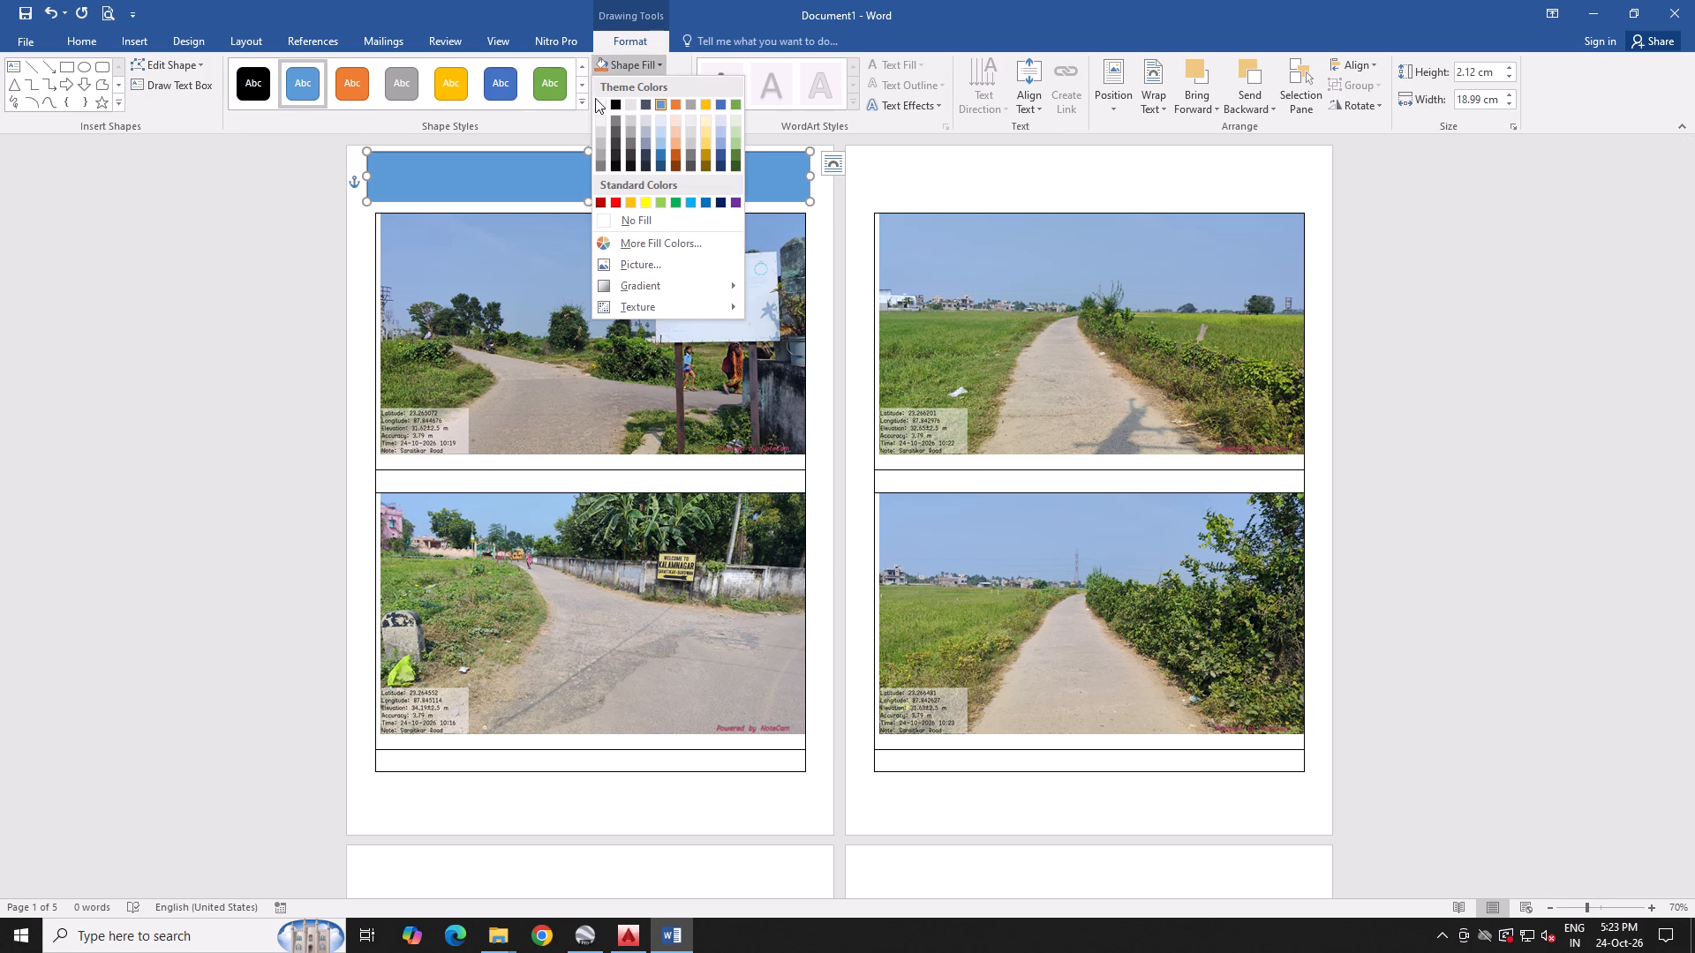
{"action": "left_click", "coordinate": [639, 222]}
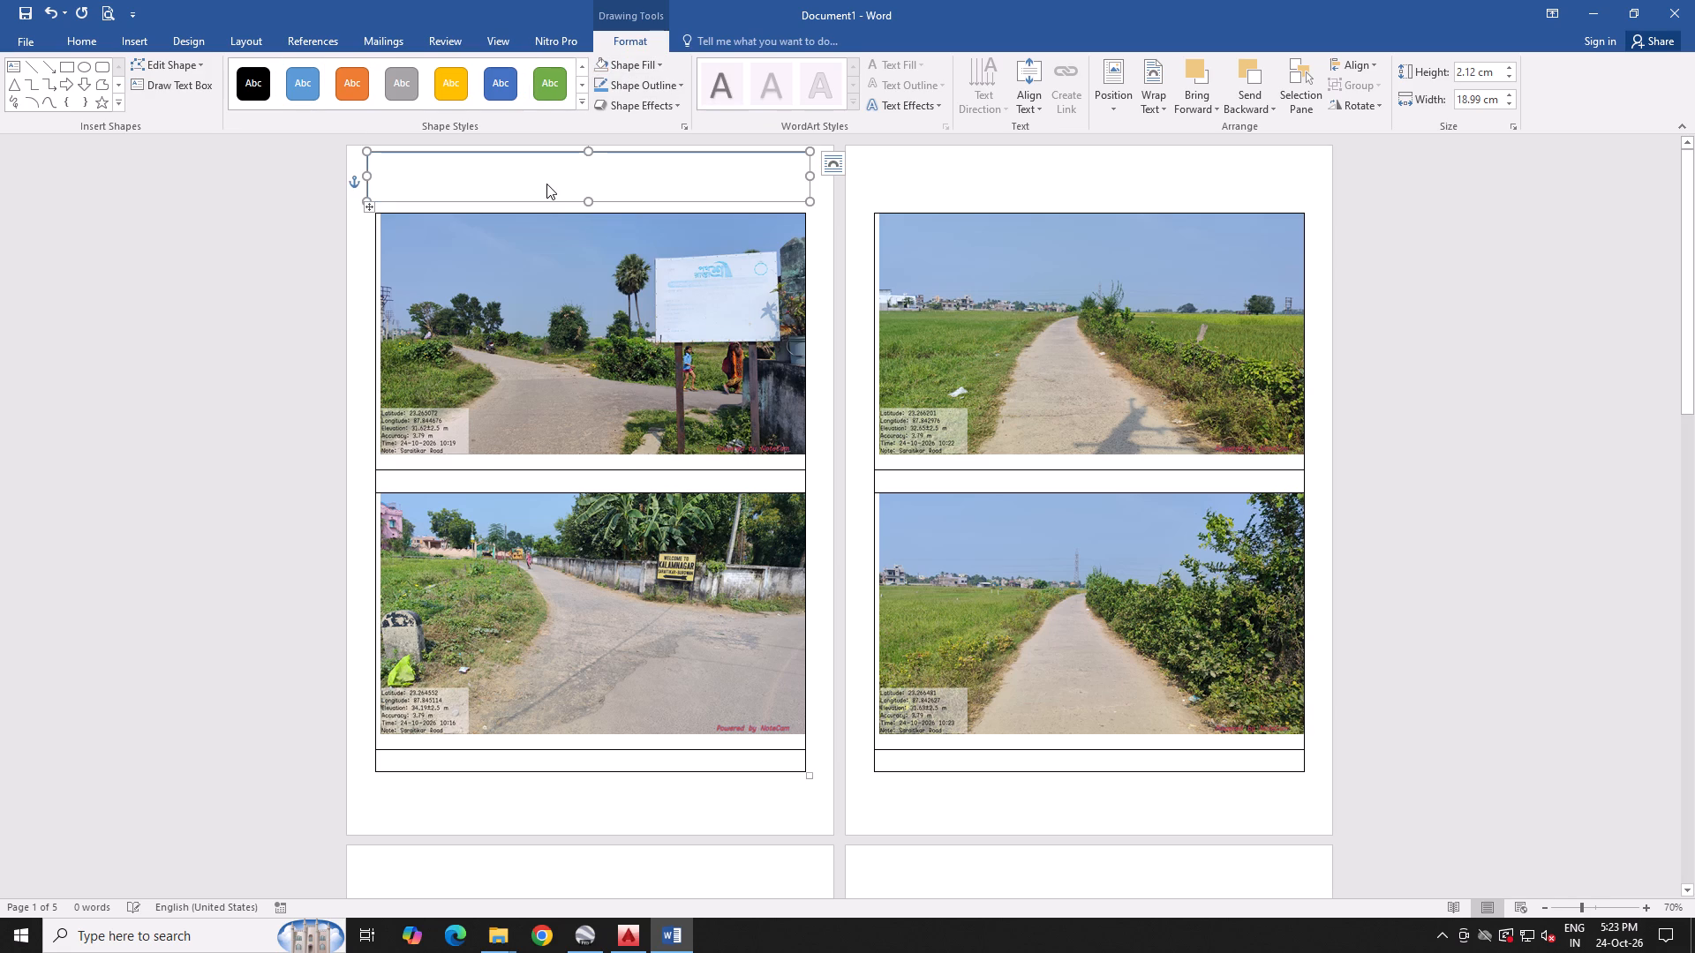
Enter the heading "NAME OF ROAD : SARAITIKAR TO BURDWAN ROAD" inside the rectangle in Consolas.
{"action": "left_click", "coordinate": [546, 183]}
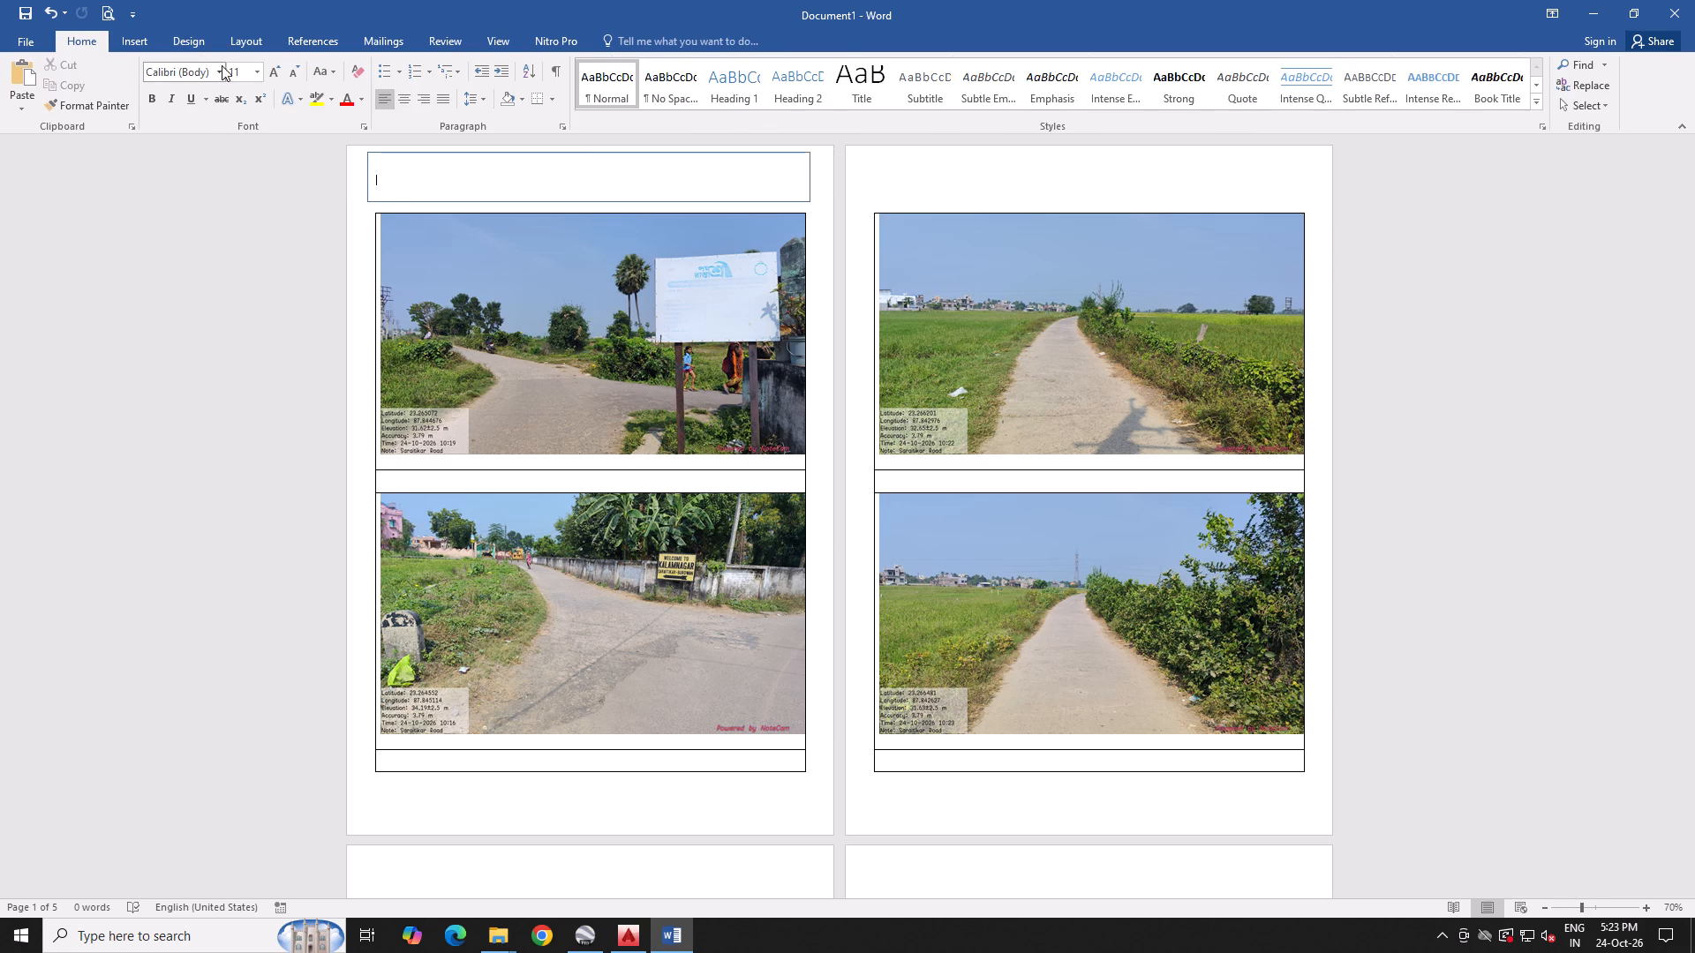
{"action": "left_click", "coordinate": [218, 69]}
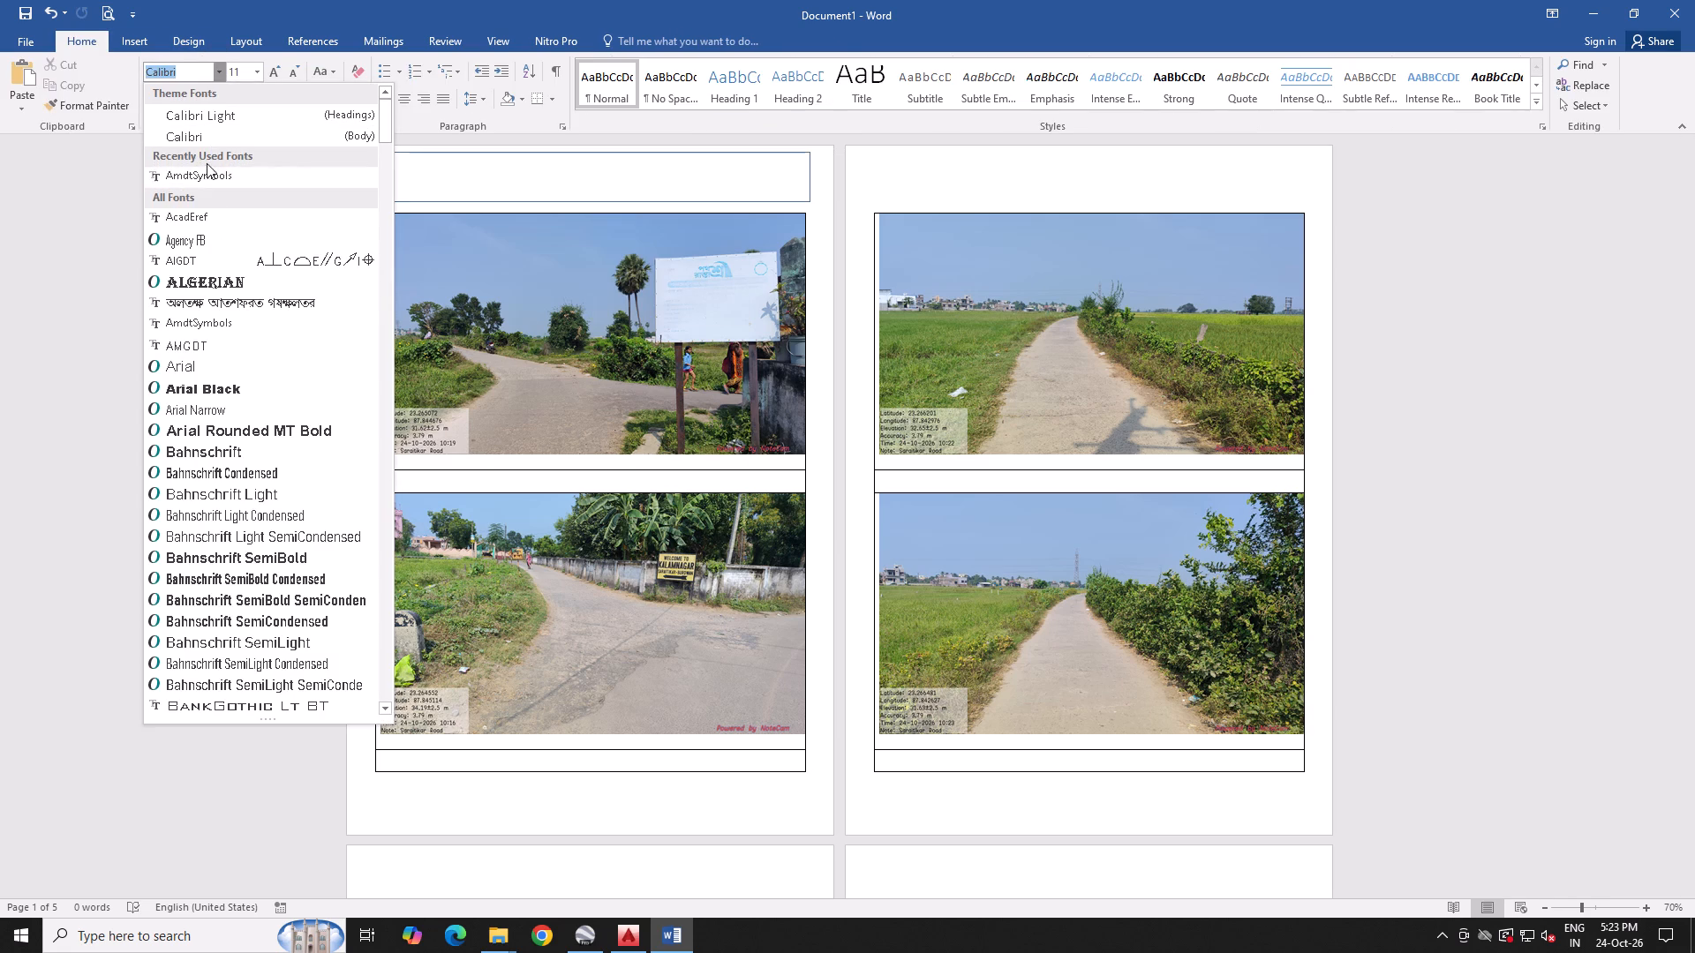
{"action": "key", "text": "c"}
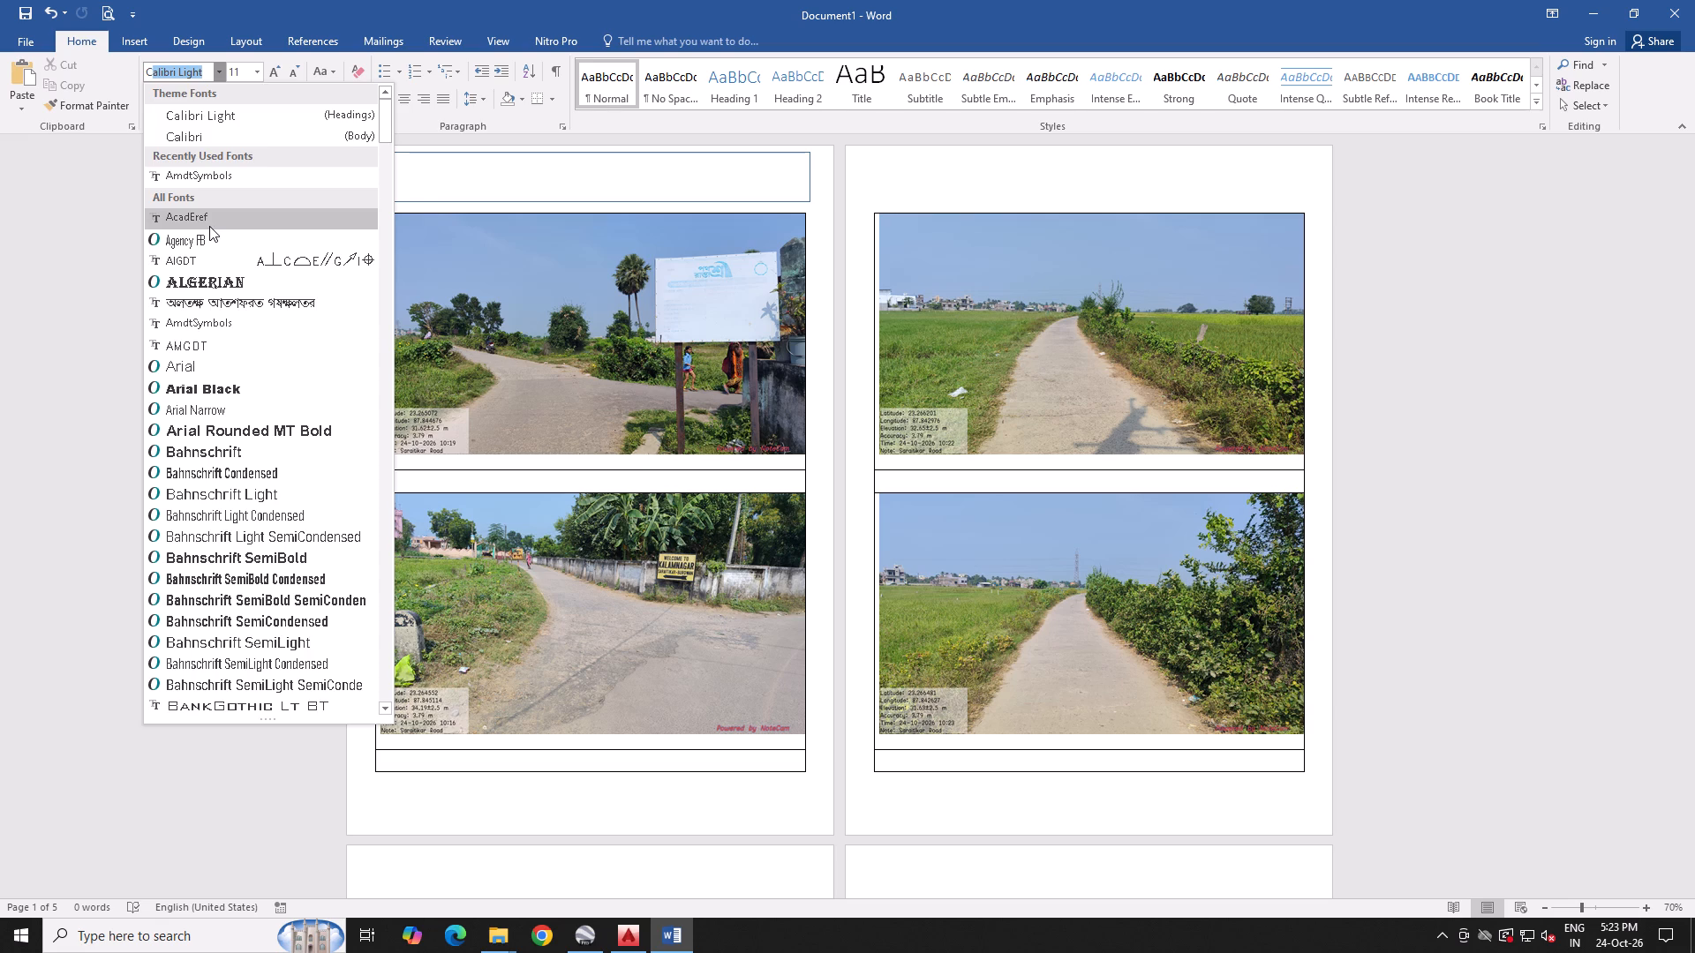
{"action": "scroll", "coordinate": [222, 259], "scroll_direction": "down", "scroll_amount": 6}
{"action": "scroll", "coordinate": [264, 531], "scroll_direction": "down", "scroll_amount": 10}
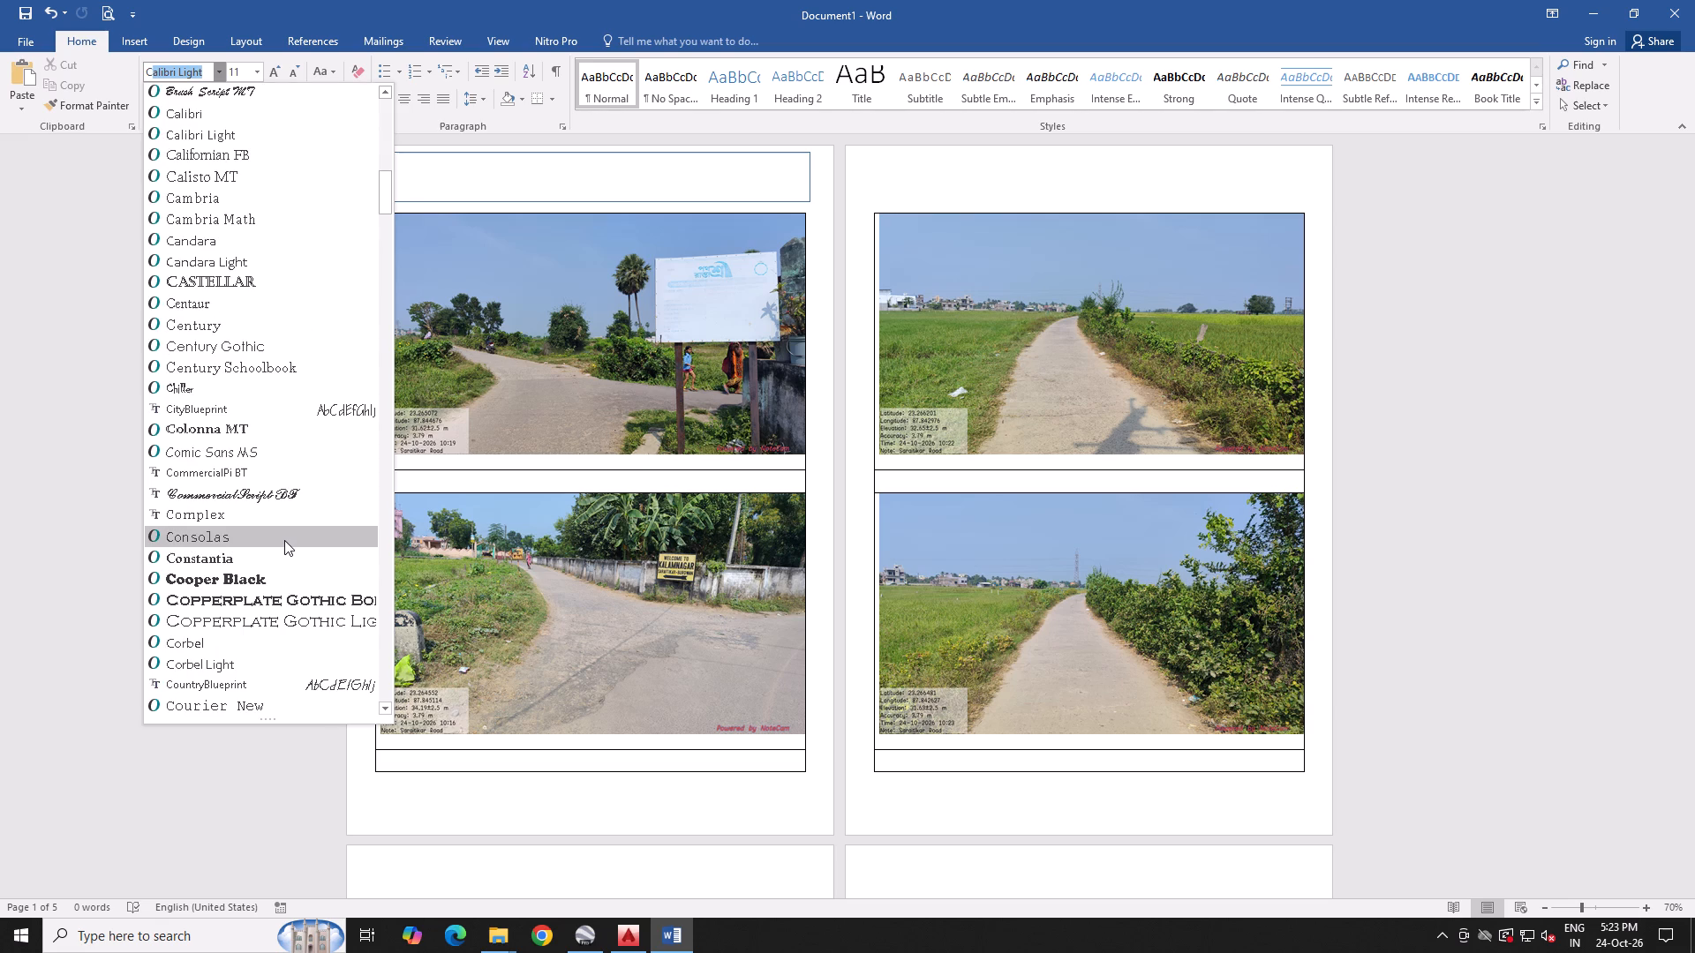
{"action": "left_click", "coordinate": [285, 538]}
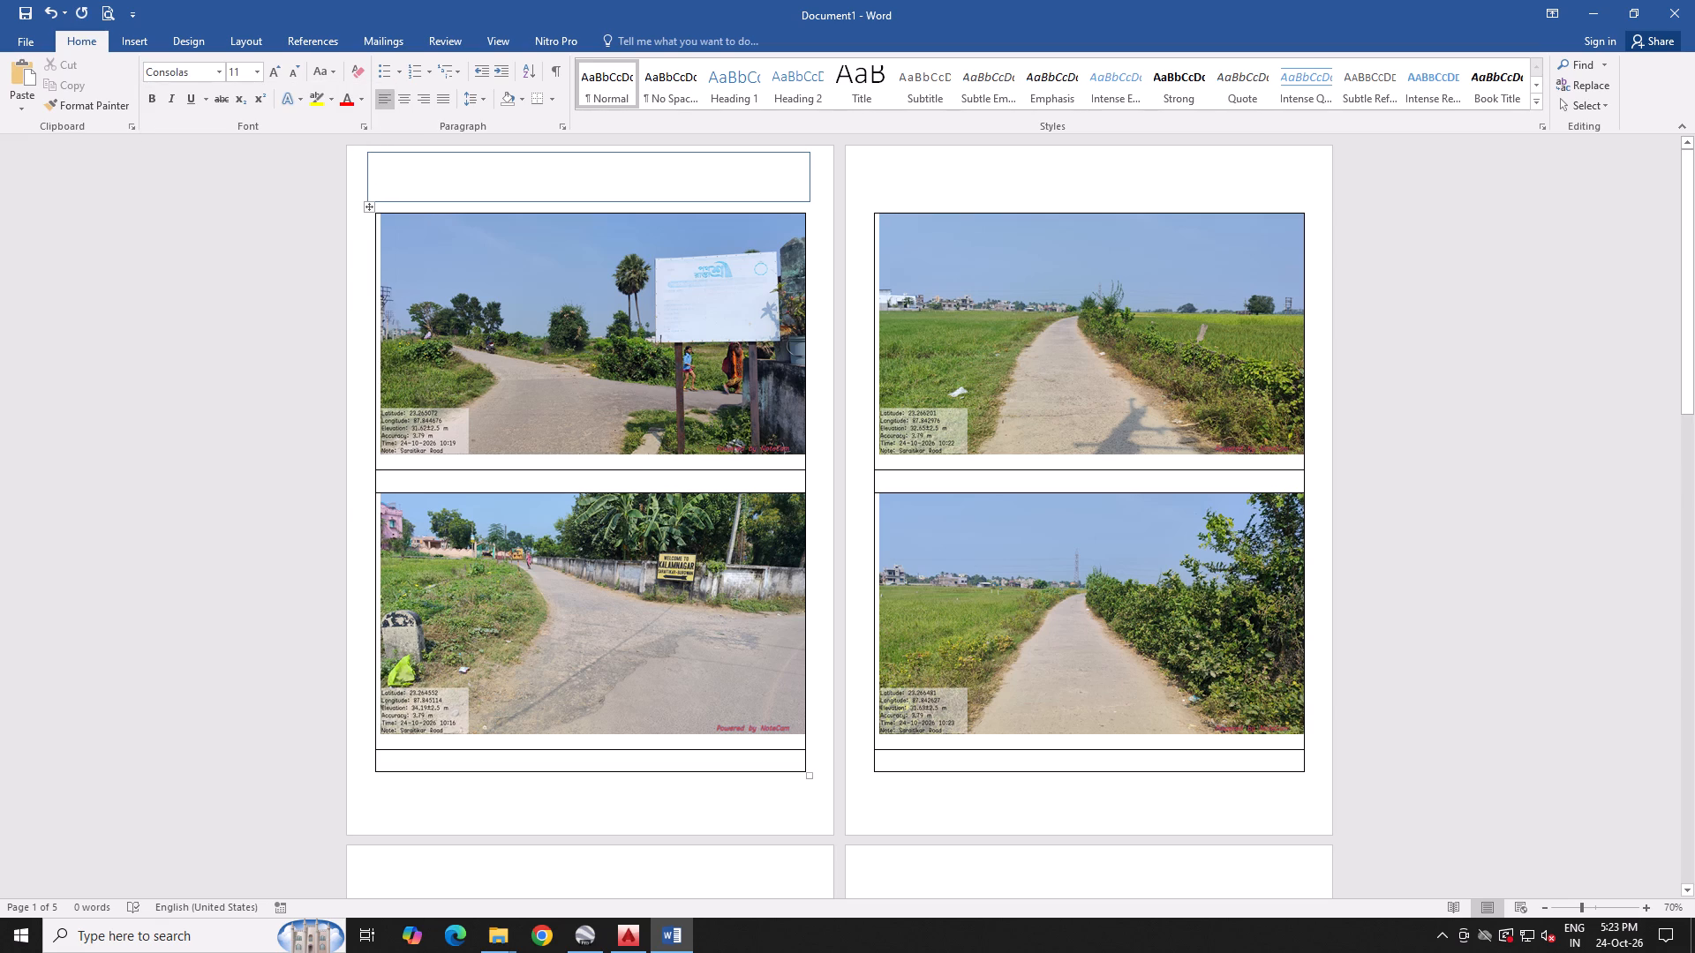
{"action": "type", "text": "NAM"}
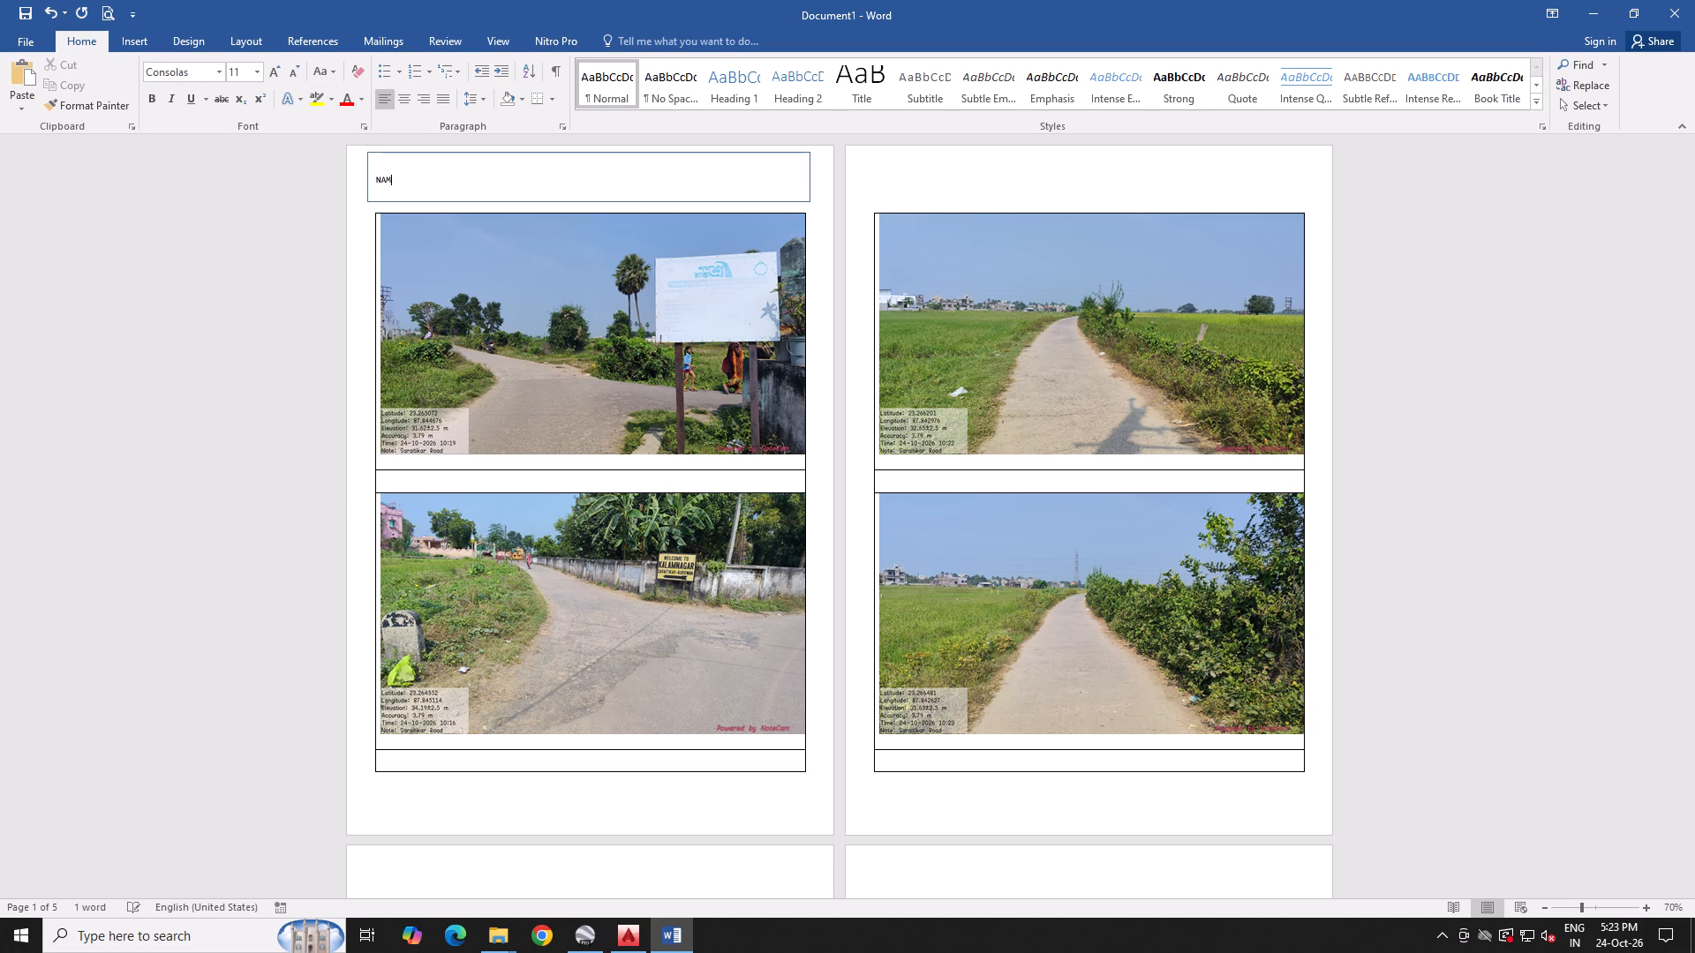
{"action": "type", "text": "E OF ROAD"}
{"action": "key", "text": "space"}
{"action": "type", "text": ":"}
{"action": "key", "text": "space"}
{"action": "type", "text": "SARA"}
{"action": "type", "text": "ITIKAR"}
{"action": "key", "text": "space"}
{"action": "type", "text": "TO BURDWAN"}
{"action": "key", "text": "space"}
{"action": "type", "text": "ROAD"}
Enlarge the whole road-name heading to 16 pt and centre it in its box.
{"action": "scroll", "coordinate": [505, 179], "scroll_direction": "up", "scroll_amount": 4, "text": "ctrl"}
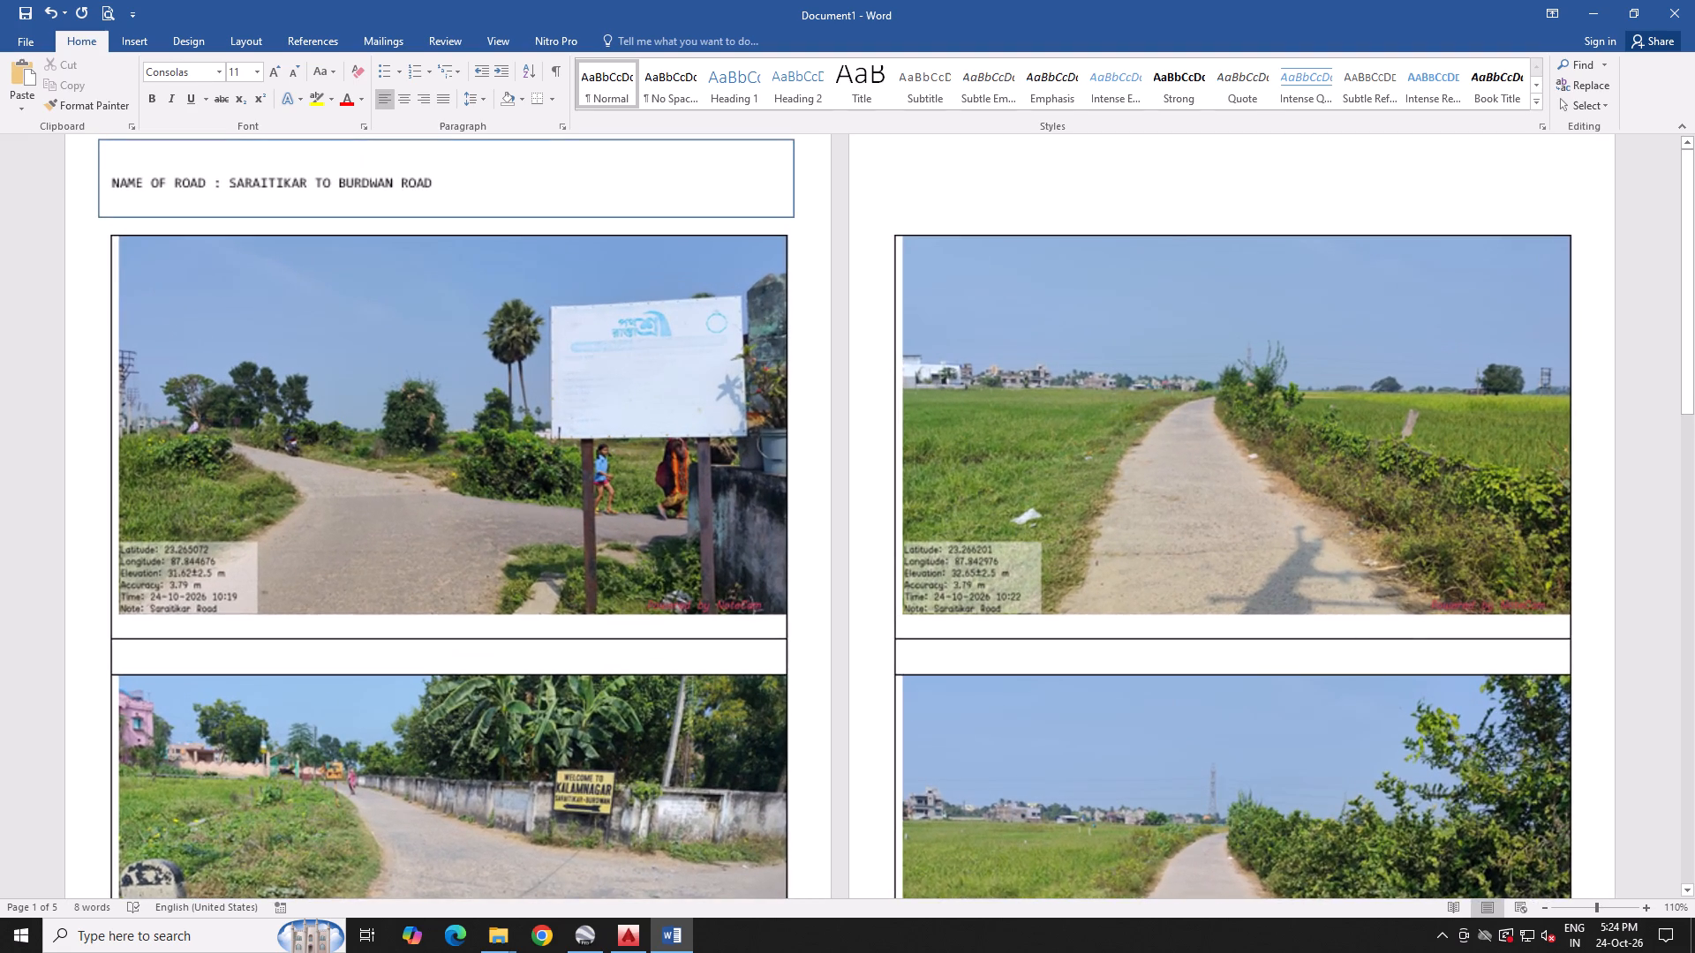
{"action": "scroll", "coordinate": [453, 188], "scroll_direction": "up", "scroll_amount": 3}
{"action": "left_click_drag", "start_coordinate": [463, 213], "coordinate": [109, 220]}
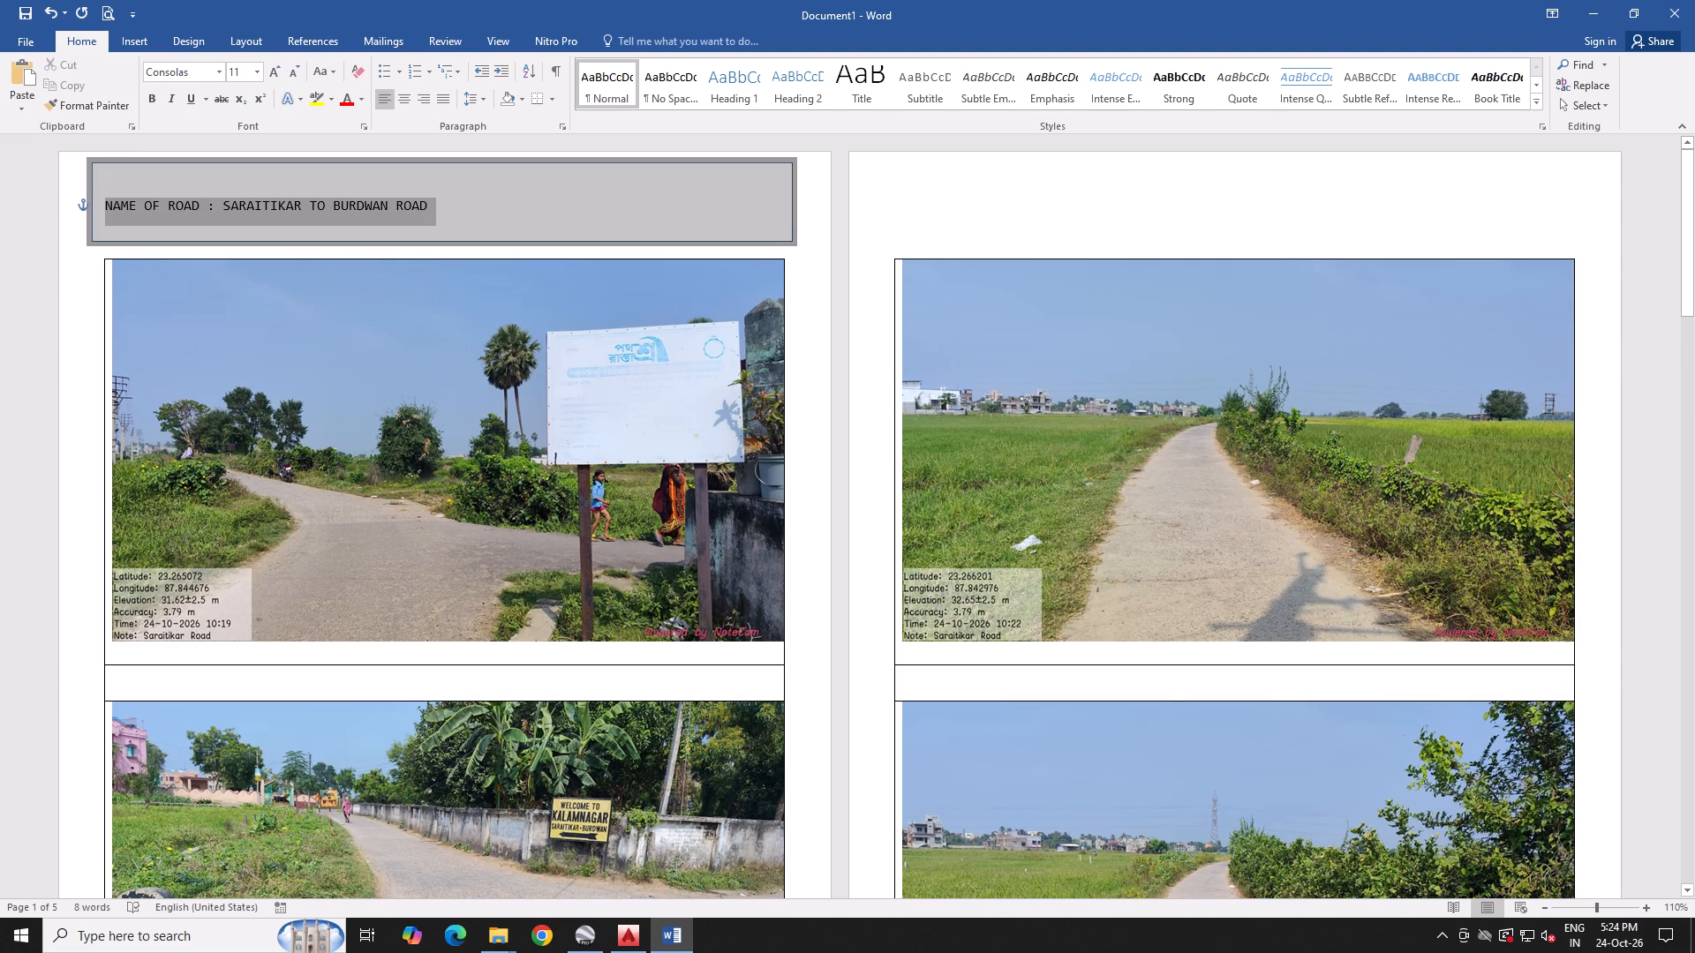
{"action": "left_click_drag", "start_coordinate": [109, 220], "coordinate": [109, 205]}
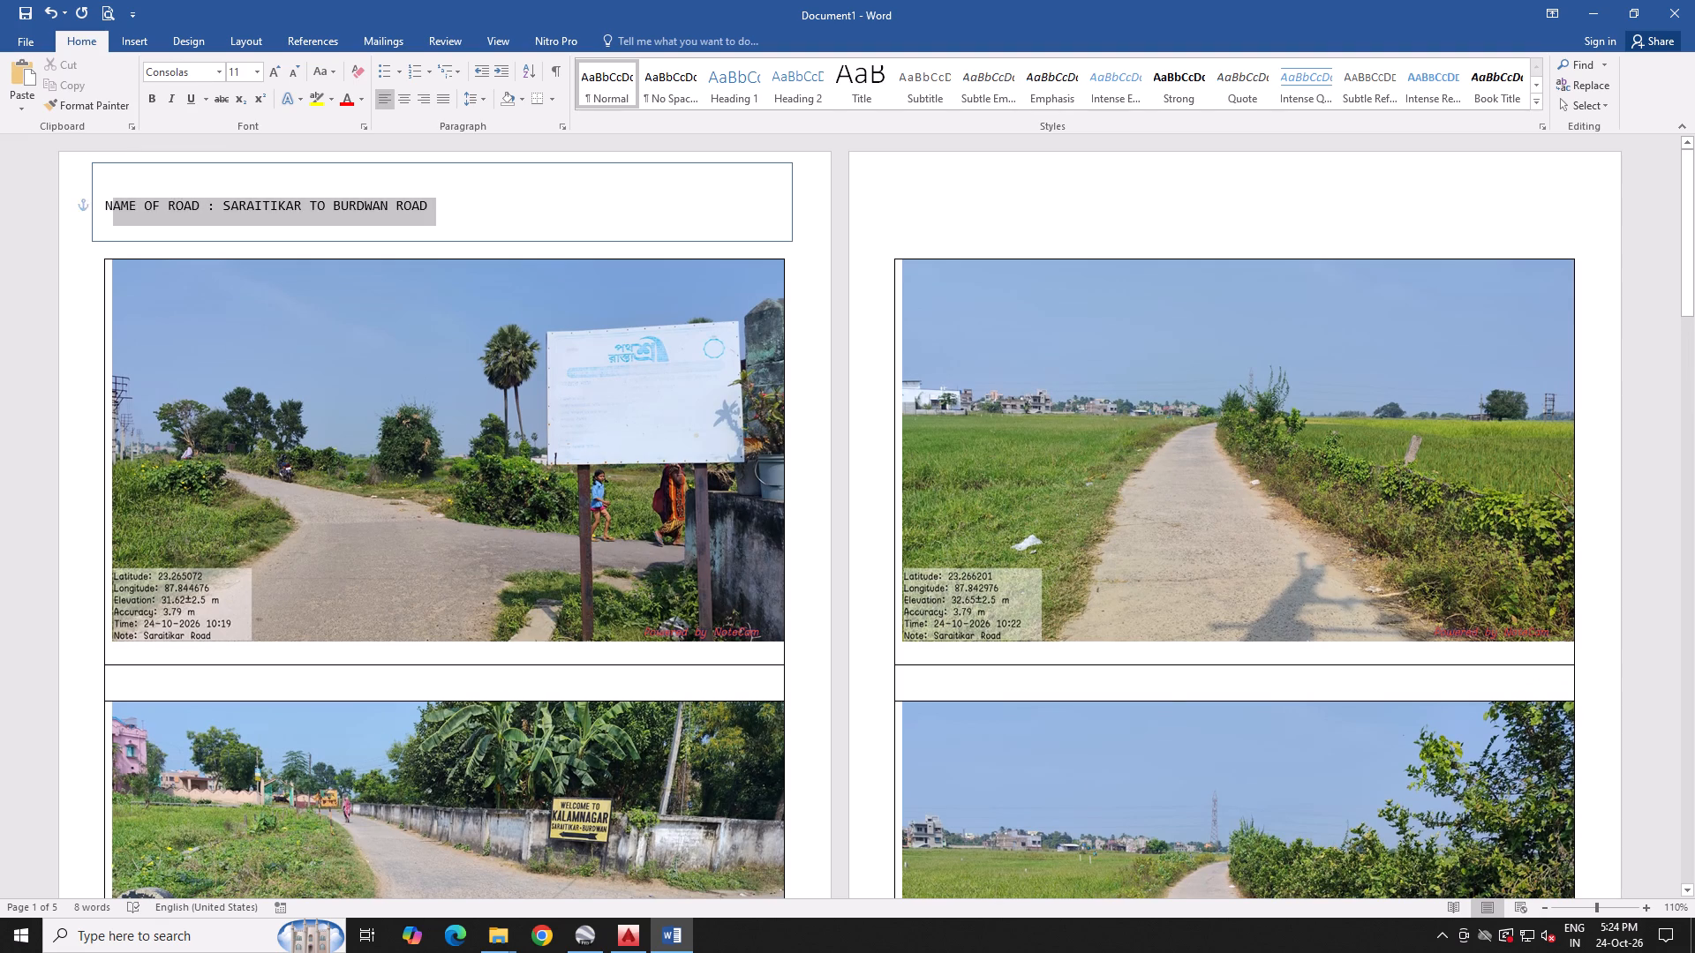
{"action": "left_click_drag", "start_coordinate": [109, 205], "coordinate": [109, 202]}
{"action": "left_click", "coordinate": [459, 225]}
{"action": "left_click", "coordinate": [185, 220]}
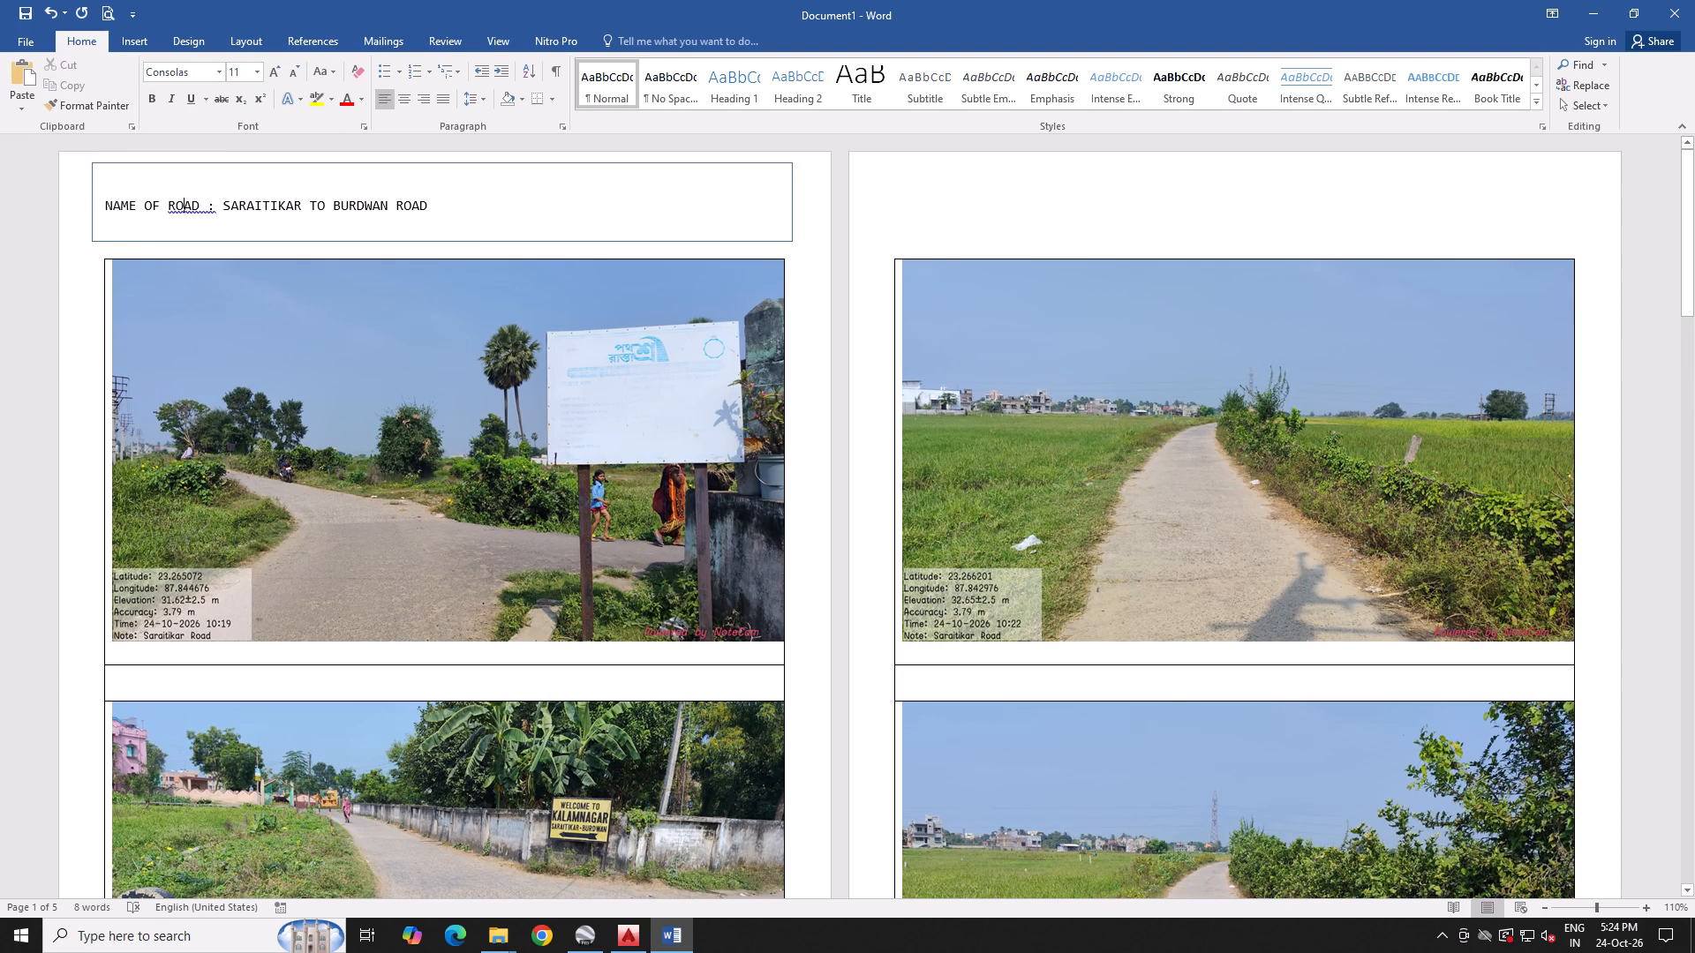
{"action": "left_click_drag", "start_coordinate": [106, 204], "coordinate": [419, 203]}
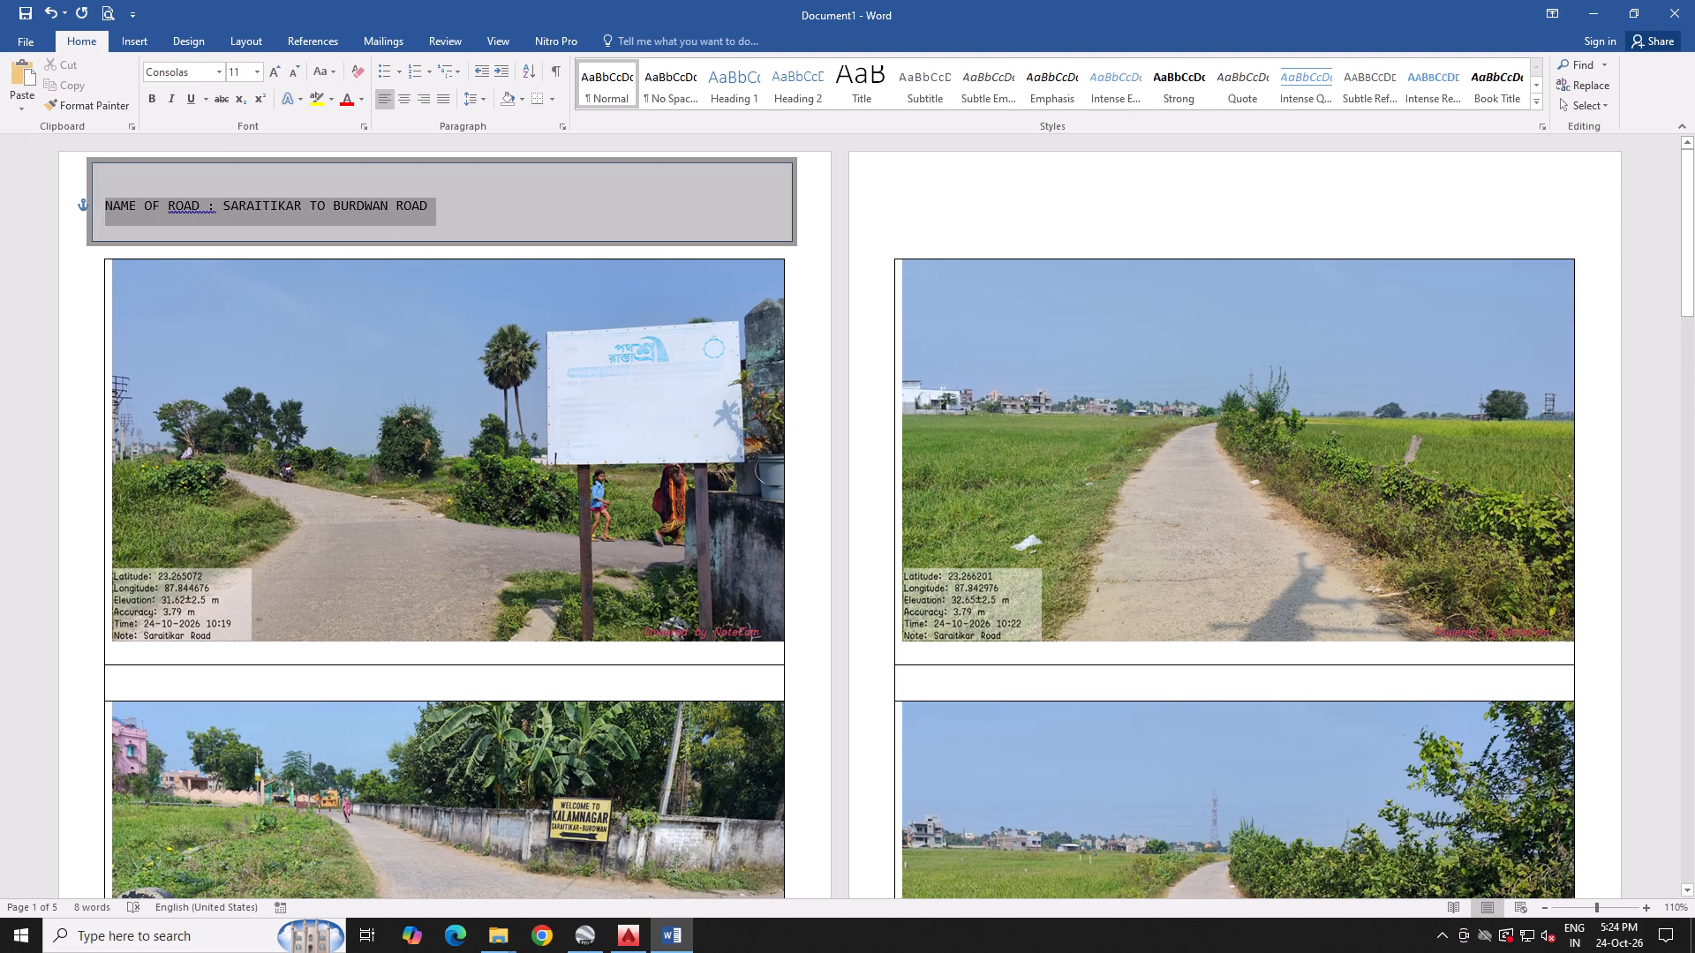
{"action": "left_click_drag", "start_coordinate": [419, 203], "coordinate": [425, 200]}
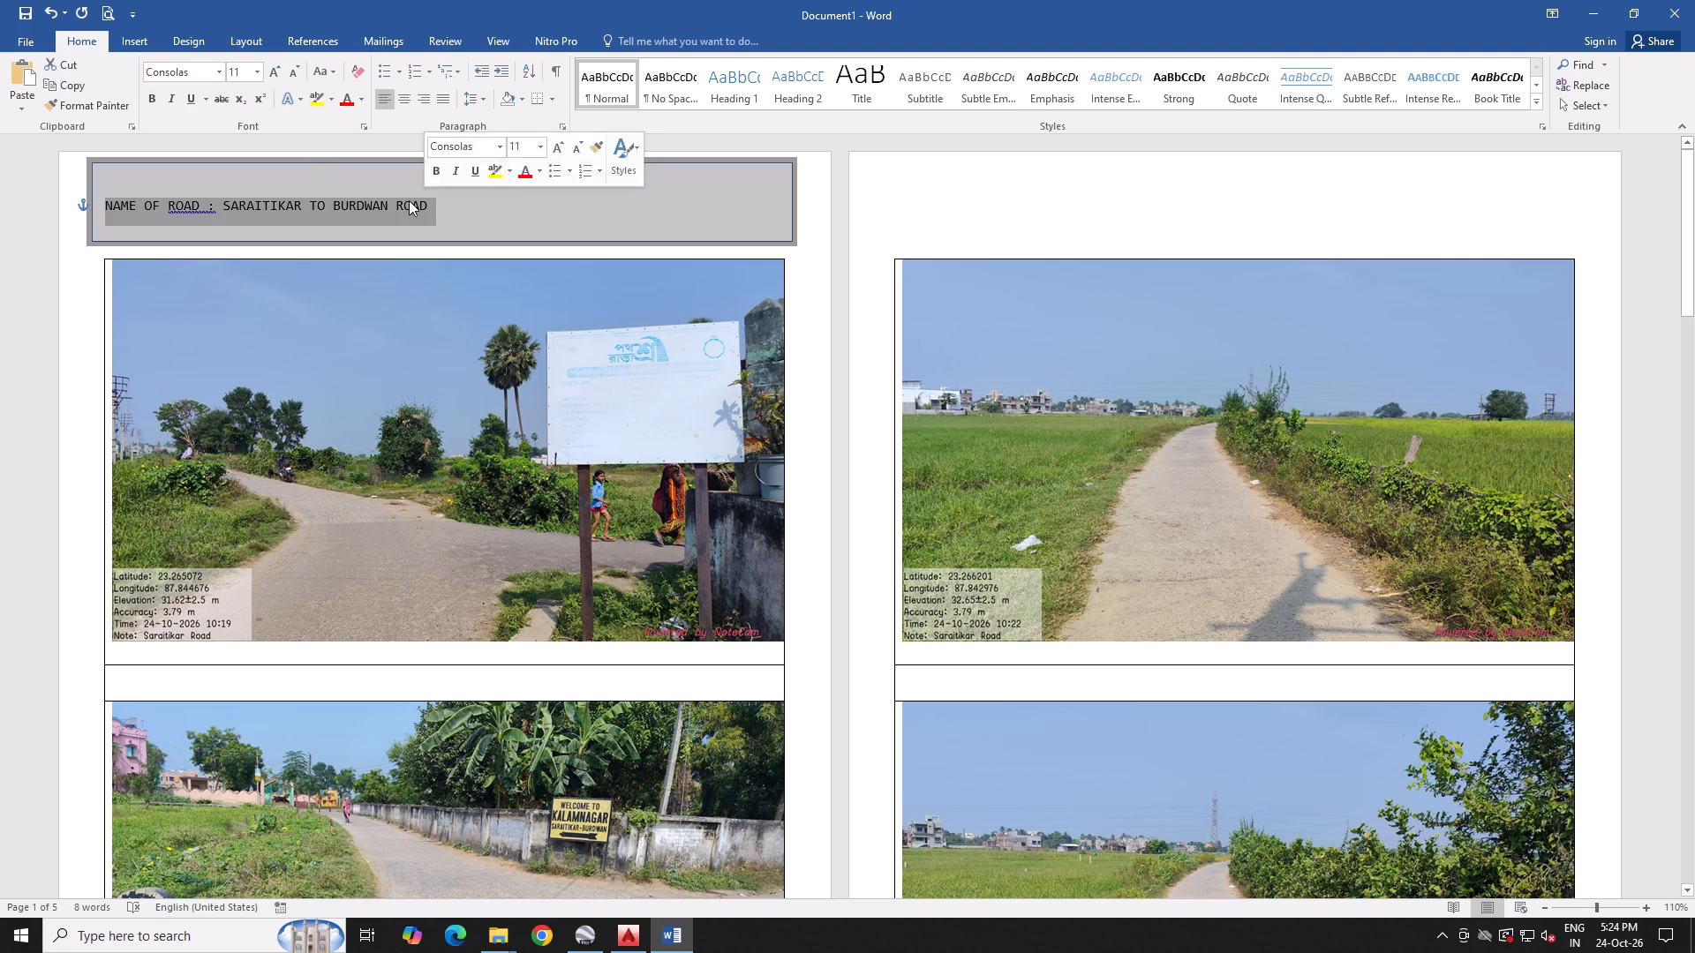
{"action": "left_click", "coordinate": [275, 72]}
{"action": "left_click", "coordinate": [275, 72]}
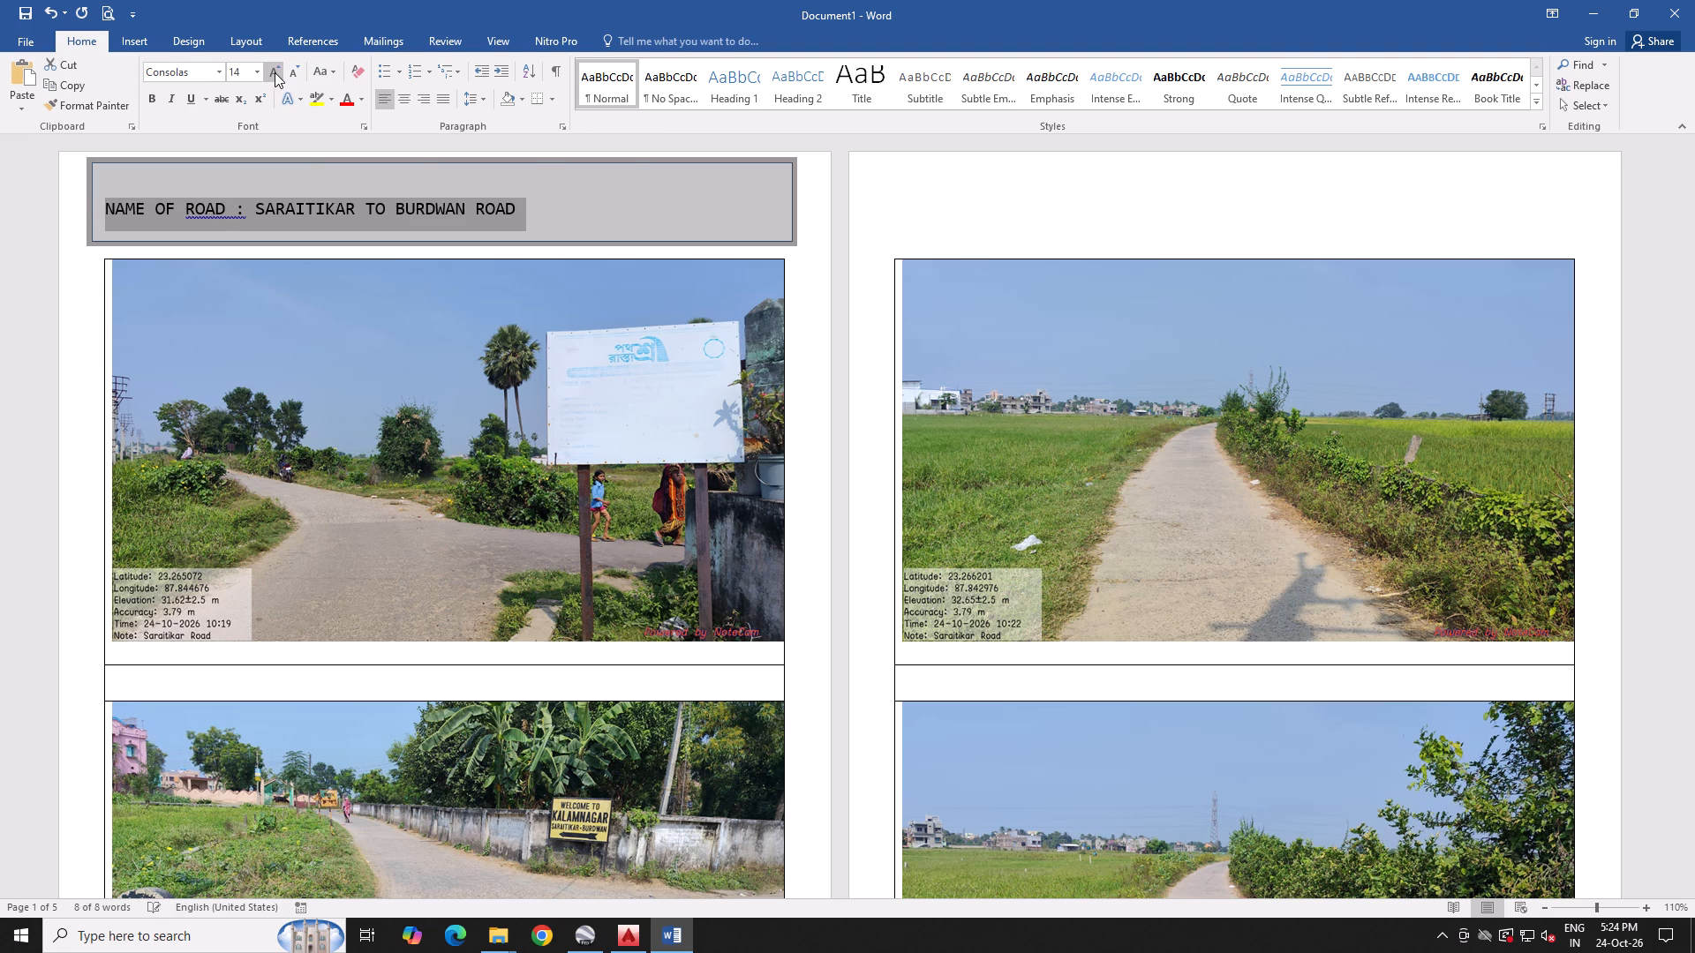
{"action": "left_click", "coordinate": [275, 72]}
{"action": "left_click", "coordinate": [409, 97]}
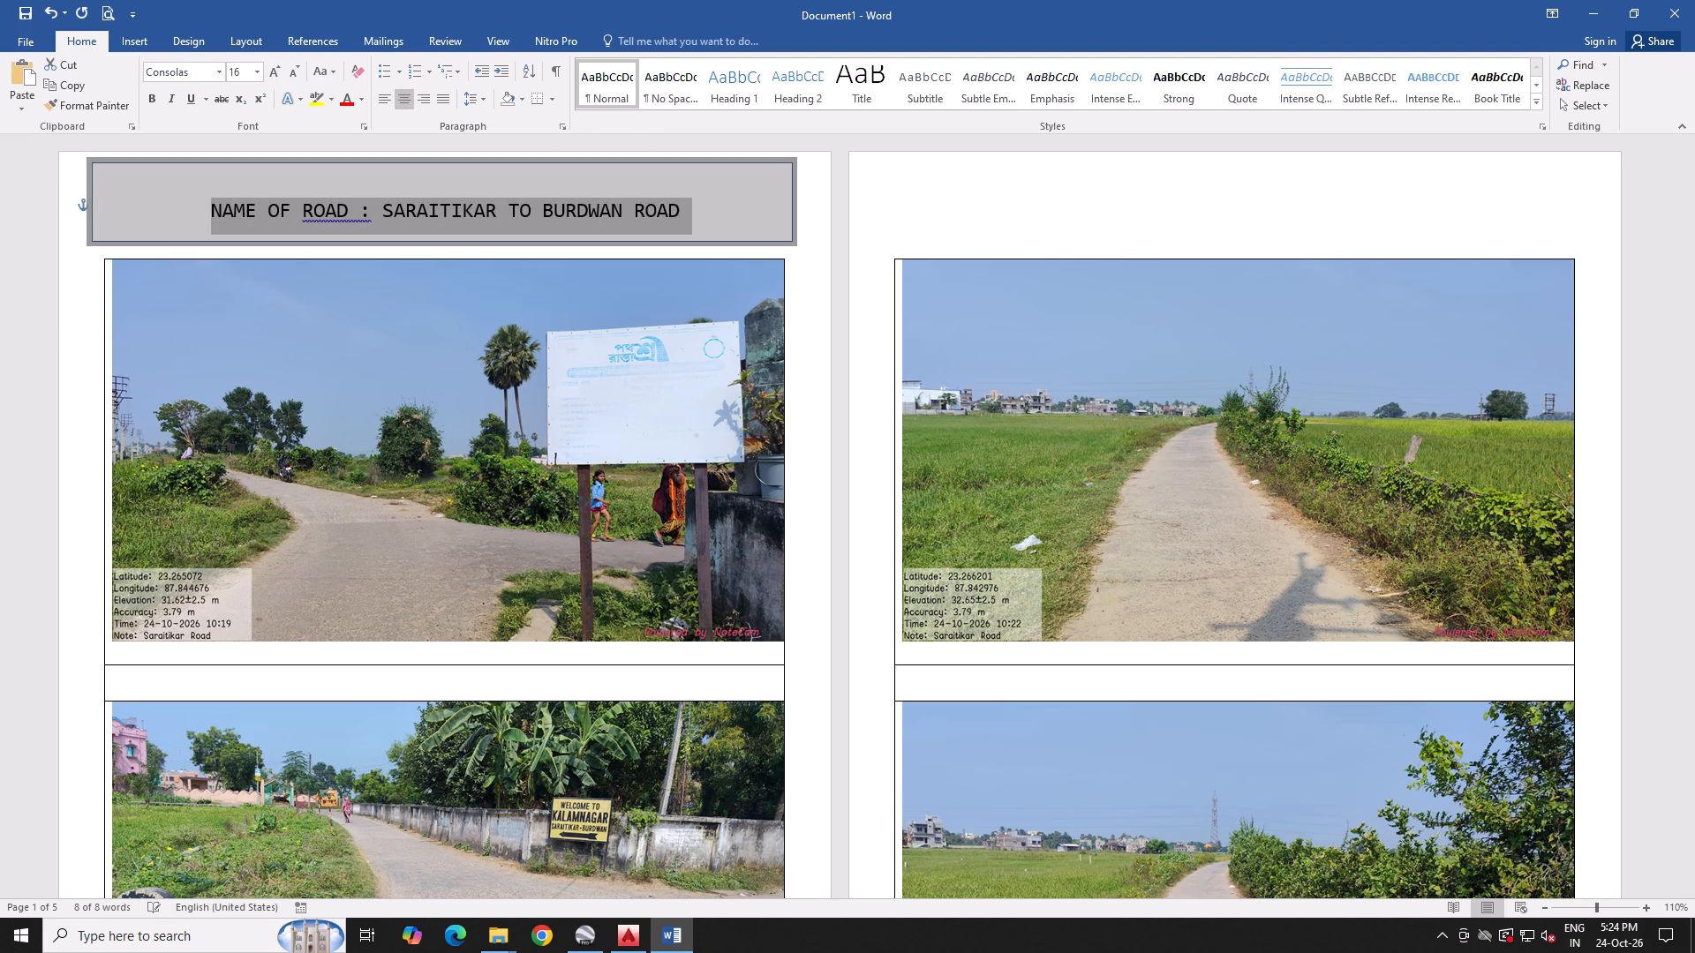
{"action": "left_click", "coordinate": [945, 187]}
Check the road-name heading box and its text against the layout of the first two pages.
{"action": "left_click", "coordinate": [640, 237]}
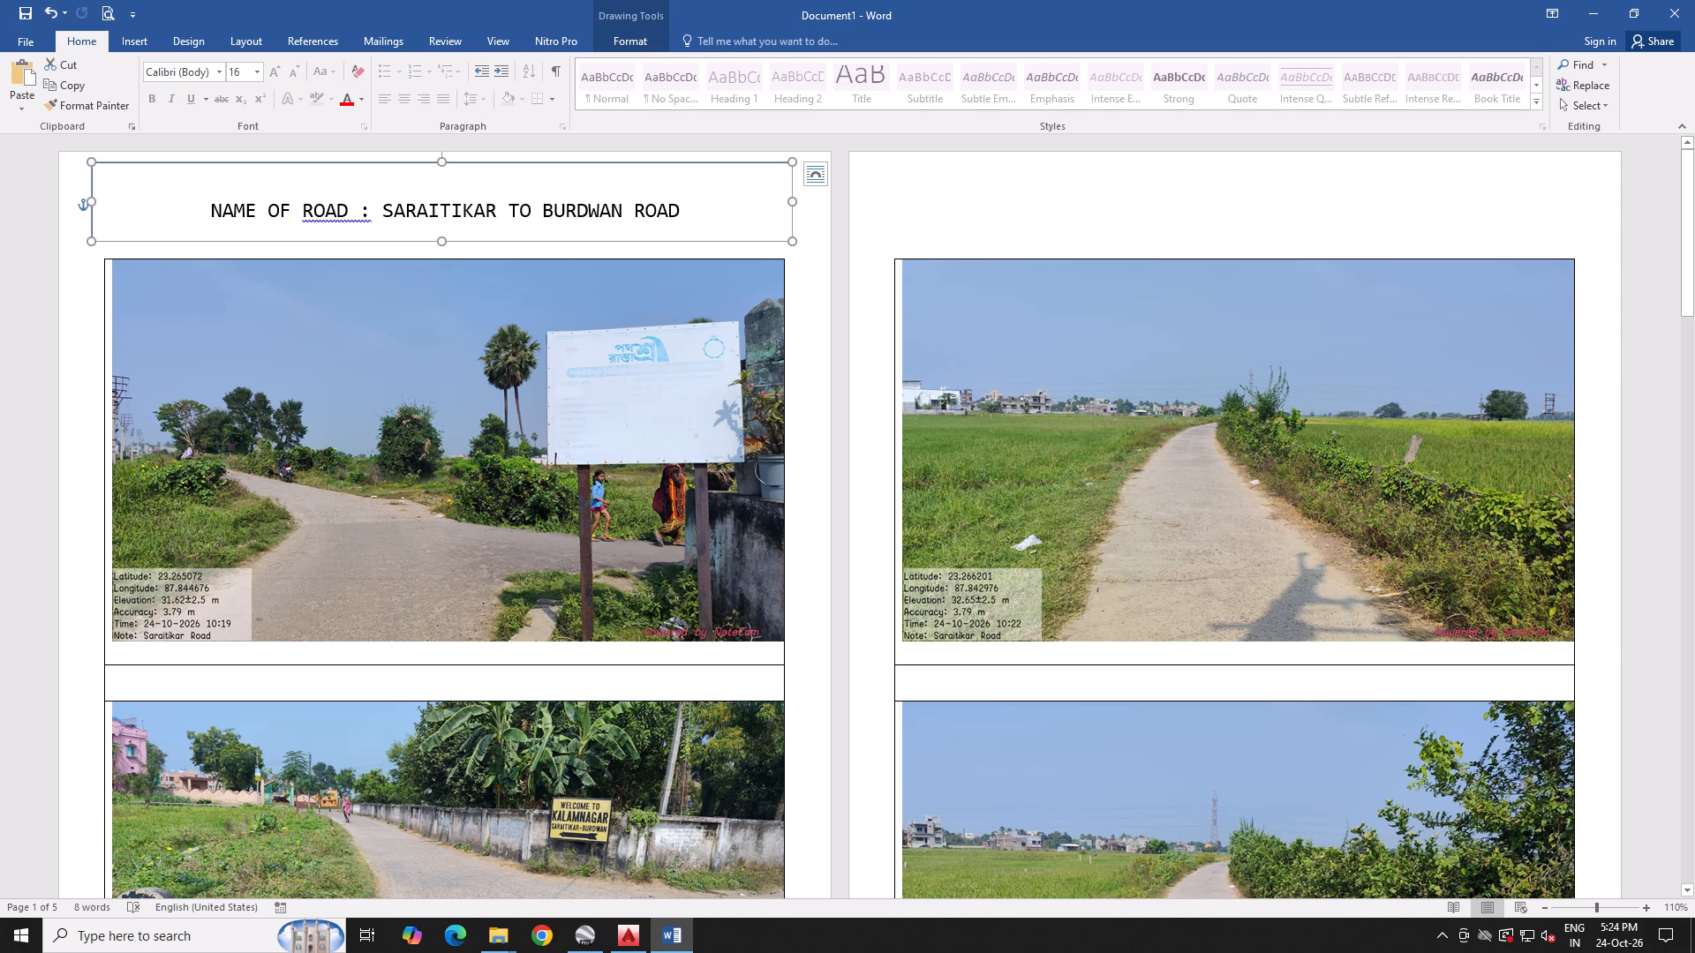
{"action": "scroll", "coordinate": [763, 461], "scroll_direction": "down", "scroll_amount": 5}
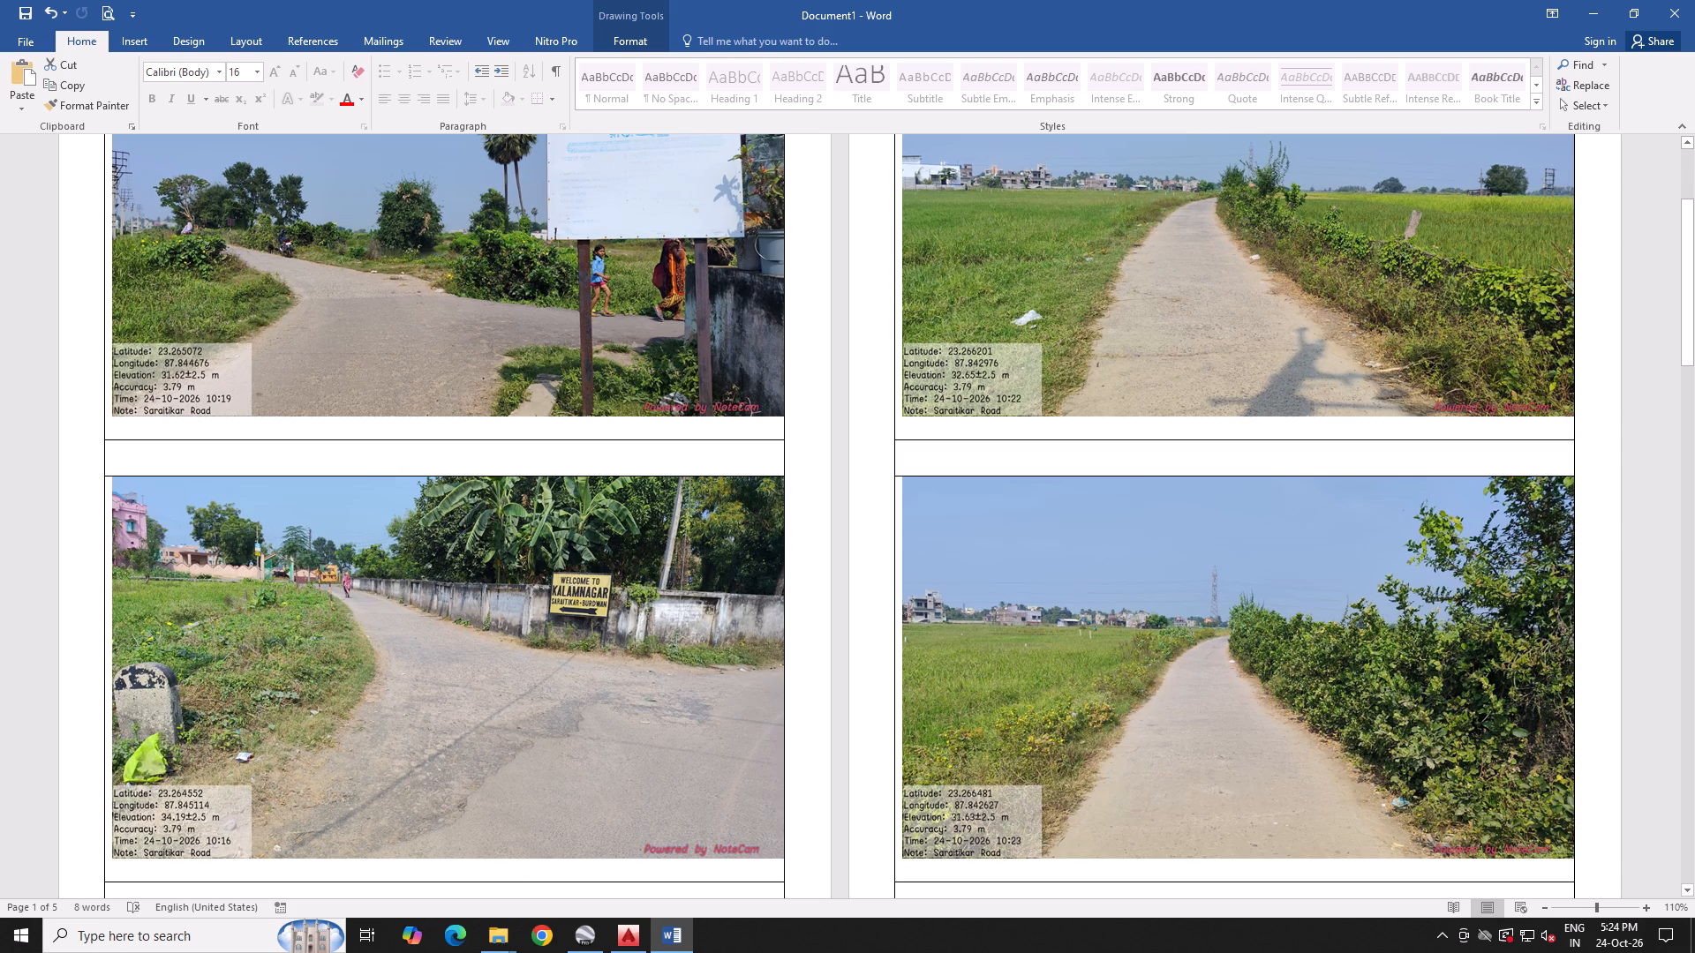
{"action": "scroll", "coordinate": [737, 440], "scroll_direction": "down", "scroll_amount": 3}
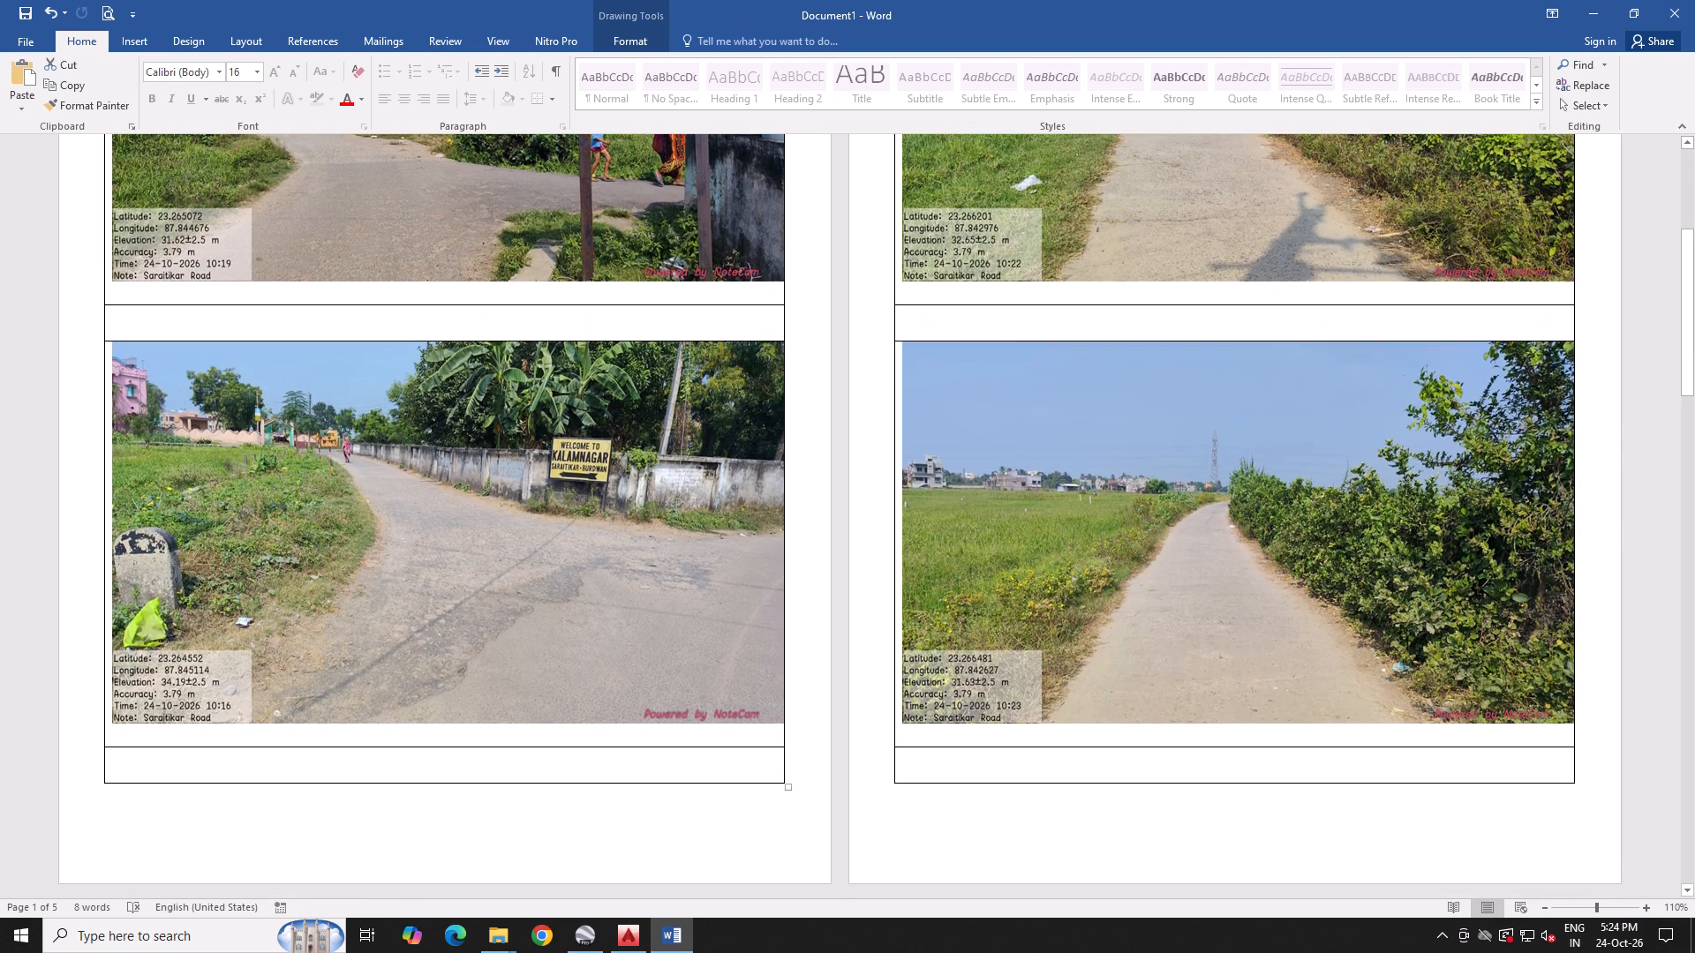
{"action": "scroll", "coordinate": [737, 443], "scroll_direction": "up", "scroll_amount": 12}
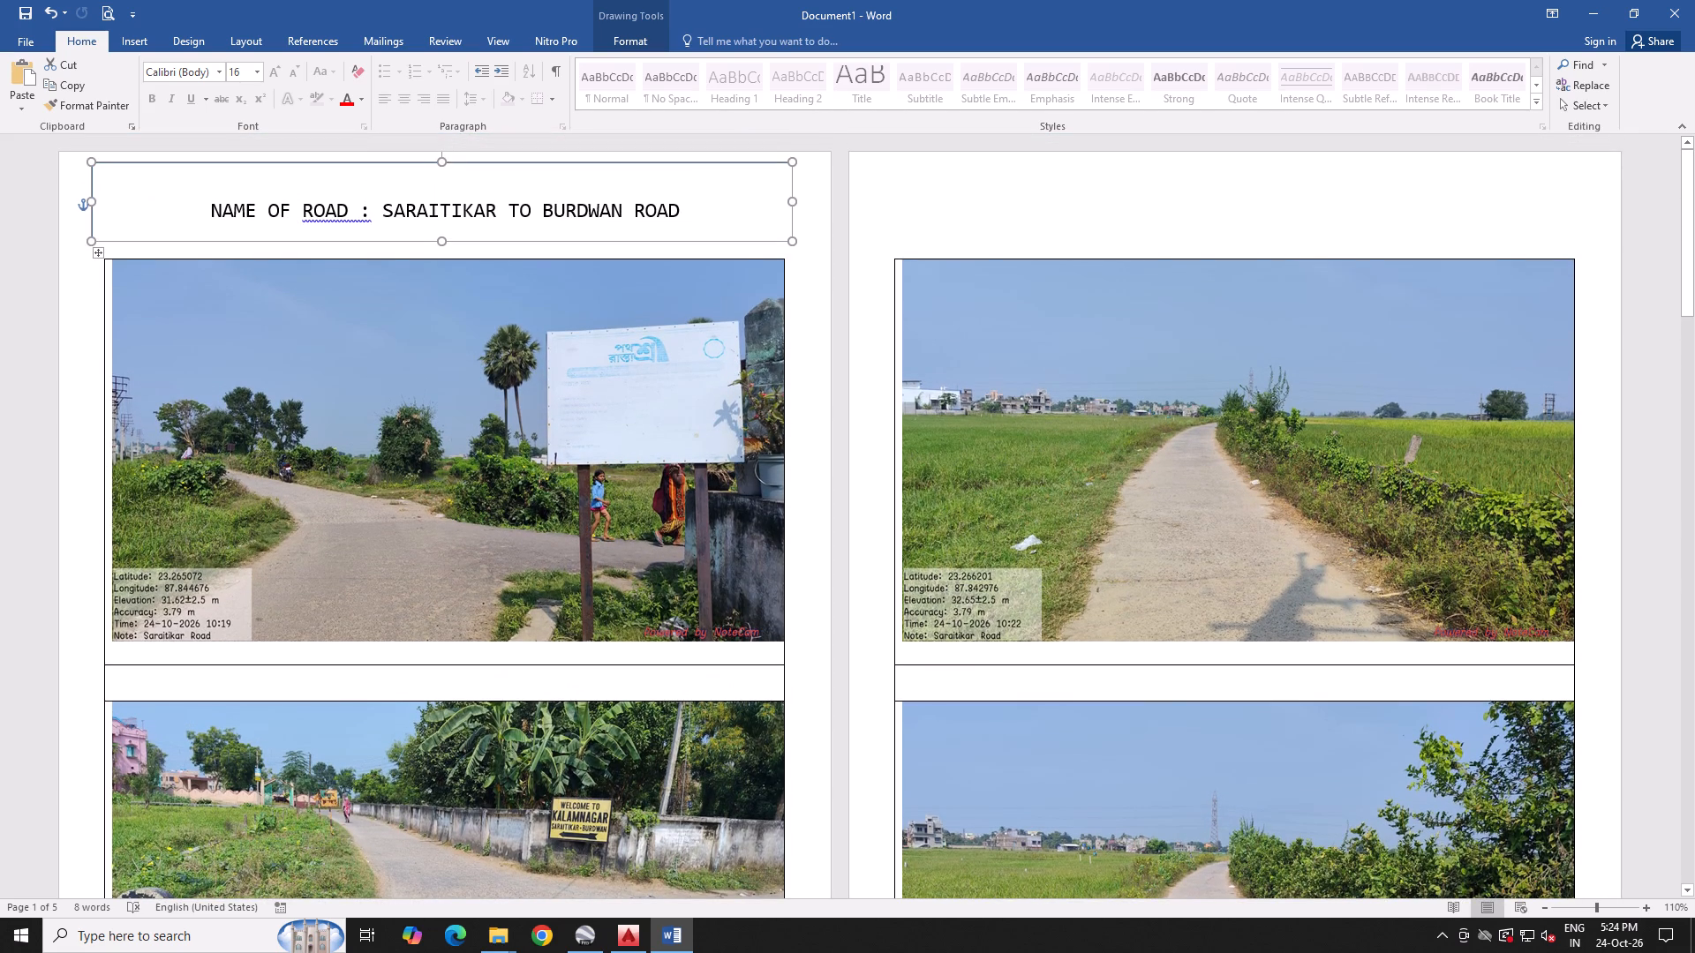
{"action": "left_click", "coordinate": [426, 211]}
{"action": "left_click", "coordinate": [352, 214]}
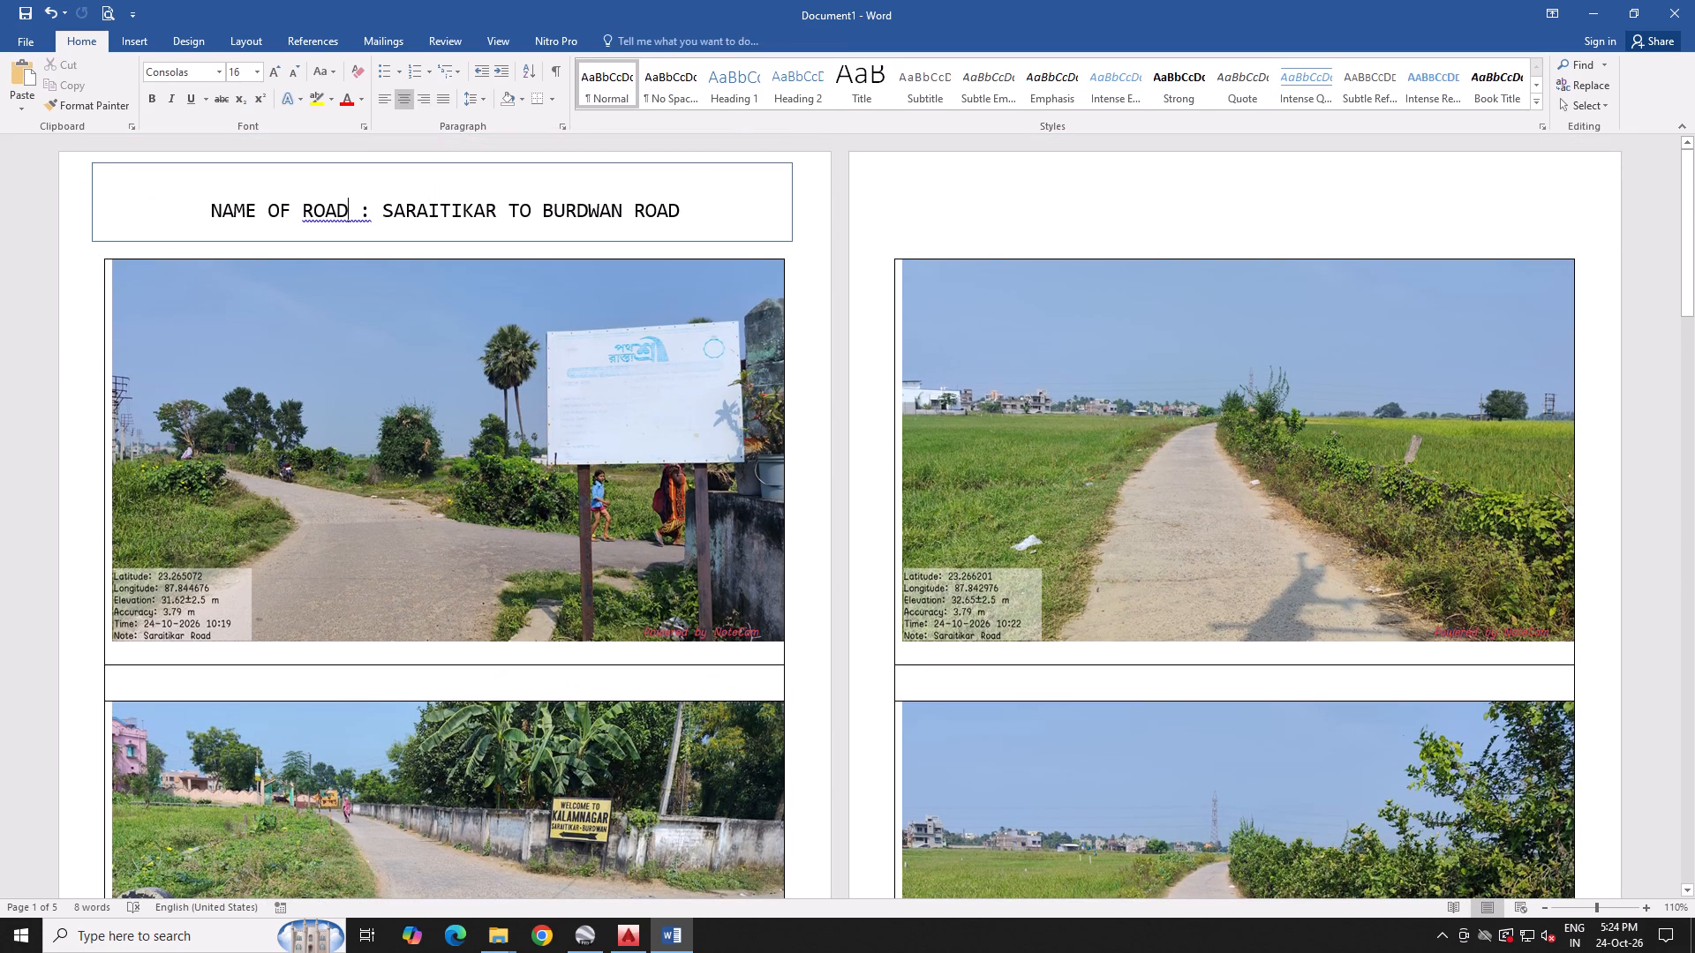
{"action": "left_click", "coordinate": [276, 224]}
{"action": "left_click", "coordinate": [670, 210]}
{"action": "left_click", "coordinate": [678, 208]}
{"action": "scroll", "coordinate": [748, 461], "scroll_direction": "down", "scroll_amount": 5}
{"action": "scroll", "coordinate": [742, 476], "scroll_direction": "up", "scroll_amount": 8}
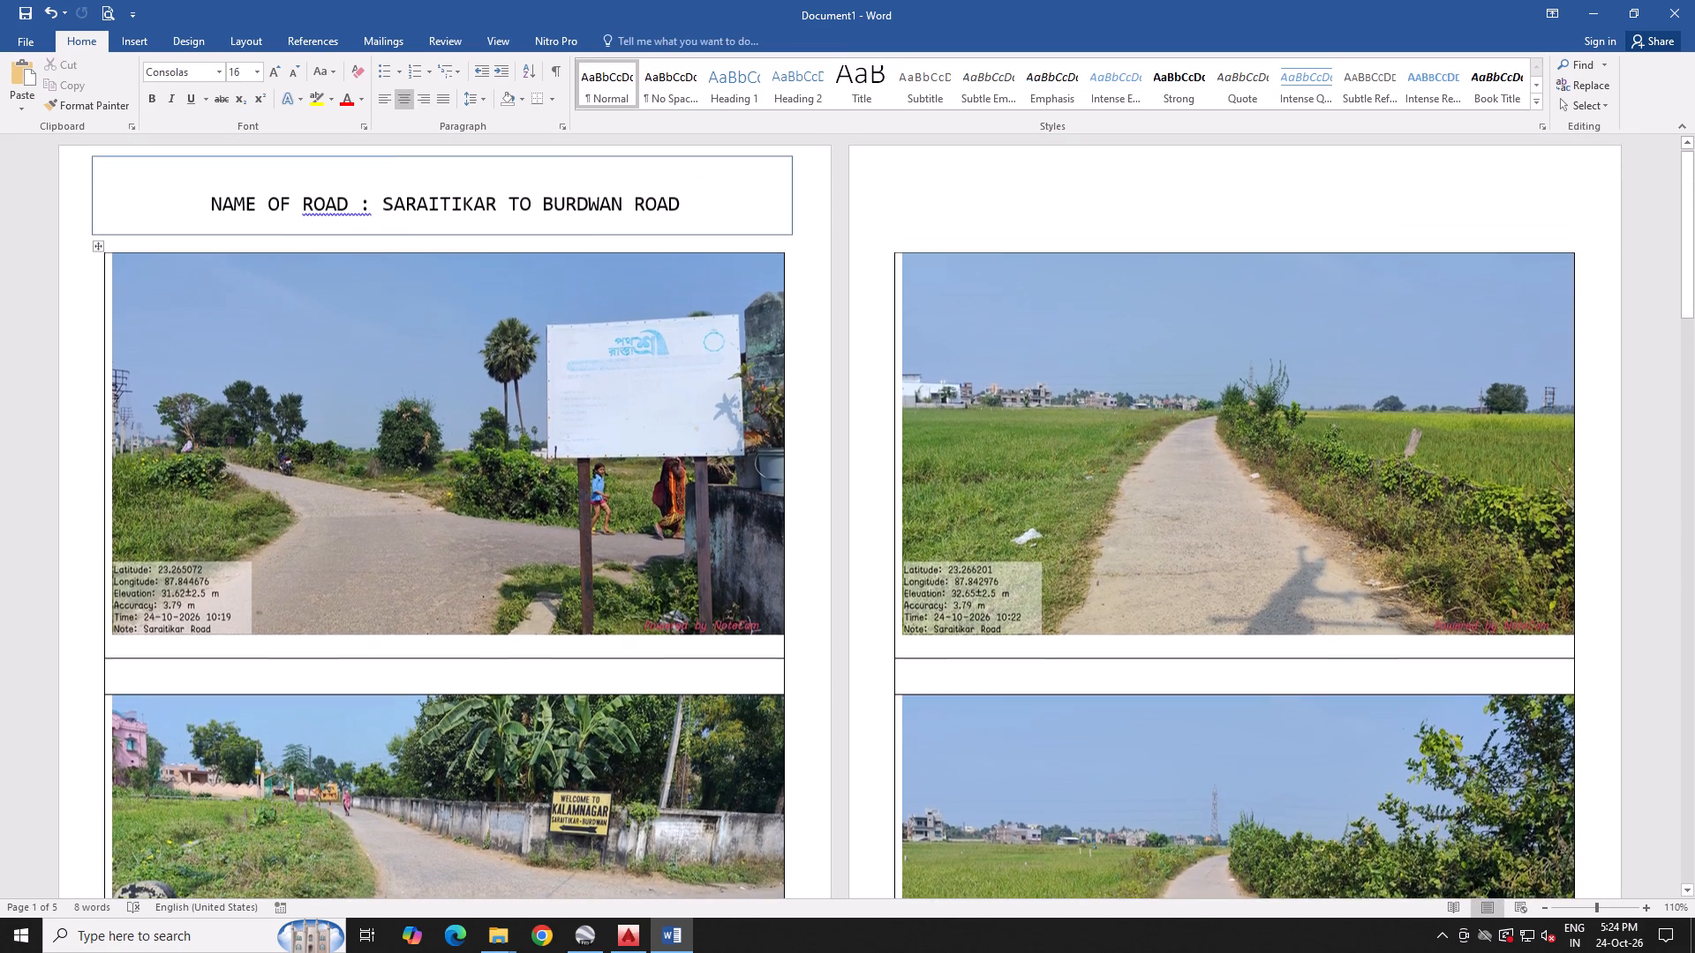
{"action": "scroll", "coordinate": [743, 472], "scroll_direction": "up", "scroll_amount": 6}
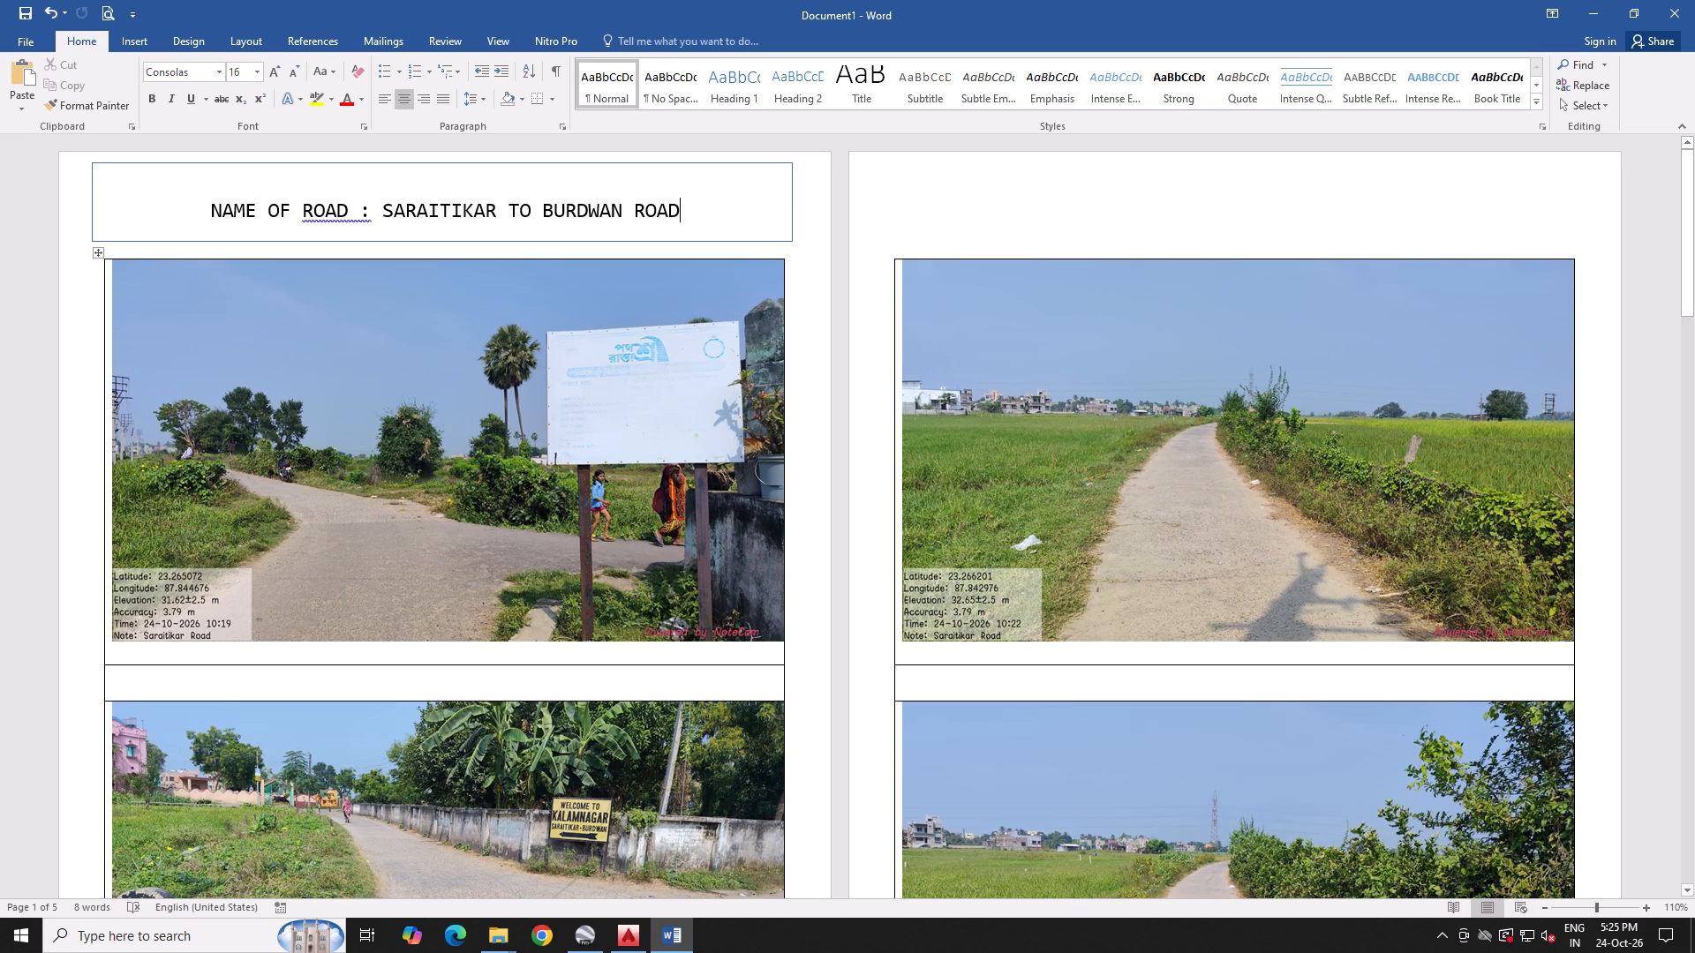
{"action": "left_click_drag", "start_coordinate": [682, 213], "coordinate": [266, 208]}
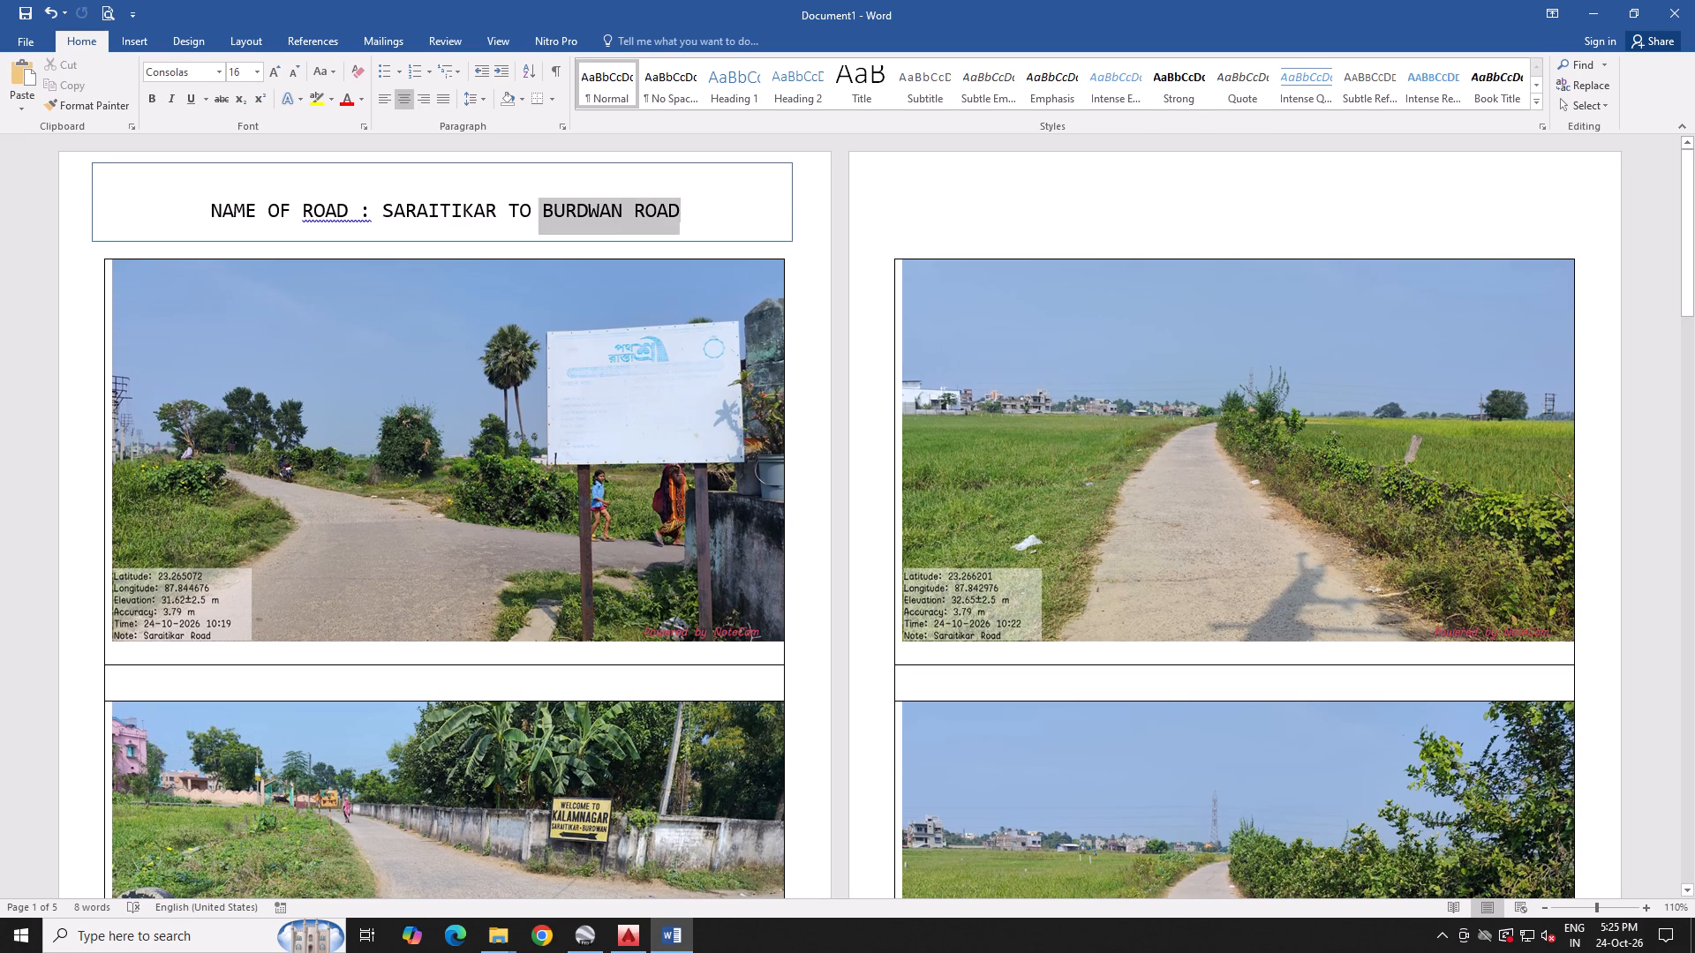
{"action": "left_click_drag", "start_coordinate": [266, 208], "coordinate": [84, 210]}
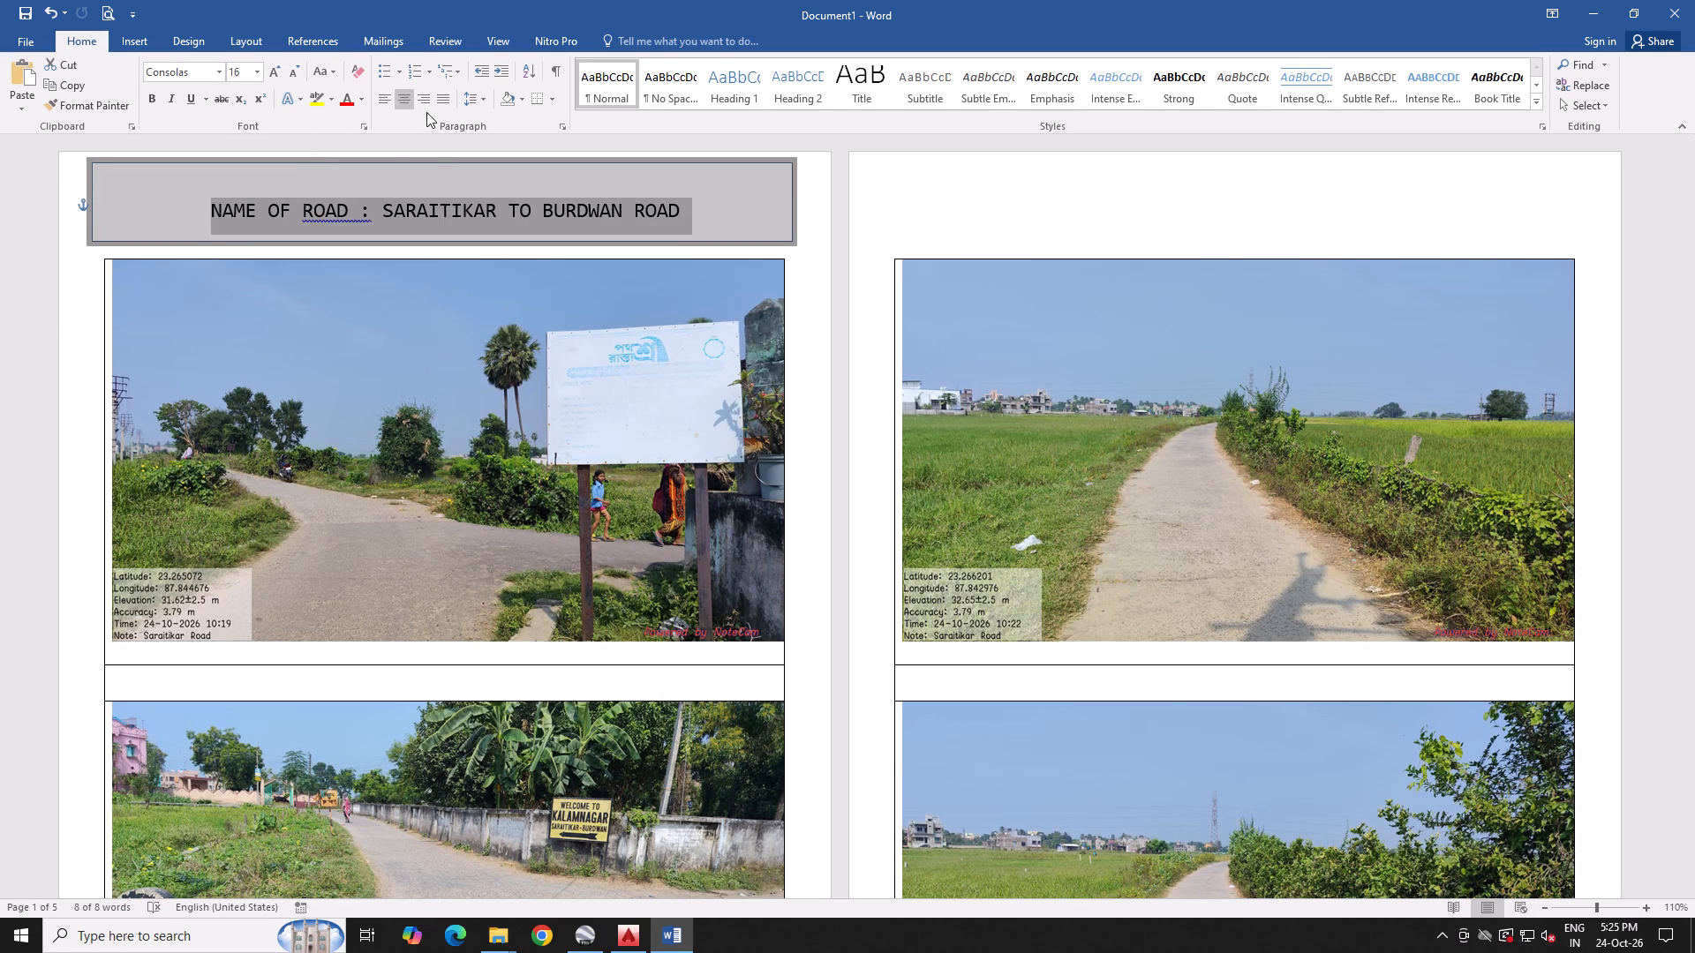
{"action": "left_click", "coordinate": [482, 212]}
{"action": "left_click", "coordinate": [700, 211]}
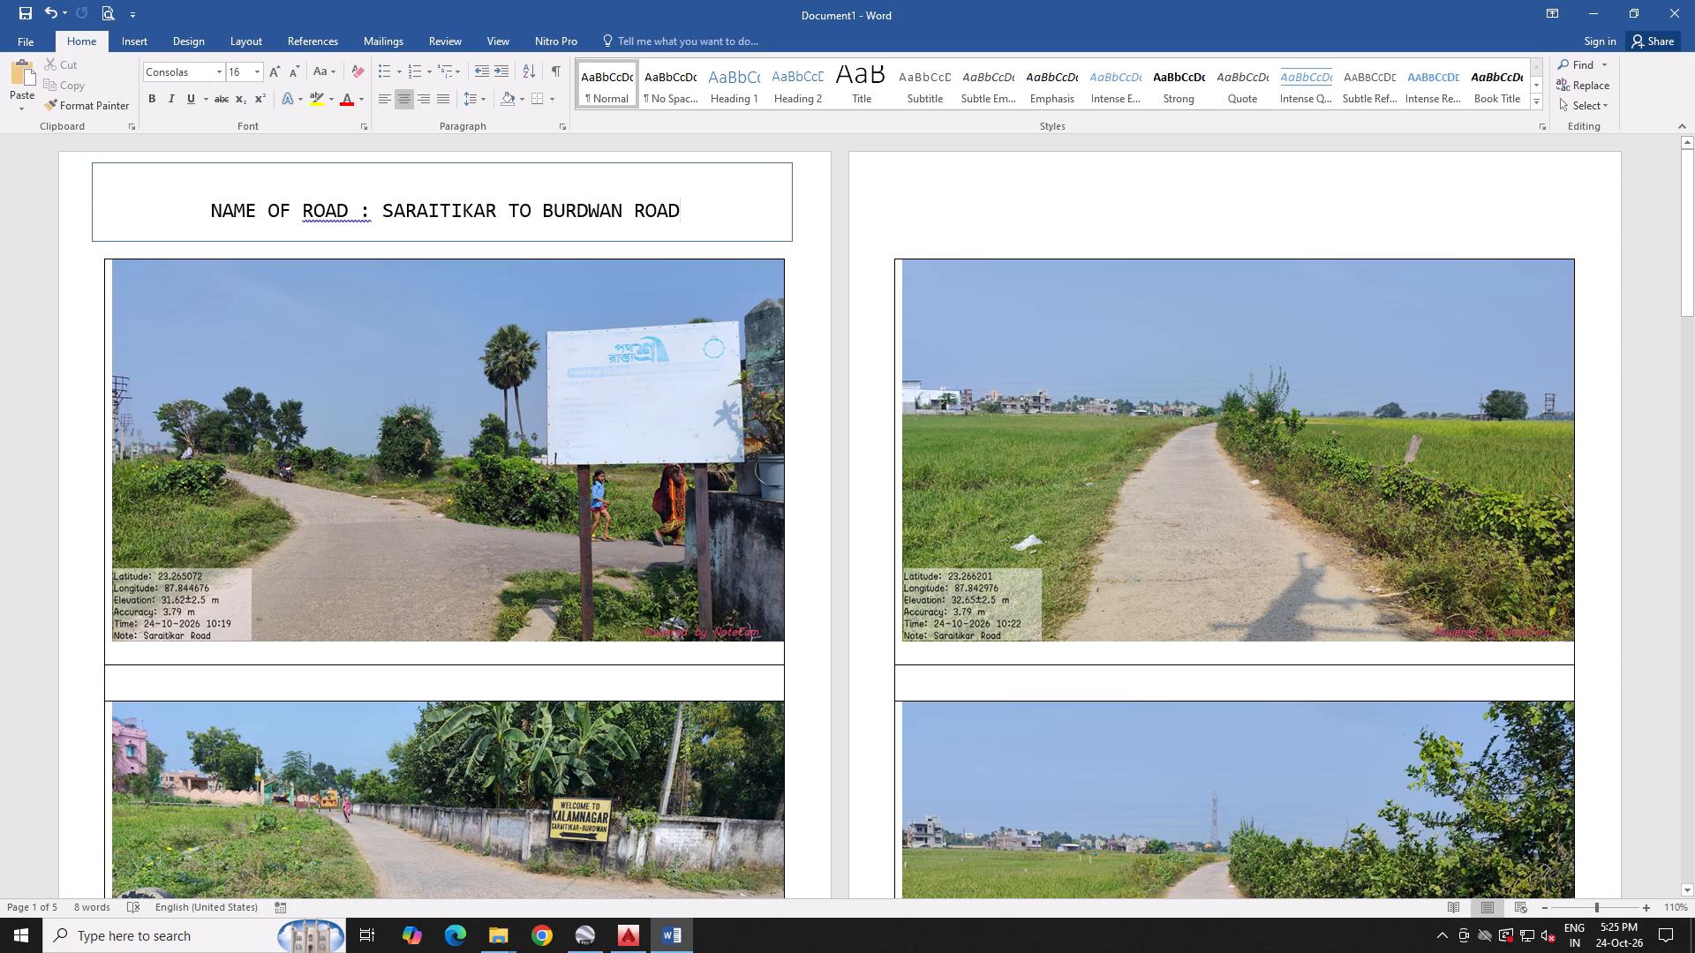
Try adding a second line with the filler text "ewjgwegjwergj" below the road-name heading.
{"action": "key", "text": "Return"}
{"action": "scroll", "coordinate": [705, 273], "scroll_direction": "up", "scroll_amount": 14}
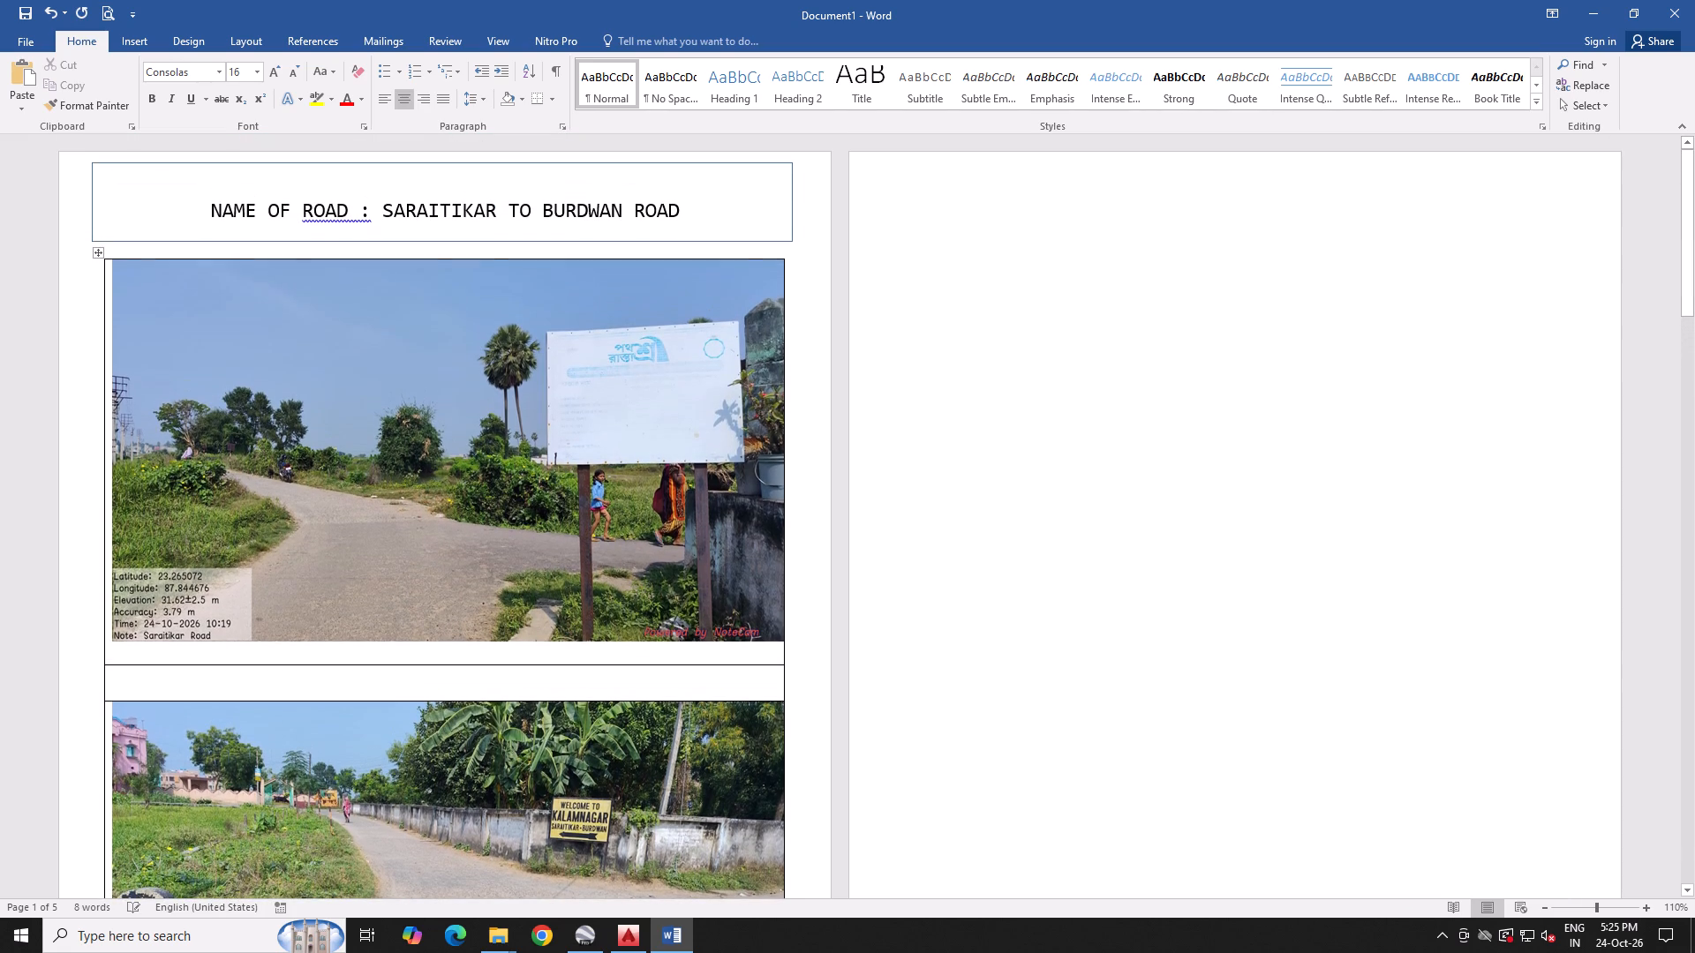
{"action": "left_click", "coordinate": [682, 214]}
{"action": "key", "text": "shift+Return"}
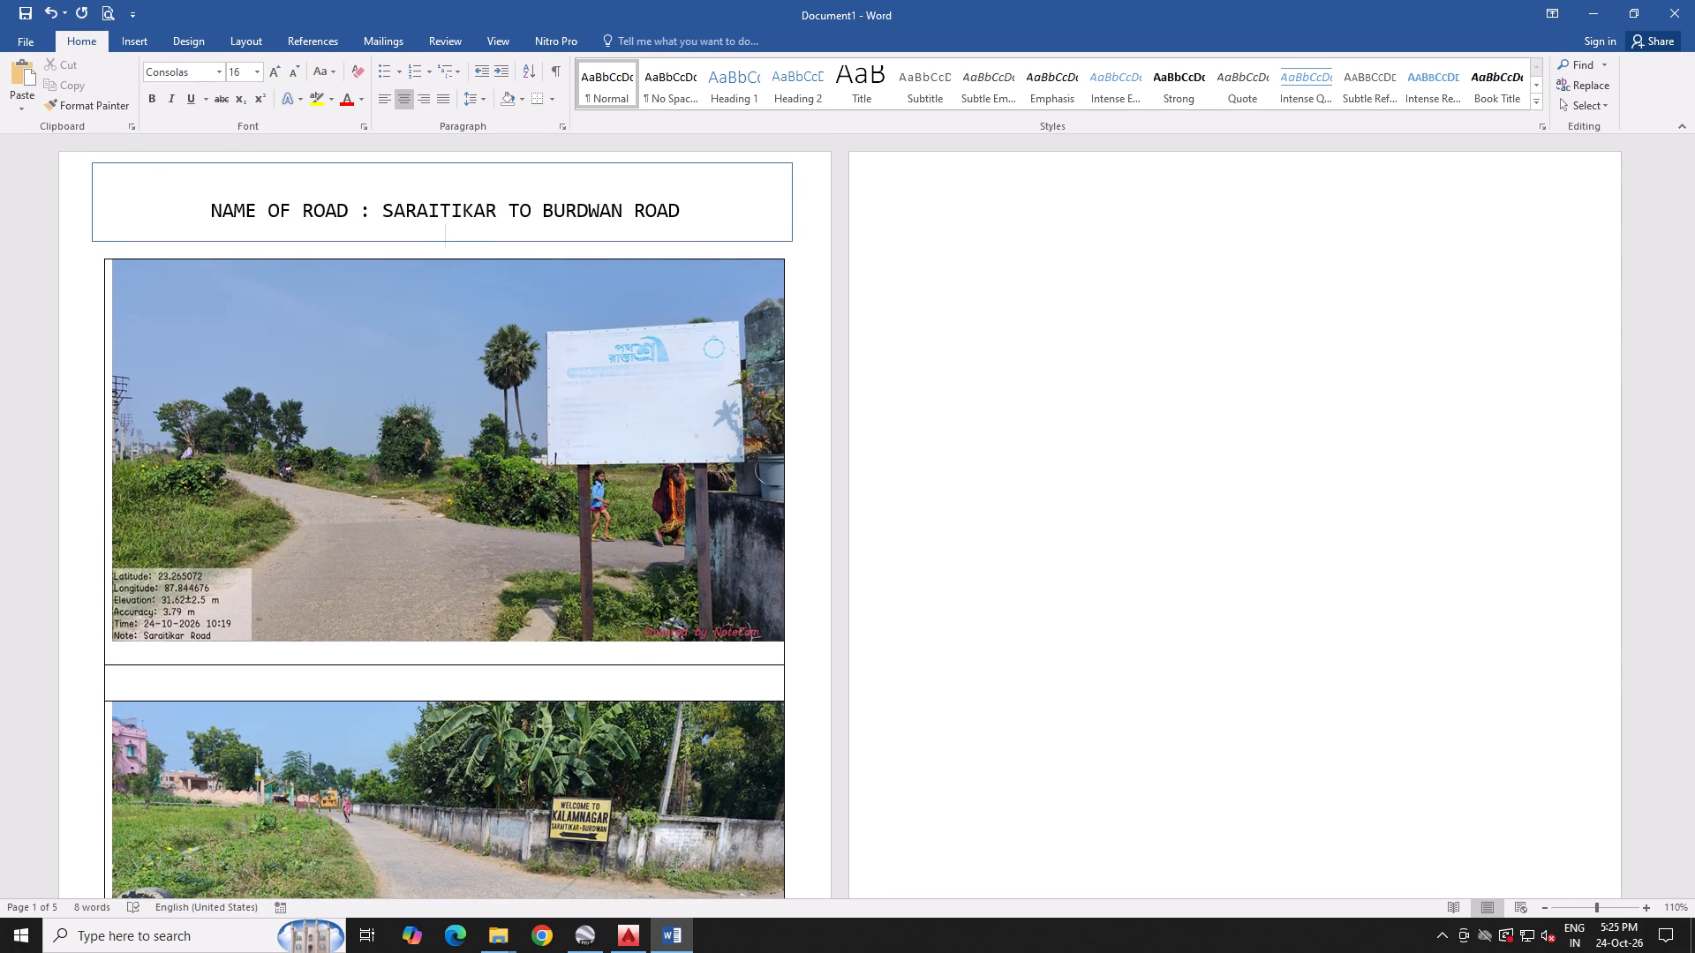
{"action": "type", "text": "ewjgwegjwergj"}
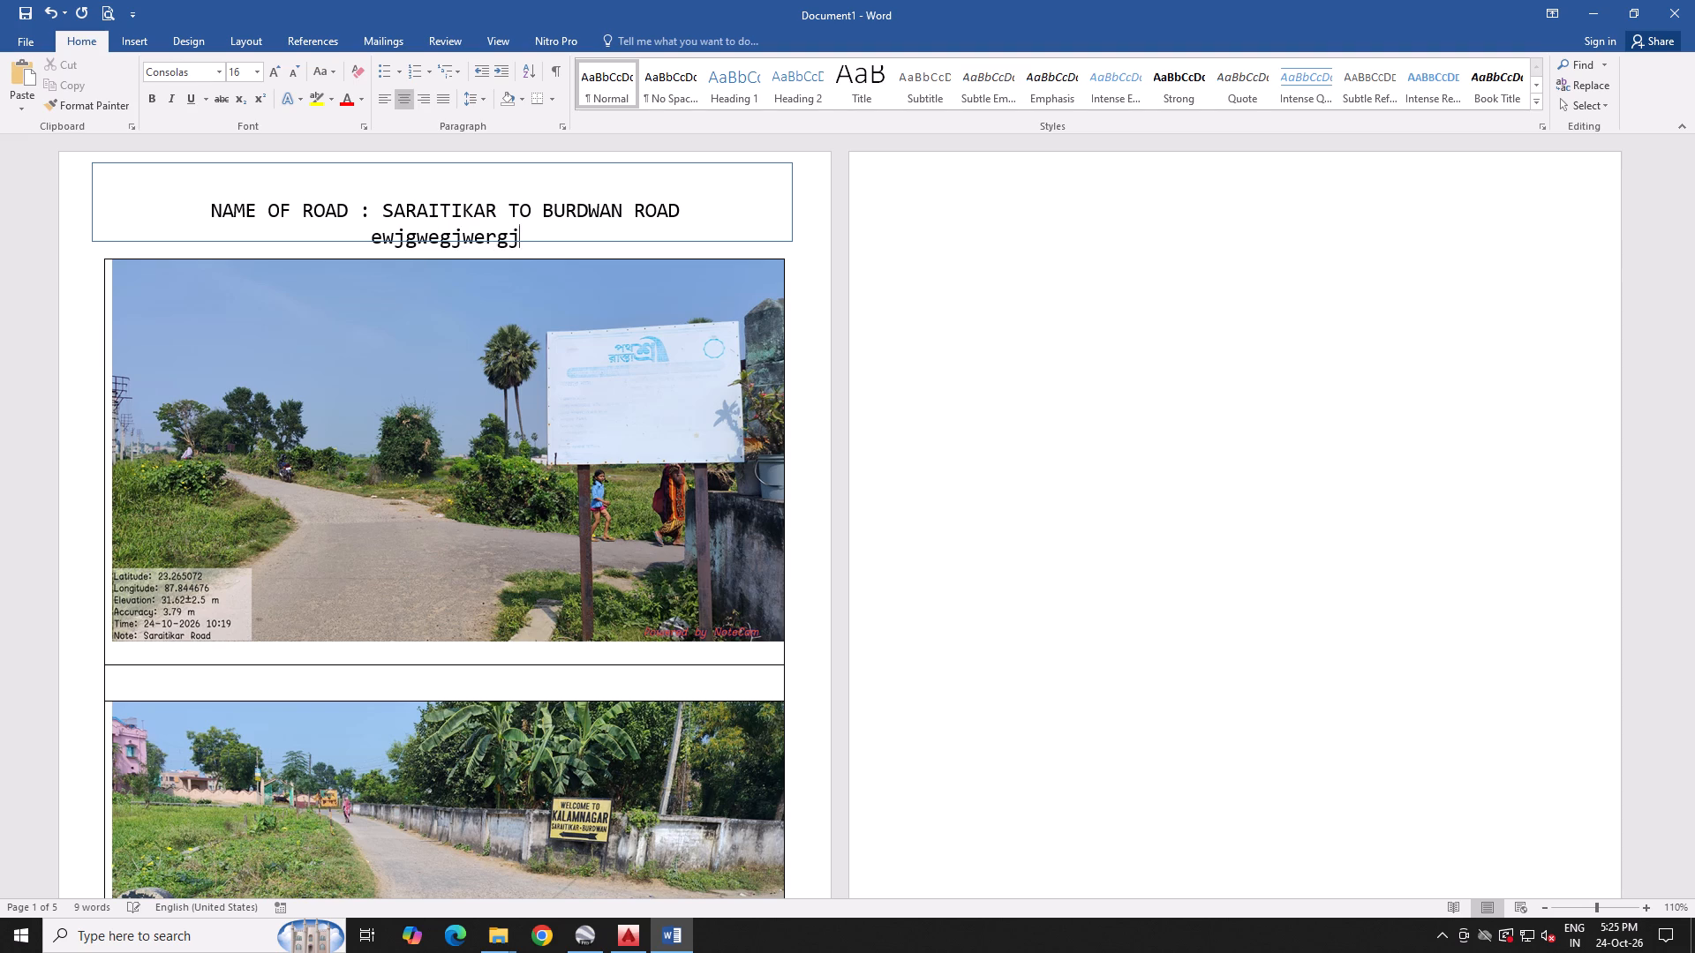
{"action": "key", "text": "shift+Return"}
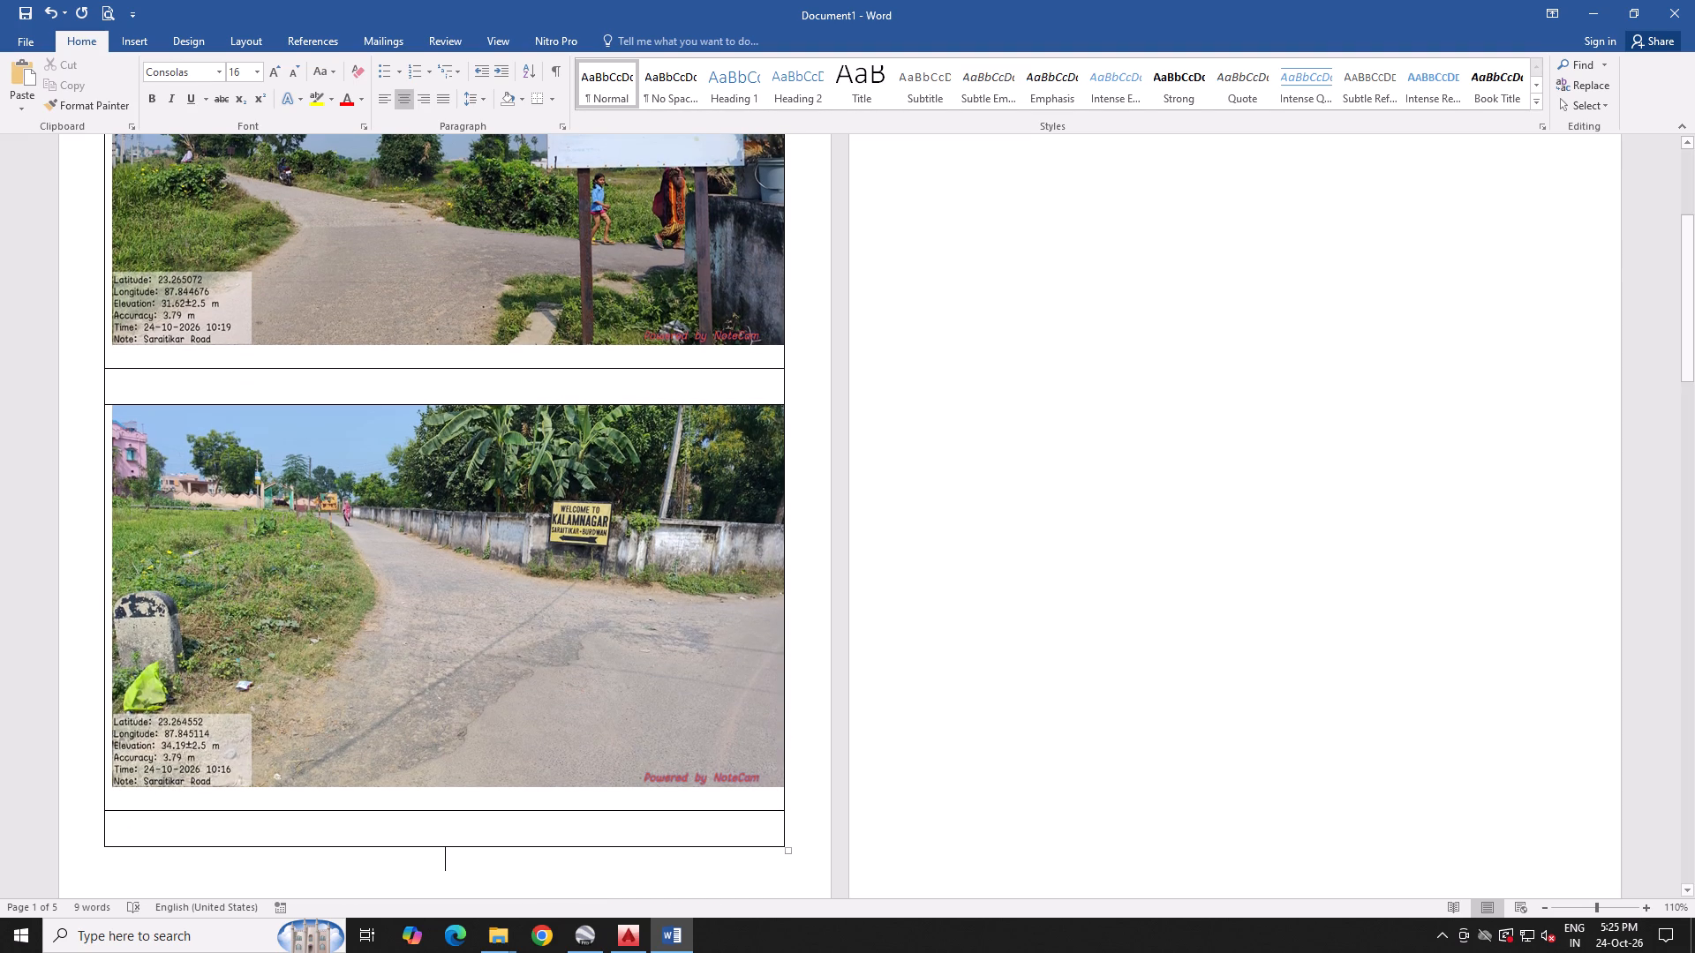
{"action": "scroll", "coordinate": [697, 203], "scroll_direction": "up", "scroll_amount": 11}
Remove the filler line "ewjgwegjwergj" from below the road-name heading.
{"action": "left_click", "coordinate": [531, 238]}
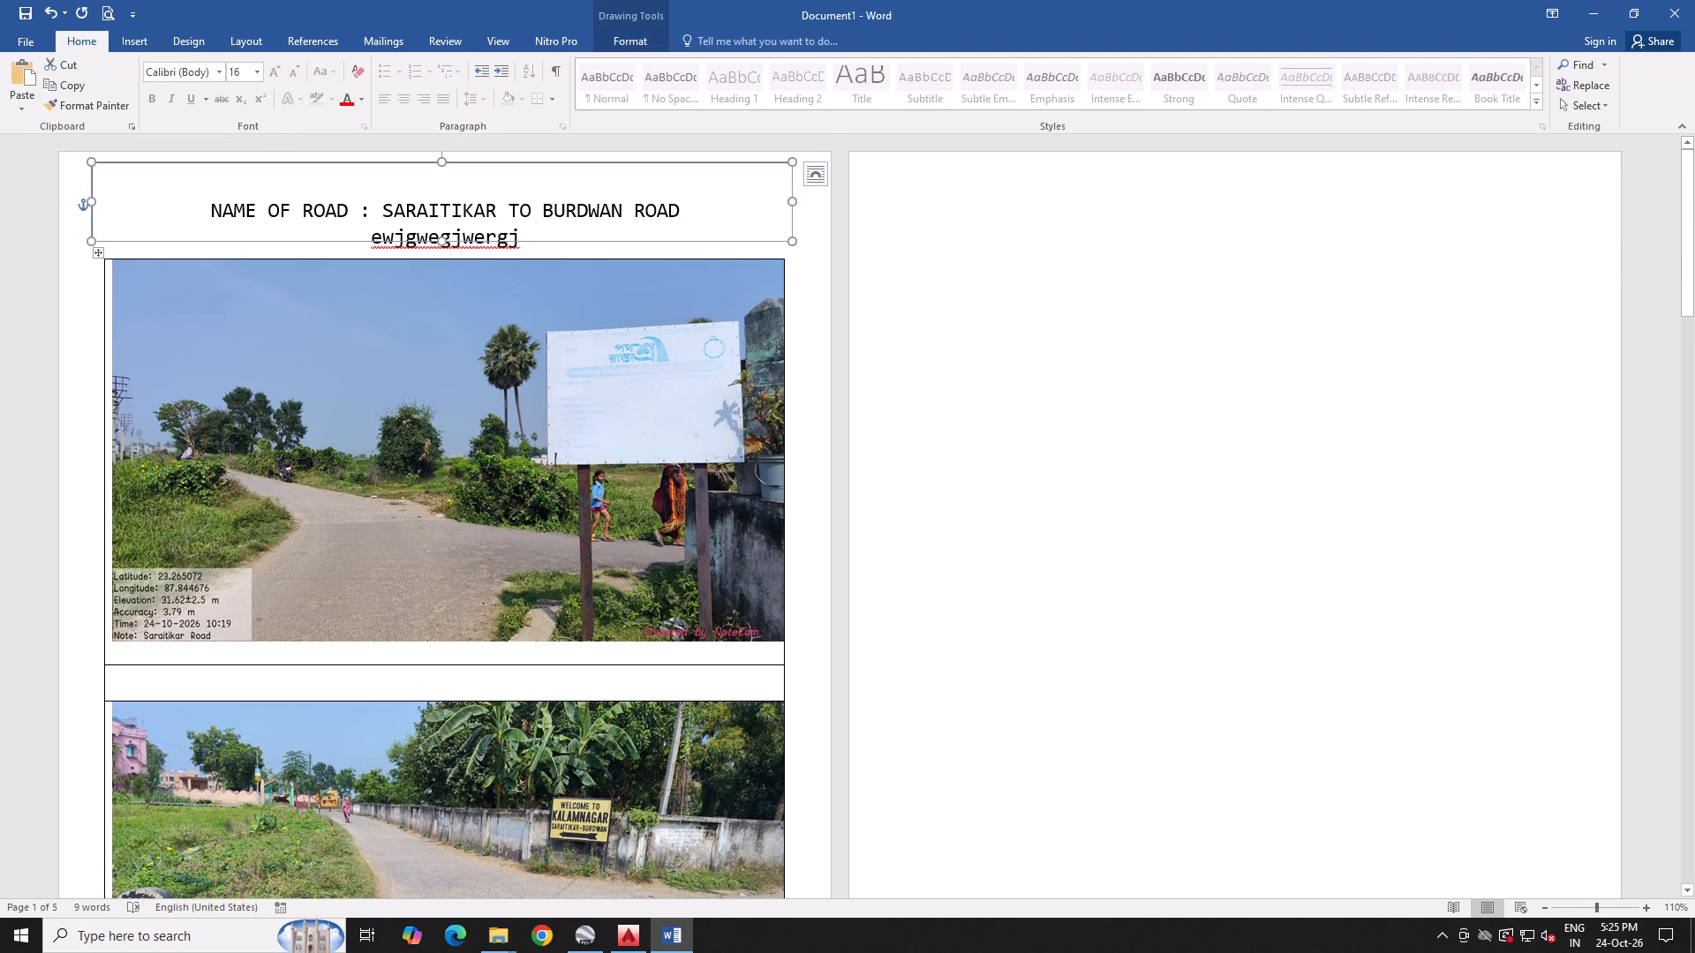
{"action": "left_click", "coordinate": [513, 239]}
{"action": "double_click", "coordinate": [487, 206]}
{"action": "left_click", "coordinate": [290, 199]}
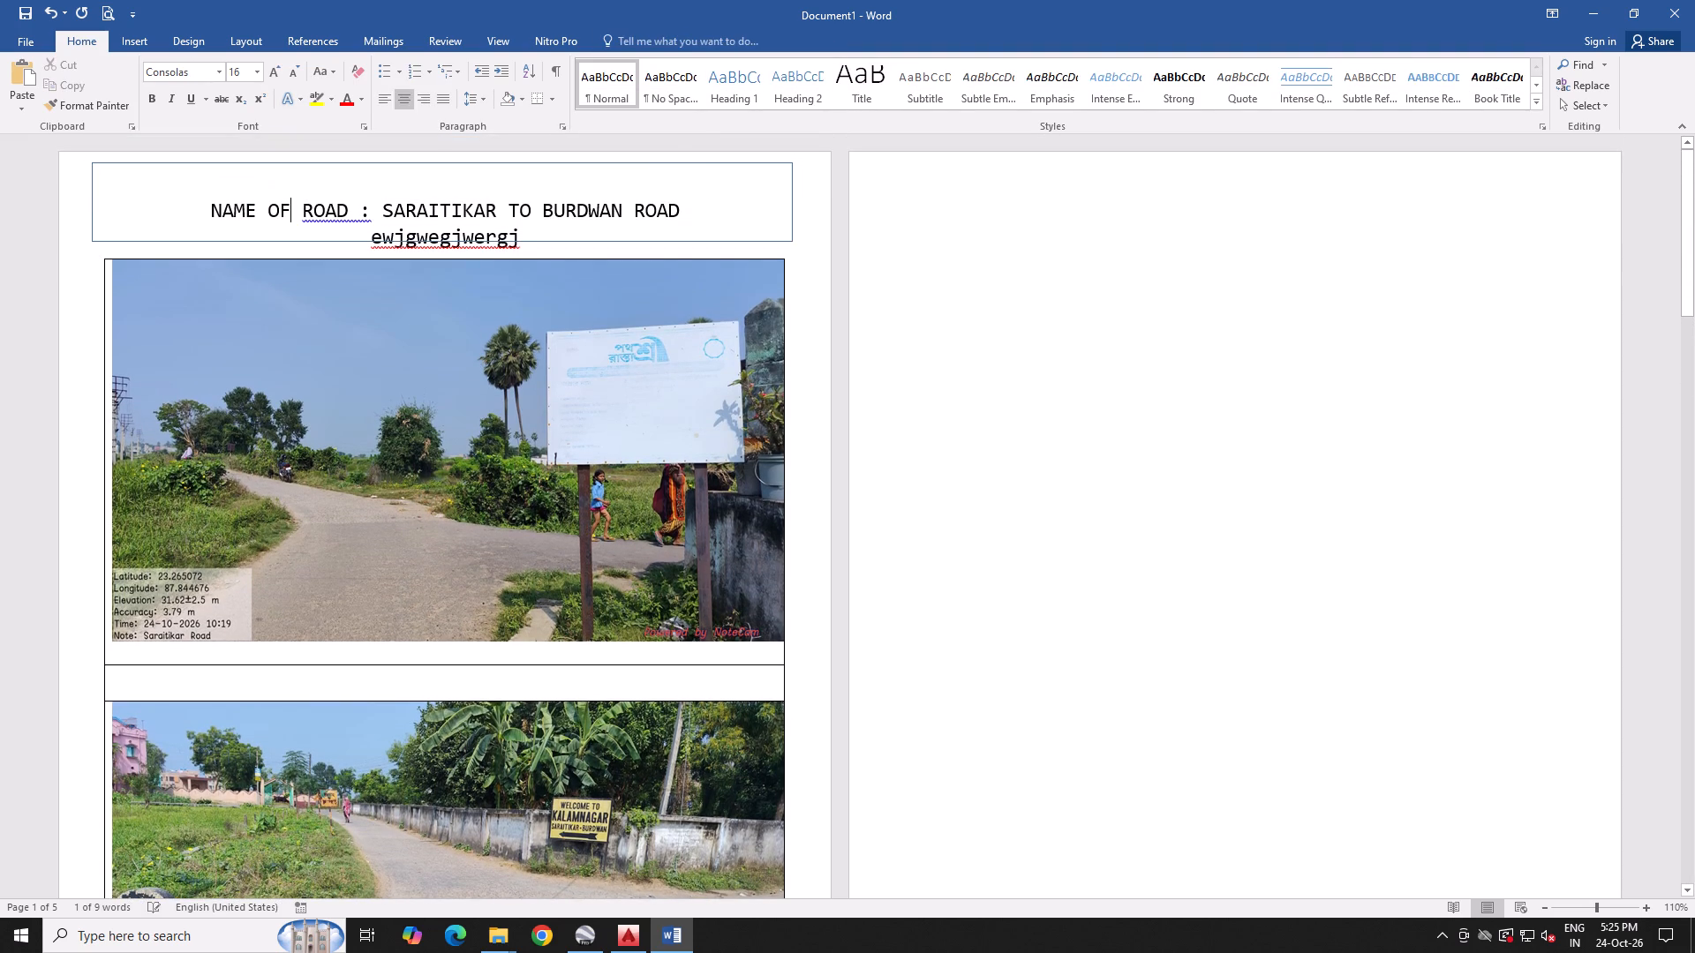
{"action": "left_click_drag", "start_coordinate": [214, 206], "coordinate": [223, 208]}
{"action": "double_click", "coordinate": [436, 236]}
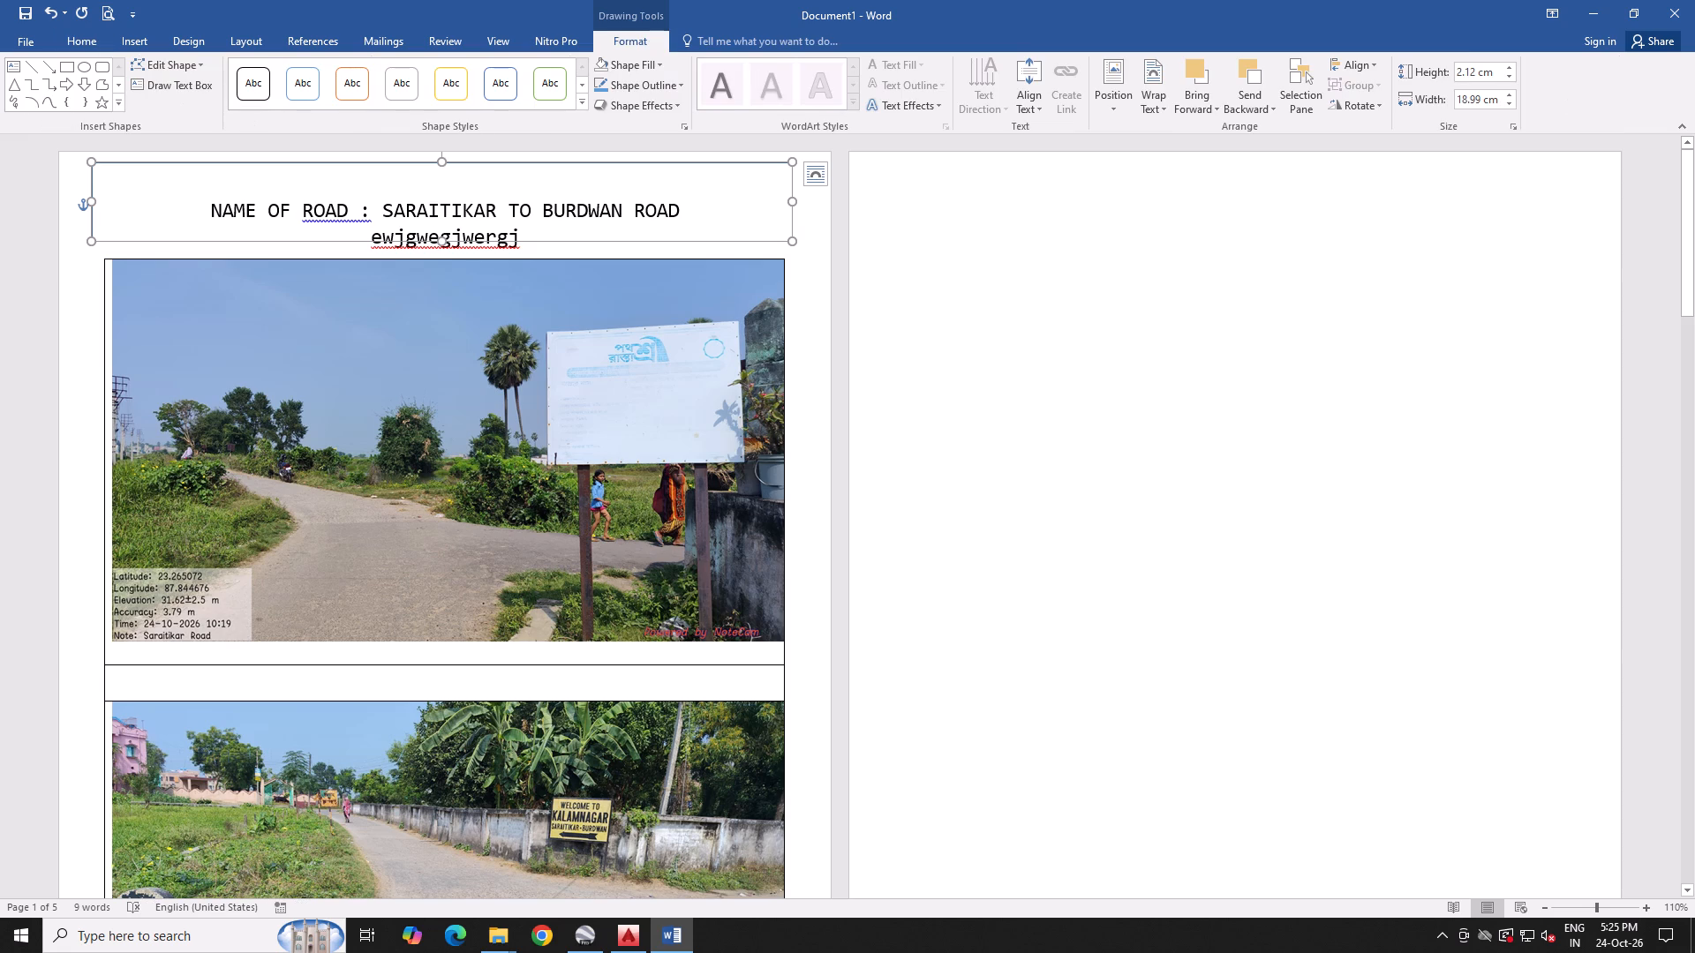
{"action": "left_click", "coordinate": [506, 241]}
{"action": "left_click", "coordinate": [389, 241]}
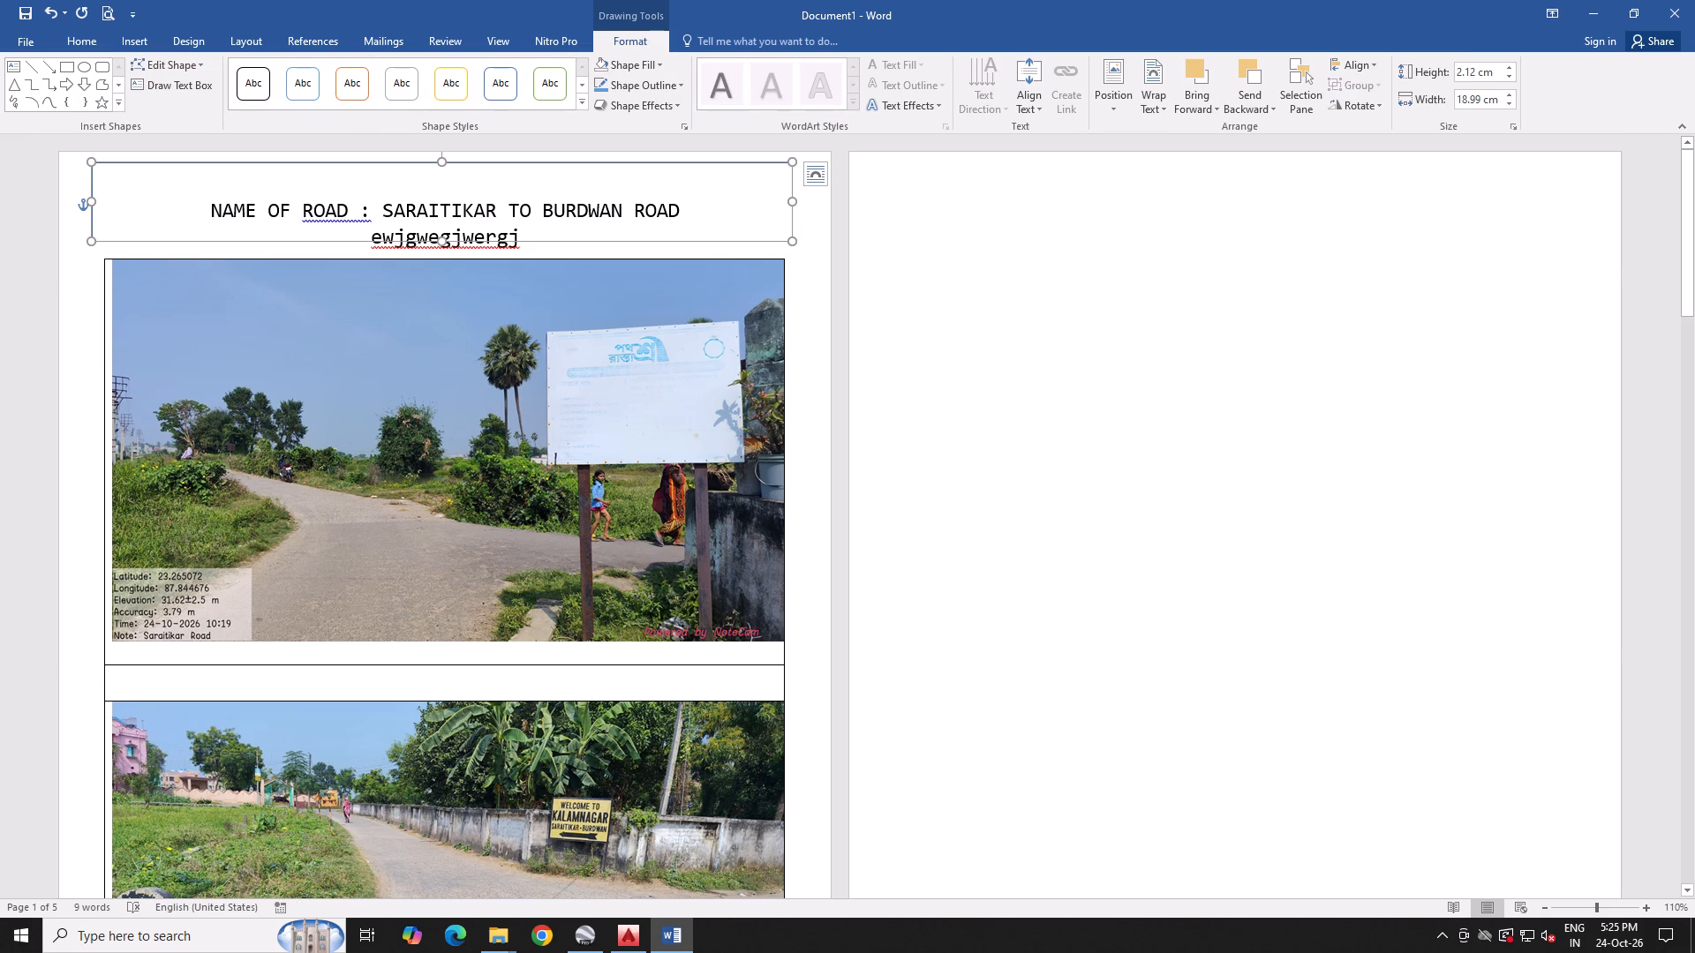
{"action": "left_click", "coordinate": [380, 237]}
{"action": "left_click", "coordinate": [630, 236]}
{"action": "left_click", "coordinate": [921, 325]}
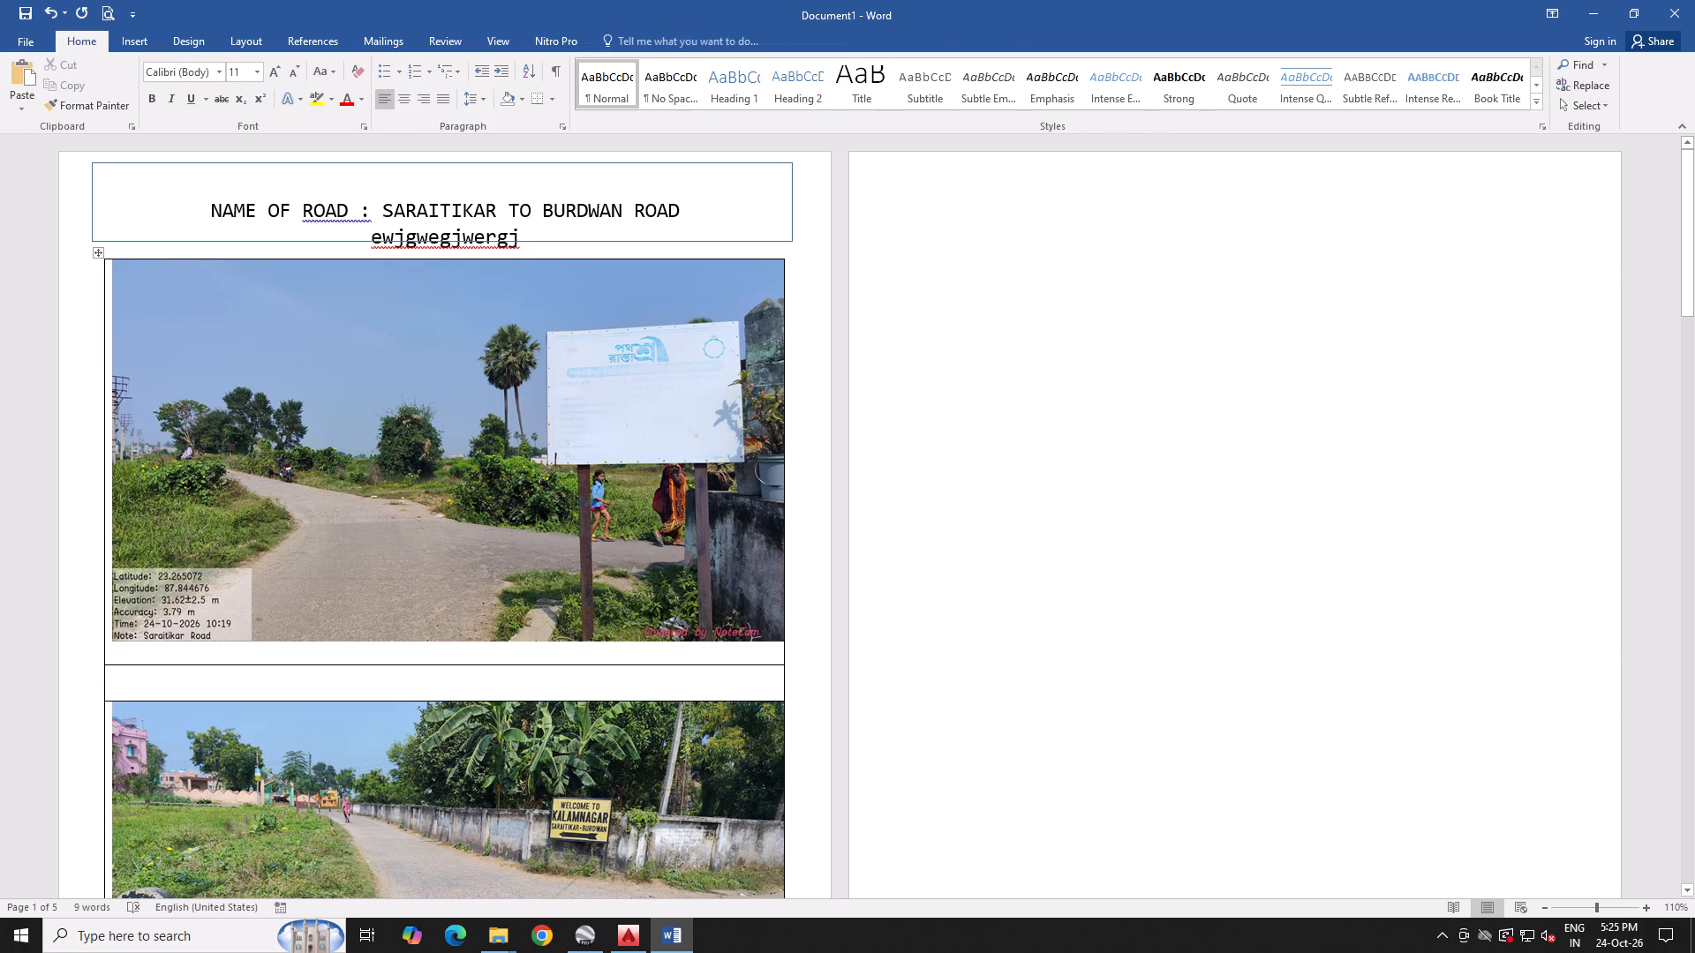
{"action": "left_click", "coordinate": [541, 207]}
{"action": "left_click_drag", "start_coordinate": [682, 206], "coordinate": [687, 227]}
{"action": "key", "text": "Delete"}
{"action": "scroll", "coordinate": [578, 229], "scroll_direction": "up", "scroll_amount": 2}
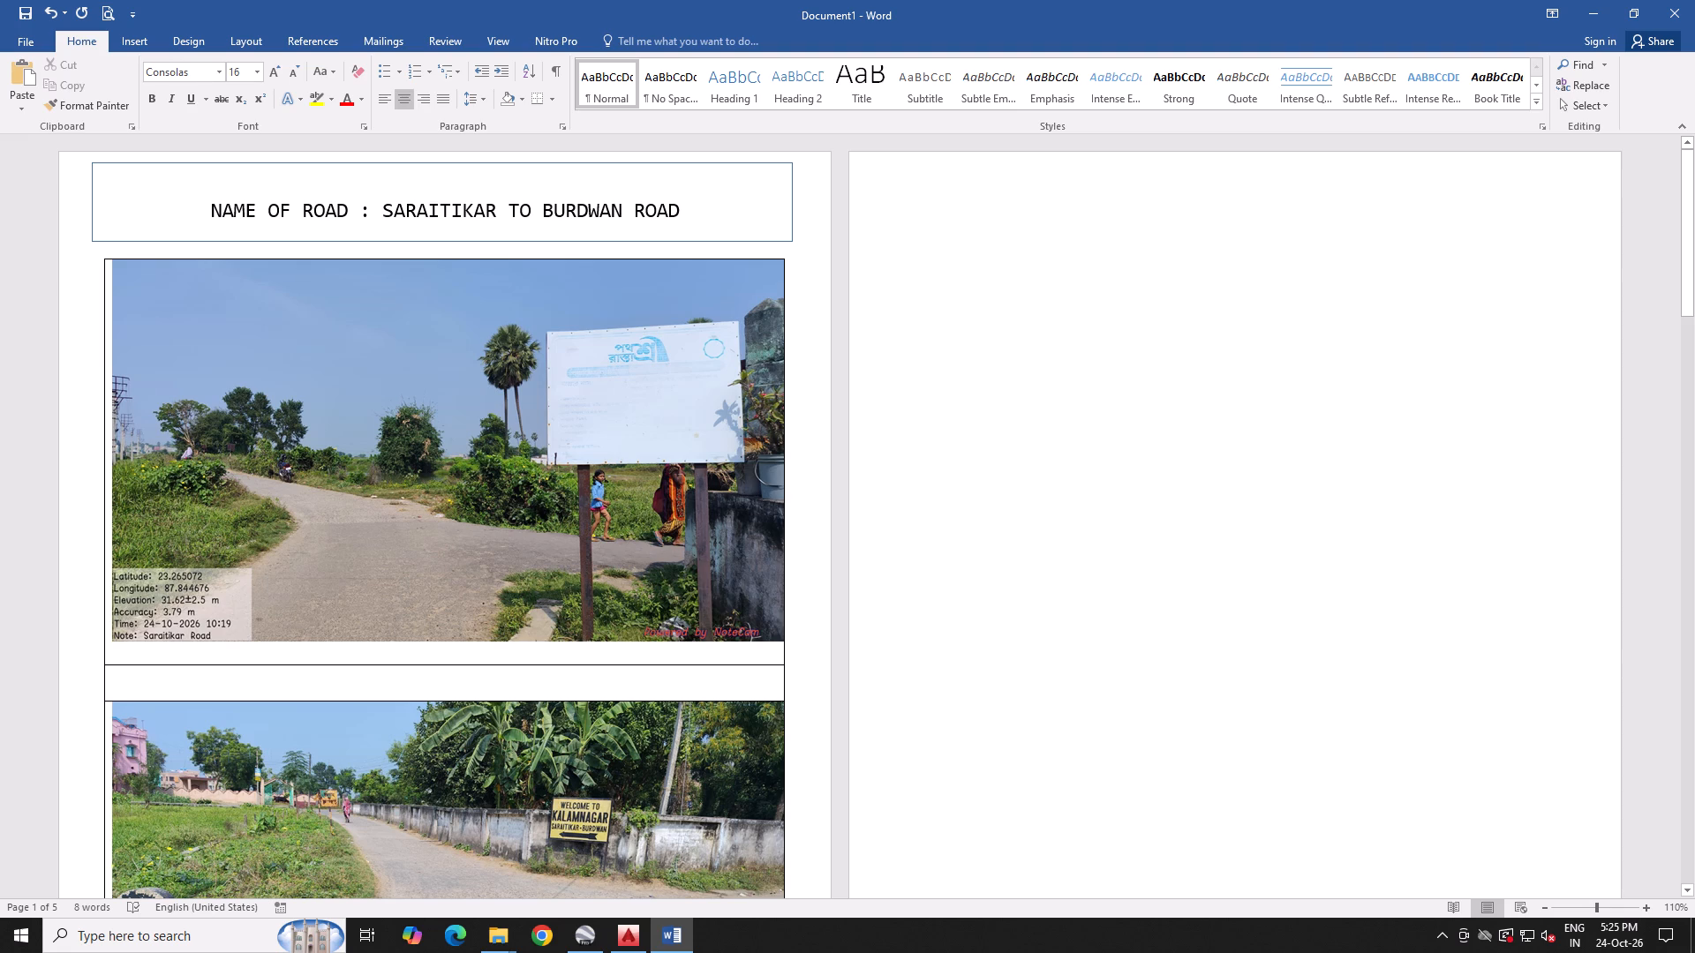
Delete the rectangle around the road-name heading, keeping the heading text.
{"action": "left_click_drag", "start_coordinate": [683, 205], "coordinate": [666, 204]}
{"action": "left_click", "coordinate": [641, 240]}
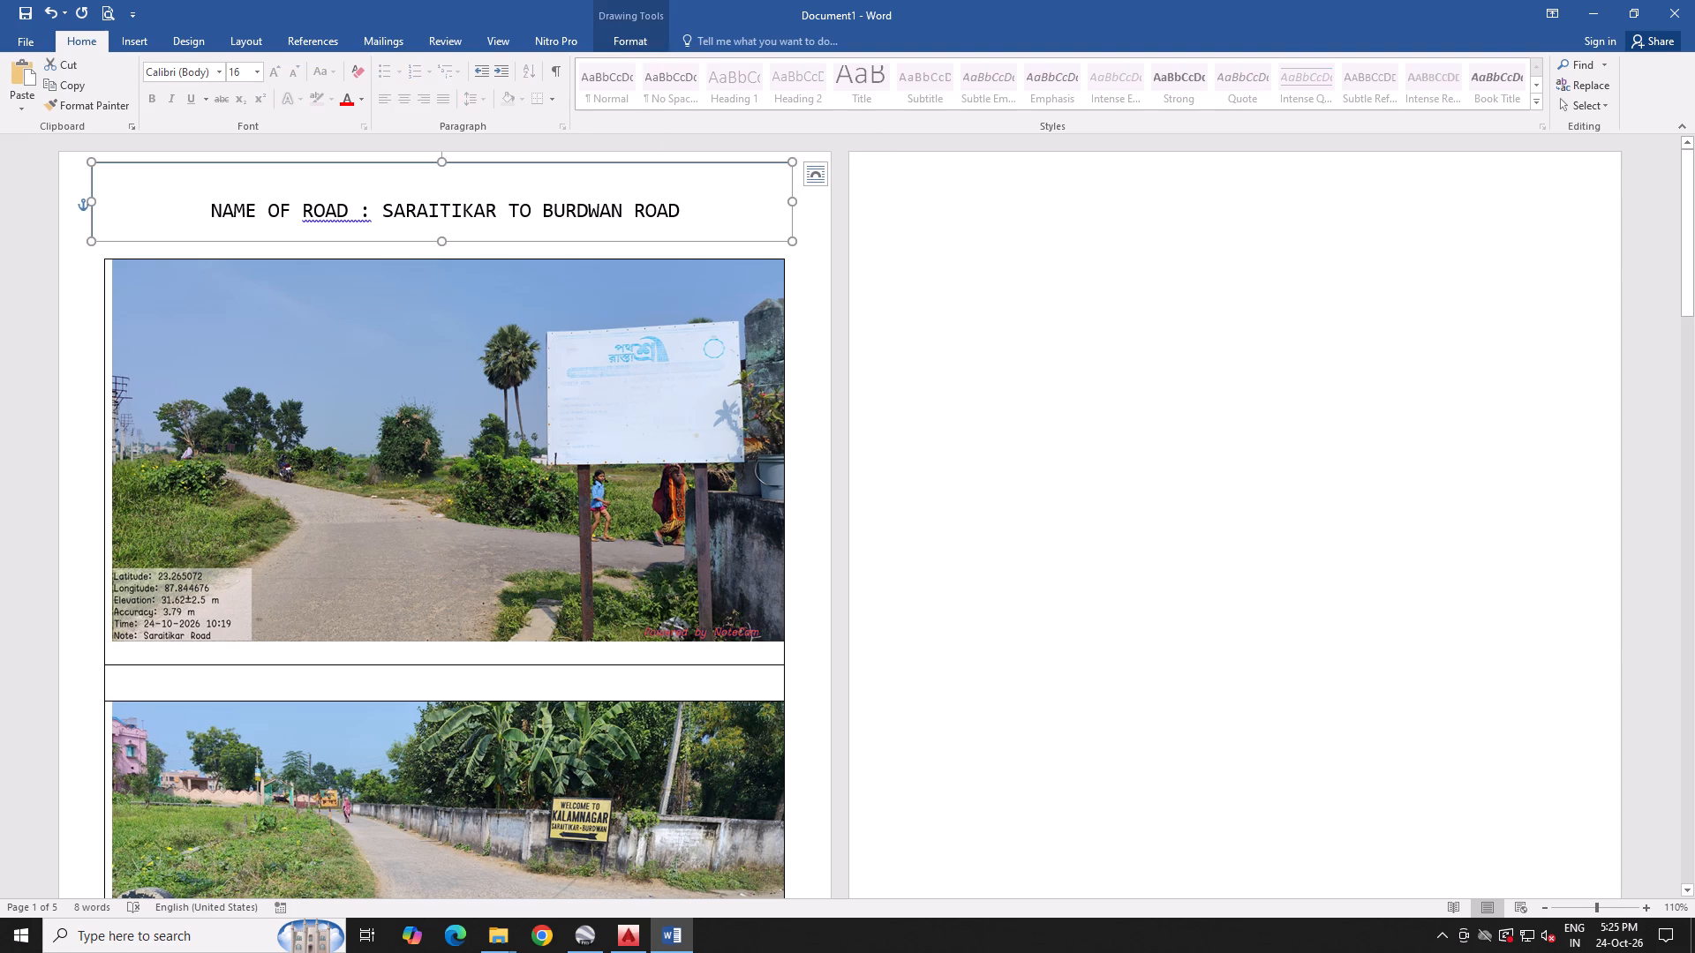
{"action": "left_click_drag", "start_coordinate": [674, 208], "coordinate": [54, 194]}
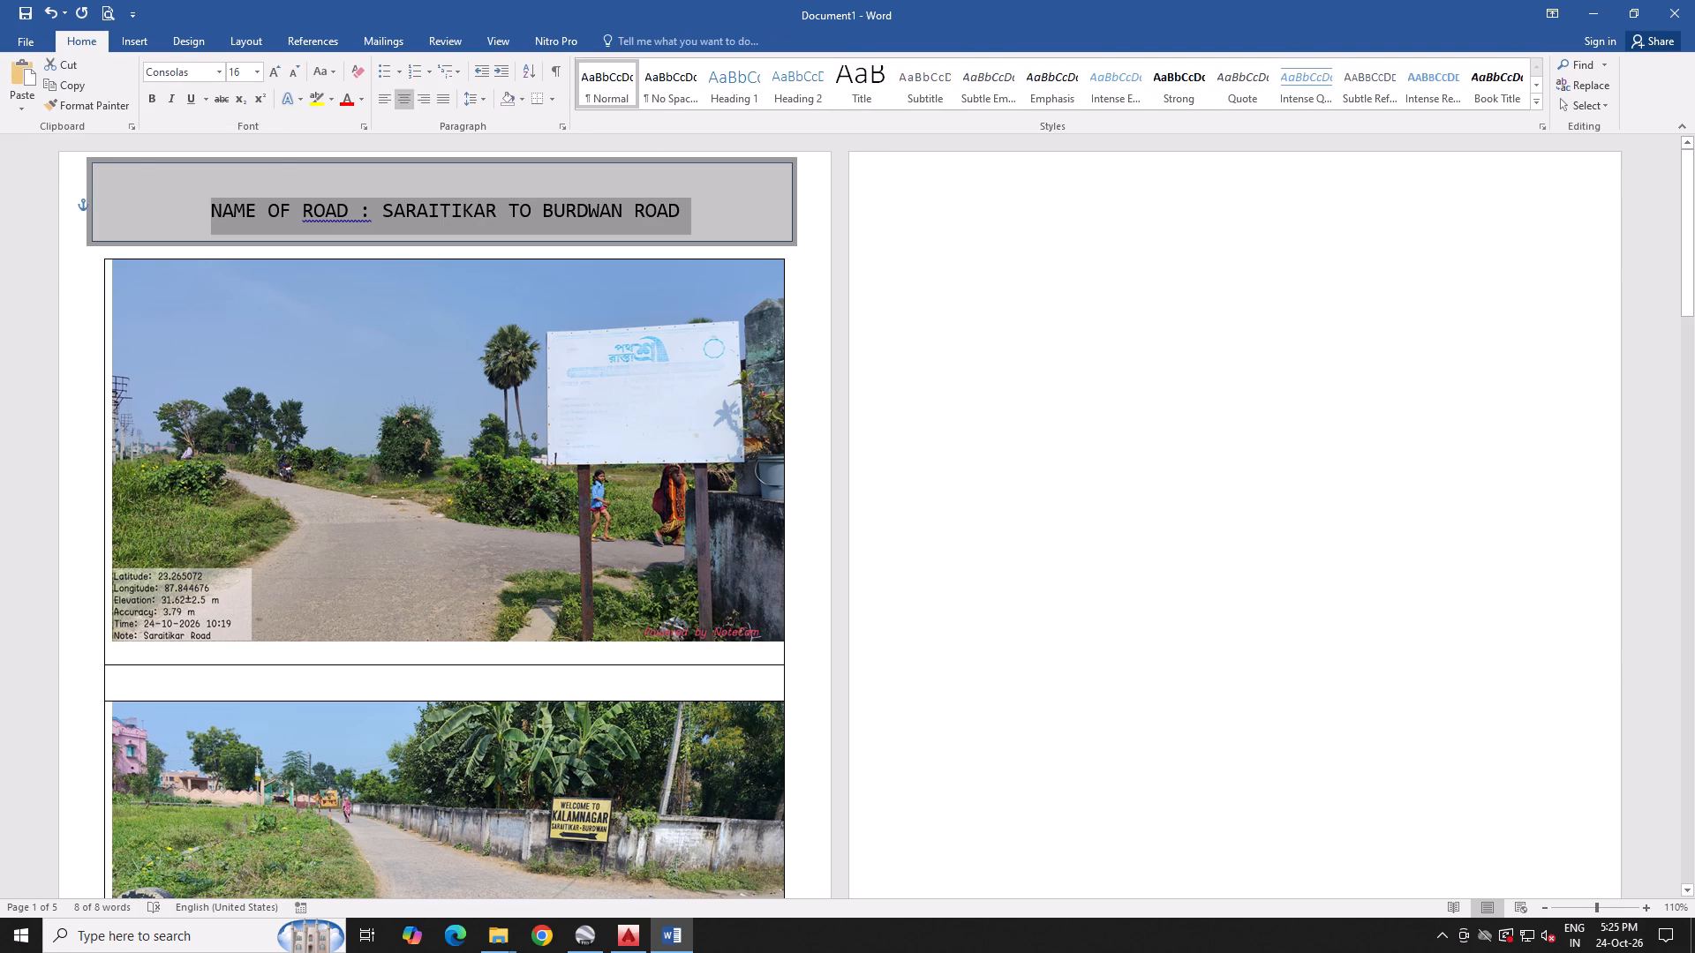
{"action": "left_click", "coordinate": [195, 202]}
{"action": "left_click_drag", "start_coordinate": [210, 206], "coordinate": [648, 204]}
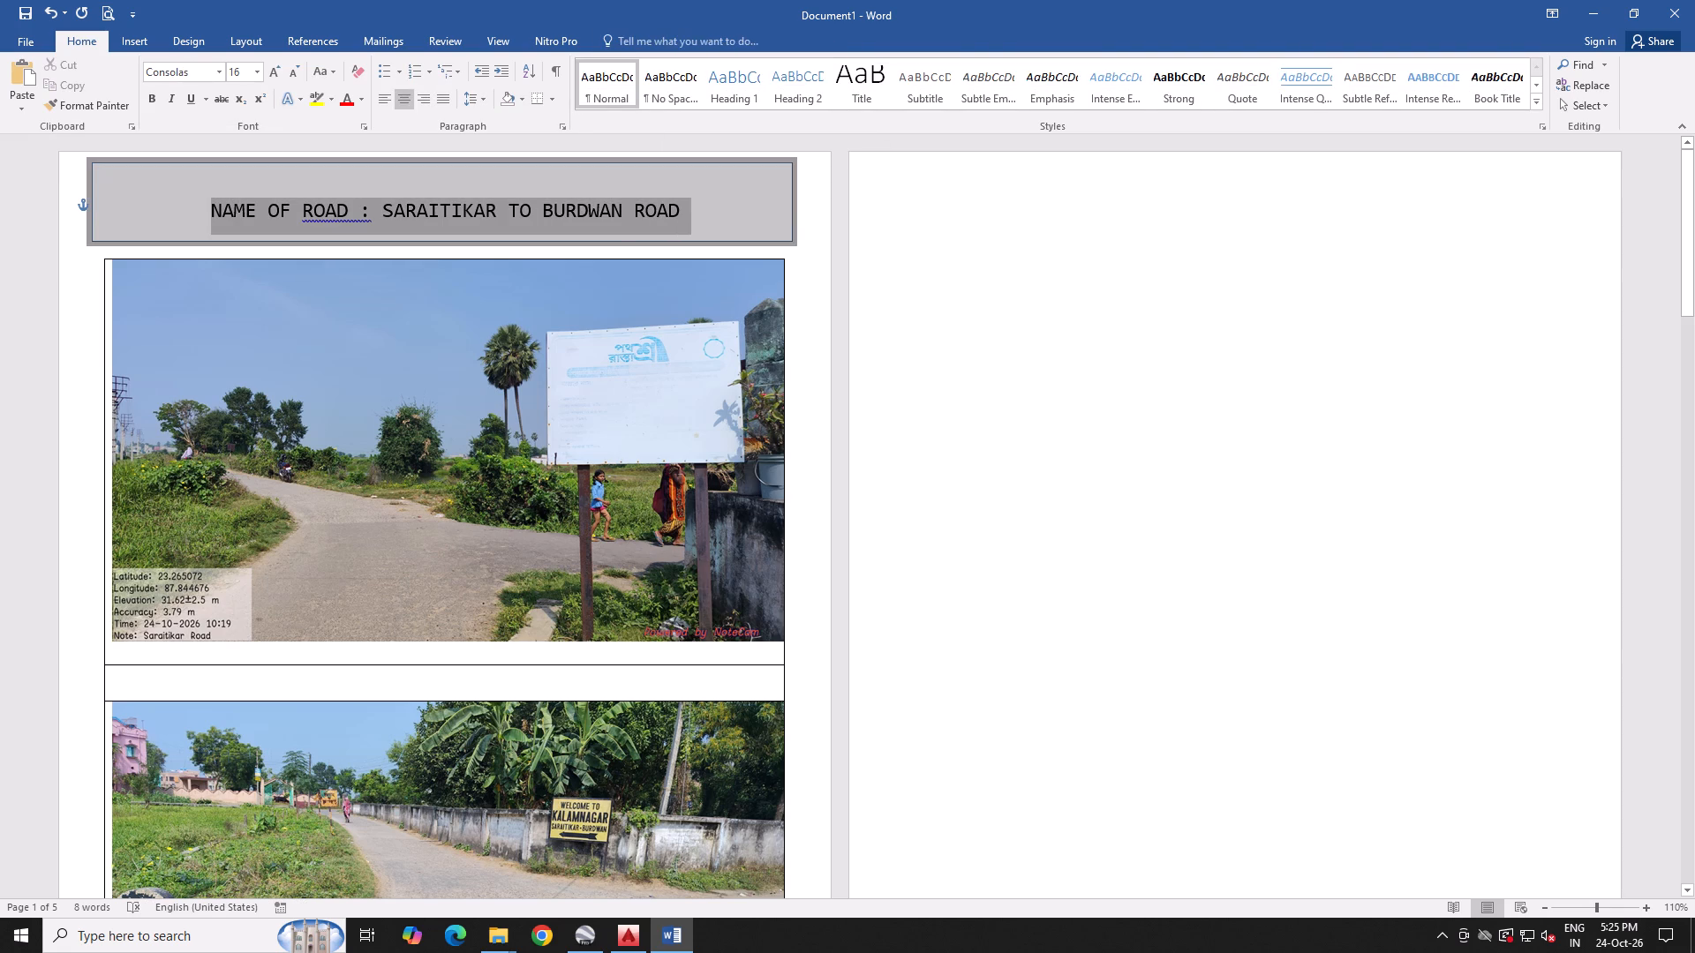
{"action": "left_click_drag", "start_coordinate": [648, 204], "coordinate": [676, 216]}
{"action": "left_click", "coordinate": [630, 234]}
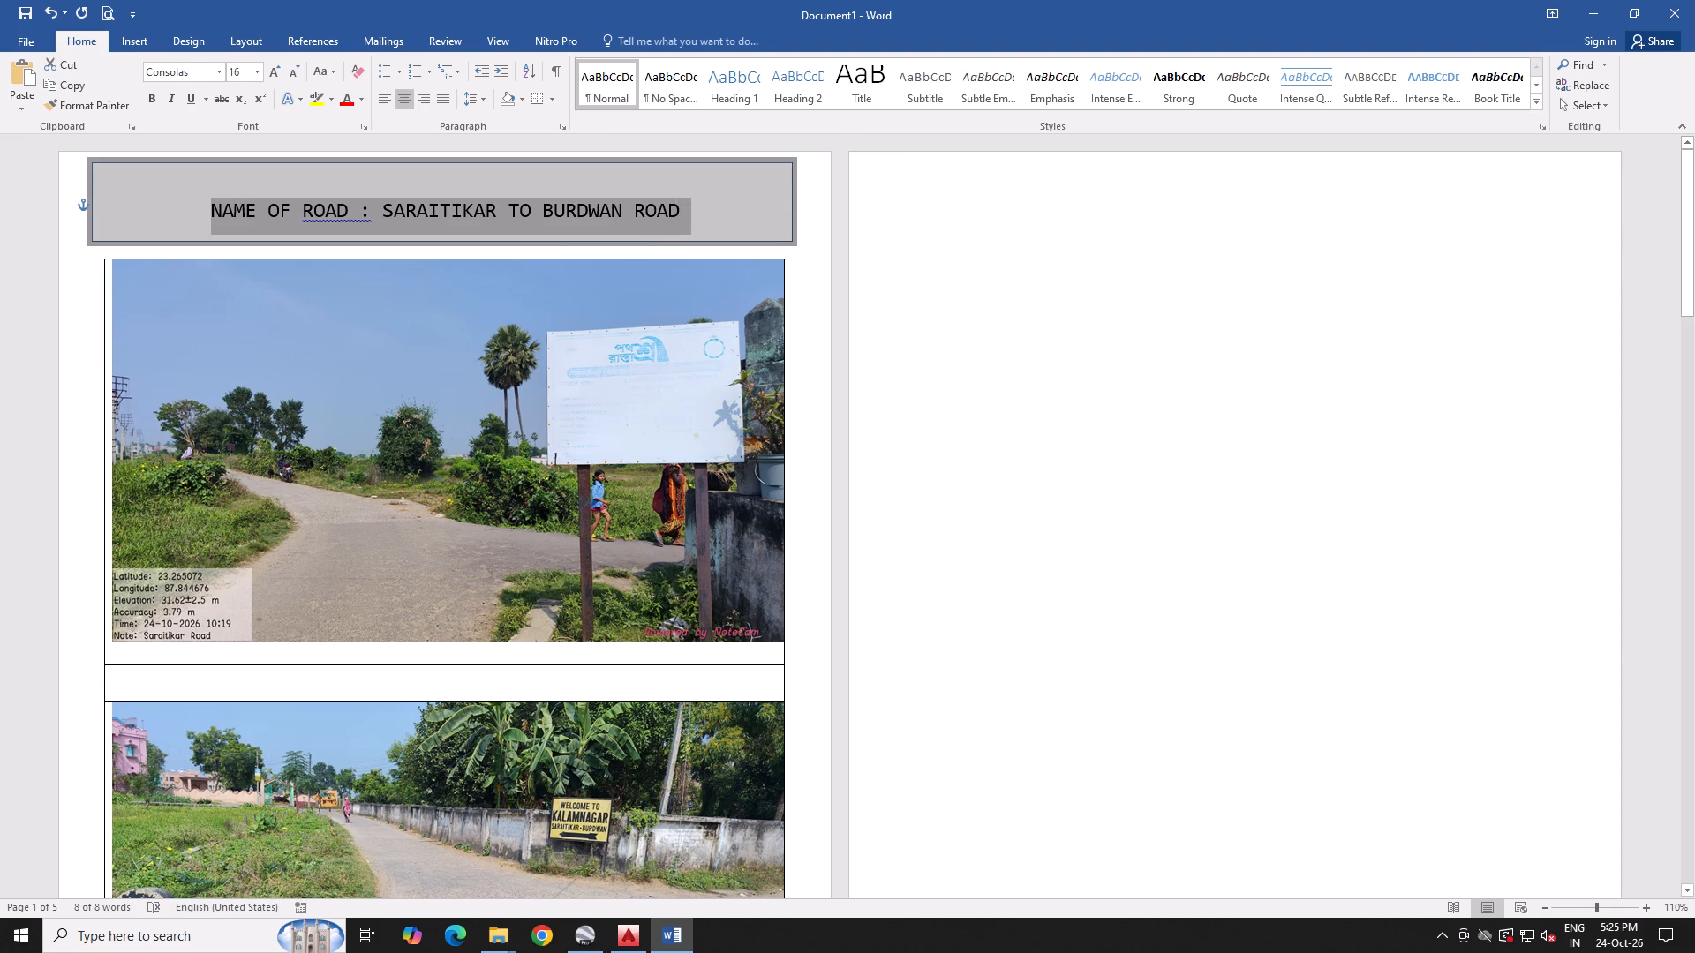
{"action": "left_click", "coordinate": [629, 244]}
{"action": "key", "text": "Delete"}
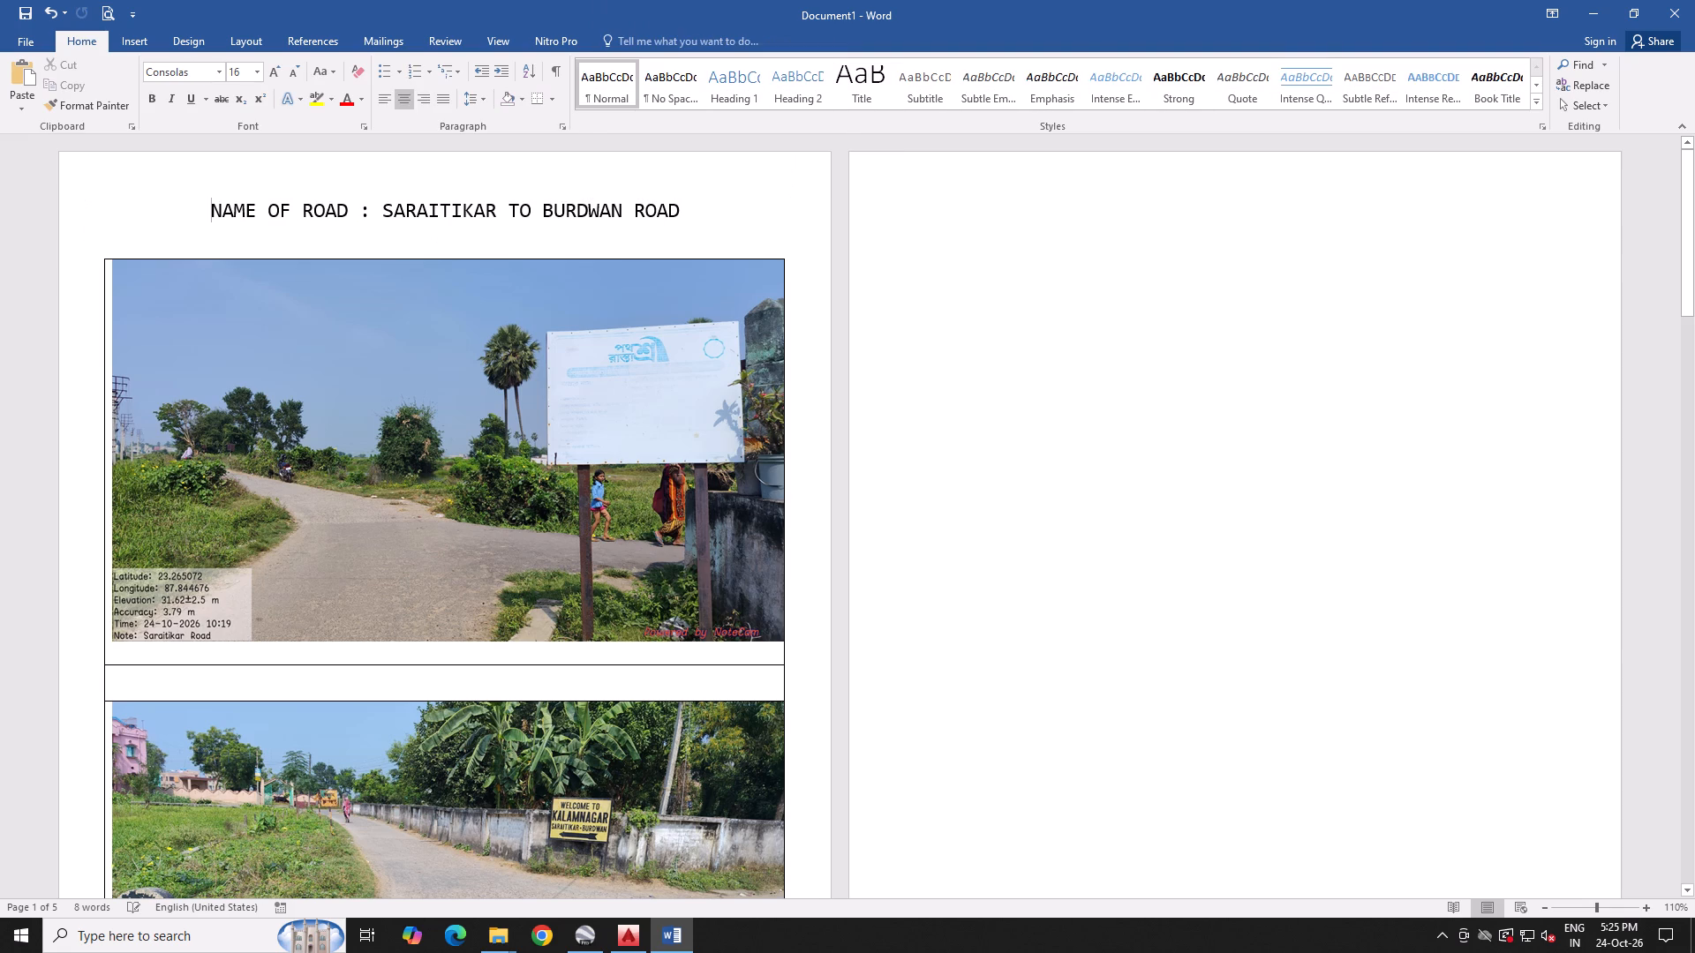
Insert a preset text box over the road-name heading and set its text wrapping to In Front of Text.
{"action": "left_click", "coordinate": [610, 221]}
{"action": "left_click_drag", "start_coordinate": [683, 212], "coordinate": [138, 207]}
{"action": "left_click", "coordinate": [133, 42]}
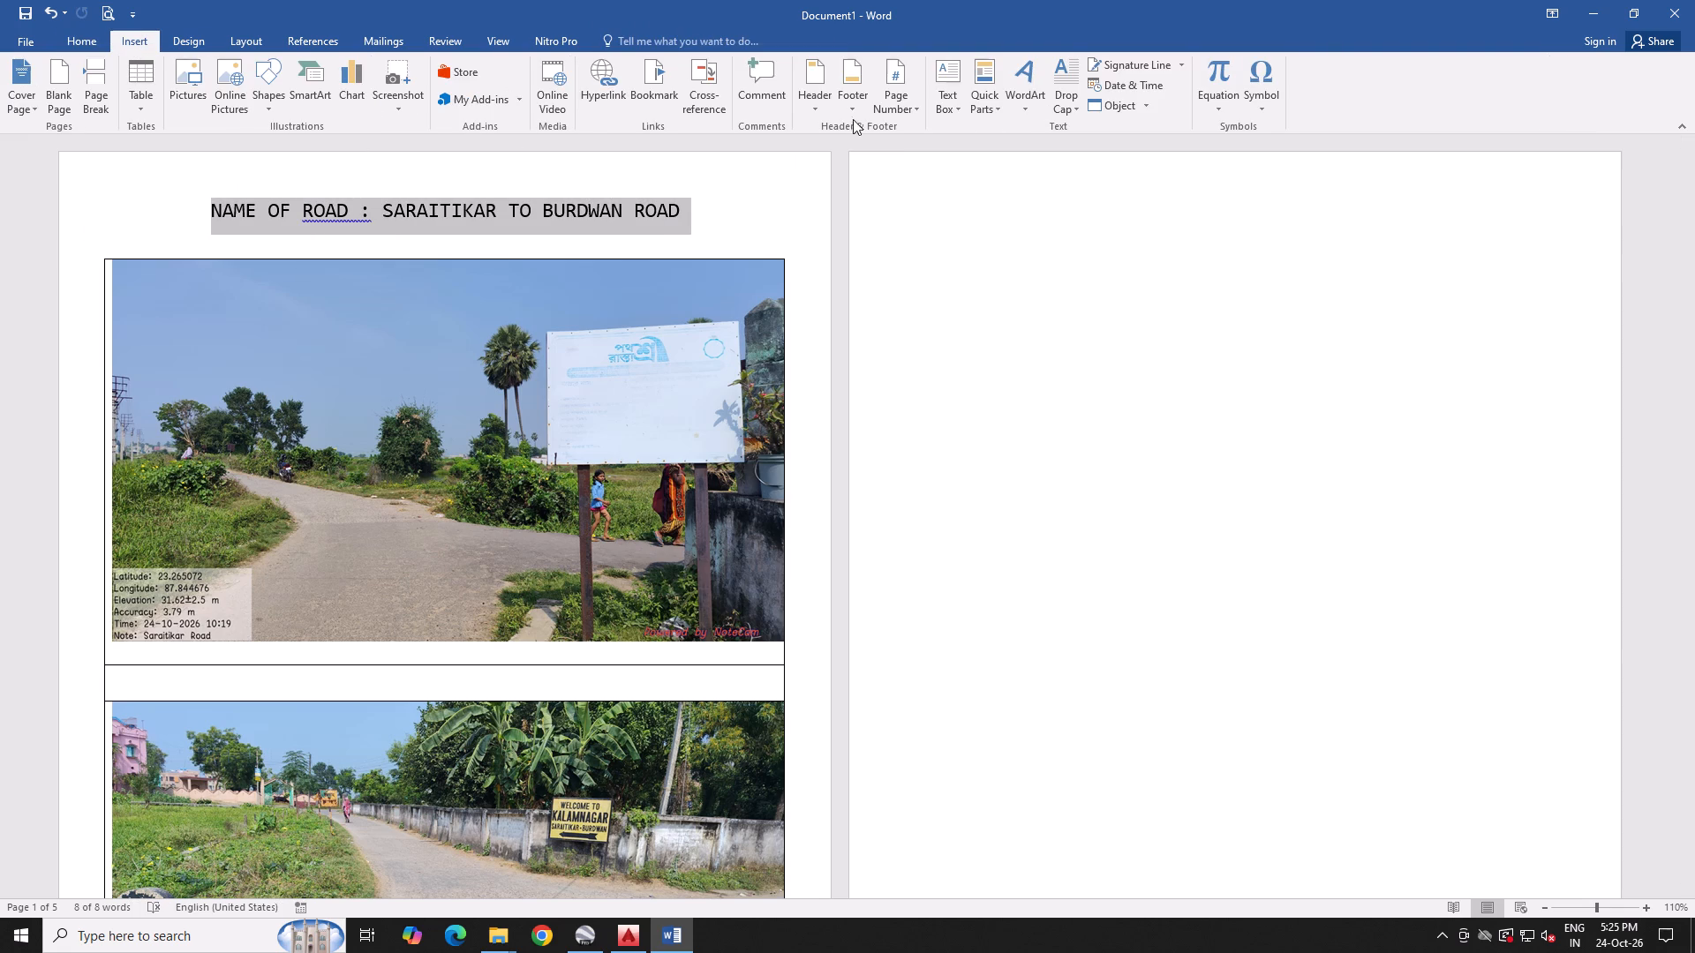
{"action": "left_click", "coordinate": [961, 82]}
{"action": "left_click", "coordinate": [975, 170]}
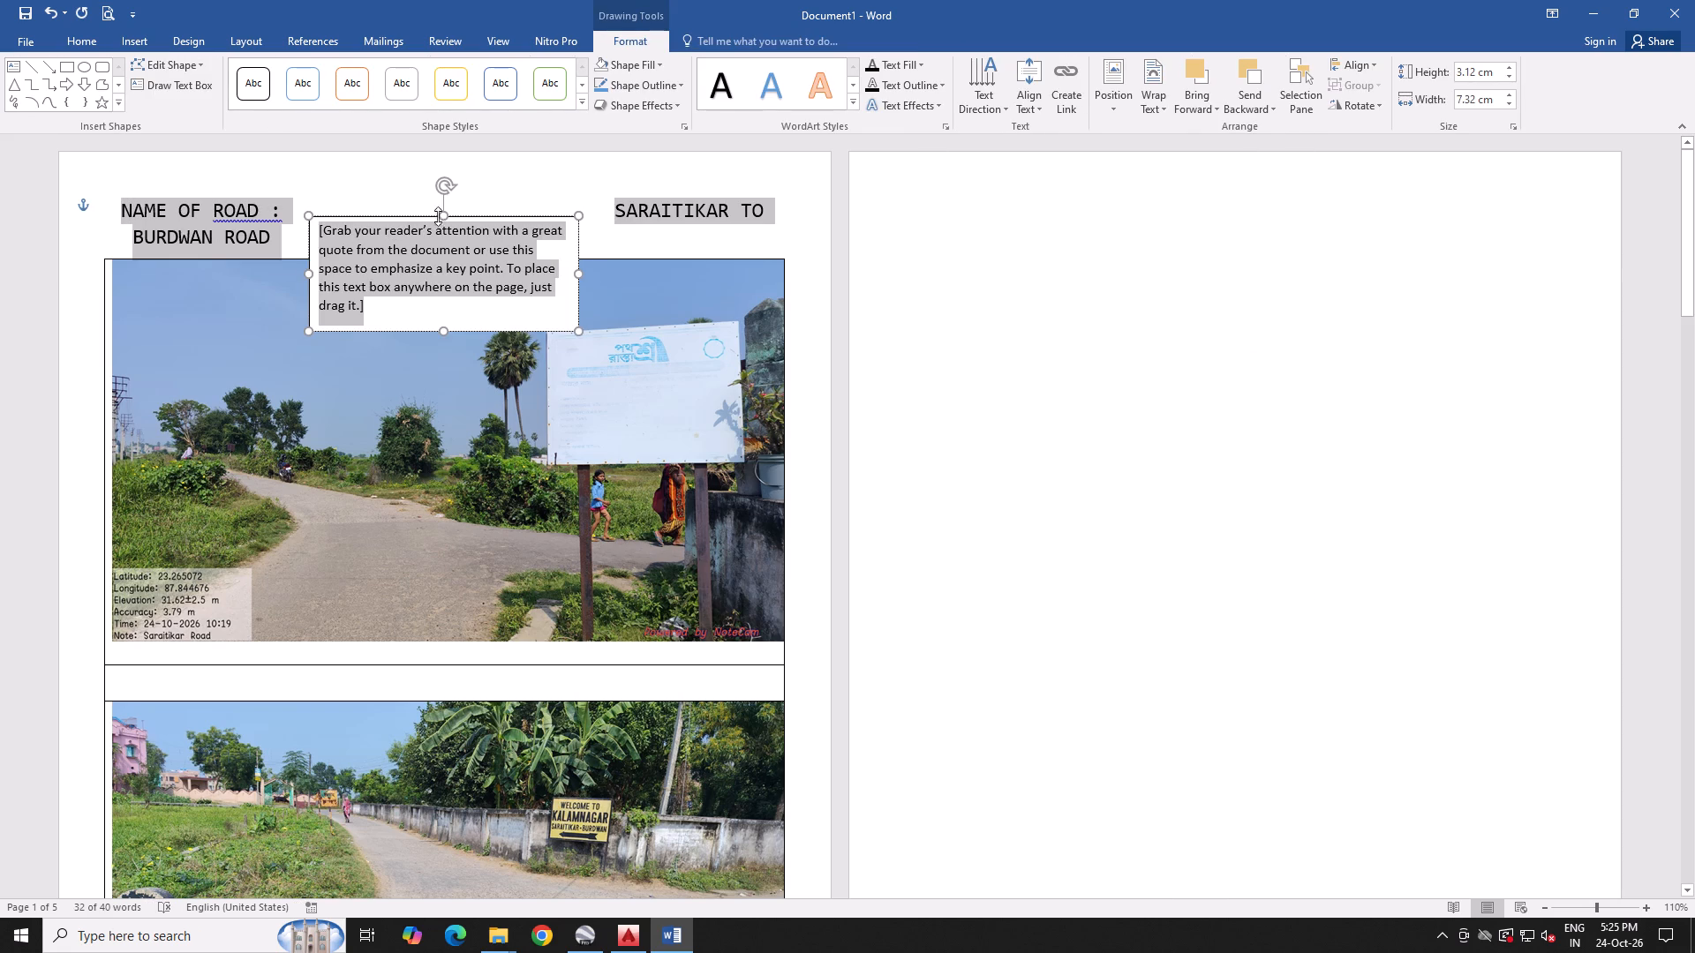
{"action": "left_click_drag", "start_coordinate": [509, 218], "coordinate": [501, 170]}
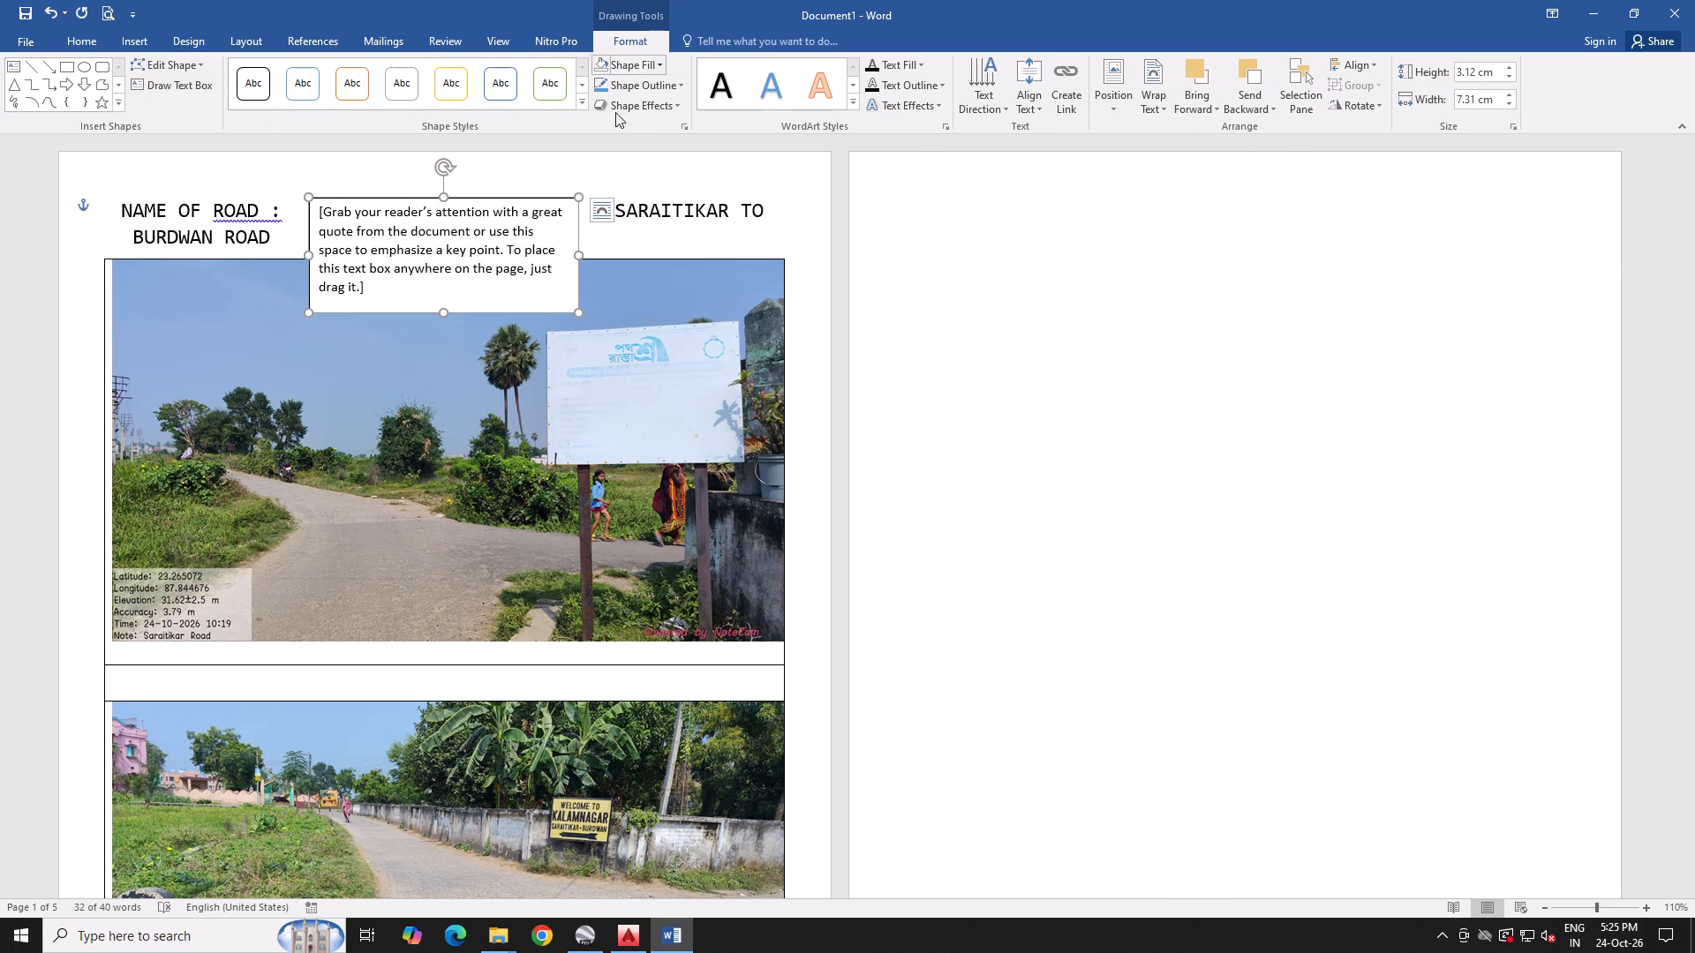
{"action": "left_click", "coordinate": [603, 205]}
{"action": "left_click", "coordinate": [736, 364]}
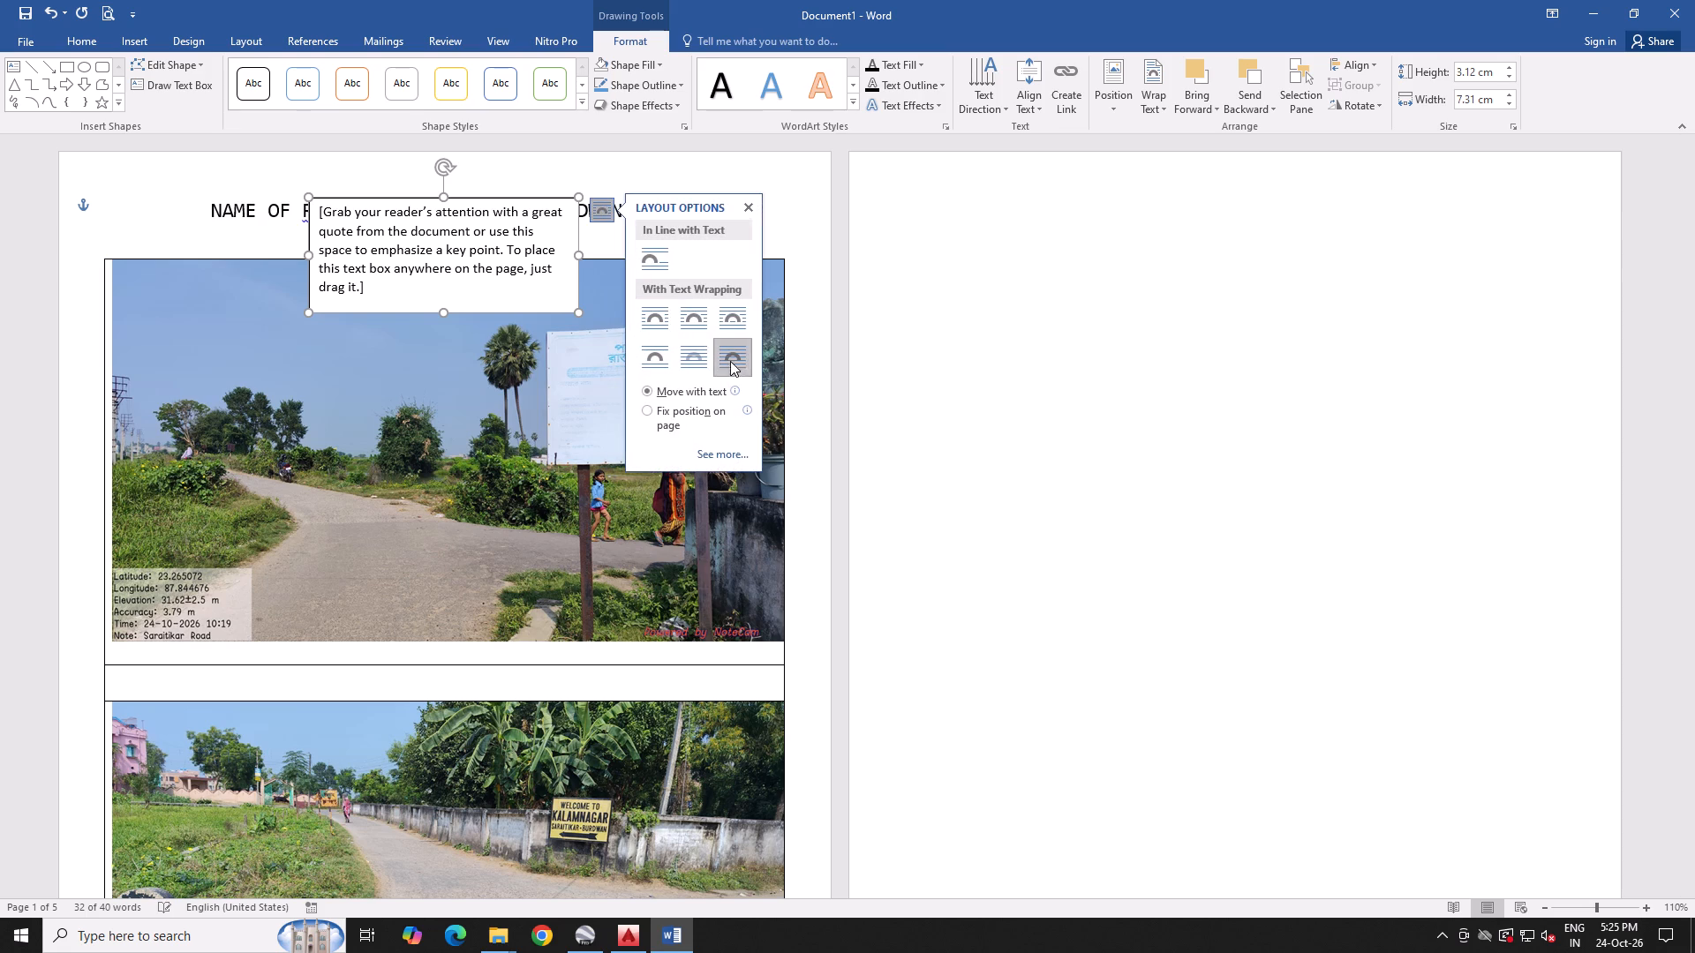
Move the whole road-name heading into the text box, replacing its placeholder text.
{"action": "left_click", "coordinate": [245, 217]}
{"action": "left_click_drag", "start_coordinate": [215, 208], "coordinate": [828, 214]}
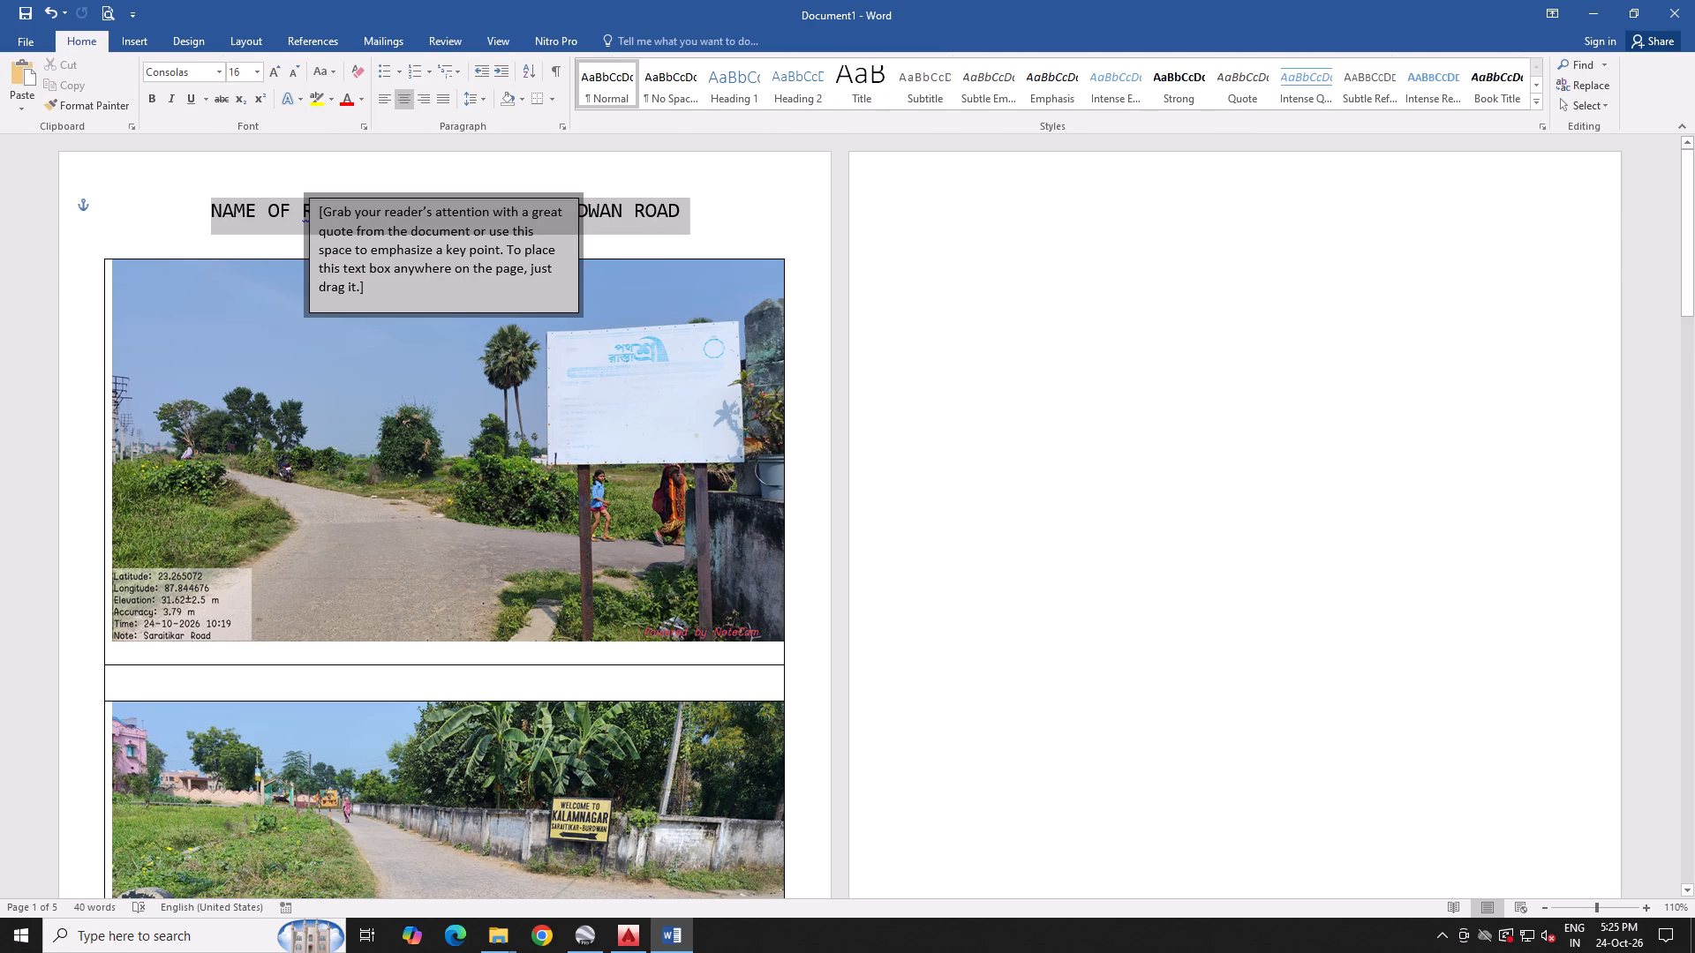
{"action": "left_click_drag", "start_coordinate": [828, 214], "coordinate": [682, 210]}
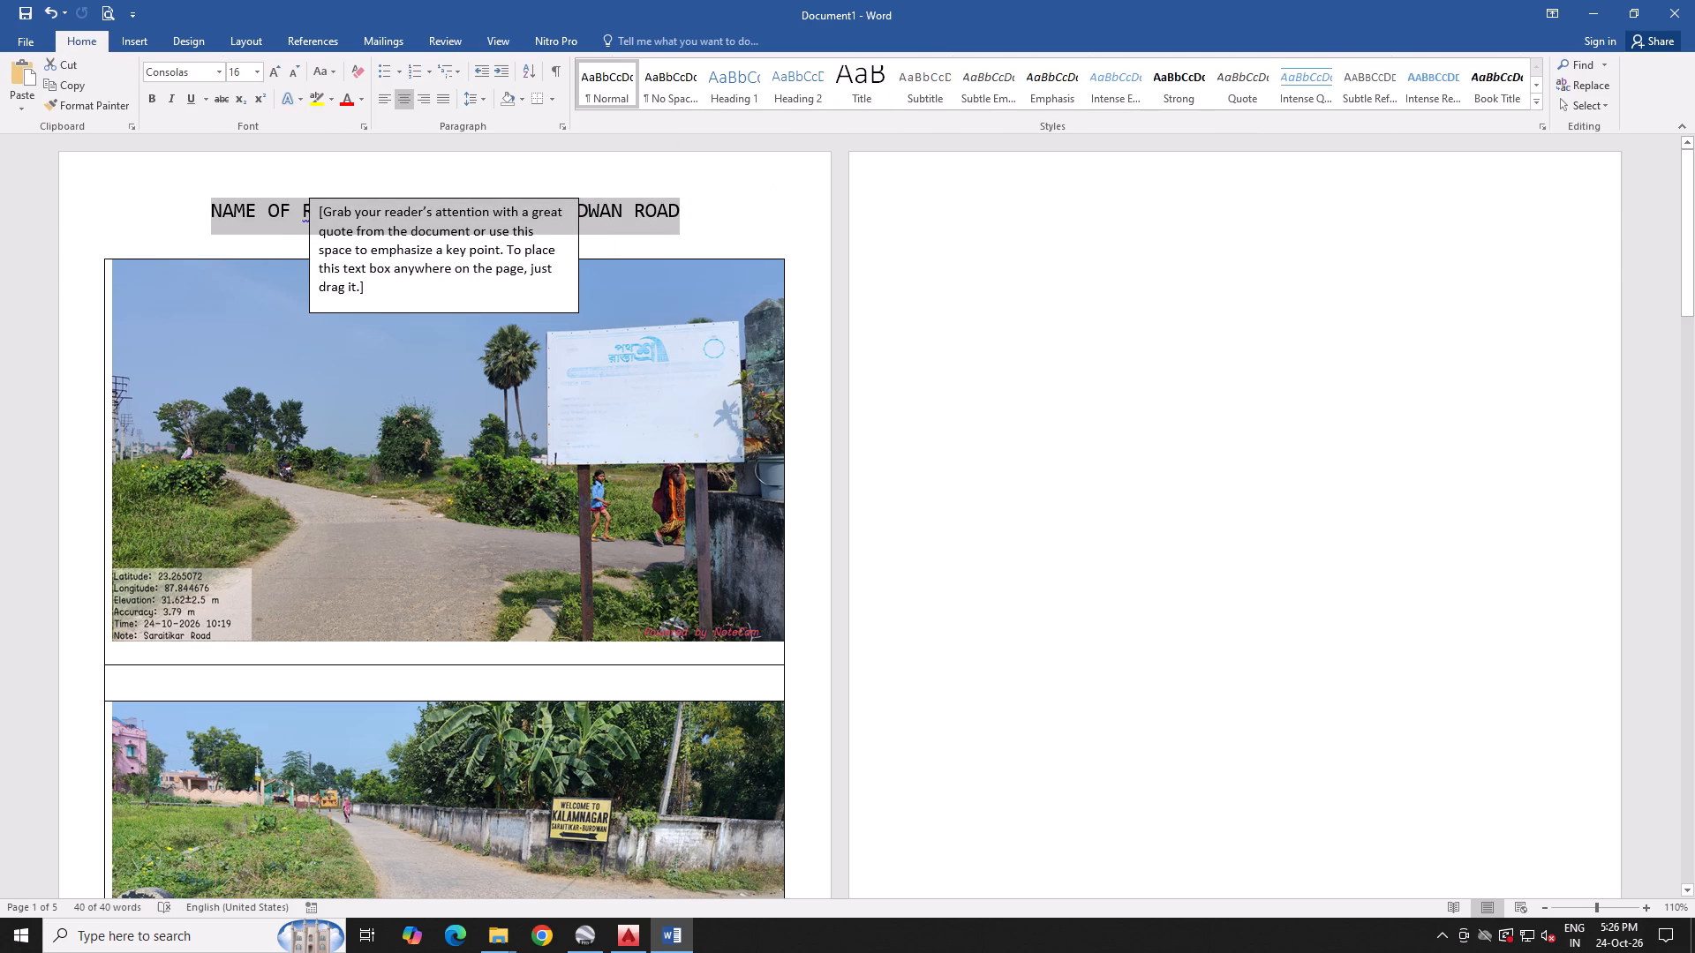
{"action": "key", "text": "ctrl+x"}
{"action": "left_click_drag", "start_coordinate": [415, 289], "coordinate": [200, 191]}
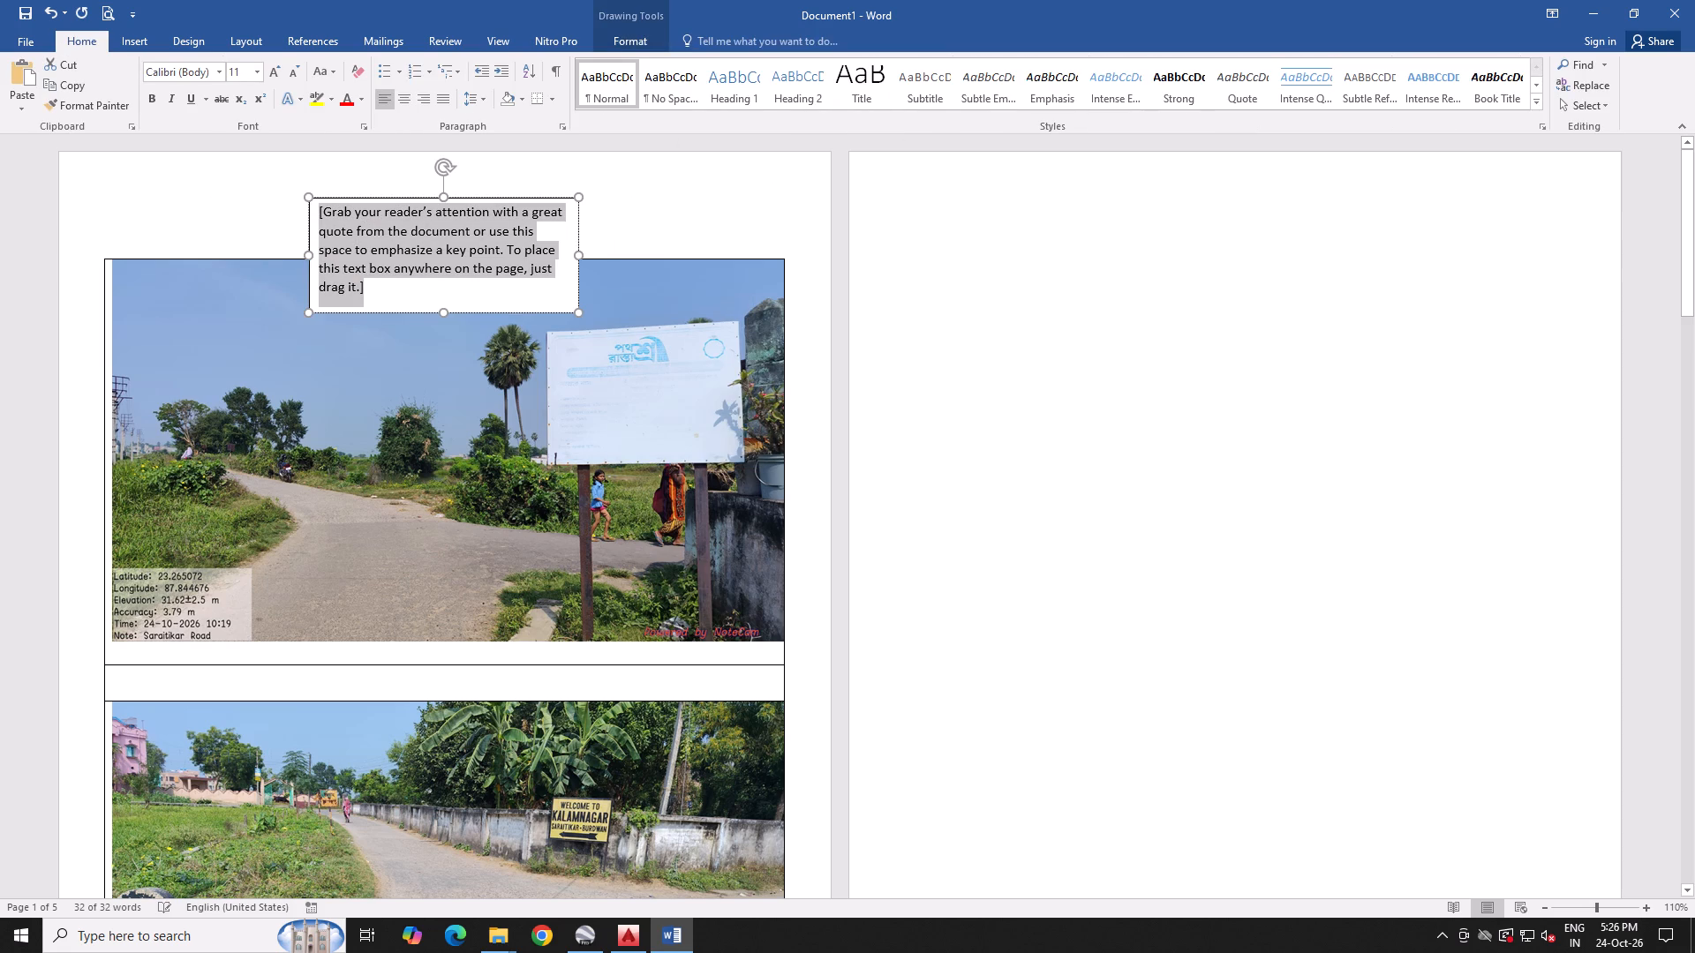
{"action": "key", "text": "ctrl+v"}
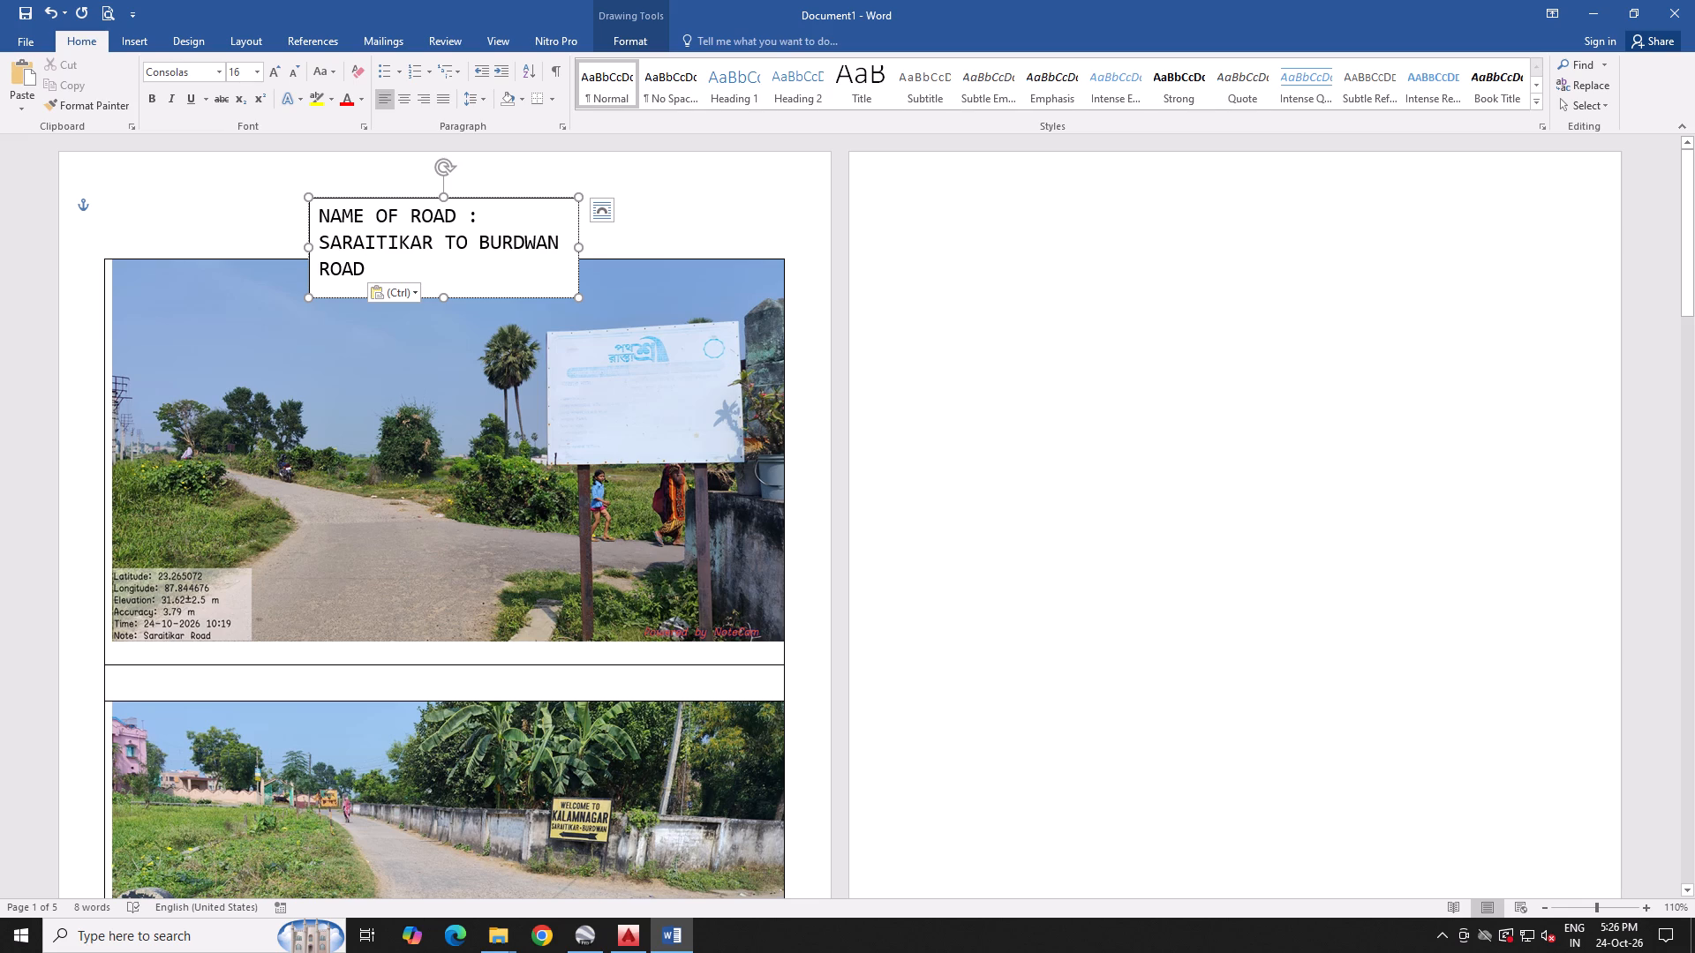
Widen the heading text box to roughly the table's width and move it up into the first page's top margin.
{"action": "left_click_drag", "start_coordinate": [580, 249], "coordinate": [806, 239]}
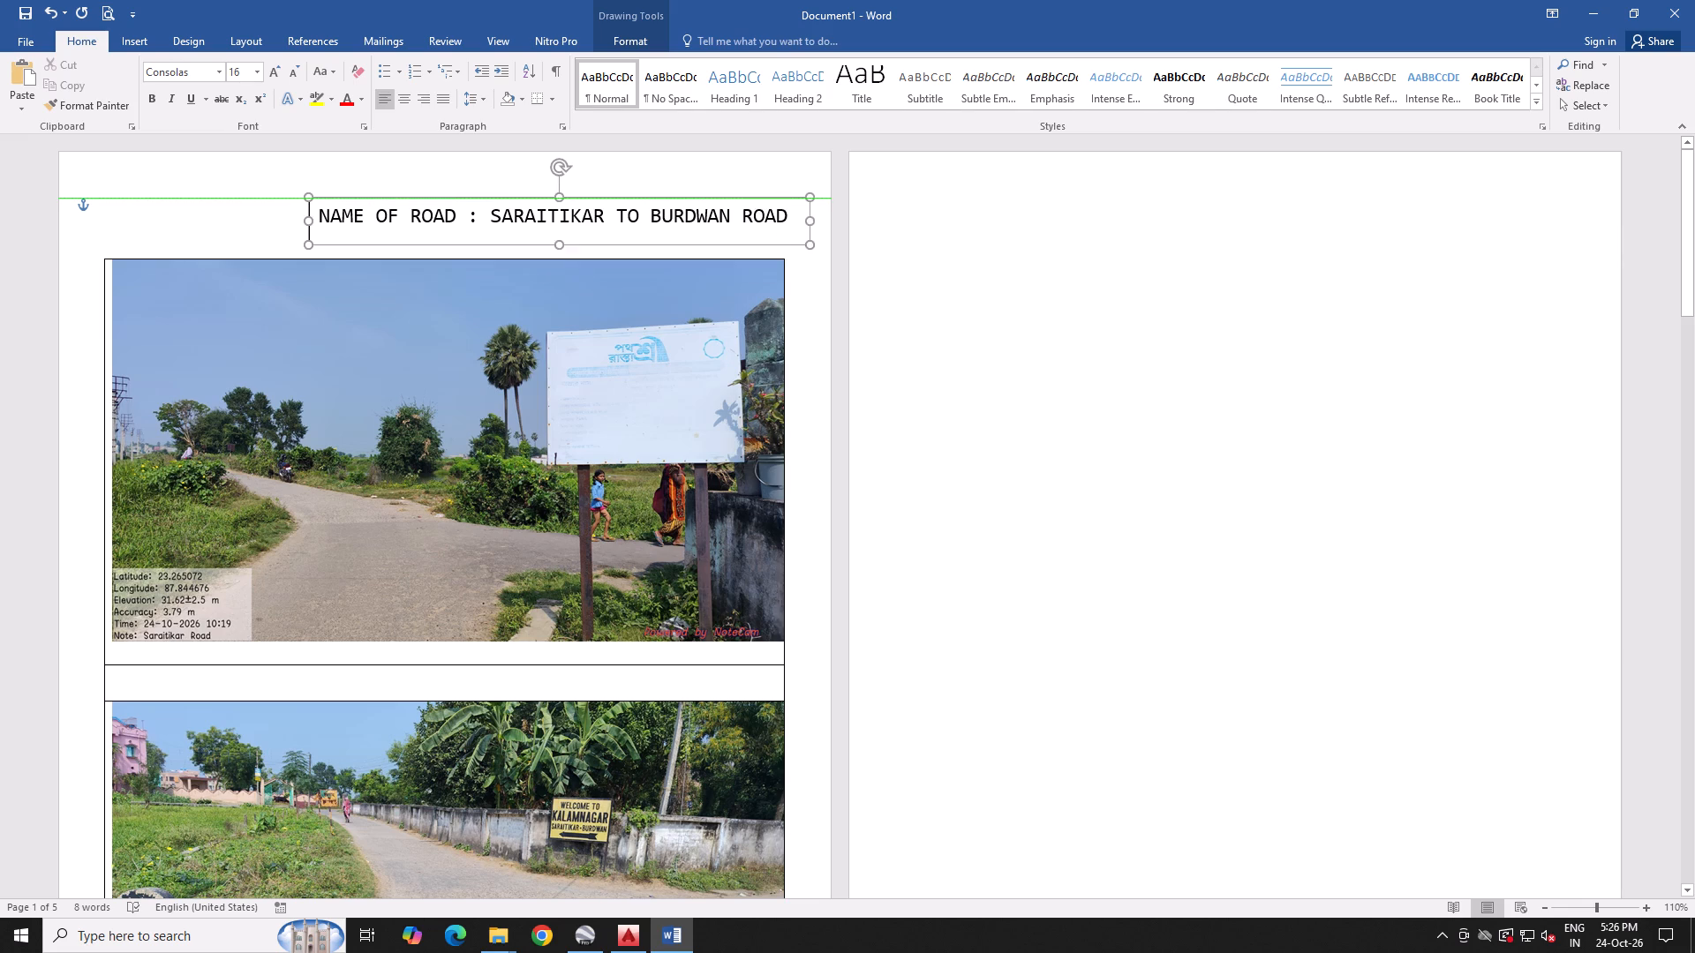
{"action": "left_click_drag", "start_coordinate": [806, 239], "coordinate": [790, 239]}
{"action": "left_click_drag", "start_coordinate": [310, 237], "coordinate": [128, 239]}
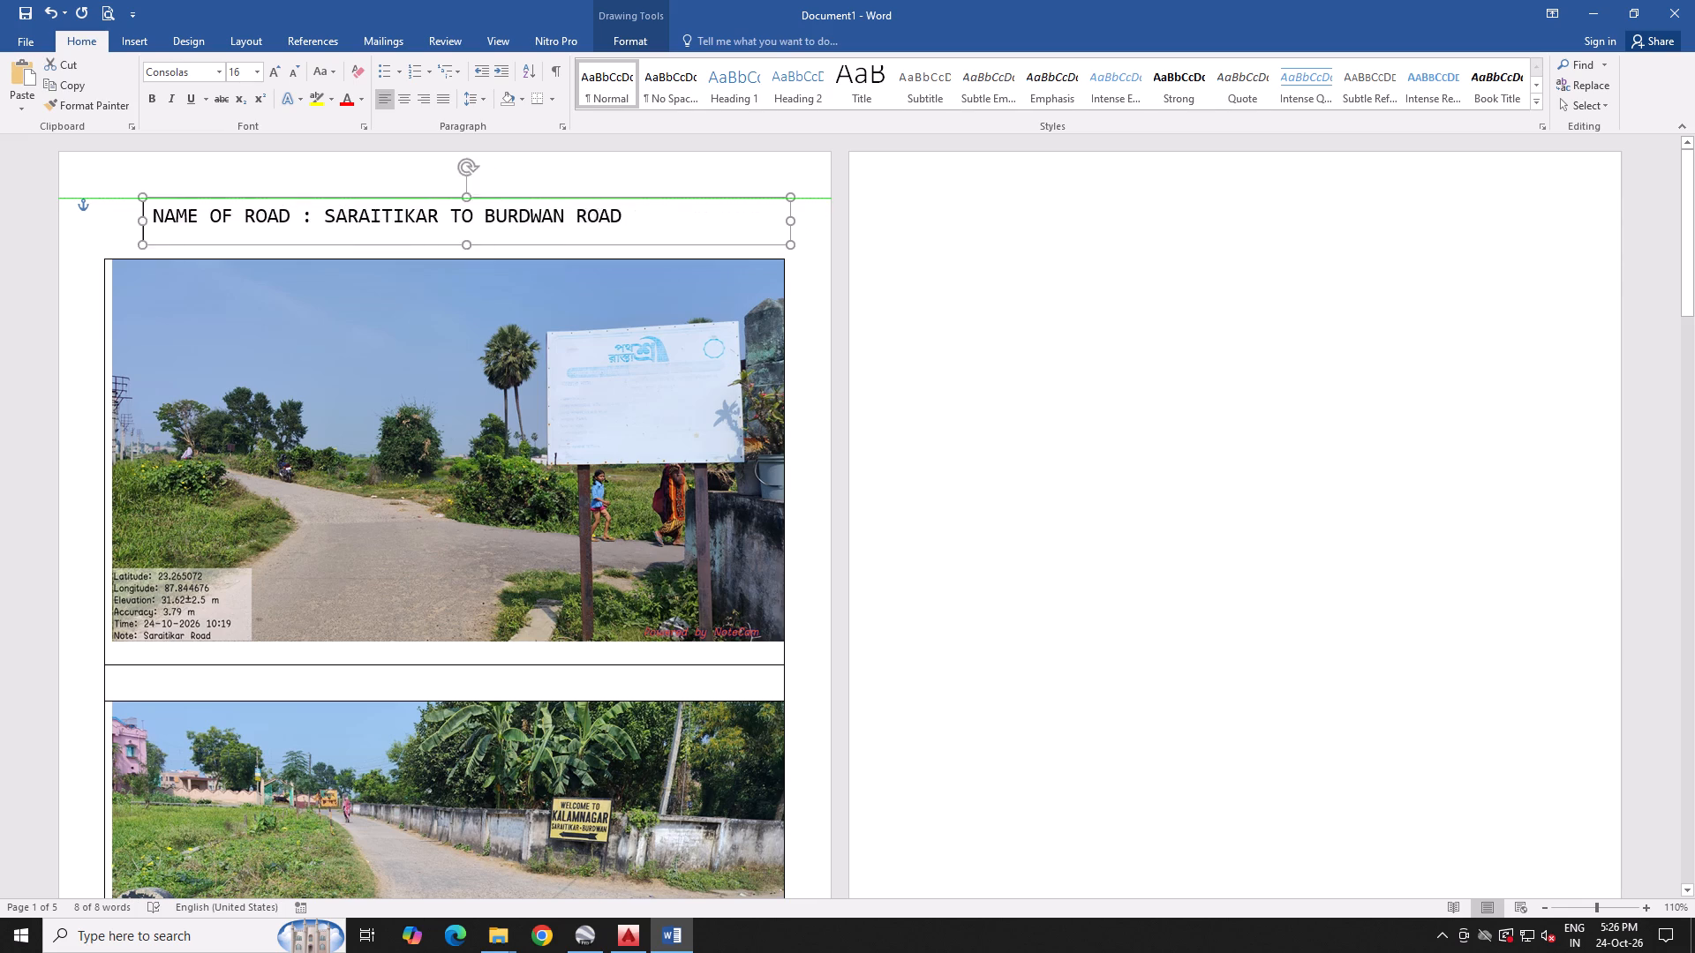
{"action": "left_click_drag", "start_coordinate": [128, 239], "coordinate": [80, 238]}
{"action": "left_click_drag", "start_coordinate": [395, 243], "coordinate": [405, 207]}
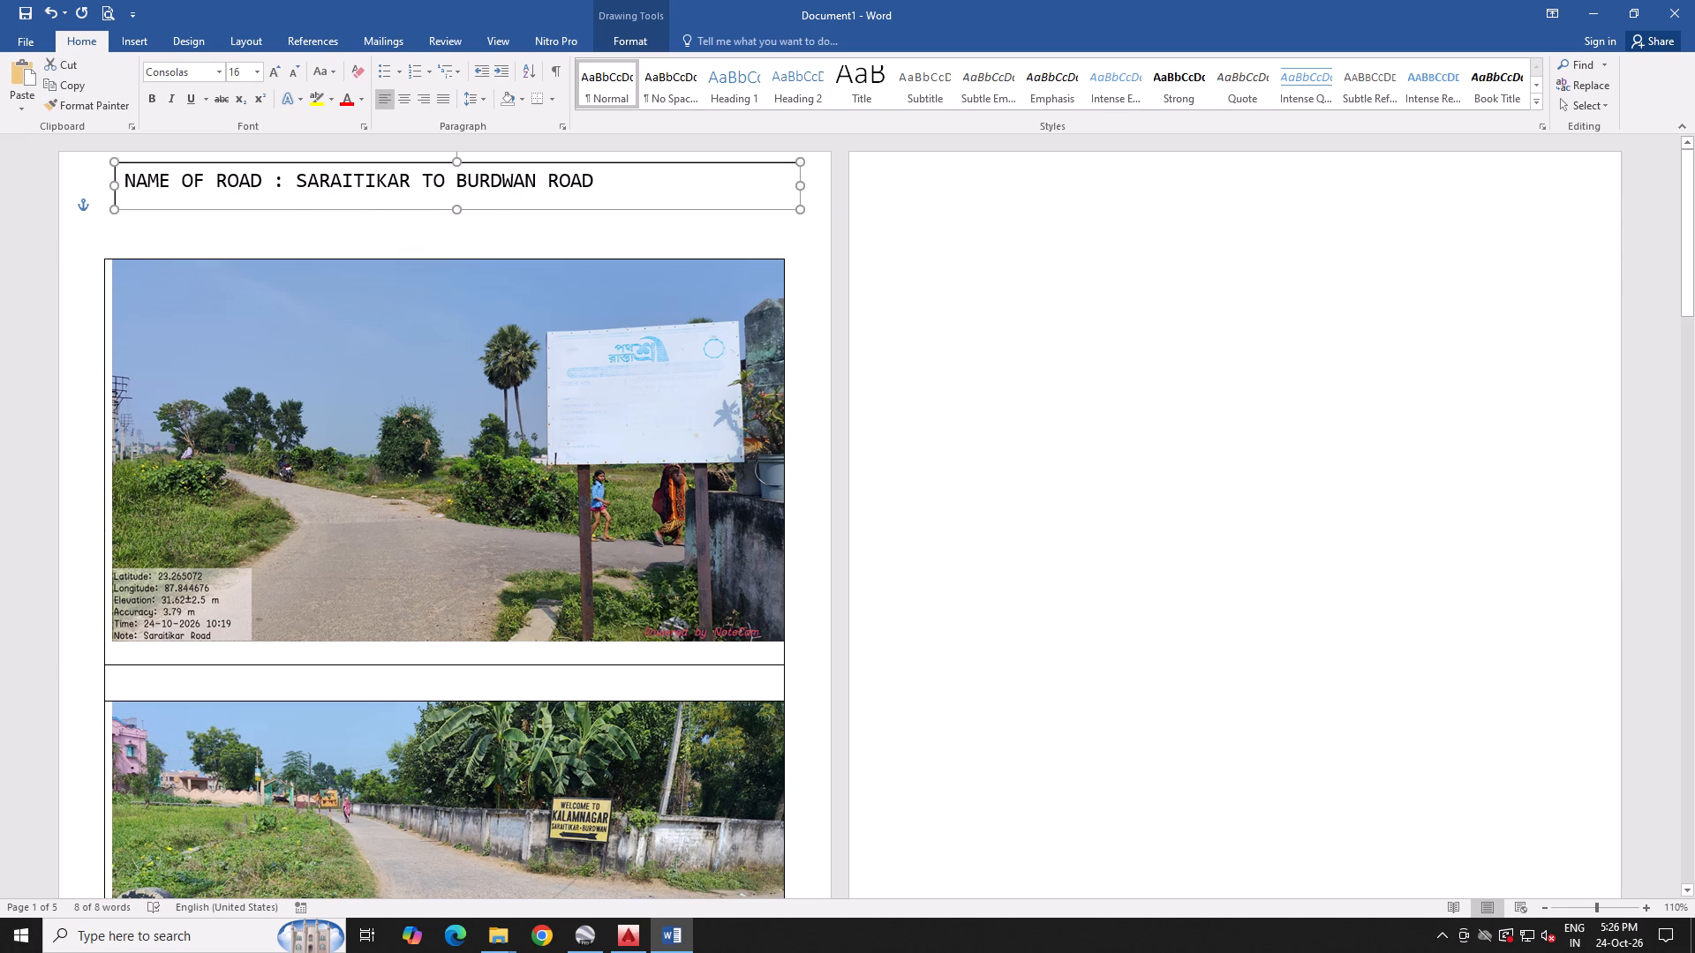
{"action": "left_click_drag", "start_coordinate": [405, 207], "coordinate": [403, 219]}
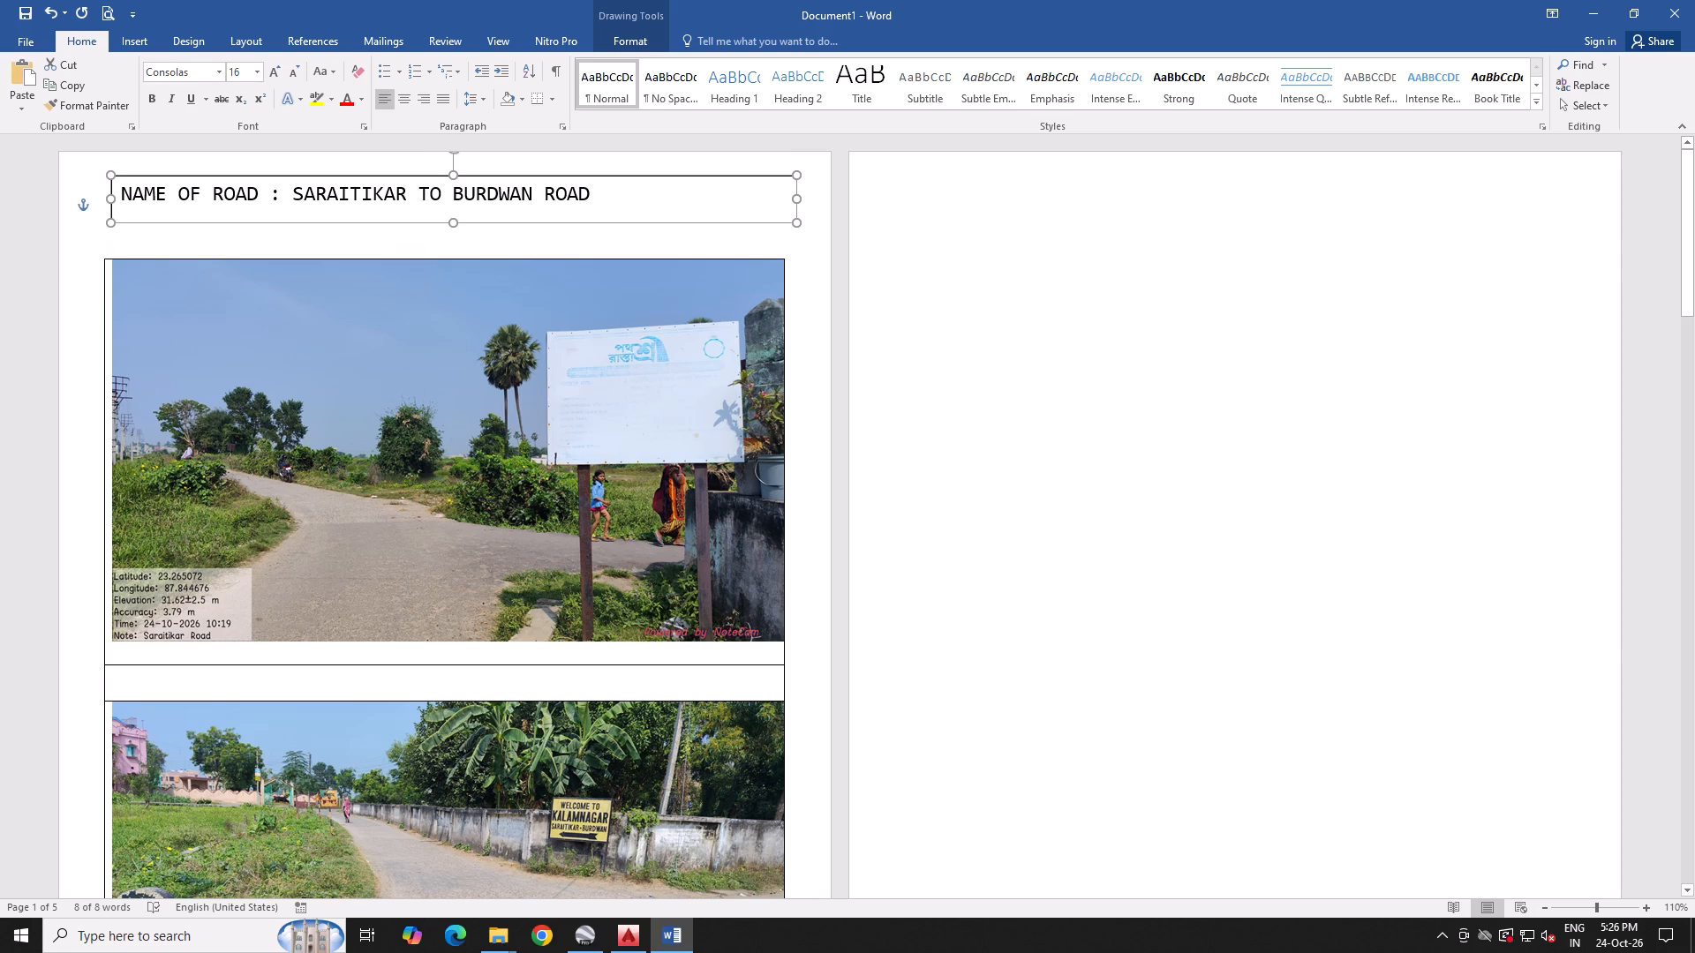
{"action": "left_click_drag", "start_coordinate": [403, 219], "coordinate": [402, 214]}
{"action": "left_click_drag", "start_coordinate": [799, 193], "coordinate": [787, 192]}
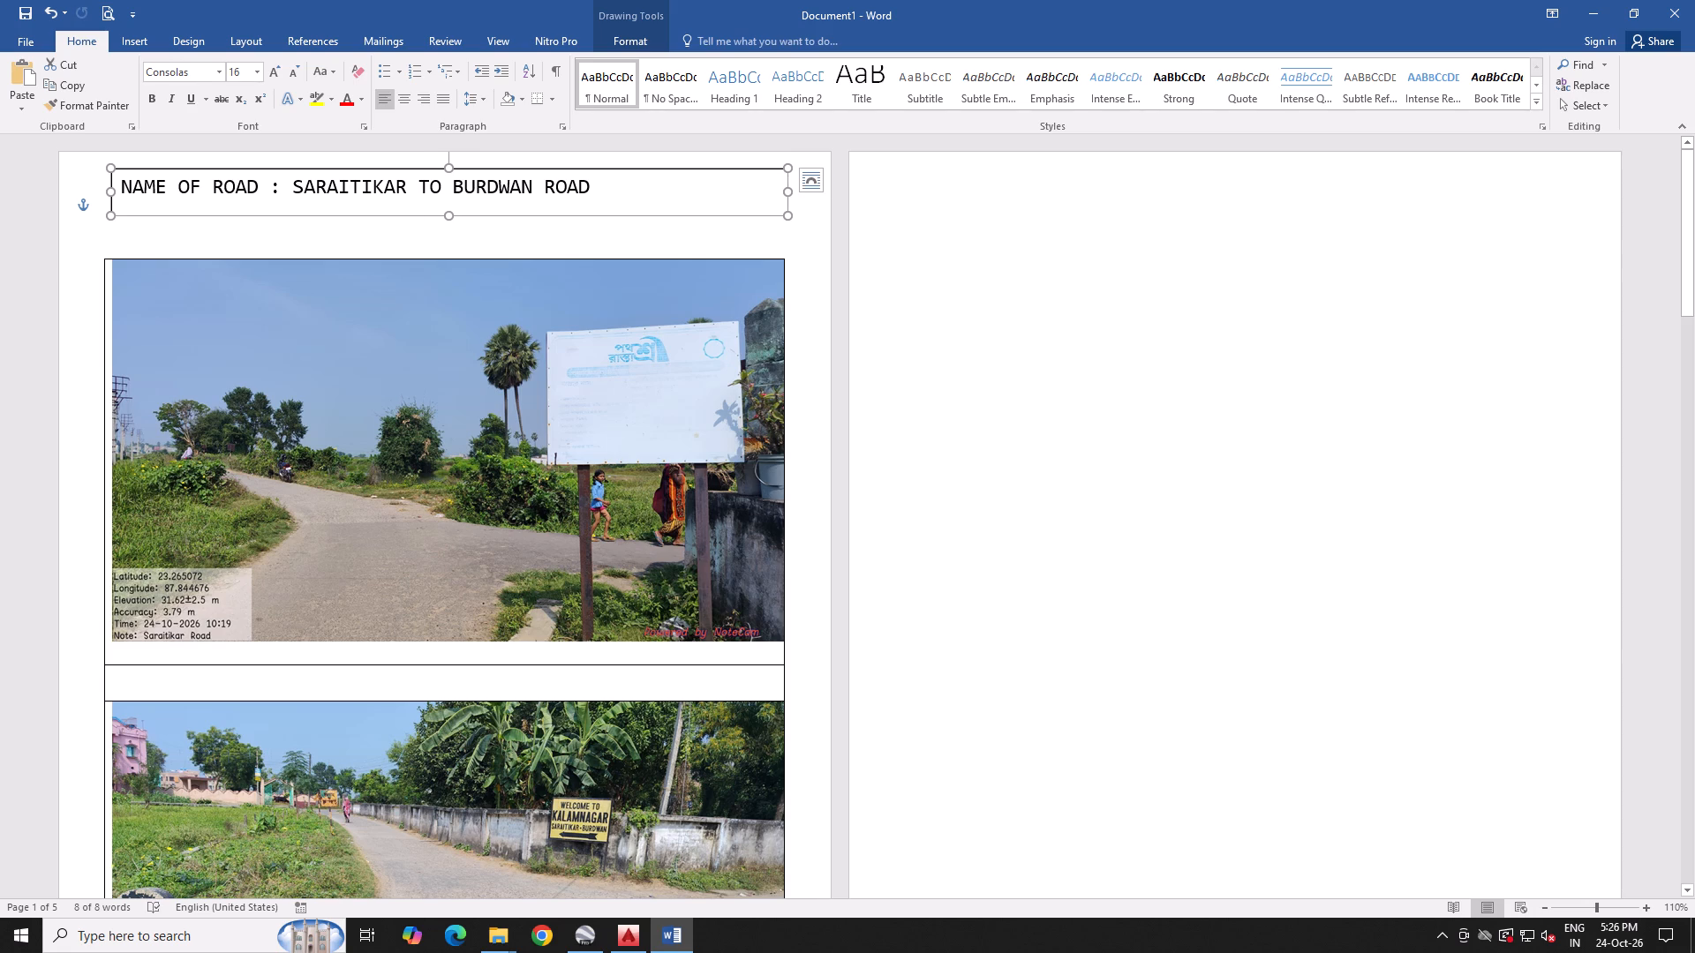
Stretch the heading text box downward to the top edge of the first table.
{"action": "left_click", "coordinate": [597, 191]}
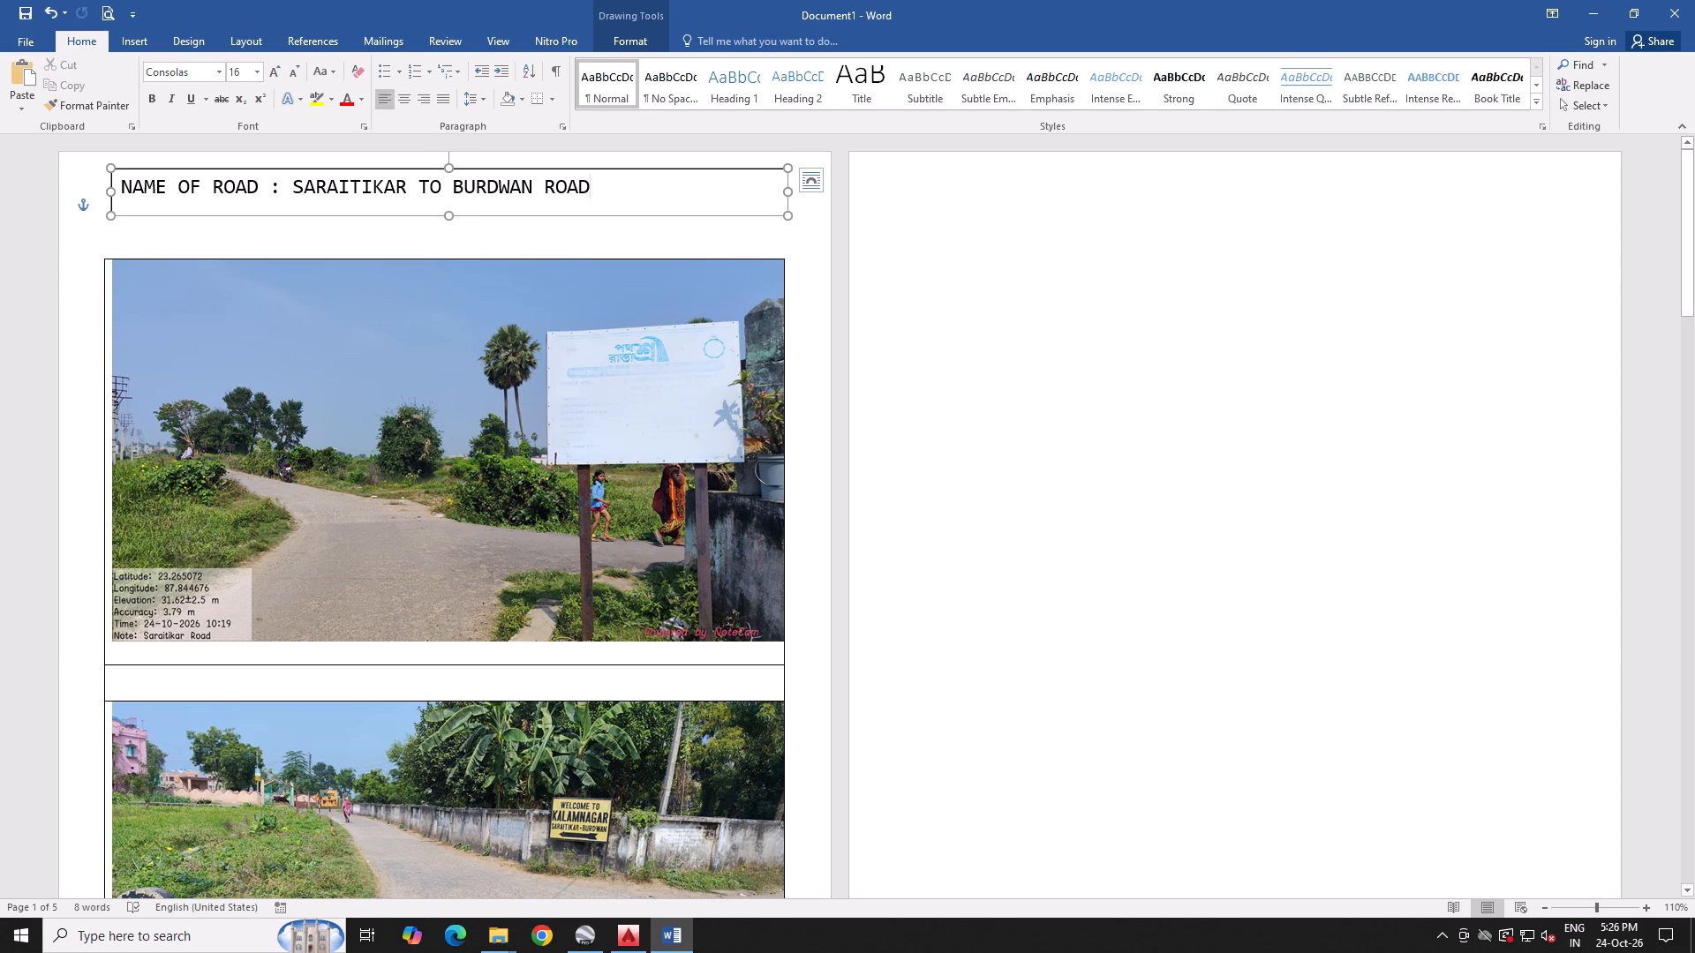
{"action": "left_click_drag", "start_coordinate": [448, 216], "coordinate": [451, 257]}
Add a period at the end of the road-name heading.
{"action": "left_click", "coordinate": [599, 193]}
{"action": "key", "text": "period"}
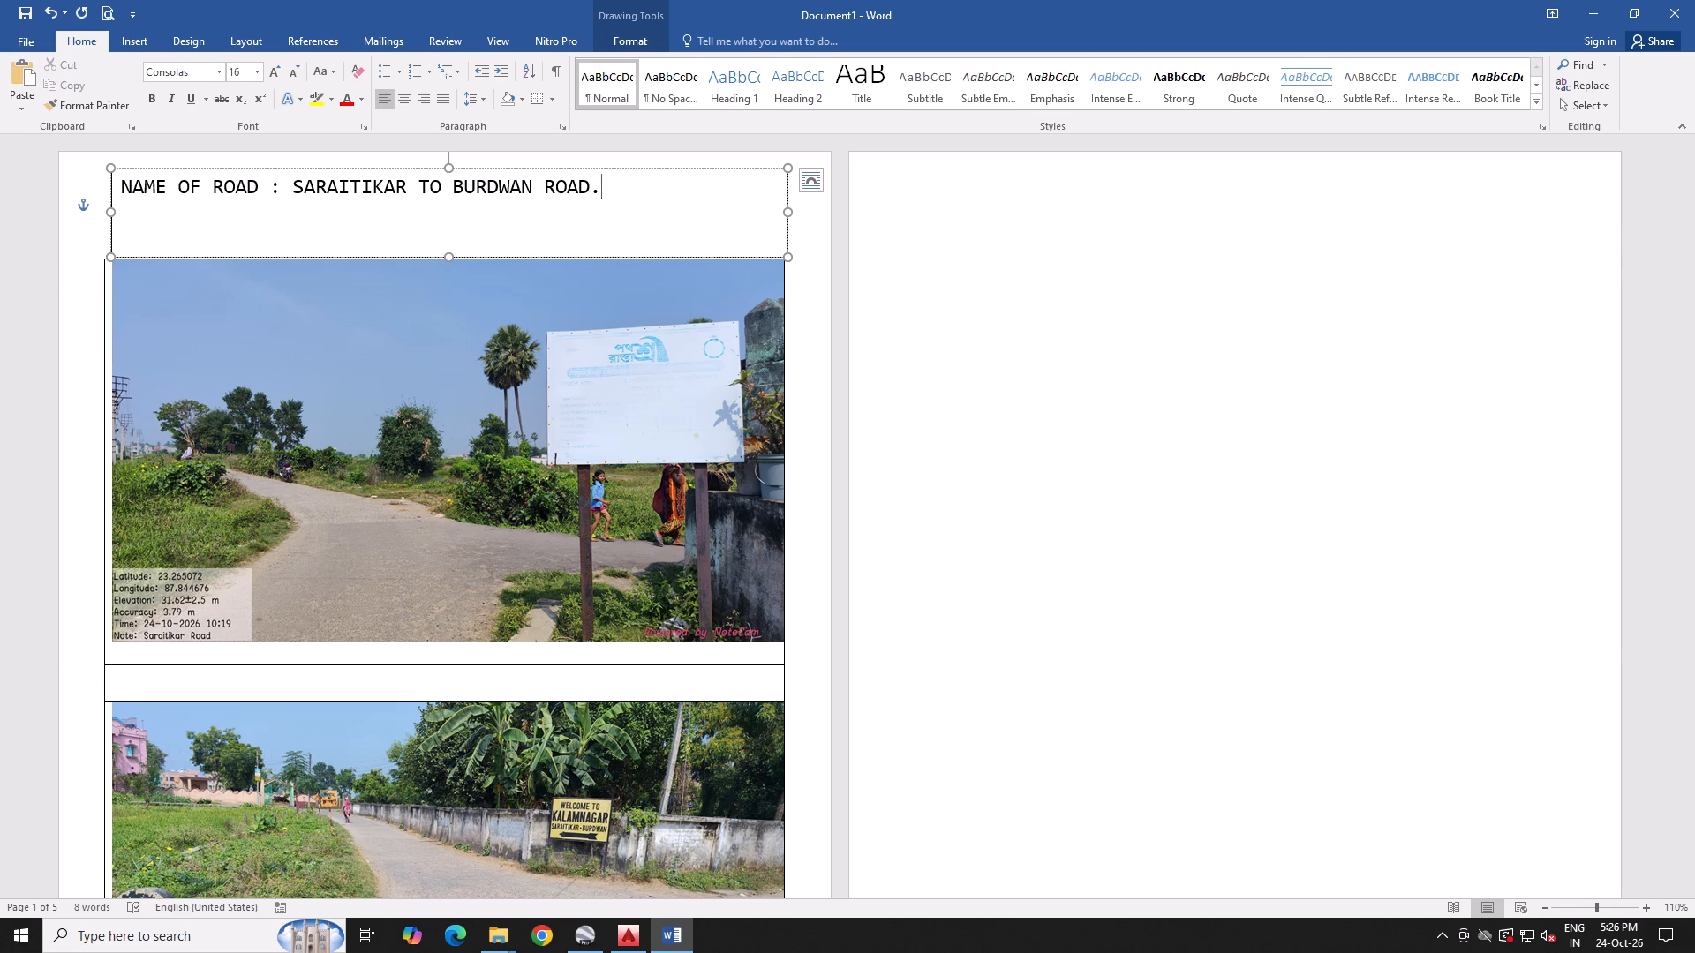
Shorten the heading text box to end just above the table and extend its left edge to the table's left border.
{"action": "left_click", "coordinate": [450, 256]}
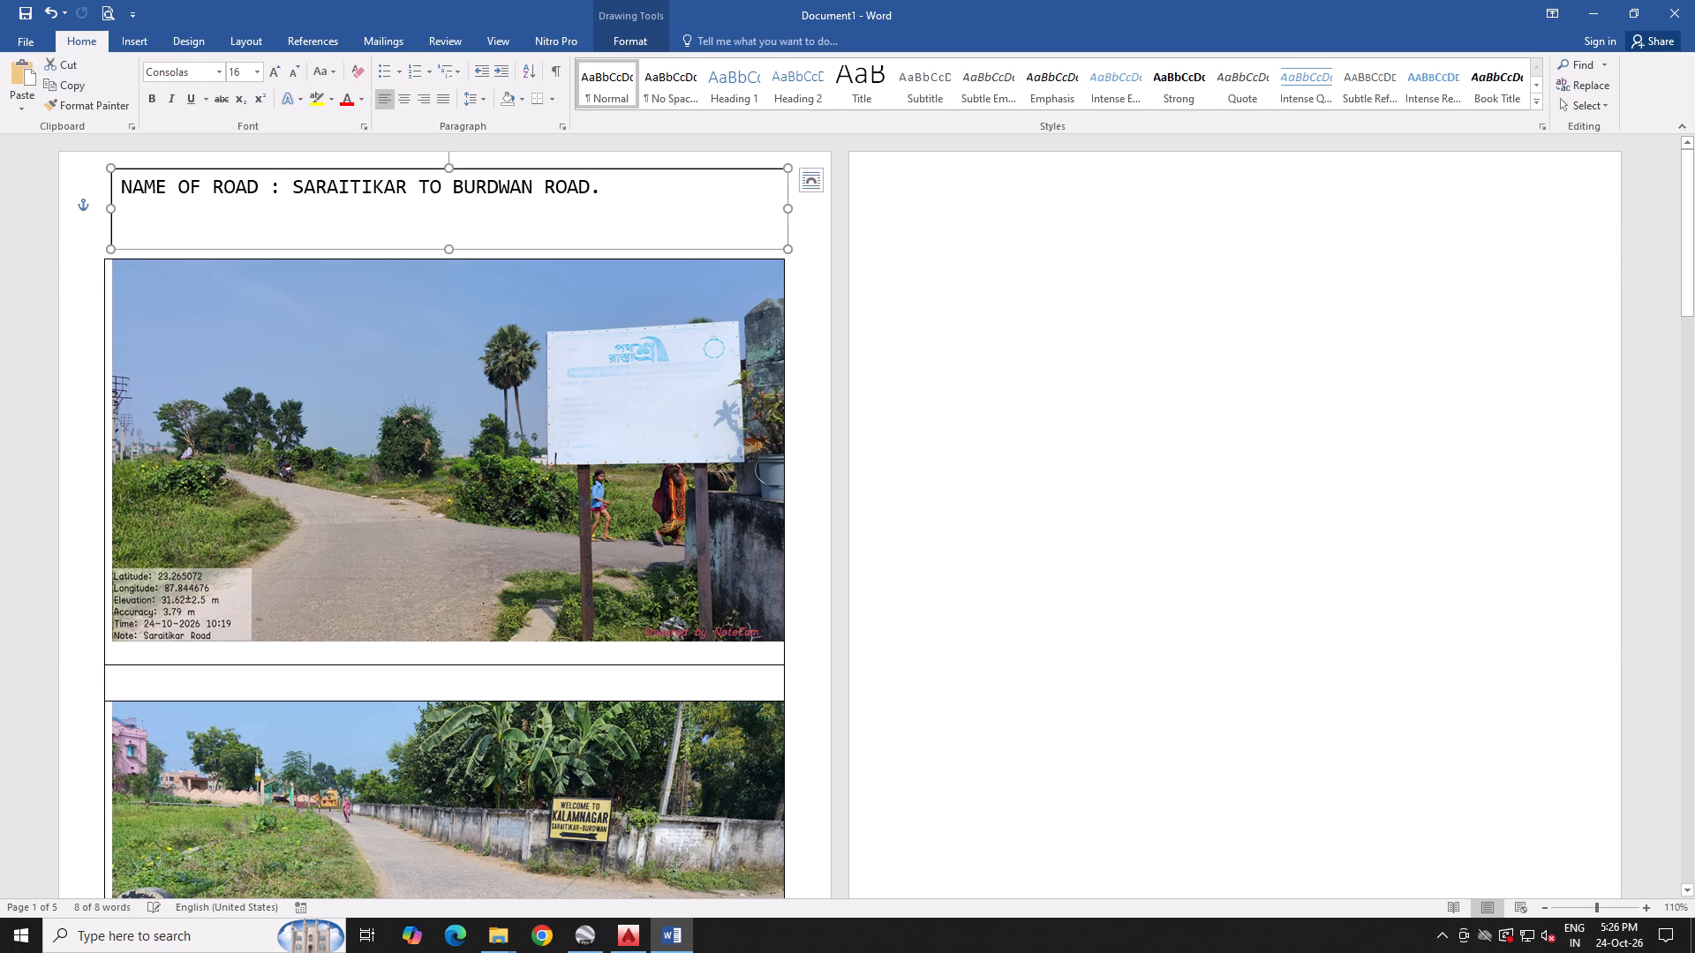
{"action": "left_click_drag", "start_coordinate": [109, 209], "coordinate": [101, 211]}
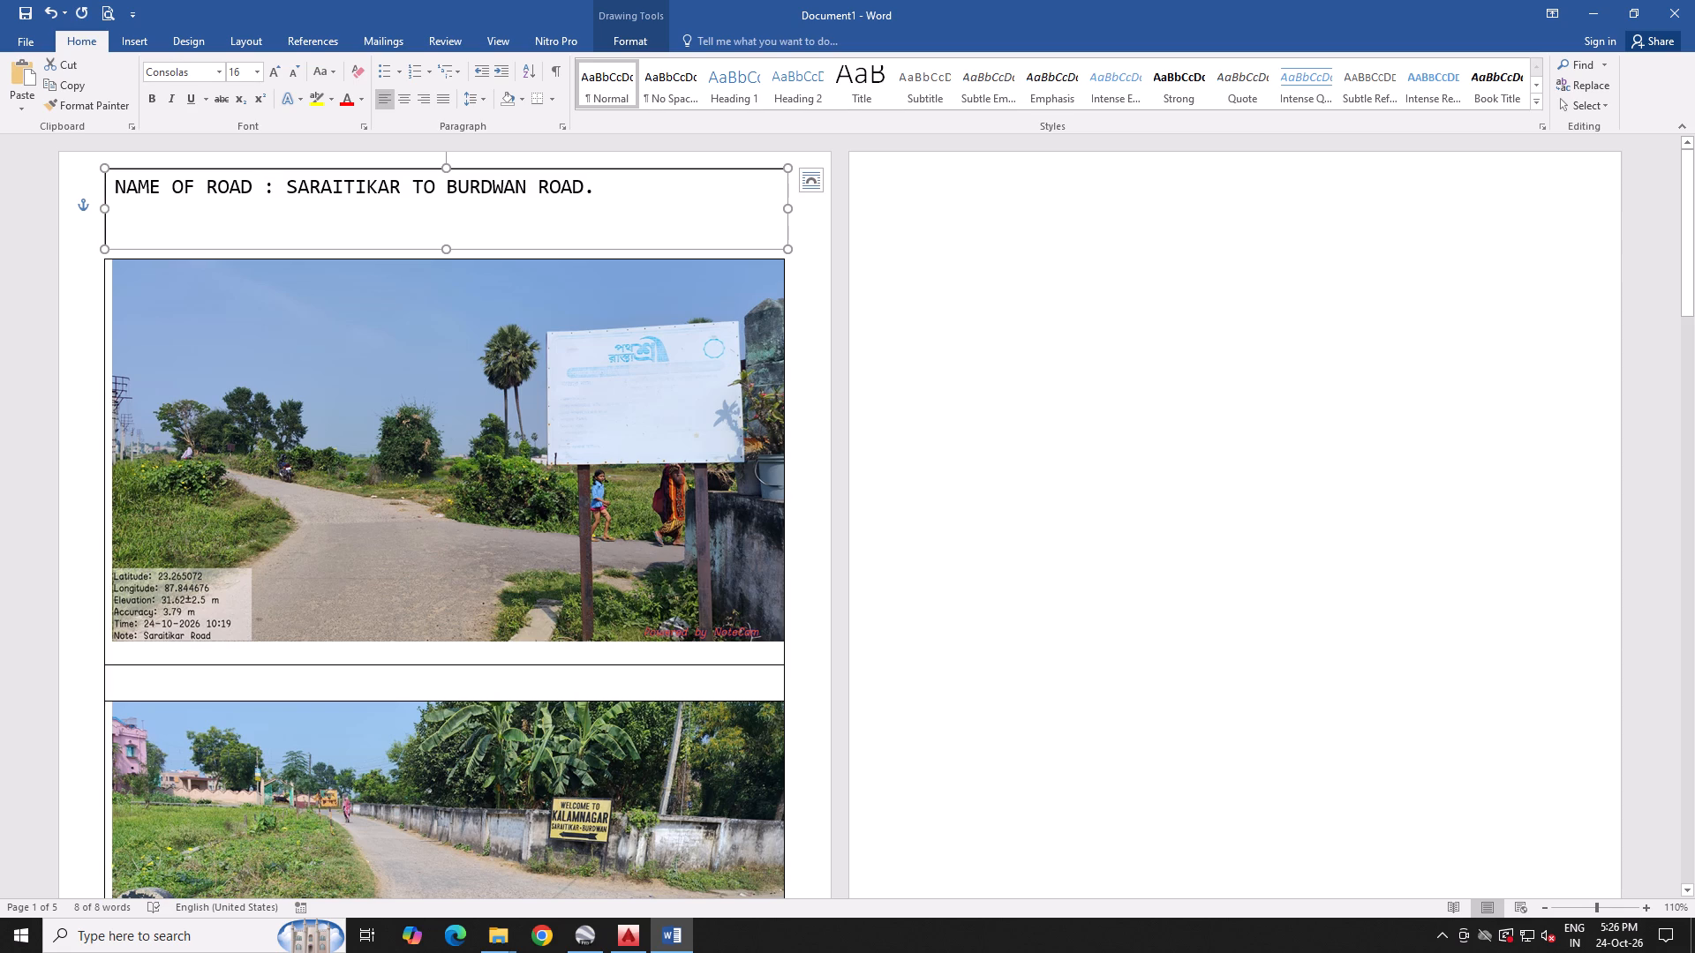
Narrow the heading text box so its right edge lines up with the first table's right border.
{"action": "left_click", "coordinate": [789, 210]}
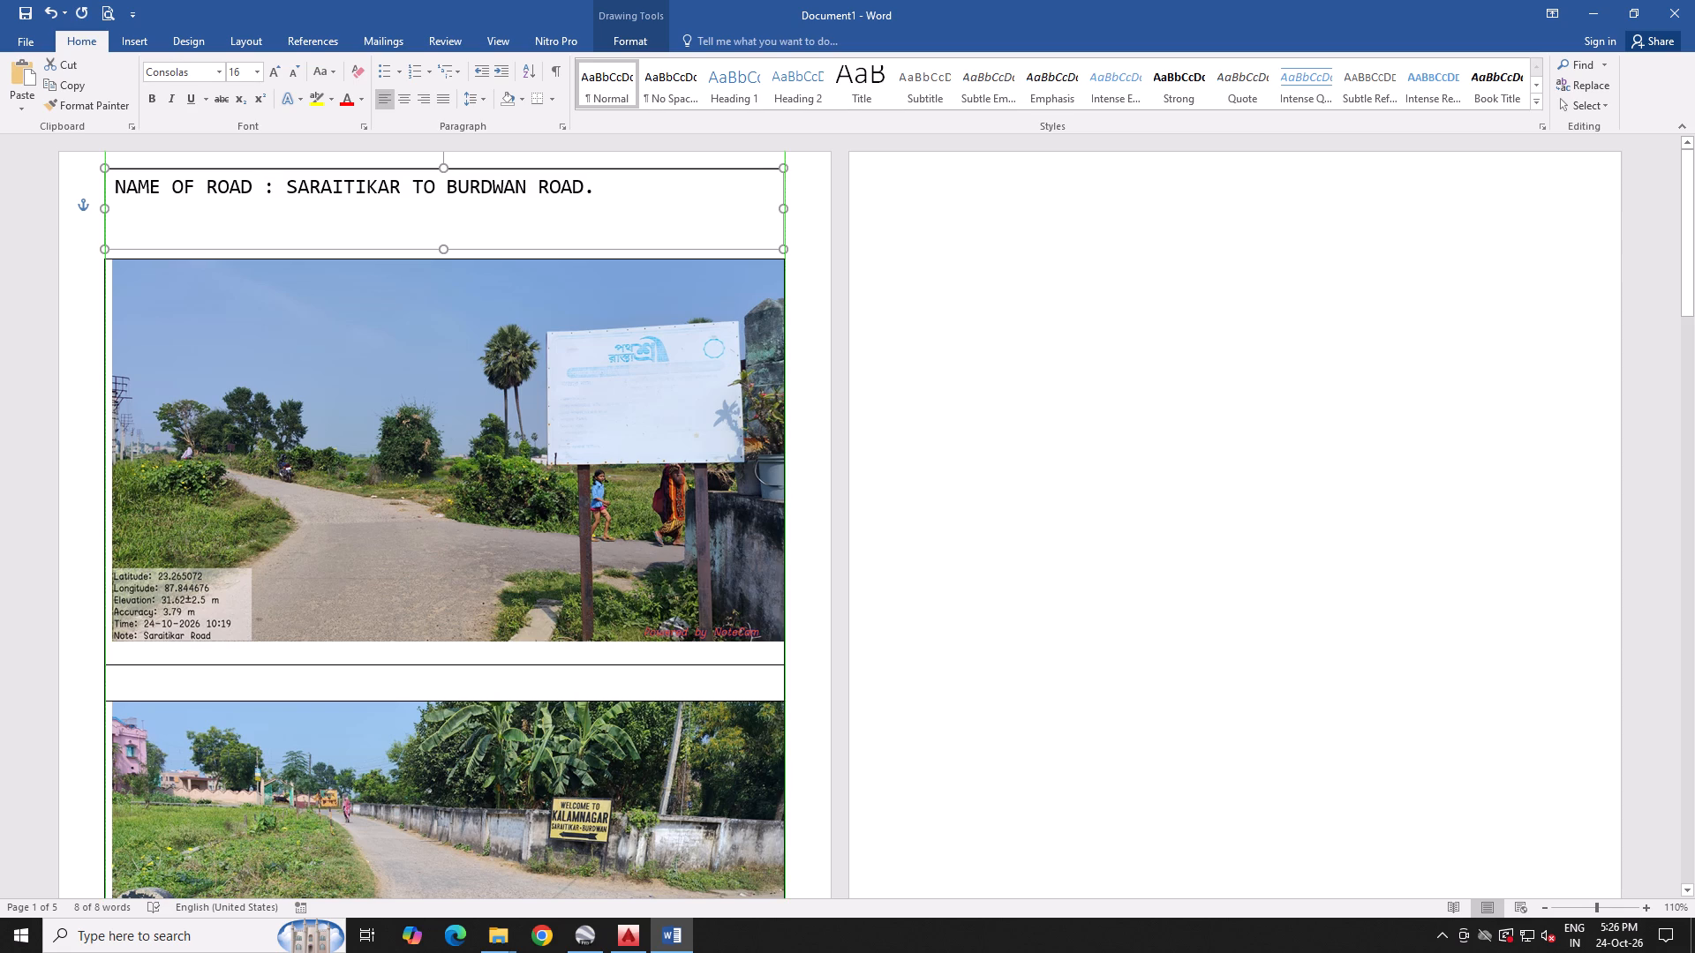
{"action": "left_click", "coordinate": [808, 211]}
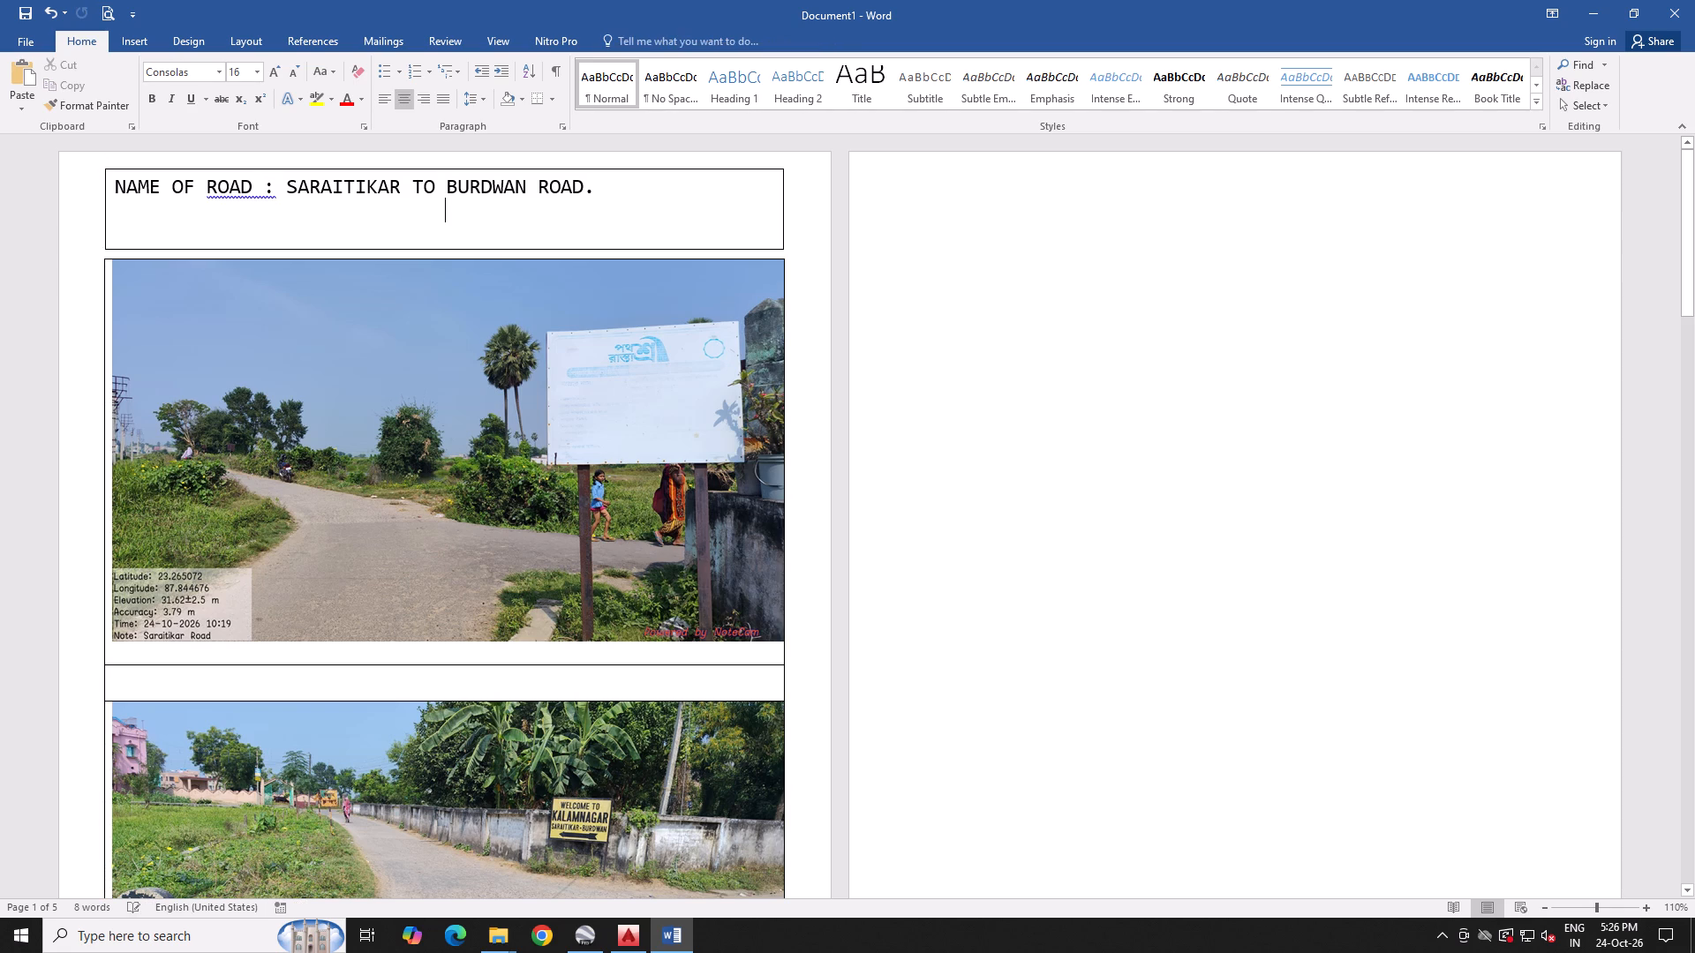
Replace the space between ROAD and the colon in the heading with a tab.
{"action": "left_click", "coordinate": [240, 194]}
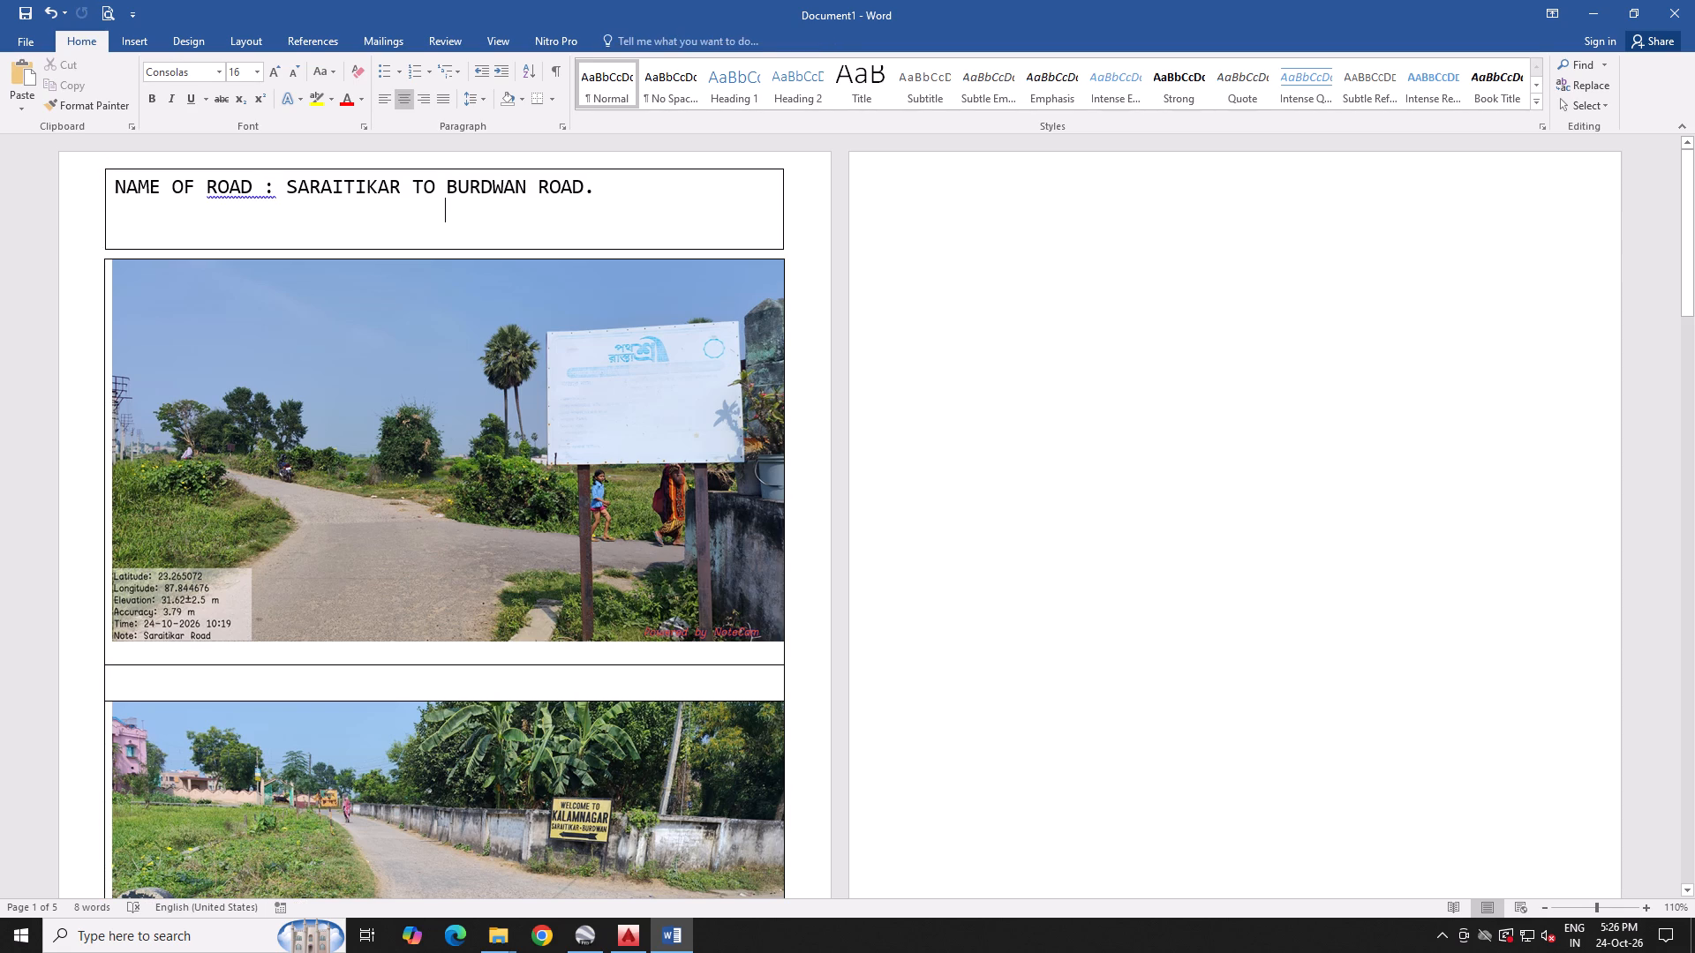
{"action": "right_click", "coordinate": [240, 194]}
{"action": "left_click", "coordinate": [256, 186]}
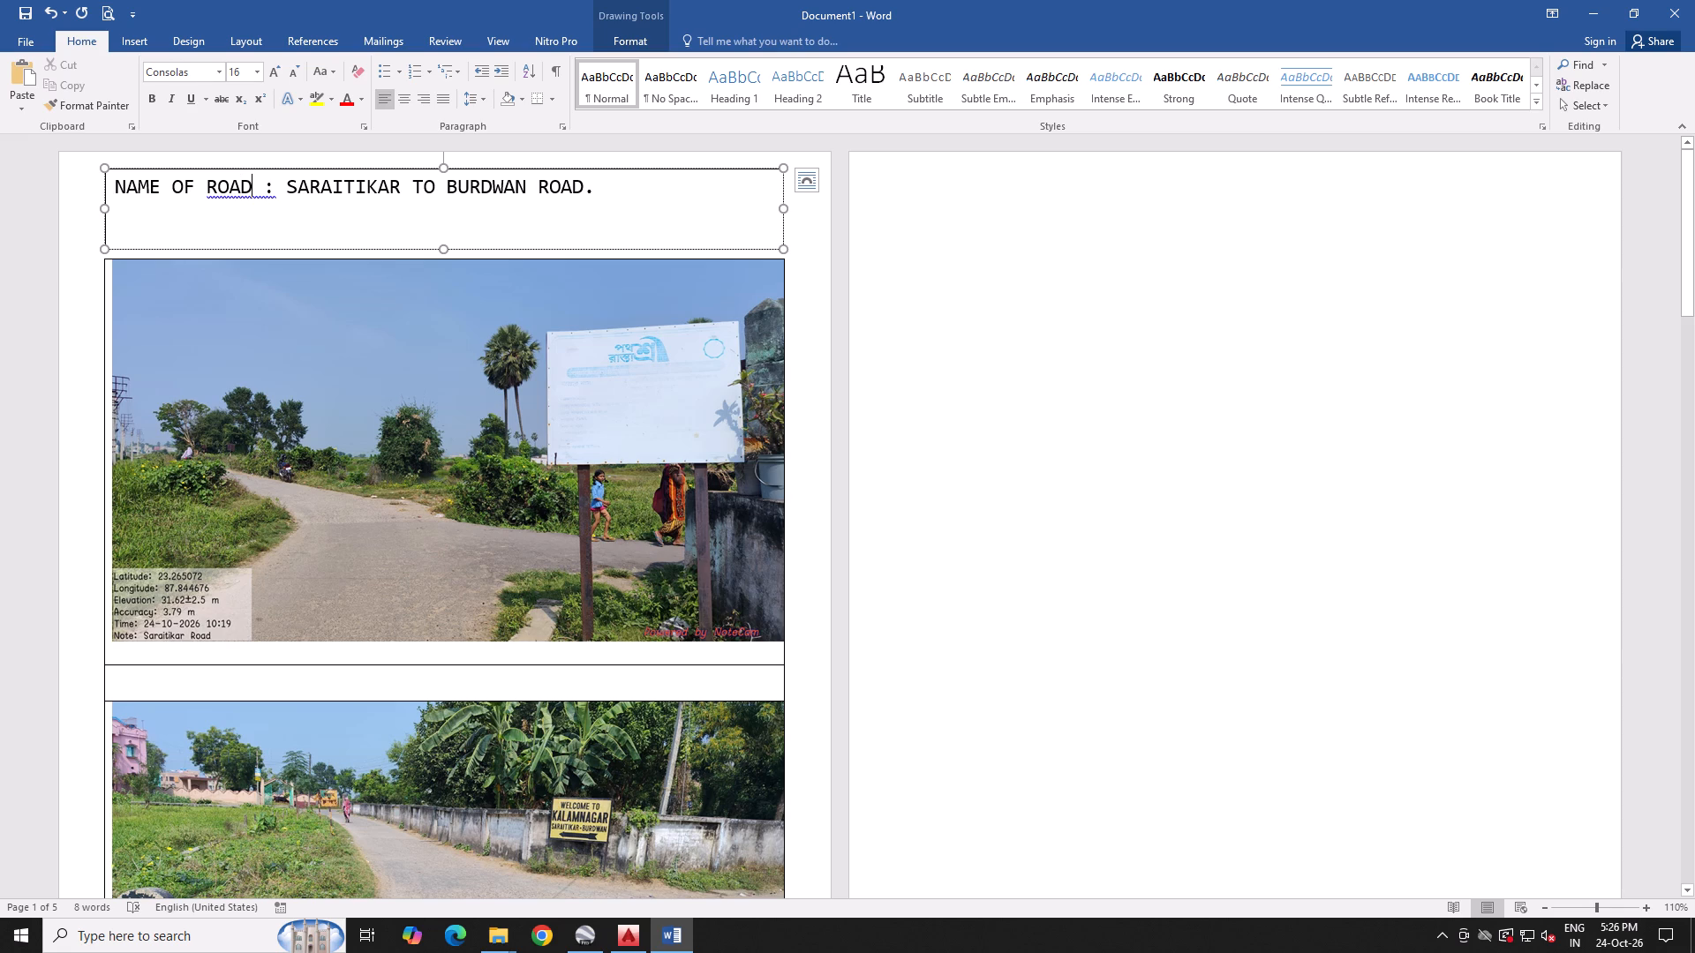
{"action": "key", "text": "Delete"}
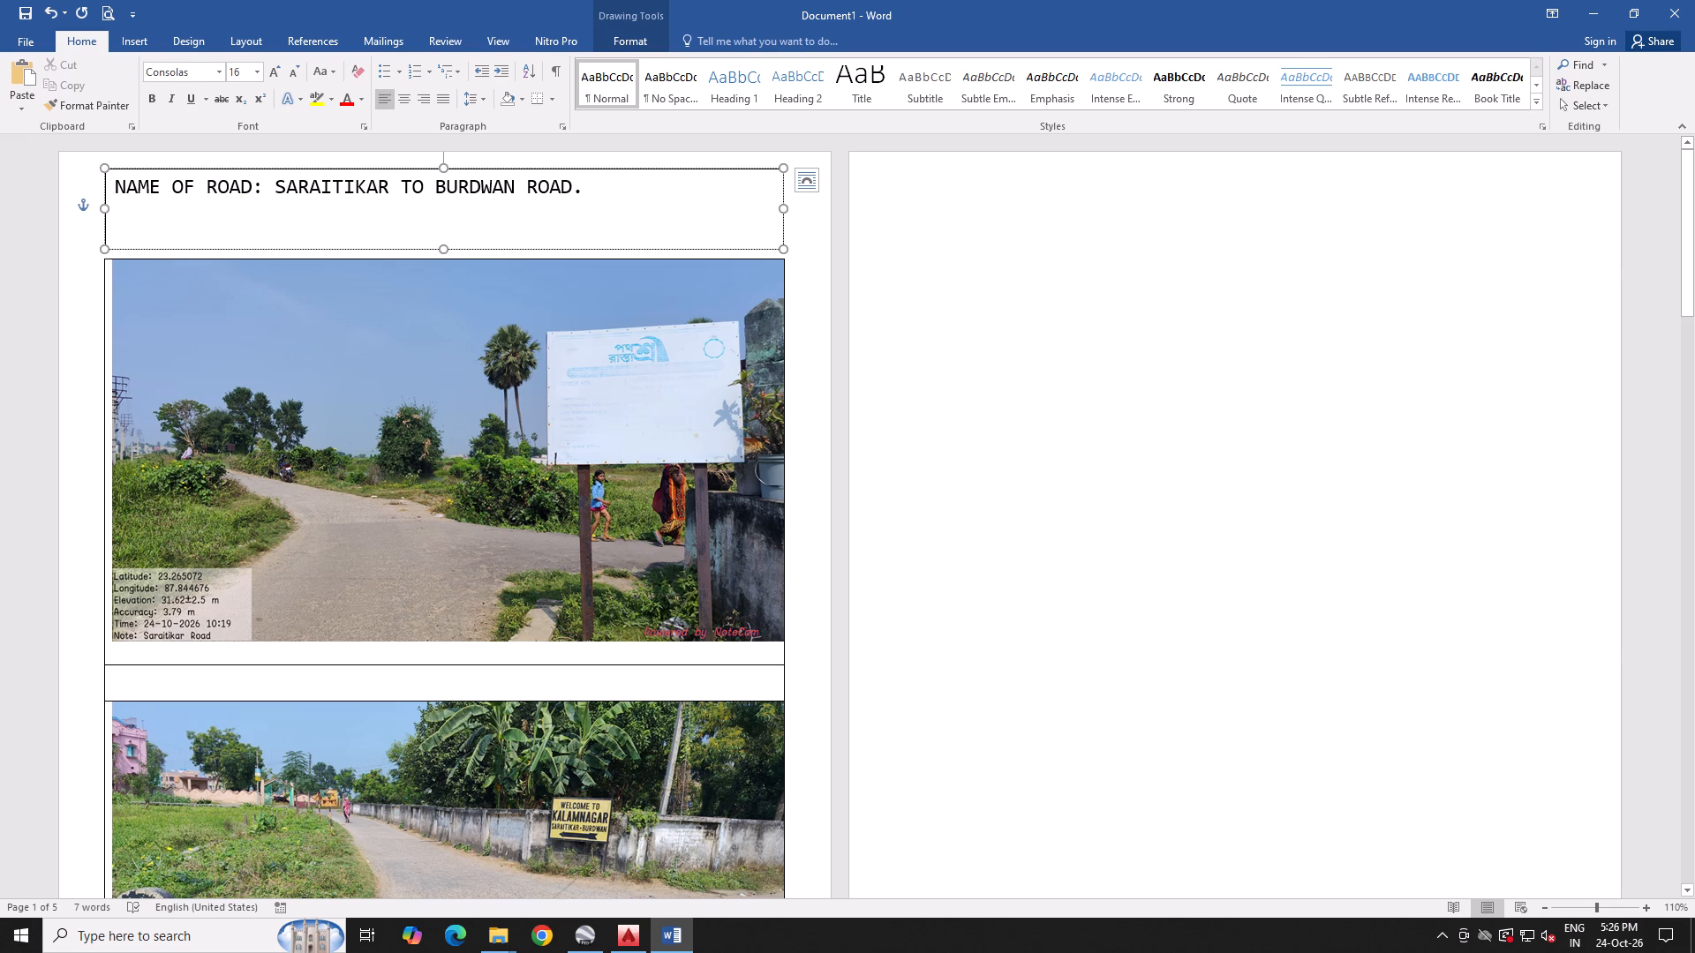
{"action": "key", "text": "Tab"}
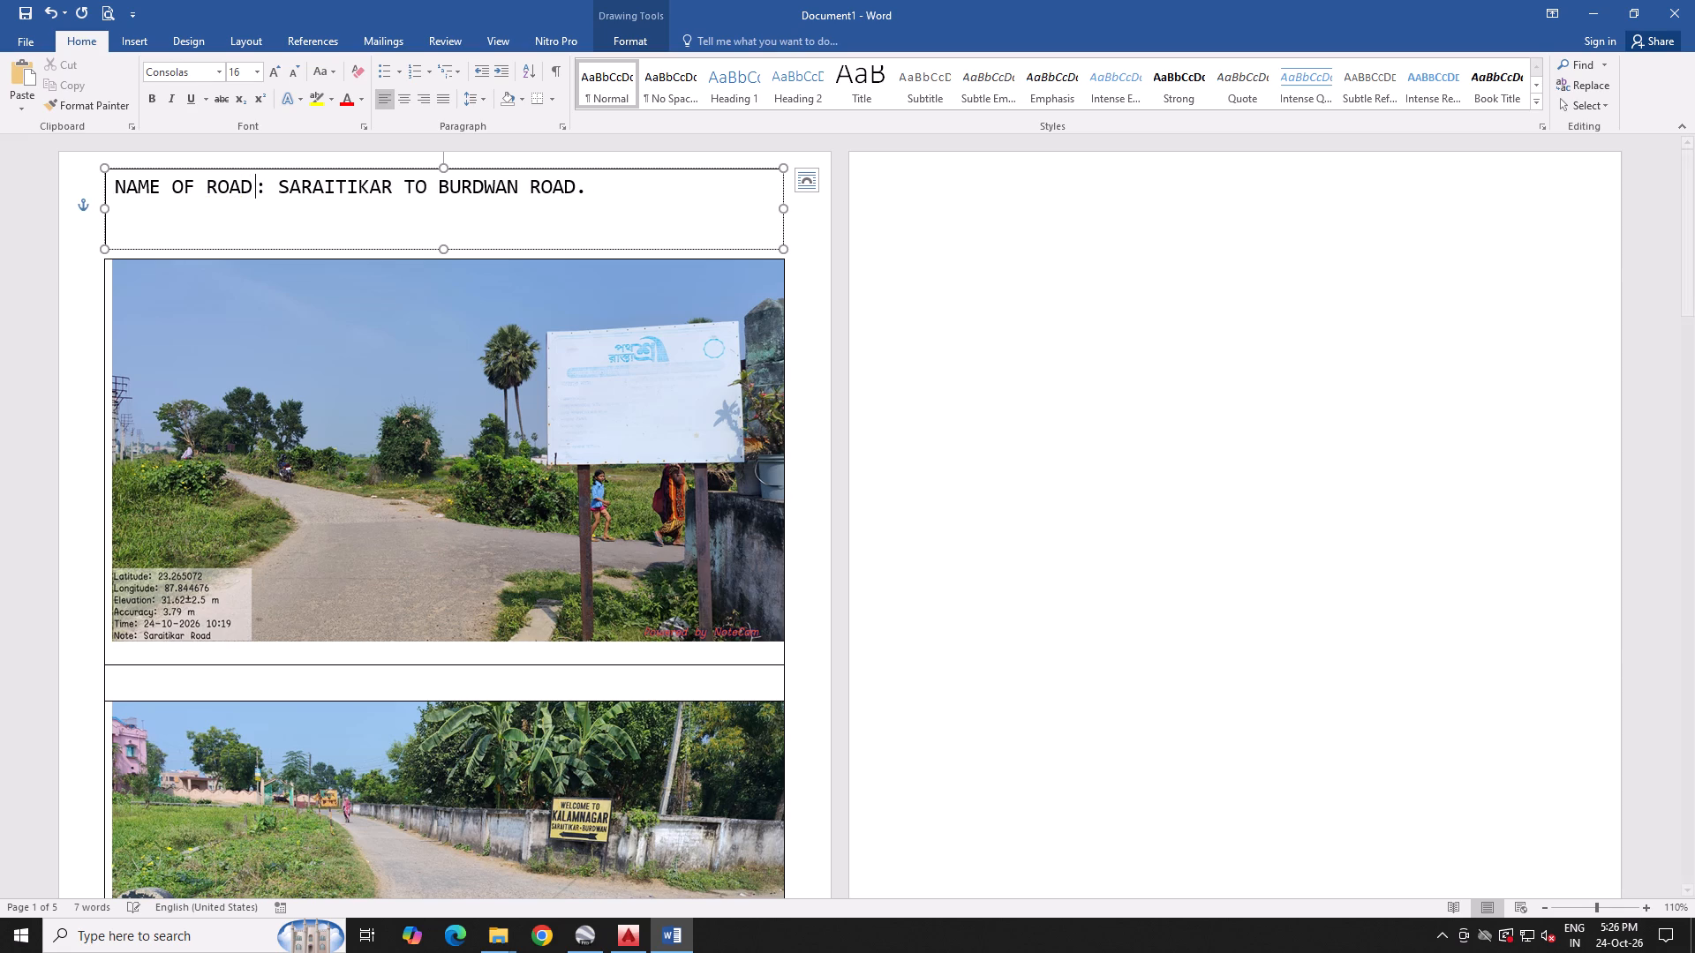
{"action": "left_click", "coordinate": [554, 207]}
Delete the blank second page between the first and second photo tables.
{"action": "scroll", "coordinate": [713, 379], "scroll_direction": "down", "scroll_amount": 17}
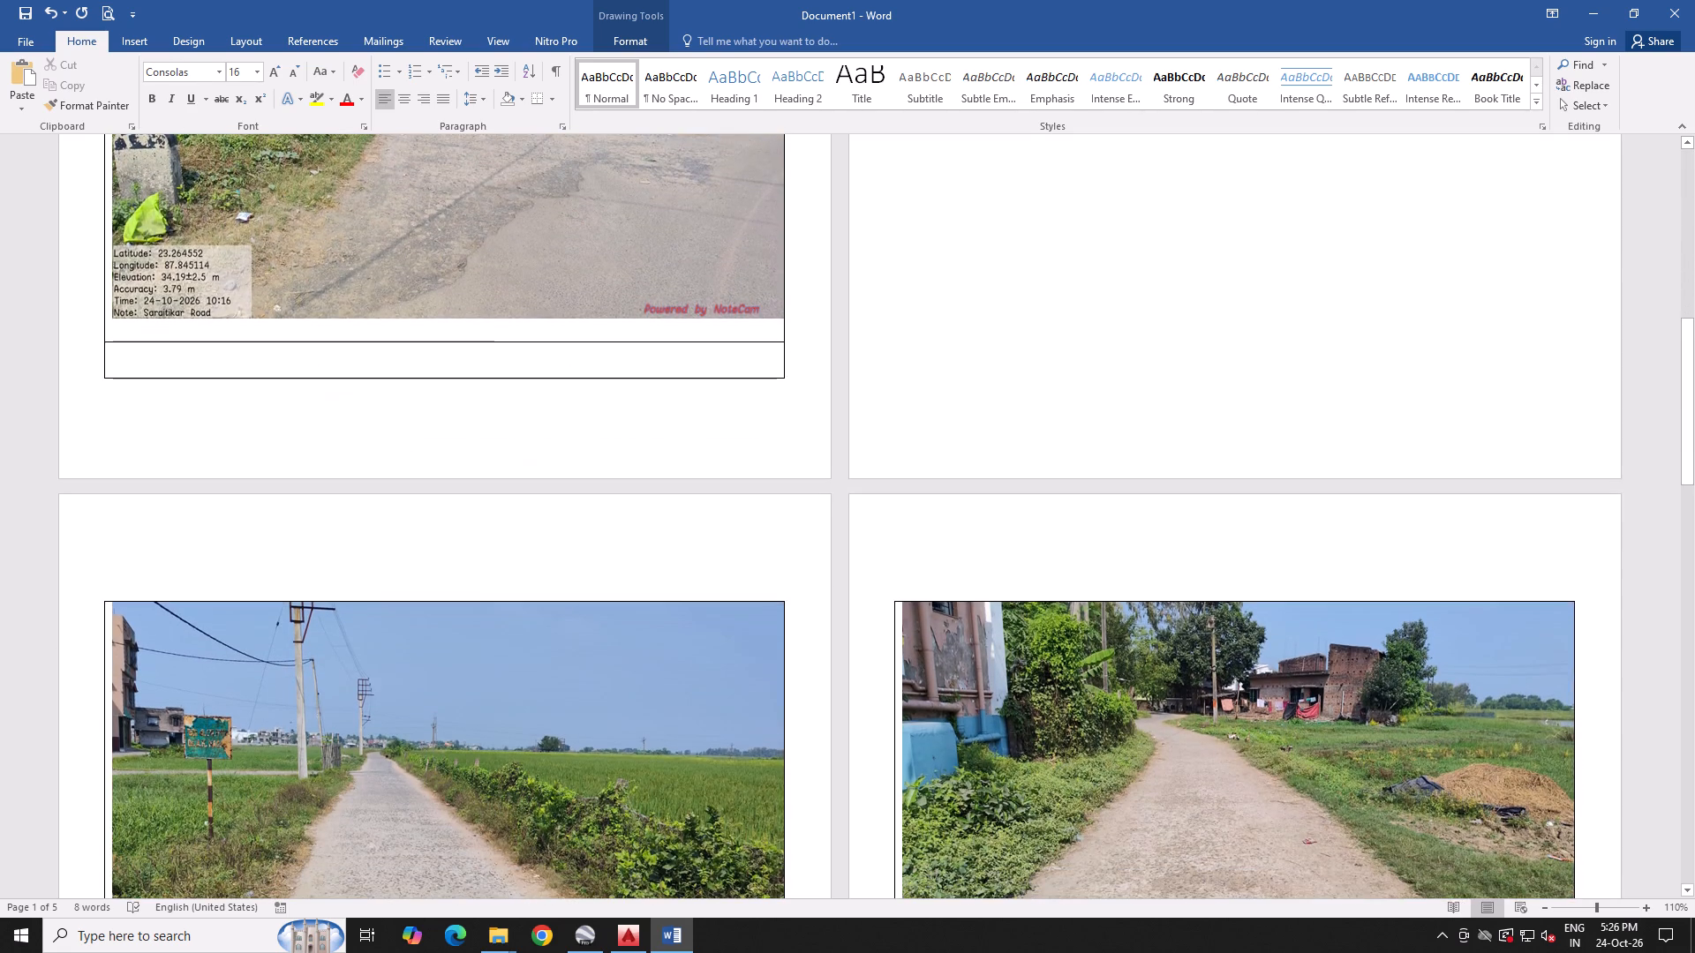
{"action": "scroll", "coordinate": [715, 449], "scroll_direction": "down", "scroll_amount": 10, "text": "ctrl"}
{"action": "scroll", "coordinate": [688, 473], "scroll_direction": "up", "scroll_amount": 2, "text": "ctrl"}
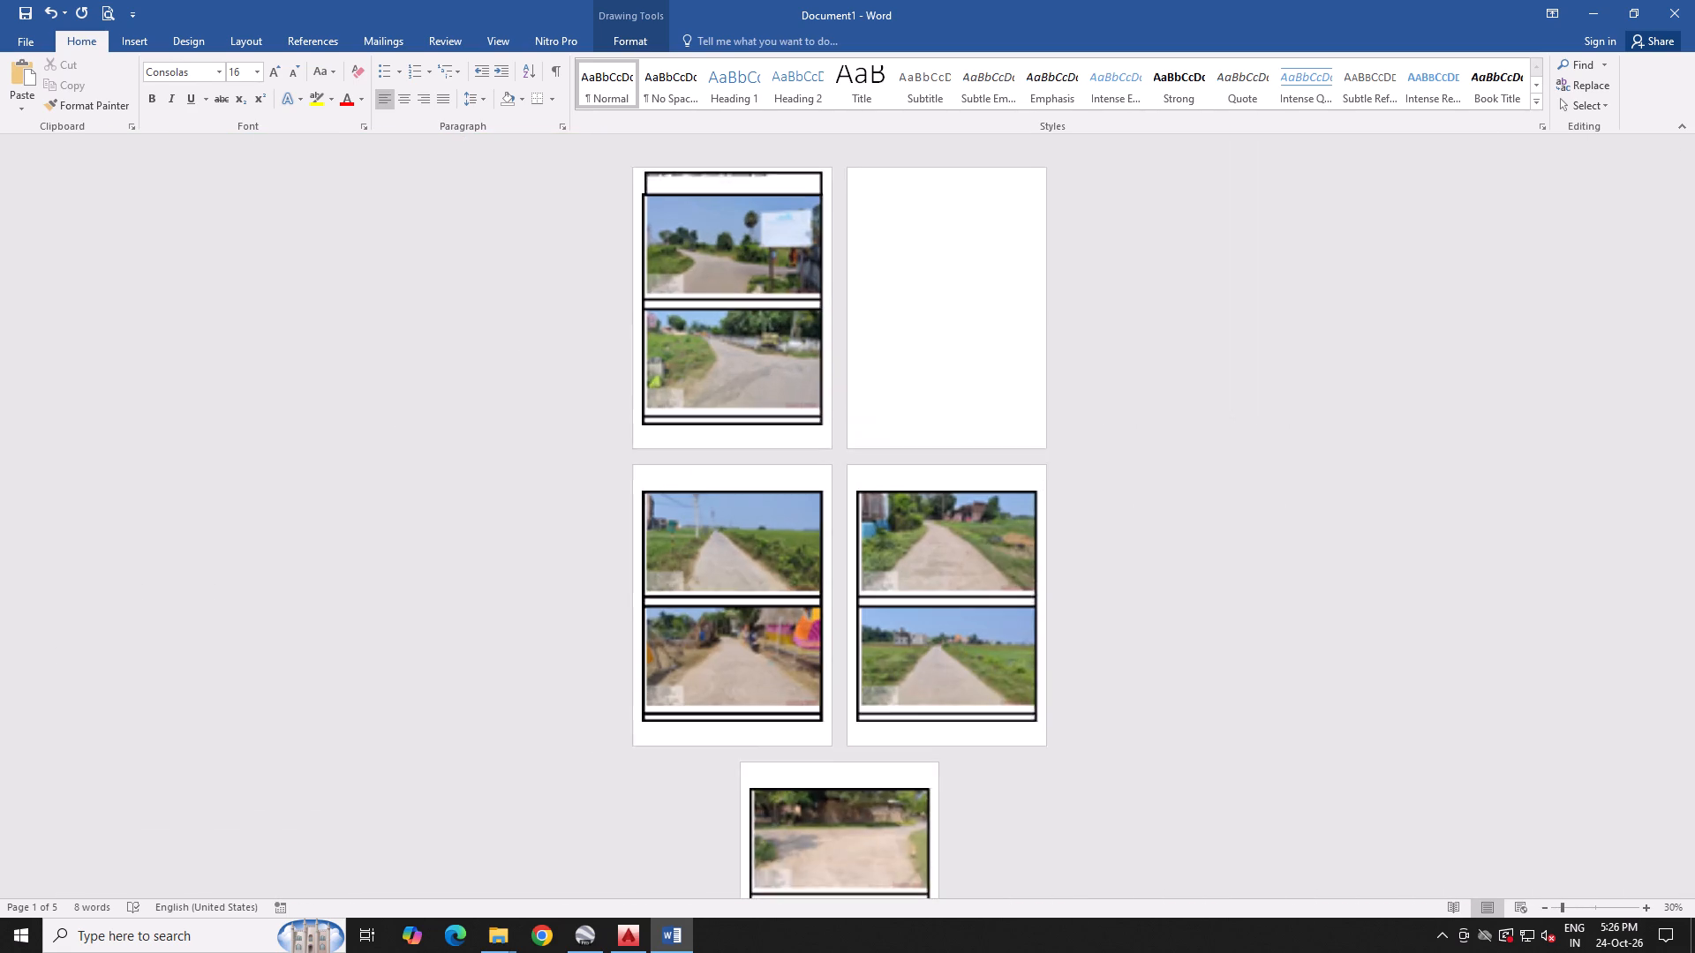
{"action": "scroll", "coordinate": [690, 474], "scroll_direction": "up", "scroll_amount": 4}
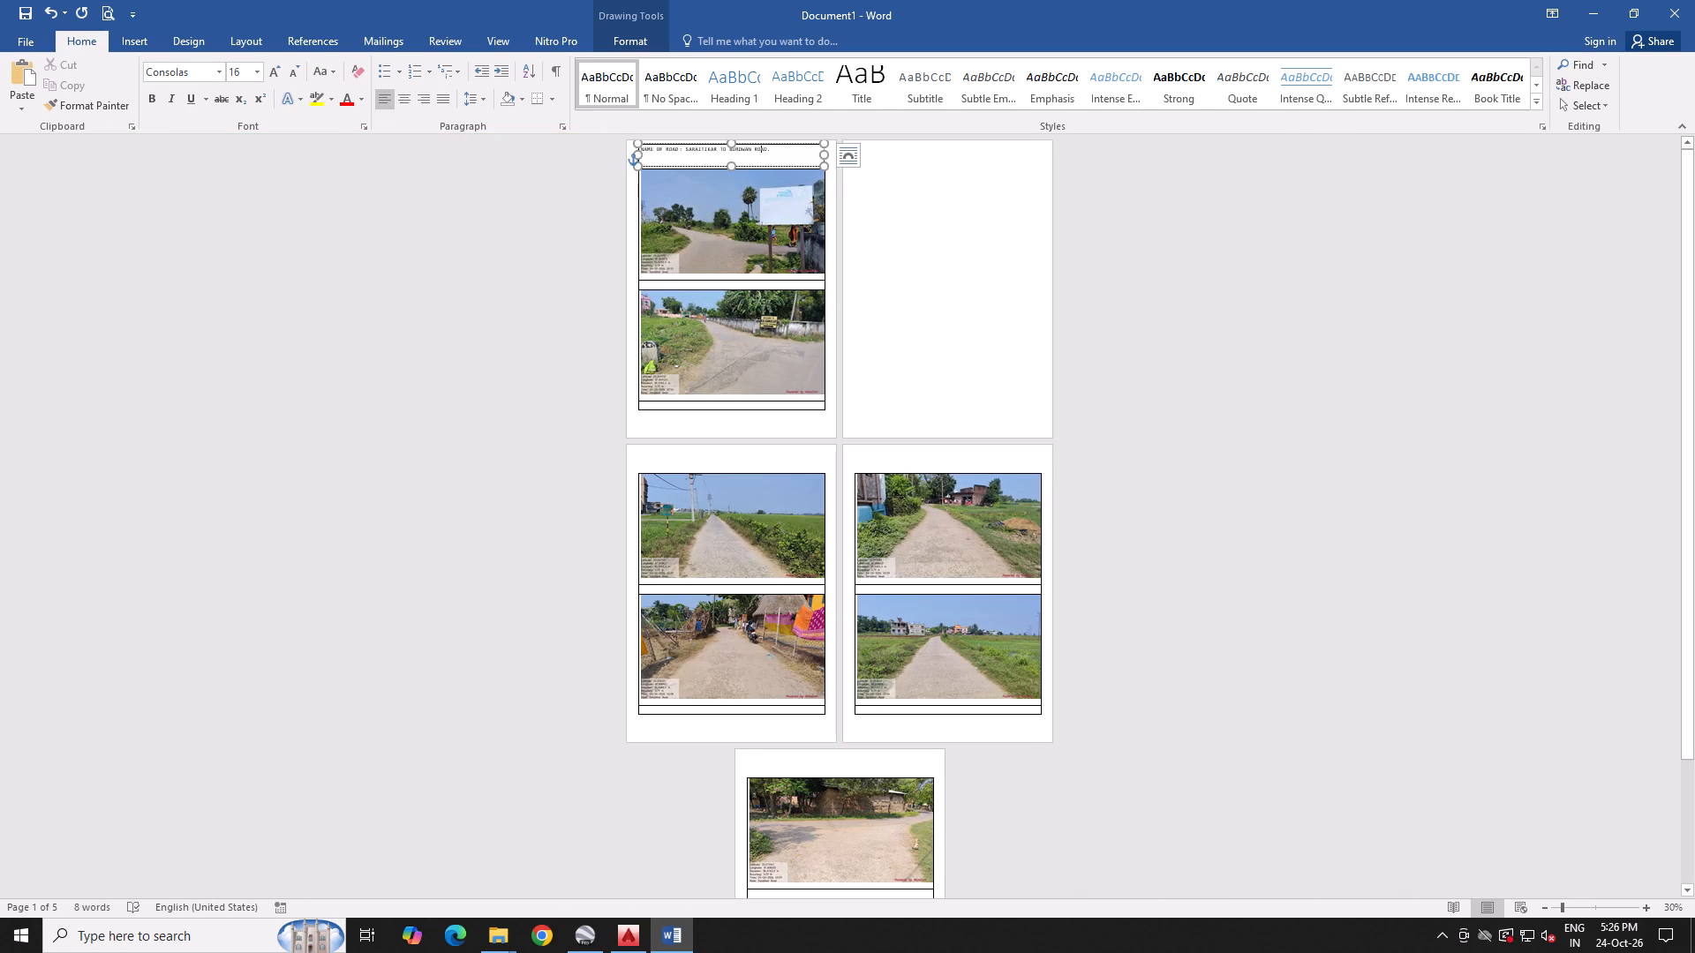
{"action": "scroll", "coordinate": [709, 469], "scroll_direction": "up", "scroll_amount": 2, "text": "ctrl"}
{"action": "scroll", "coordinate": [757, 459], "scroll_direction": "down", "scroll_amount": 2}
{"action": "left_click_drag", "start_coordinate": [932, 554], "coordinate": [909, 295]}
{"action": "scroll", "coordinate": [909, 295], "scroll_direction": "up", "scroll_amount": 3}
{"action": "left_click_drag", "start_coordinate": [869, 179], "coordinate": [883, 251]}
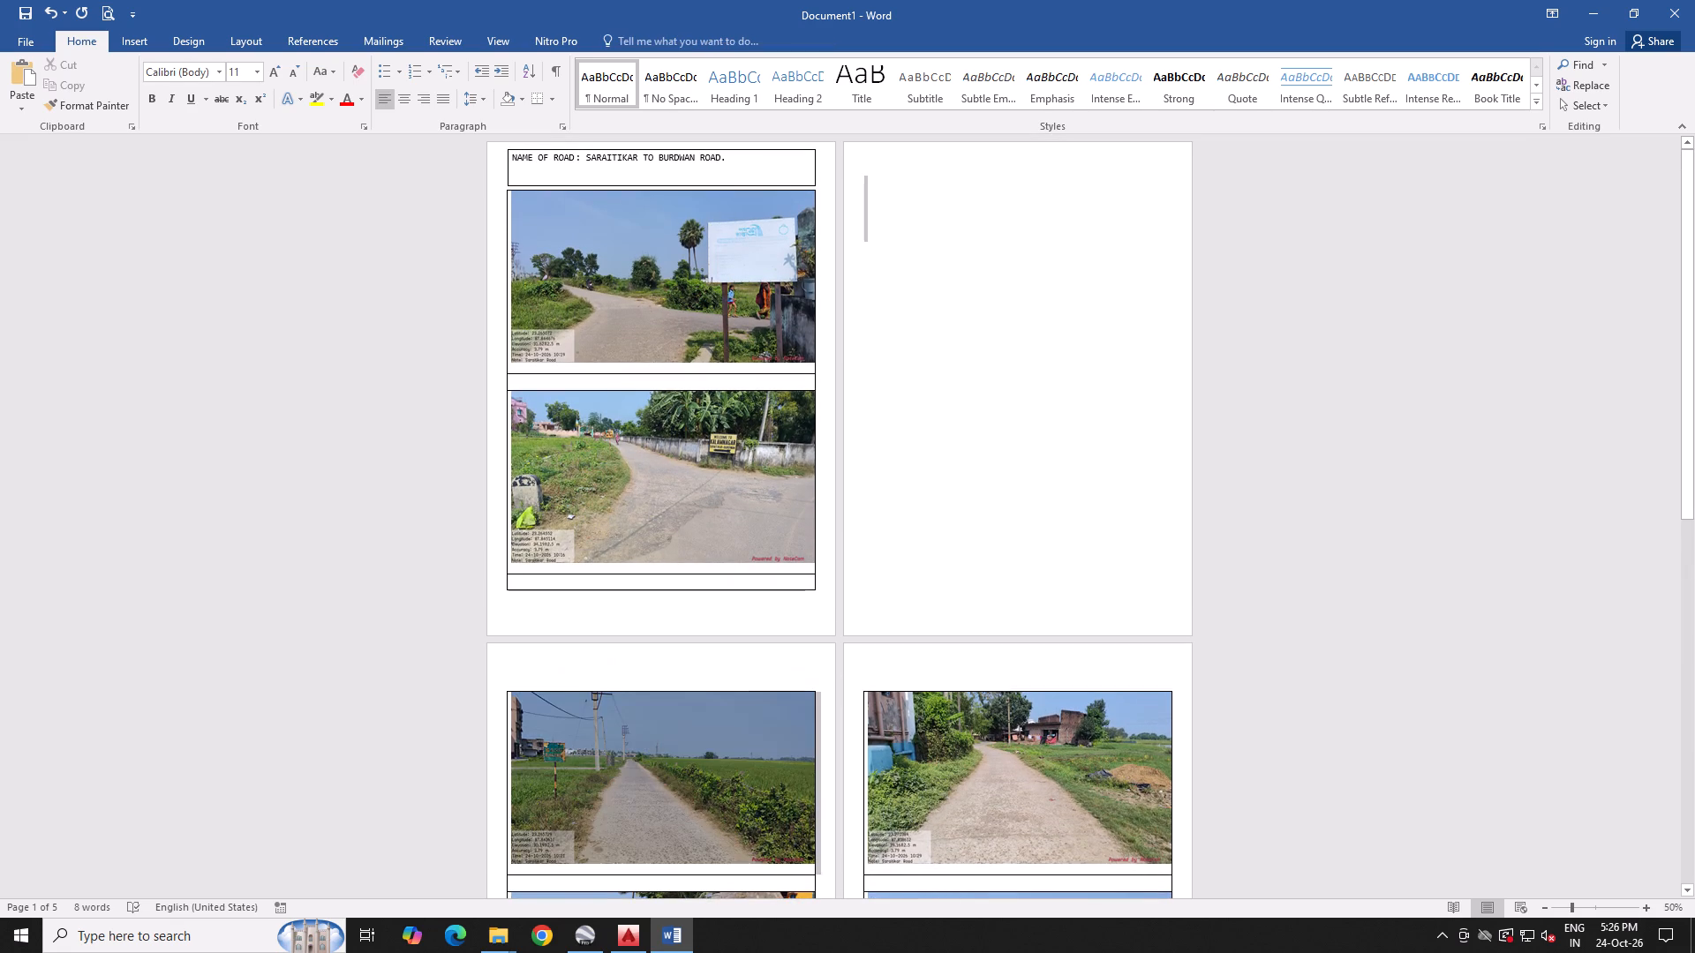
{"action": "left_click_drag", "start_coordinate": [883, 251], "coordinate": [873, 554]}
{"action": "key", "text": "Delete"}
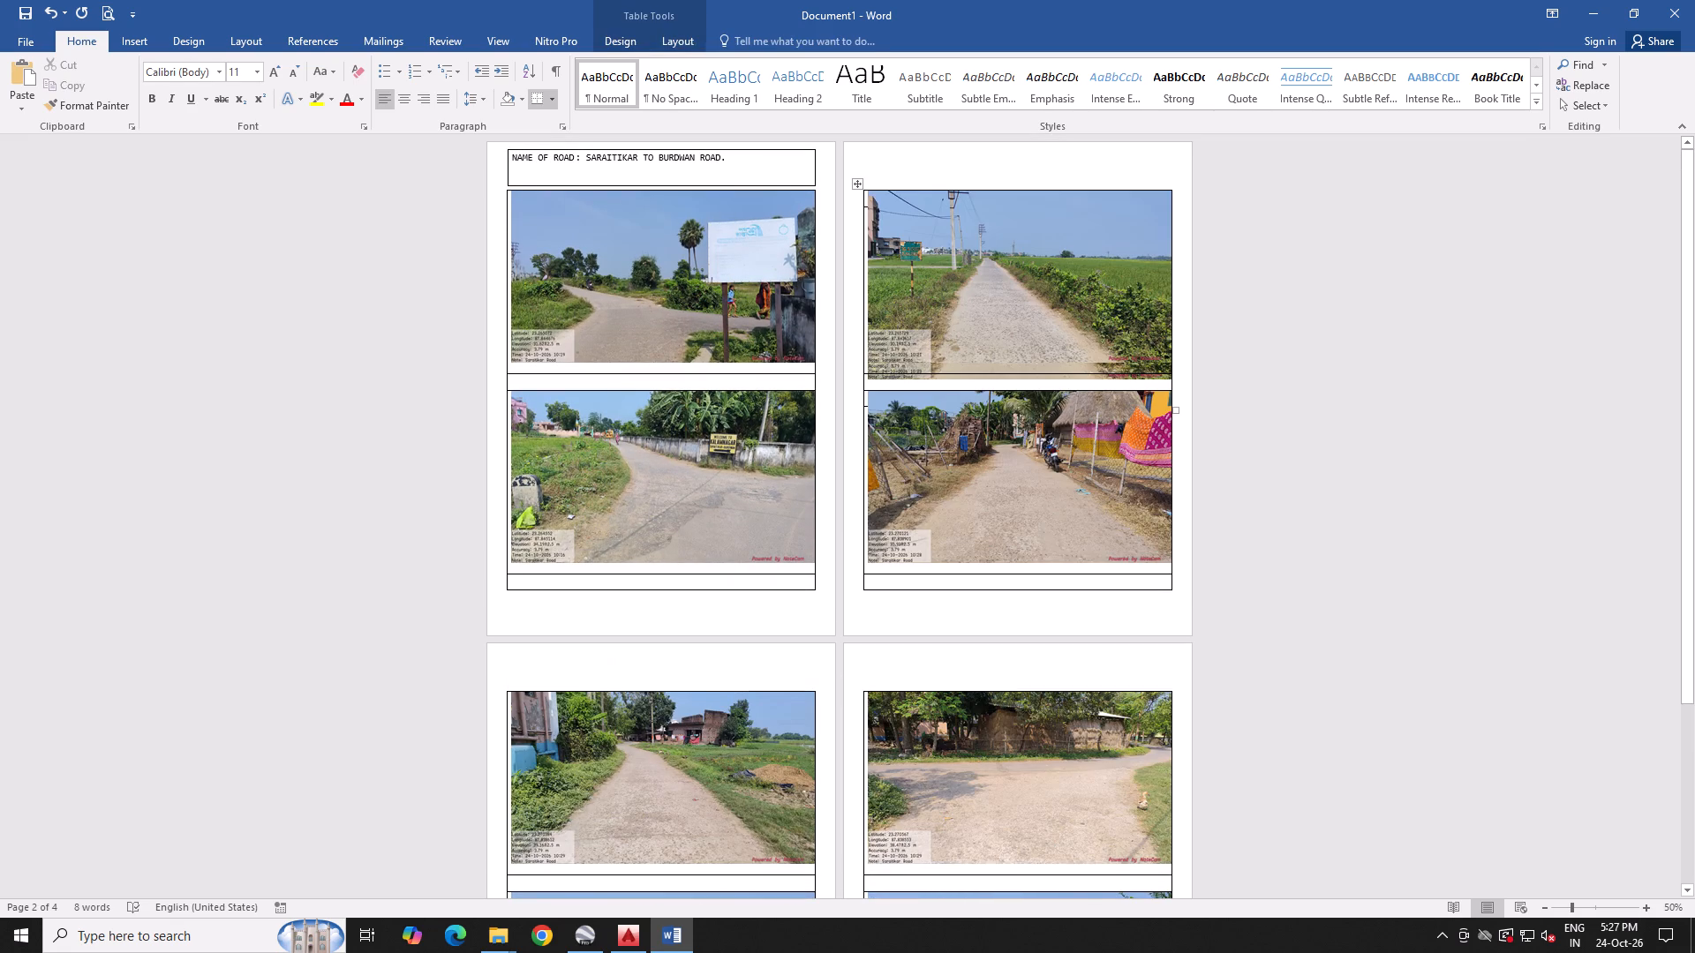
Save the document as Doc1.docx in the Downloads folder.
{"action": "scroll", "coordinate": [879, 619], "scroll_direction": "down", "scroll_amount": 4}
{"action": "scroll", "coordinate": [878, 651], "scroll_direction": "down", "scroll_amount": 19}
{"action": "scroll", "coordinate": [901, 612], "scroll_direction": "up", "scroll_amount": 10}
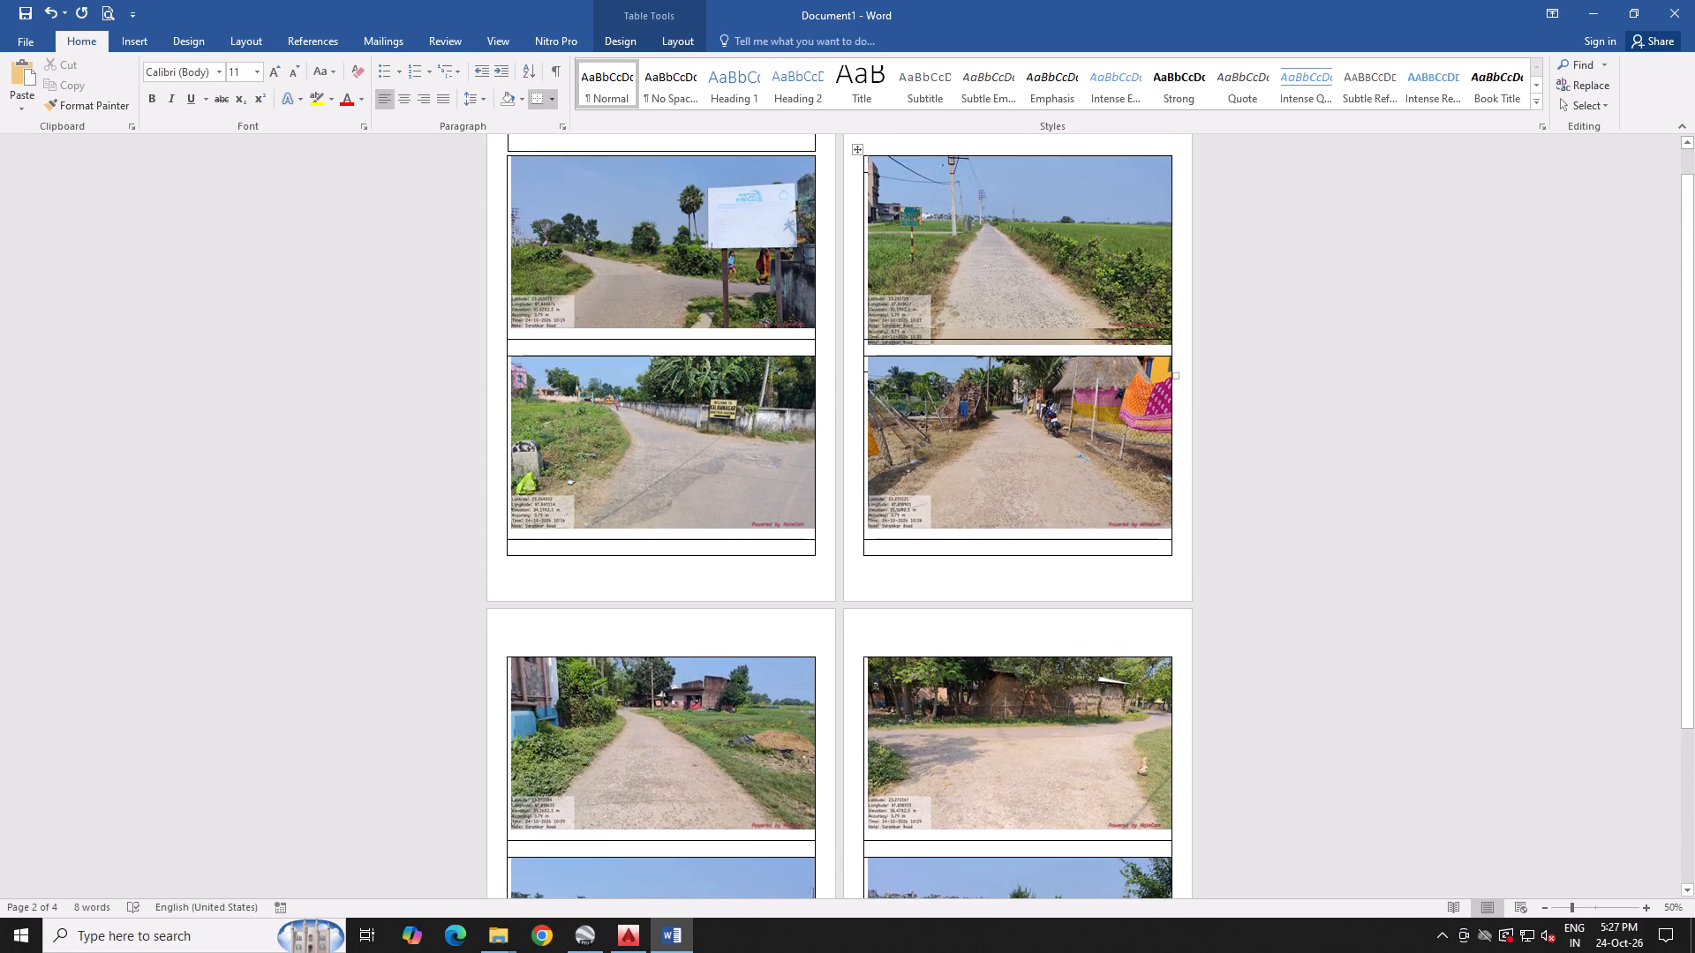
{"action": "key", "text": "ctrl+s"}
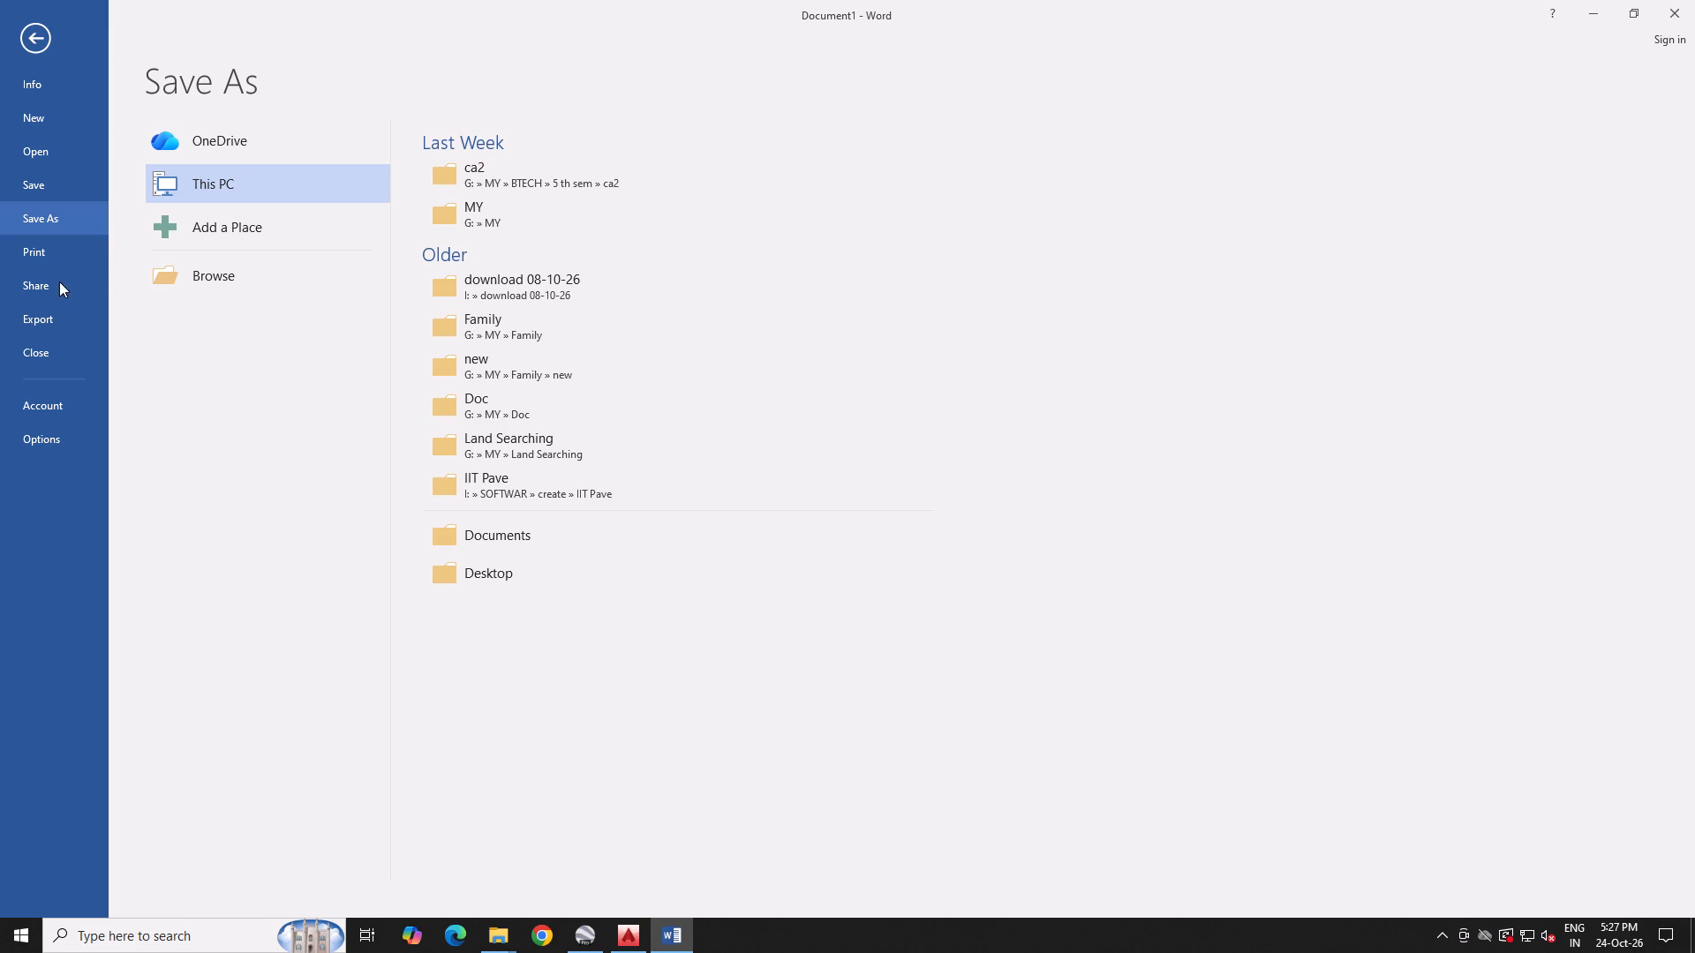
{"action": "left_click", "coordinate": [230, 268]}
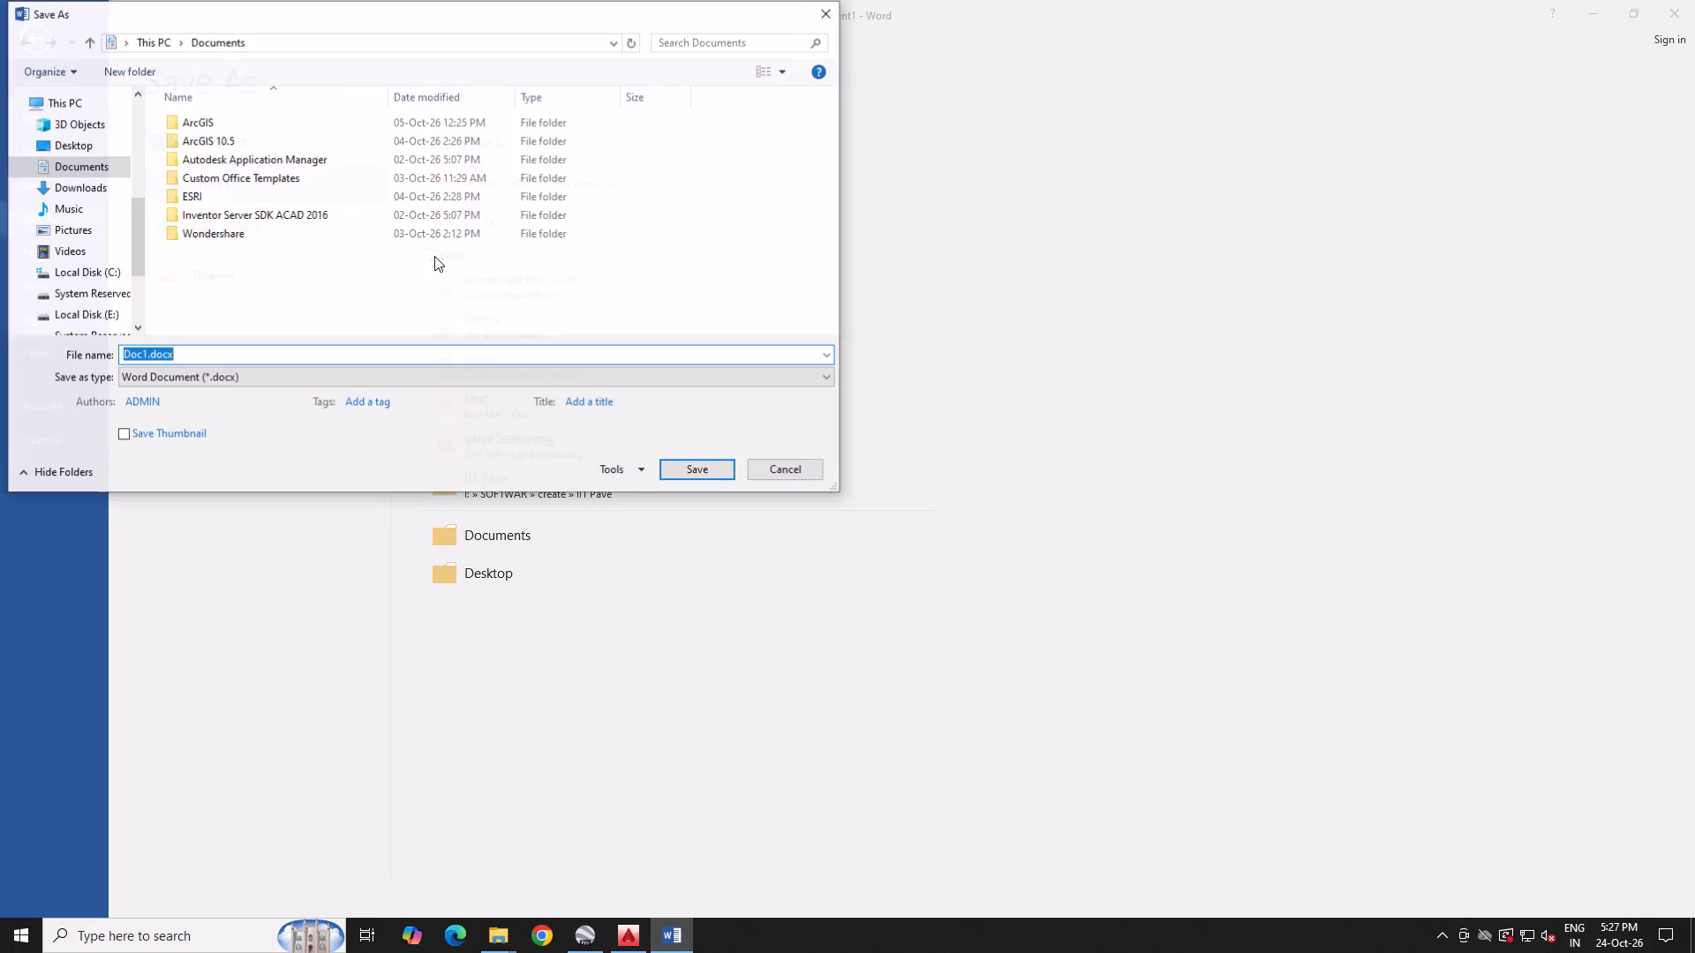
{"action": "left_click", "coordinate": [75, 191]}
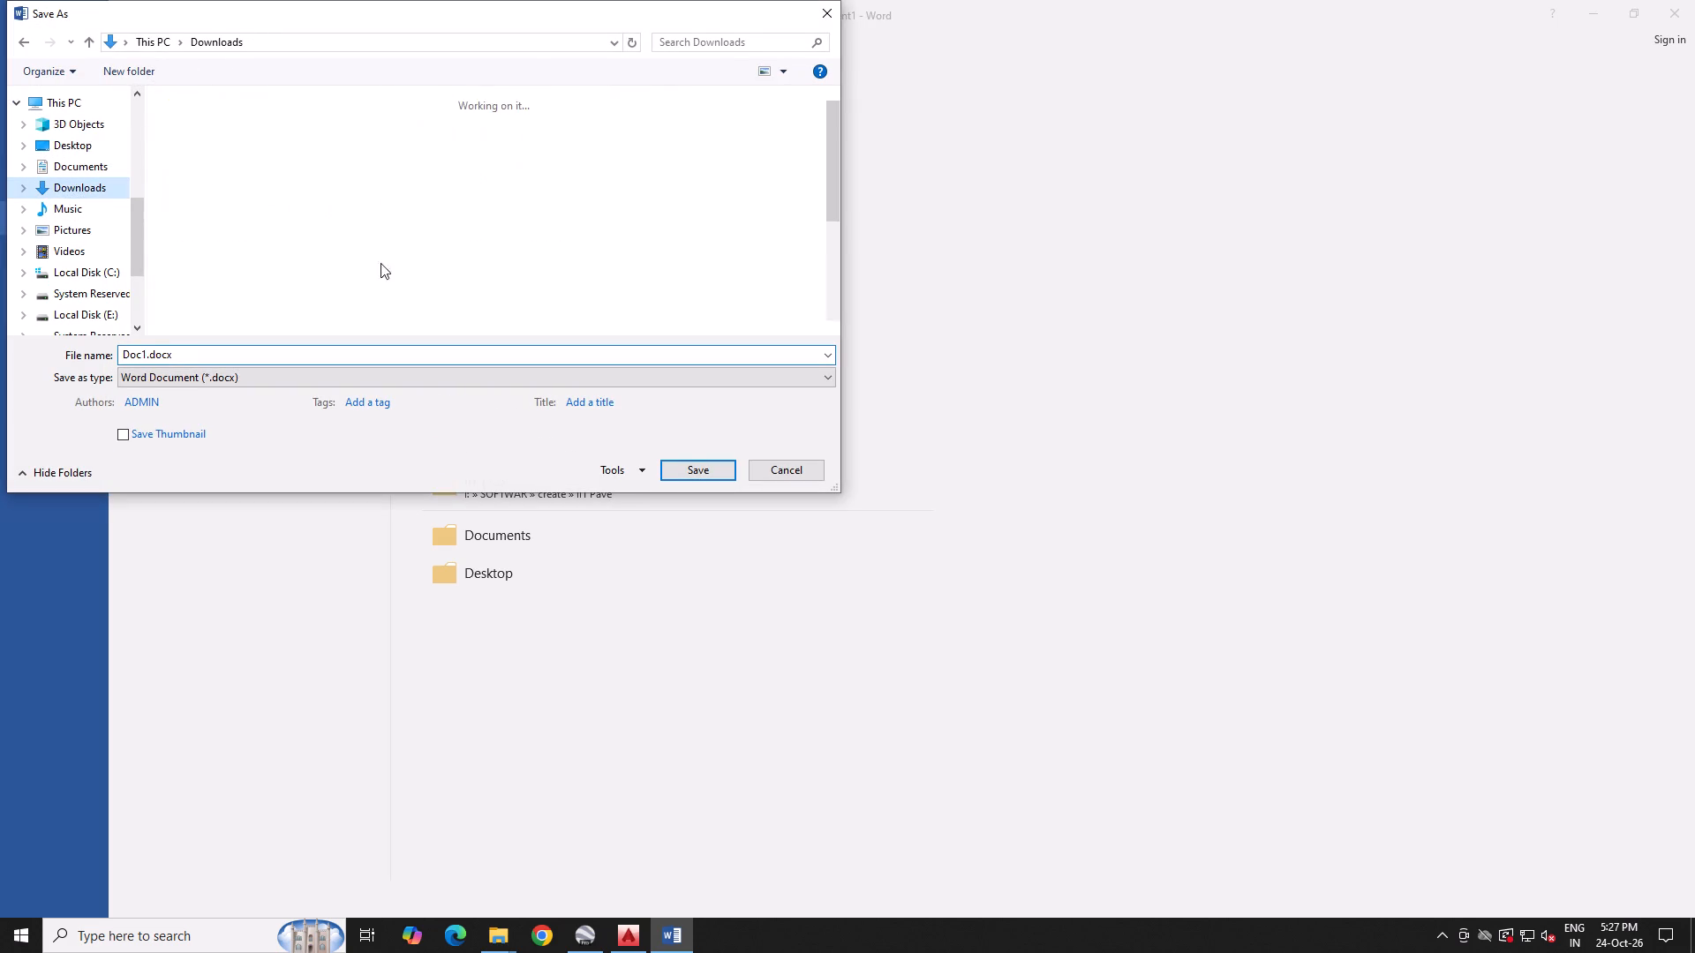
{"action": "left_click", "coordinate": [697, 460]}
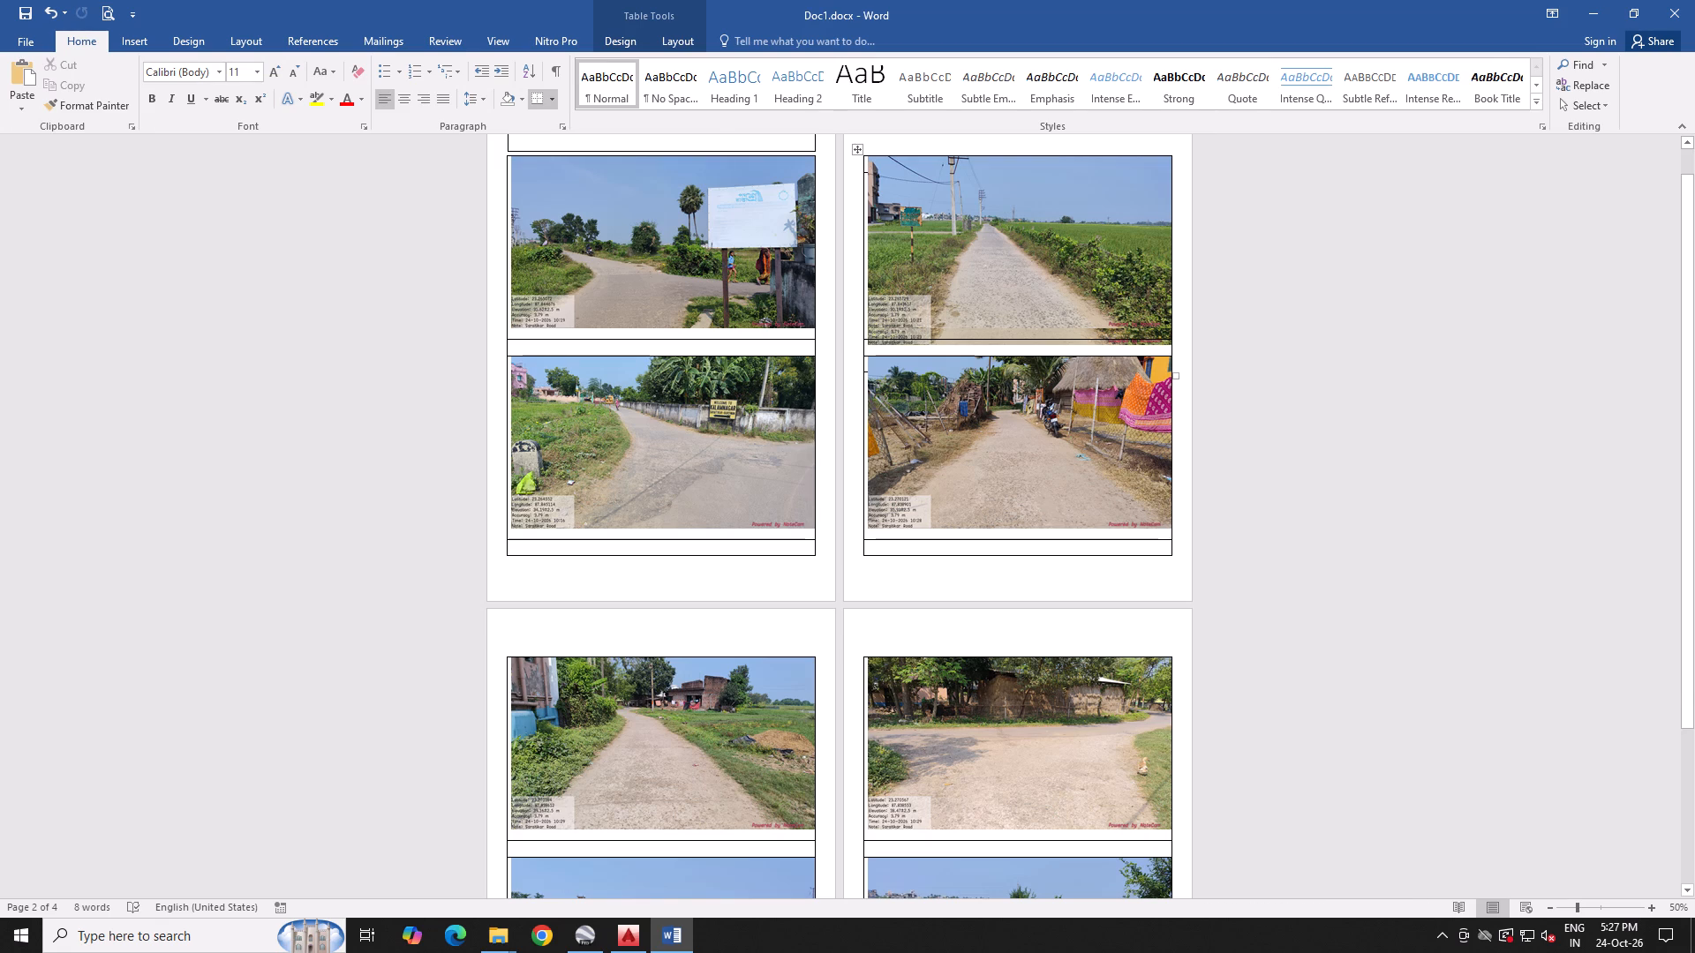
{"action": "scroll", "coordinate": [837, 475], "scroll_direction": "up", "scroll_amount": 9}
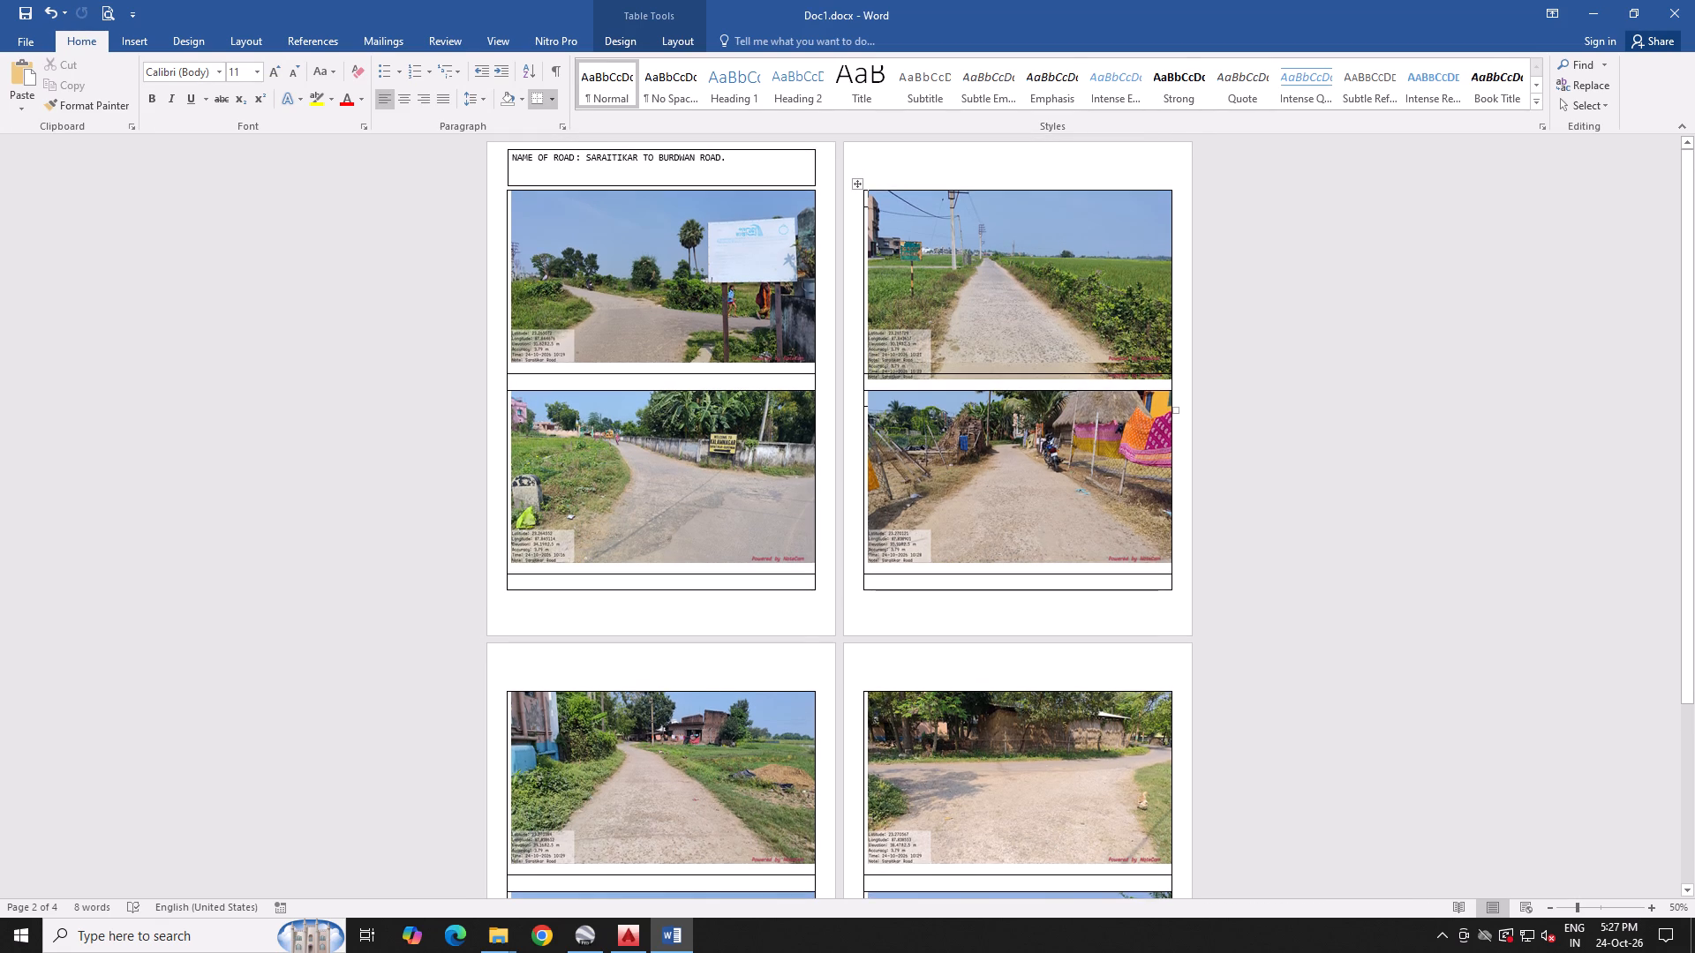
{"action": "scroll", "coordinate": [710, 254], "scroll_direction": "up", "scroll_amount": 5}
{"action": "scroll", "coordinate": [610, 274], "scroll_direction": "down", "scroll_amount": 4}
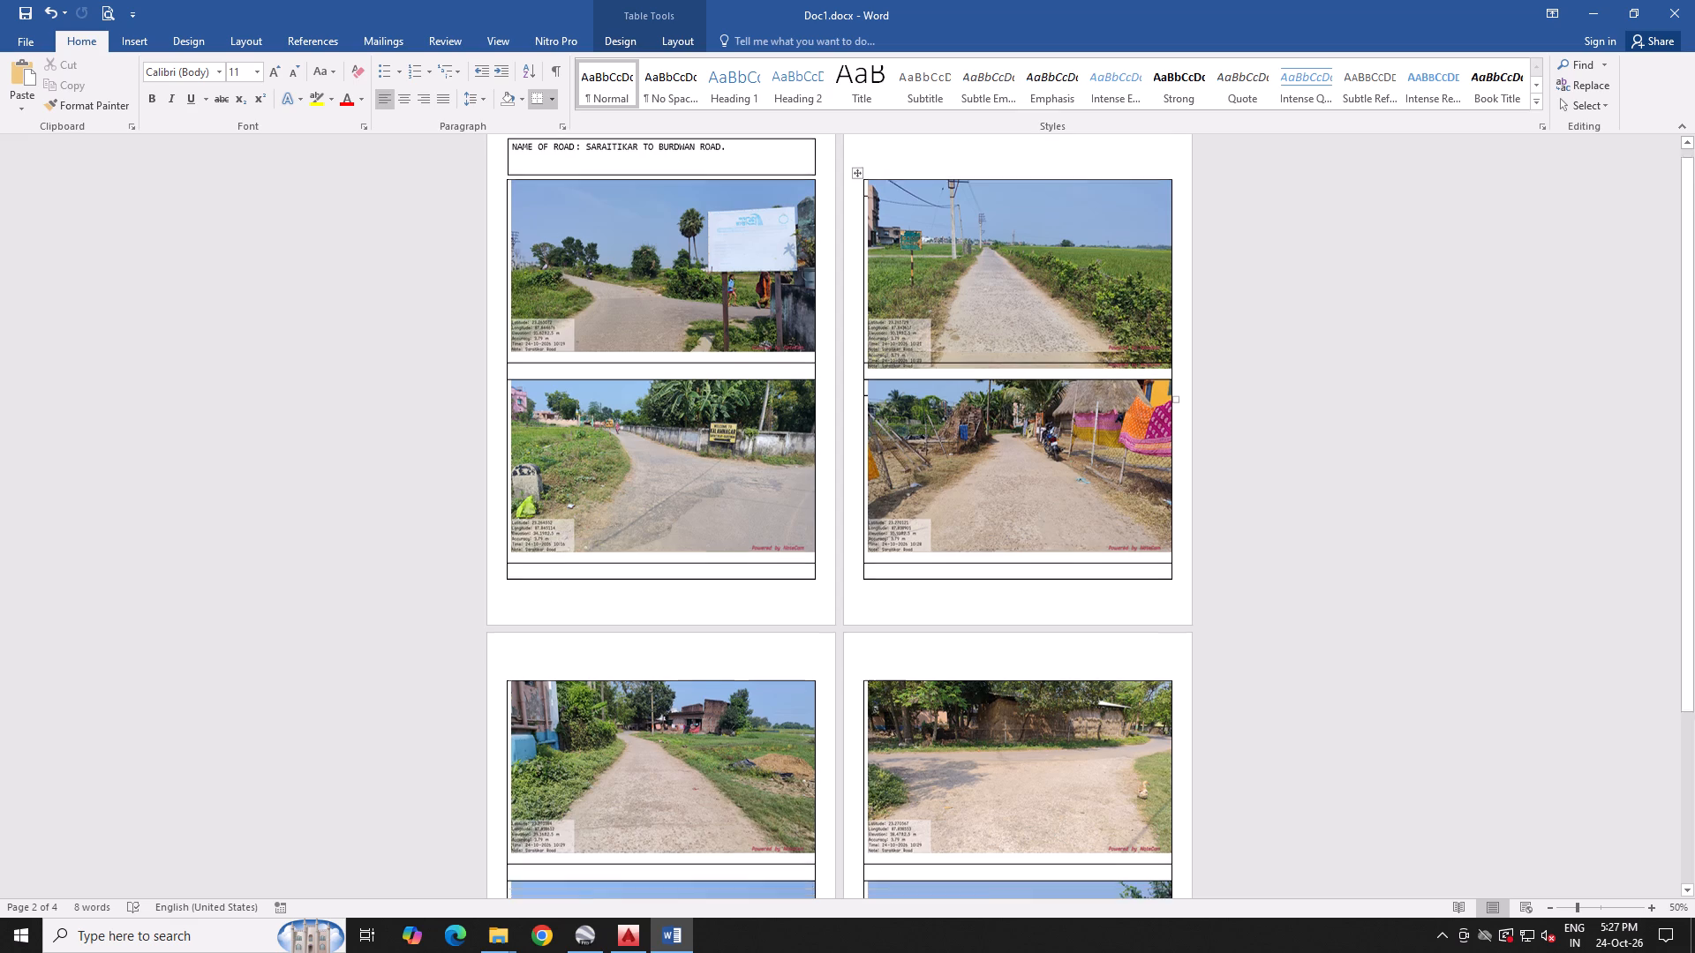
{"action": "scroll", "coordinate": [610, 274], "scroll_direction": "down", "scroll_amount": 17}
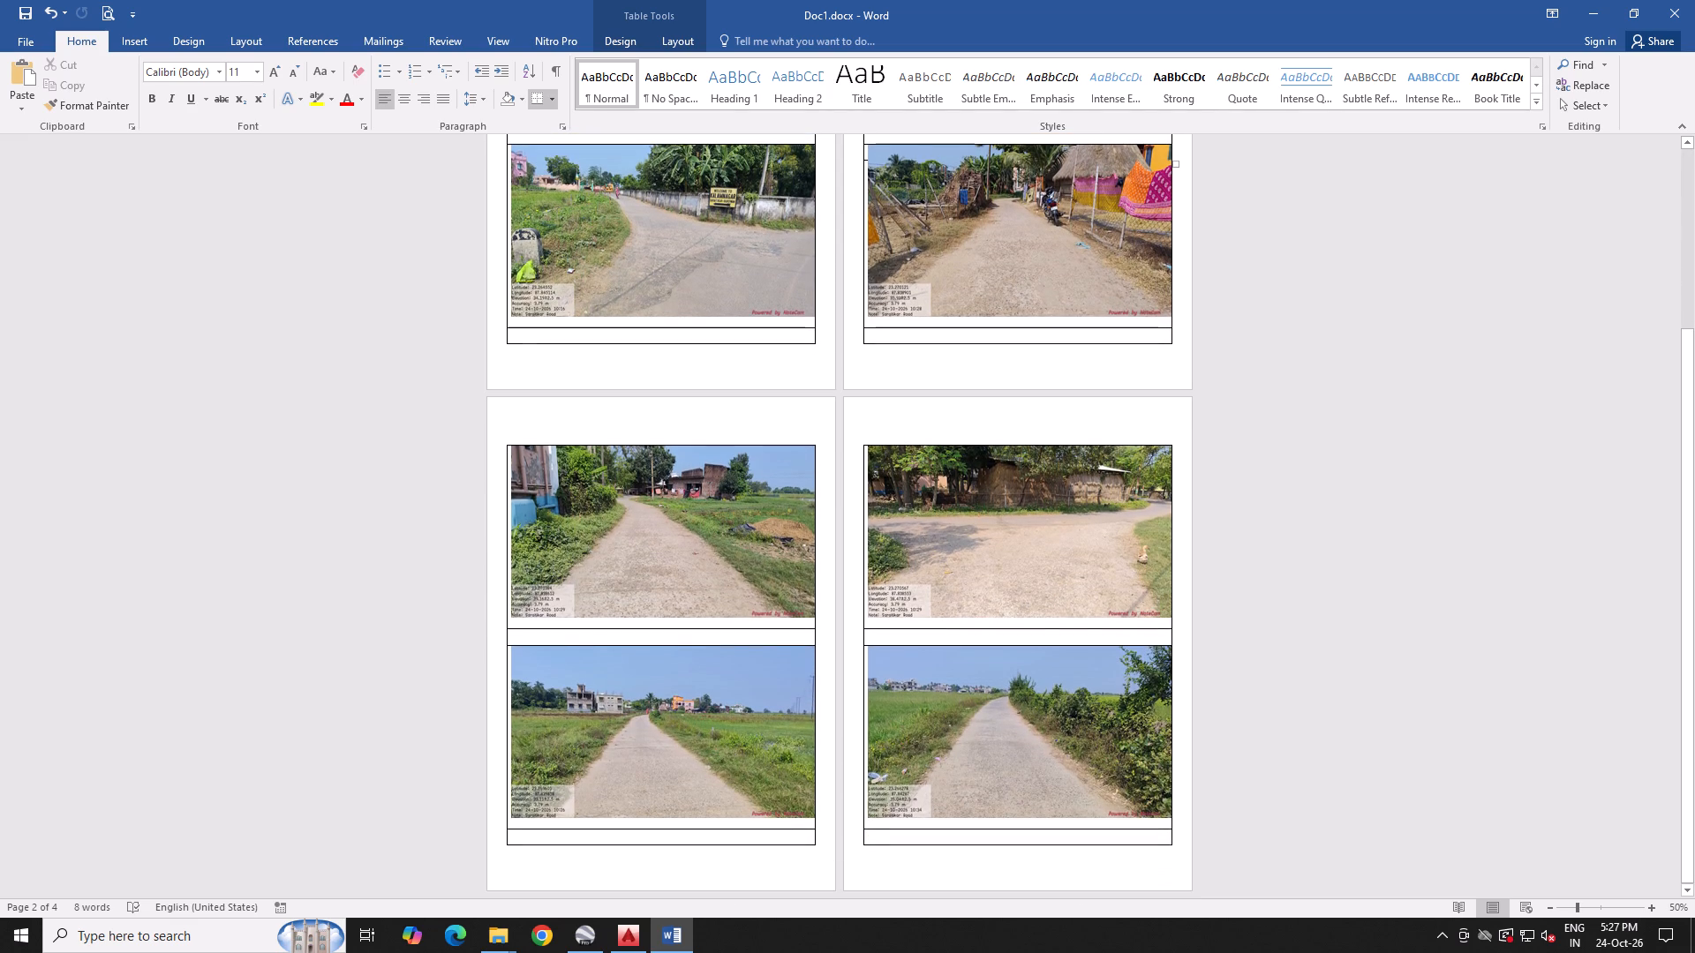
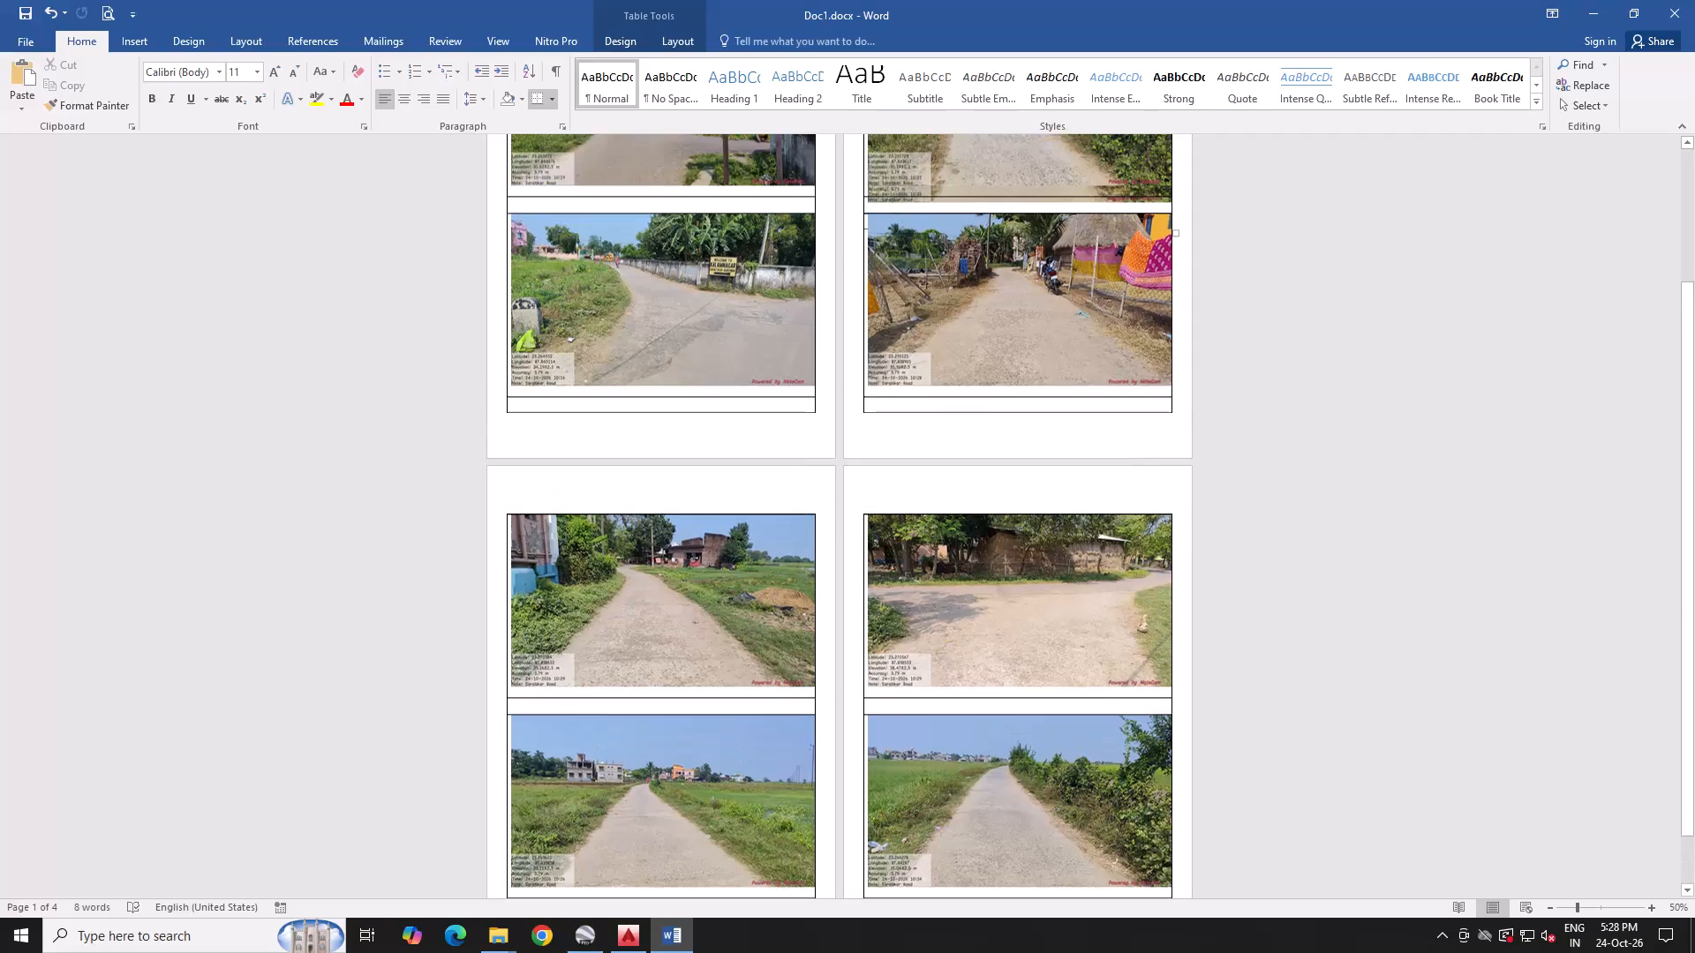
Insert the word EADGHA between SARAITIKAR and TO in the road-name heading above the first table.
{"action": "scroll", "coordinate": [591, 244], "scroll_direction": "up", "scroll_amount": 13}
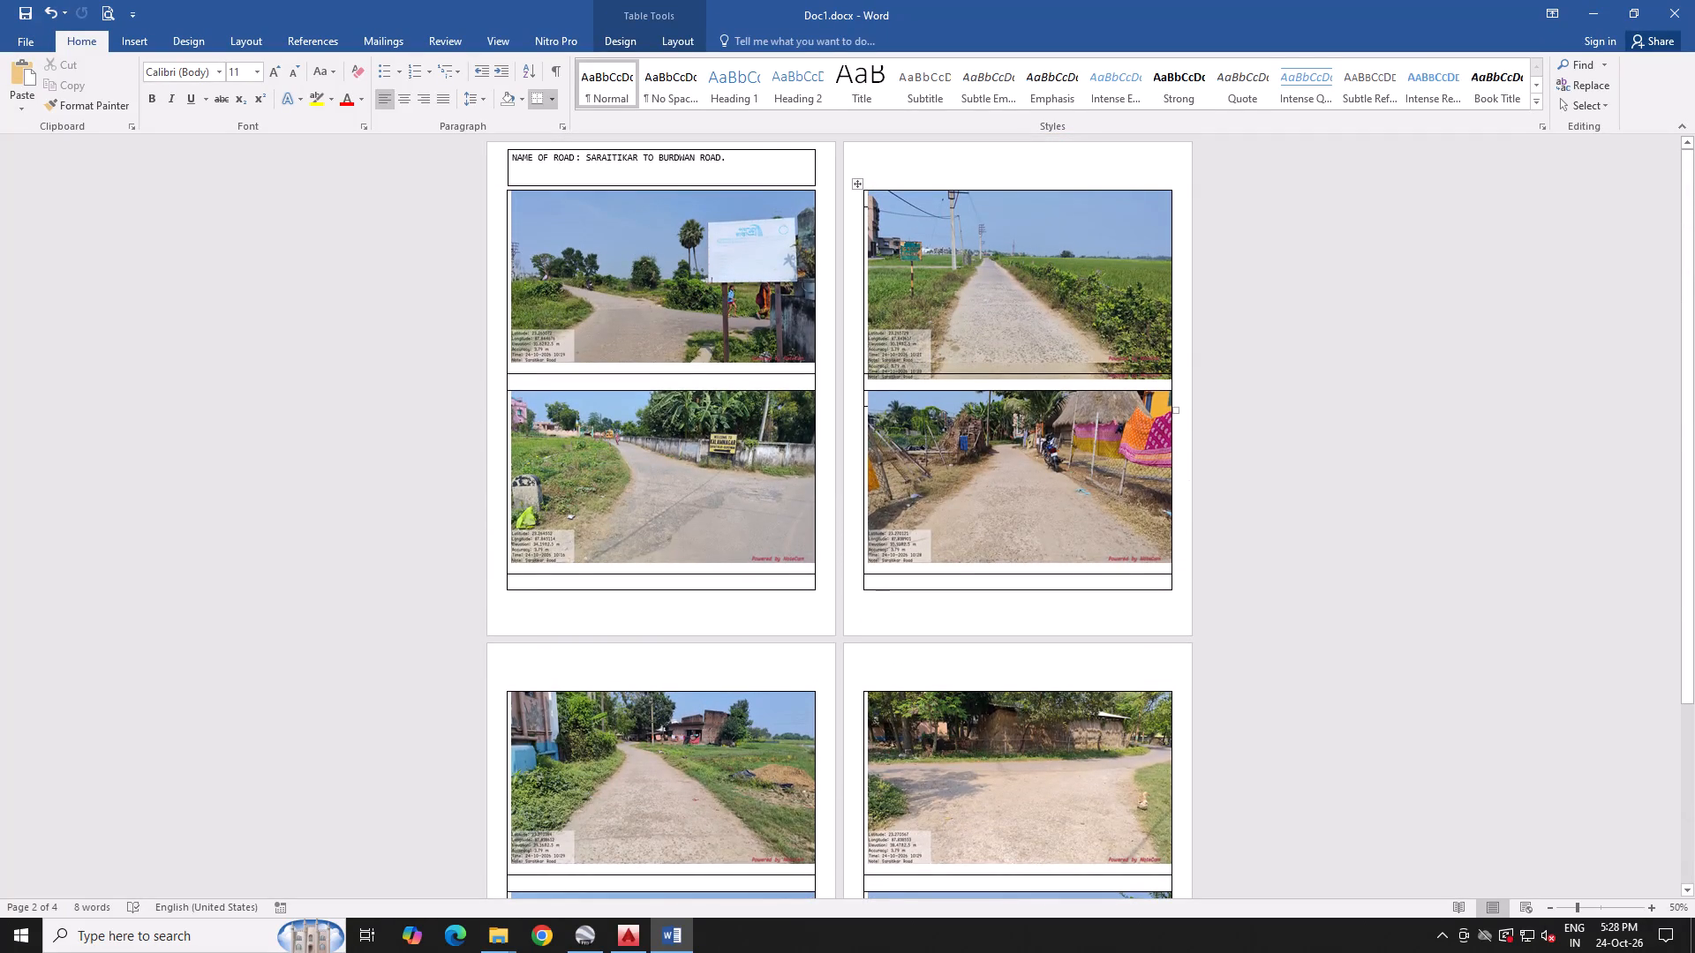
{"action": "left_click_drag", "start_coordinate": [584, 158], "coordinate": [732, 157]}
{"action": "scroll", "coordinate": [649, 144], "scroll_direction": "up", "scroll_amount": 4, "text": "ctrl"}
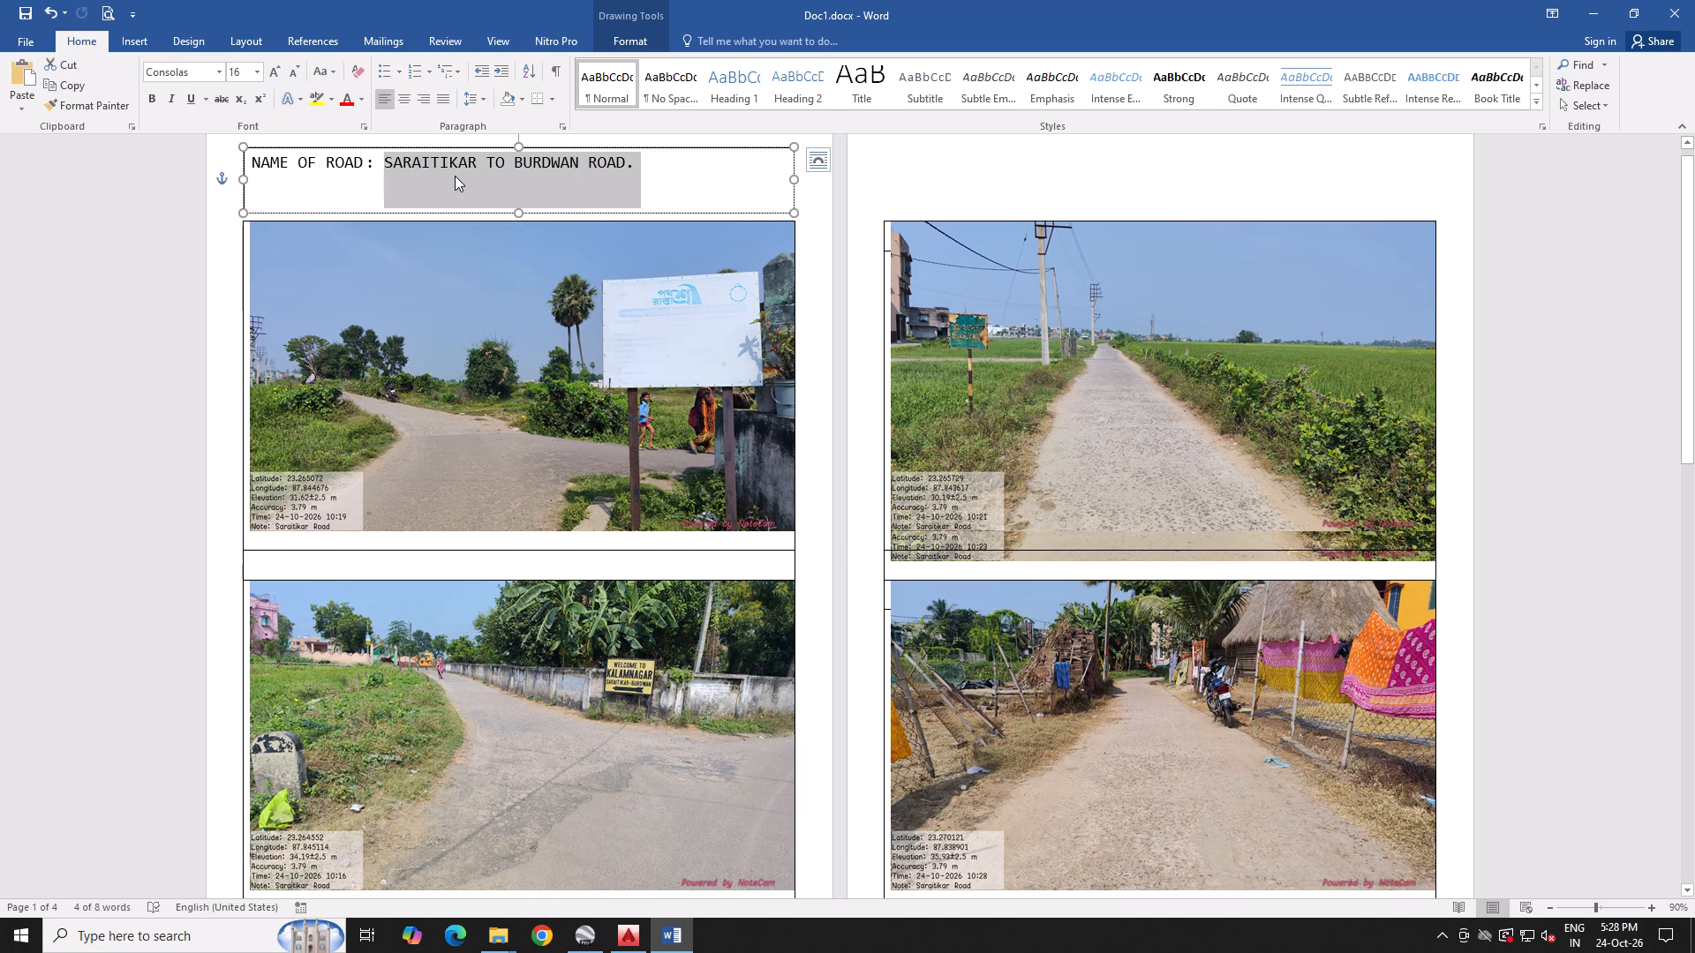
{"action": "left_click", "coordinate": [497, 157]}
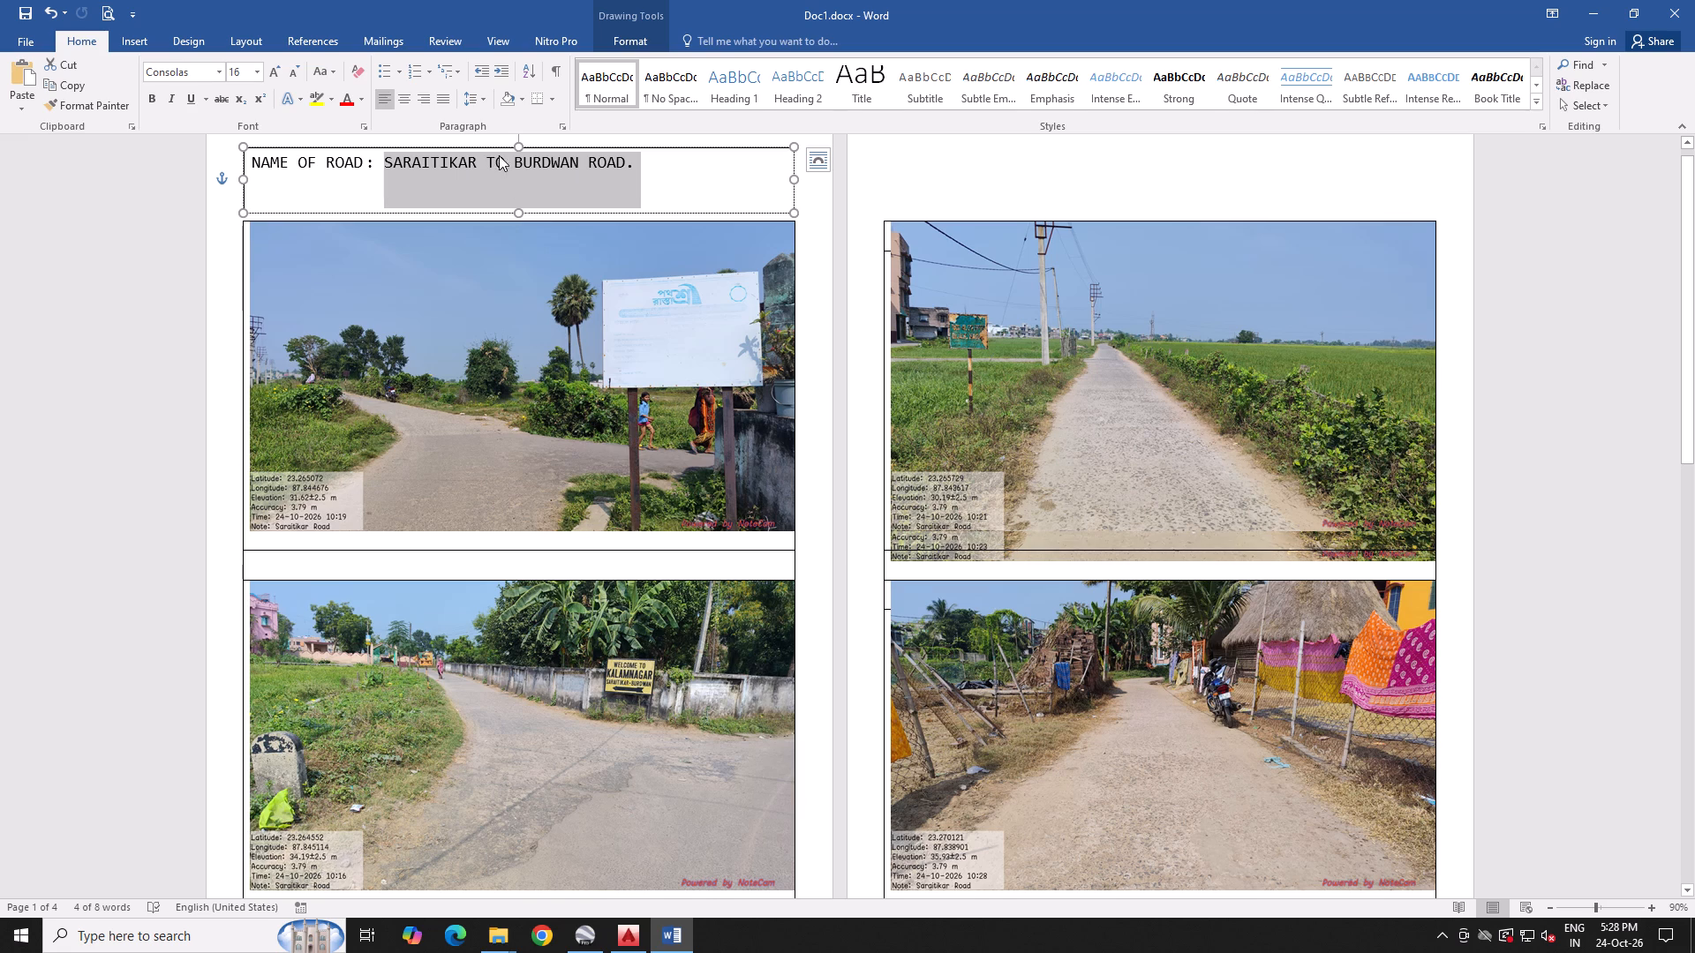
{"action": "left_click", "coordinate": [486, 159]}
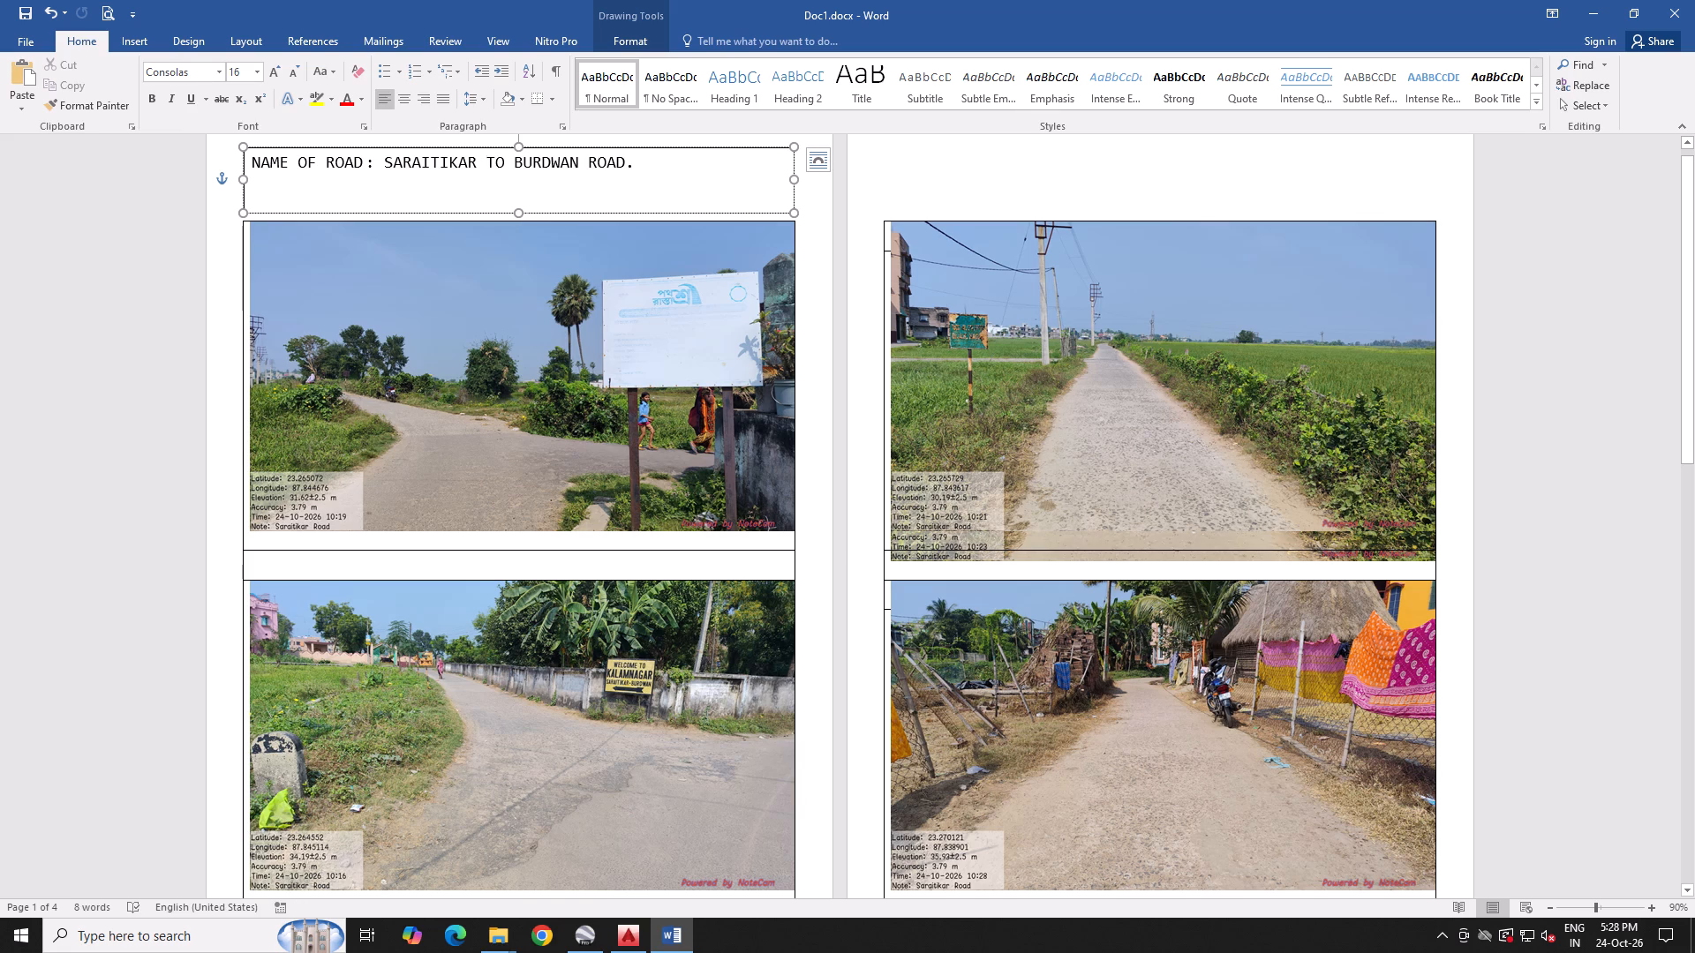
{"action": "key", "text": "shift+e"}
{"action": "key", "text": "shift+d"}
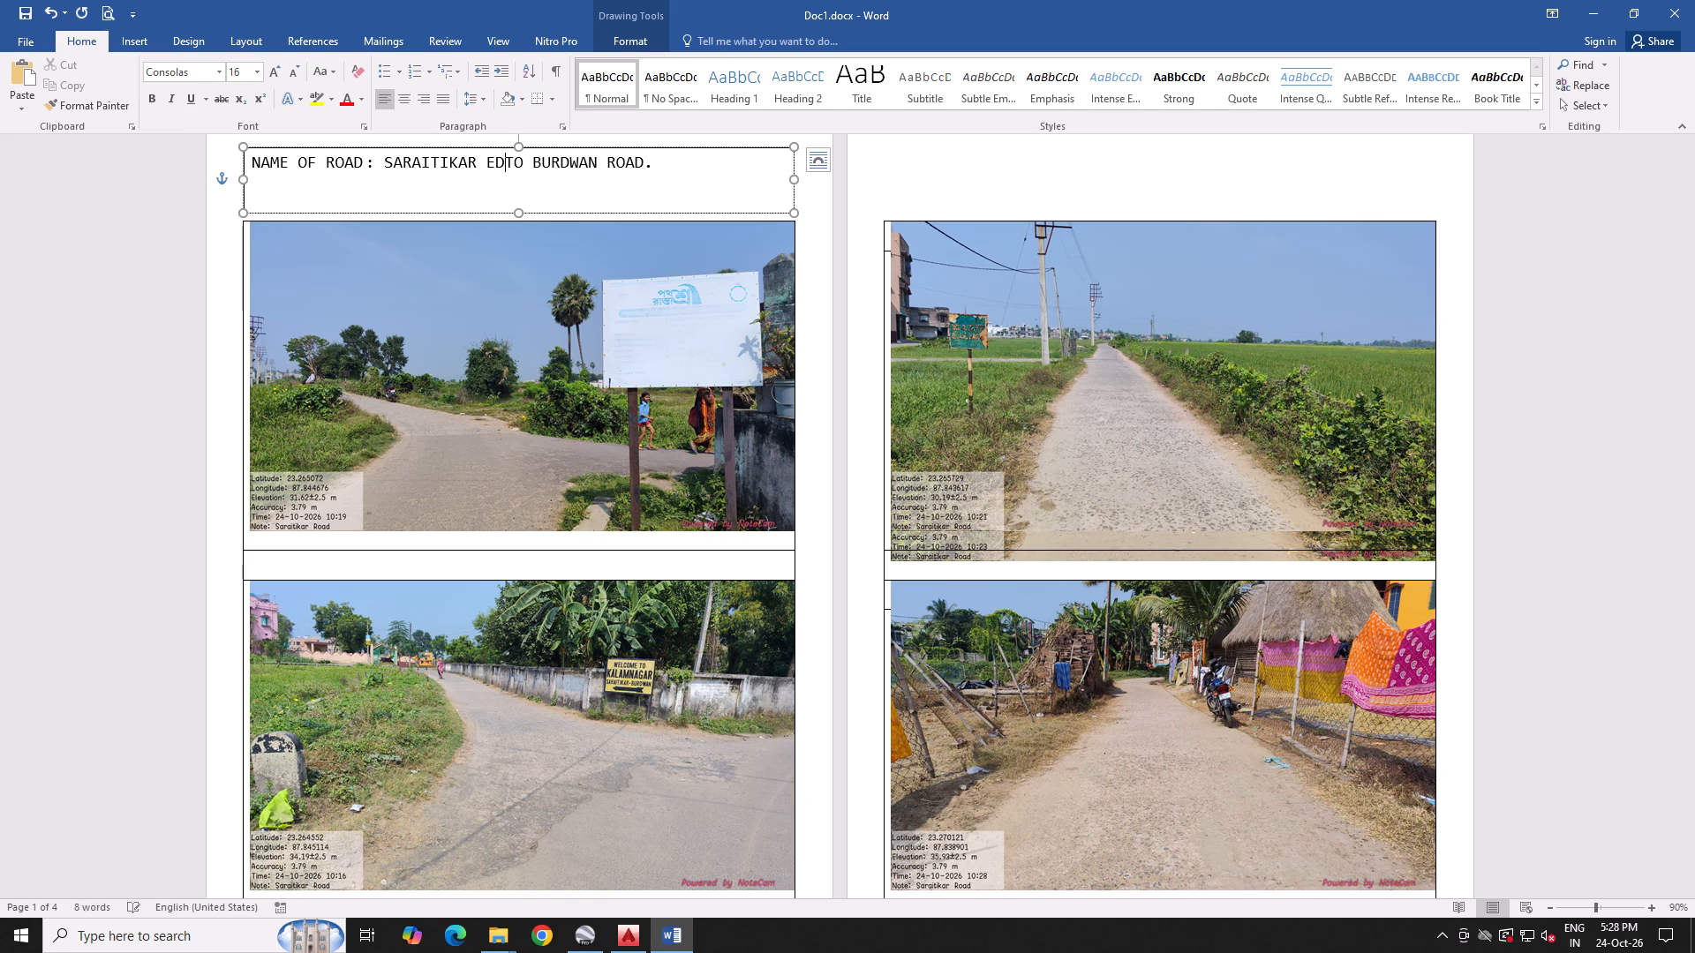
{"action": "key", "text": "BackSpace"}
{"action": "key", "text": "shift+a"}
{"action": "key", "text": "shift+d"}
{"action": "type", "text": "GHA"}
{"action": "key", "text": "shift+space"}
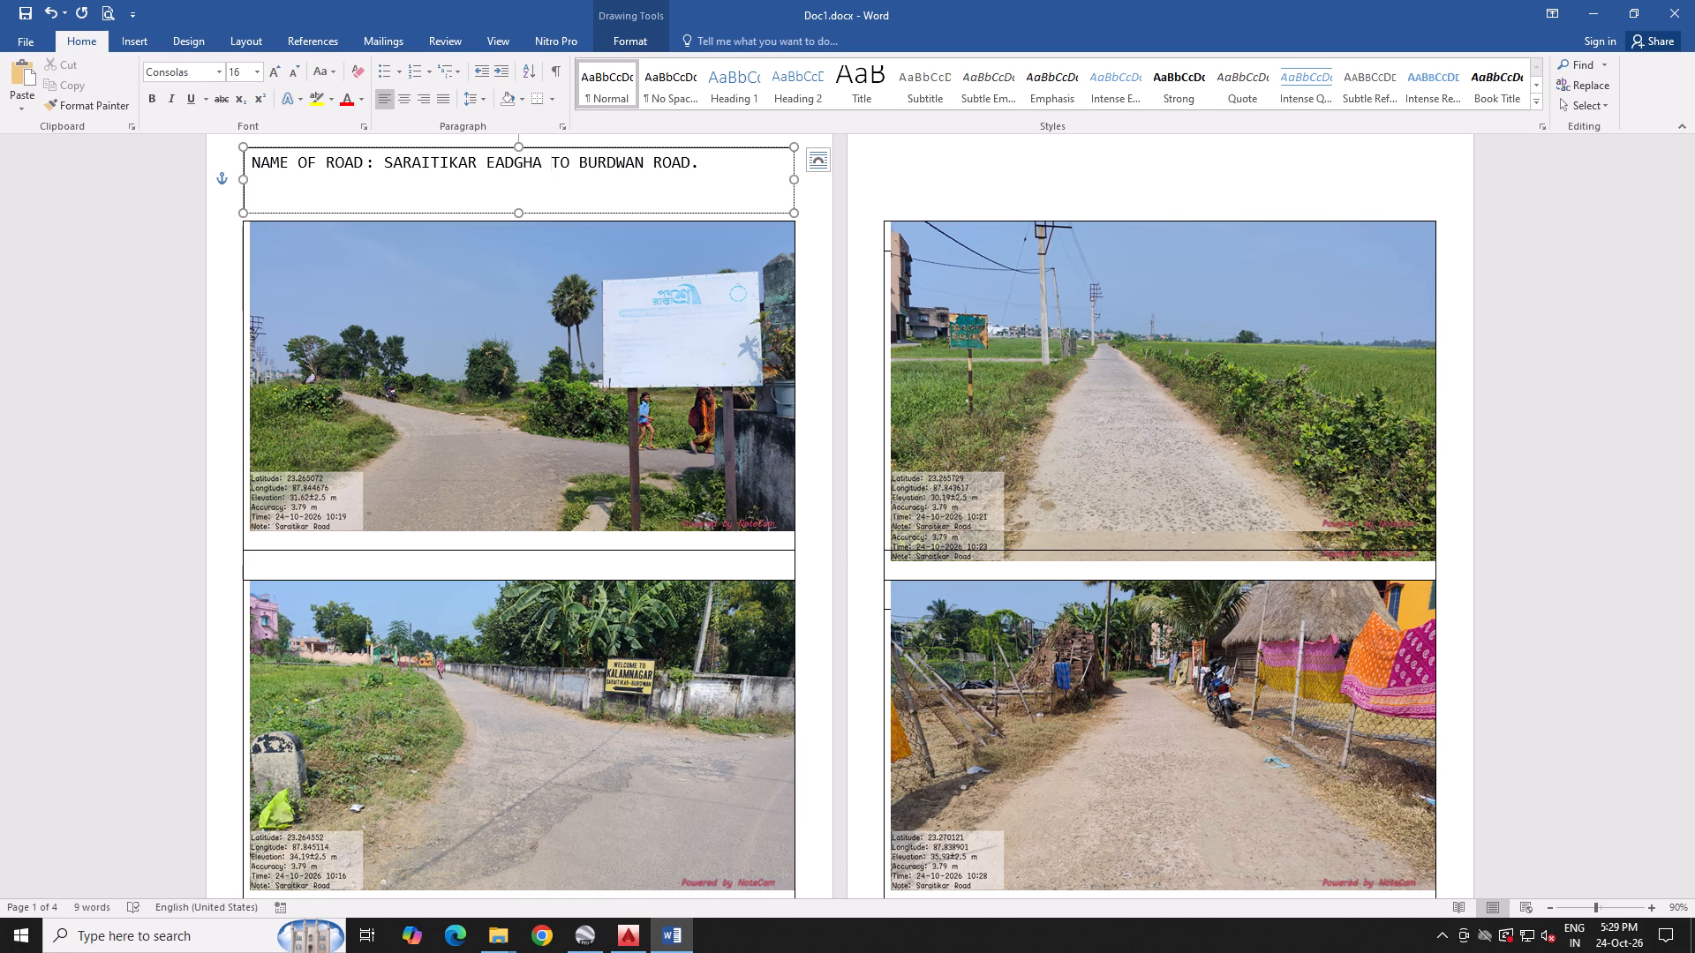
Replace BURDWAN ROAD. at the end of the road name in the heading with DIGHIRPAR.
{"action": "left_click_drag", "start_coordinate": [579, 164], "coordinate": [706, 163]}
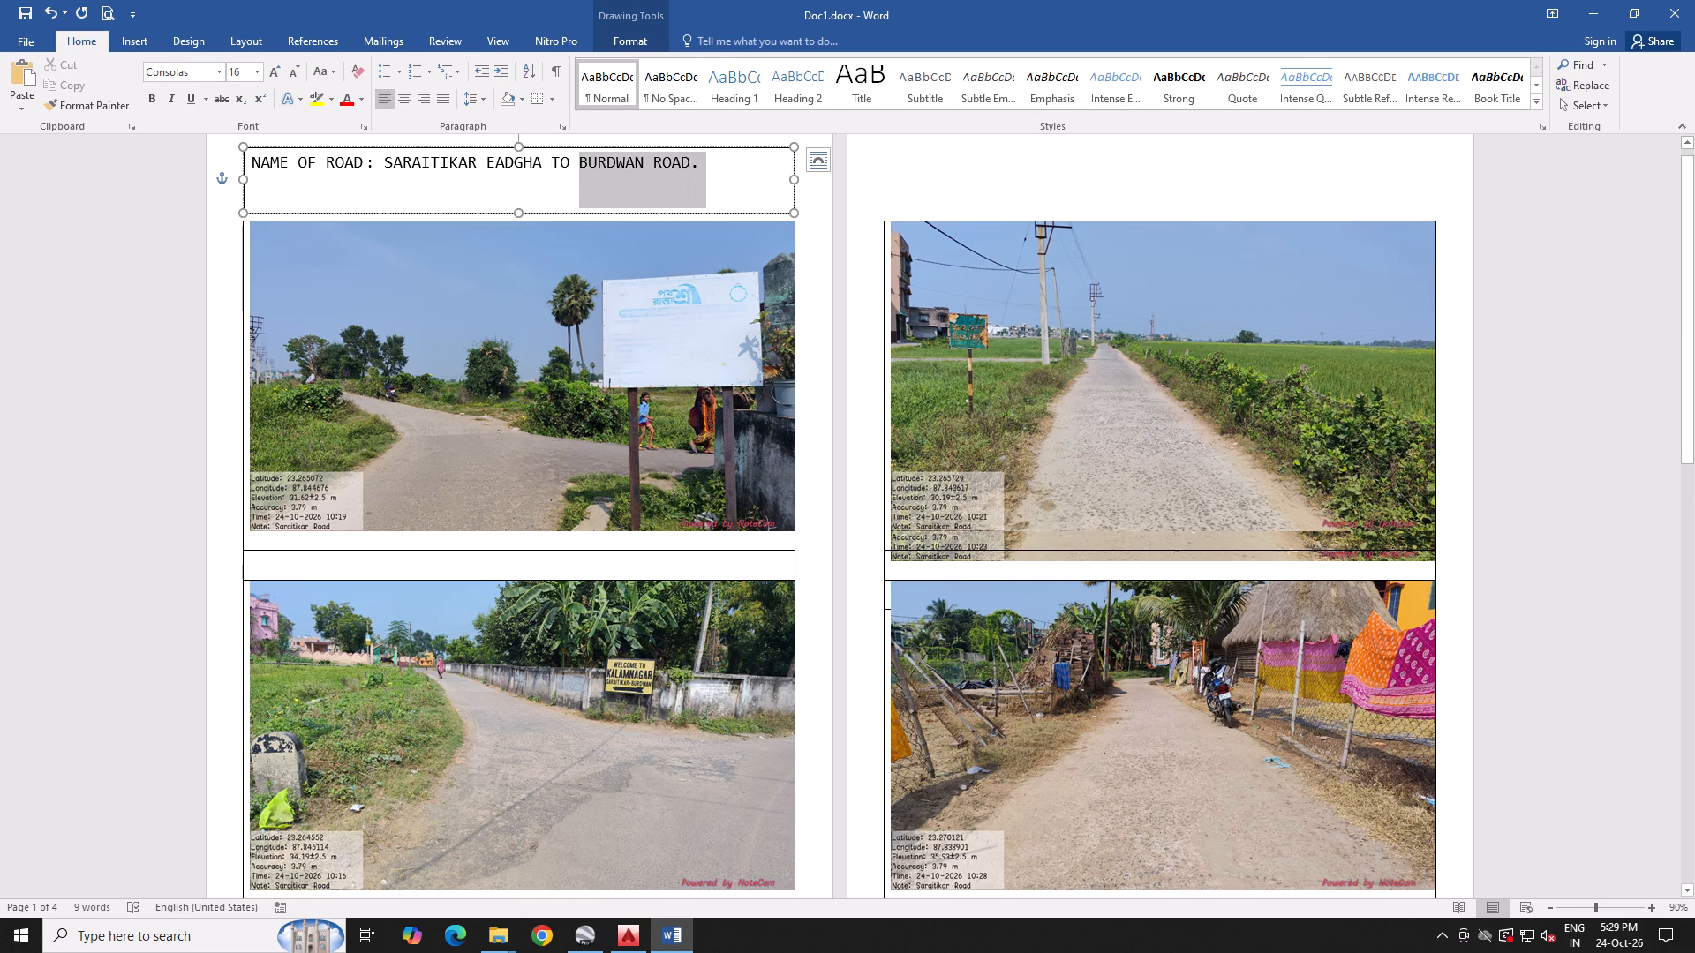
{"action": "left_click_drag", "start_coordinate": [706, 163], "coordinate": [707, 163]}
{"action": "type", "text": "DIGHH"}
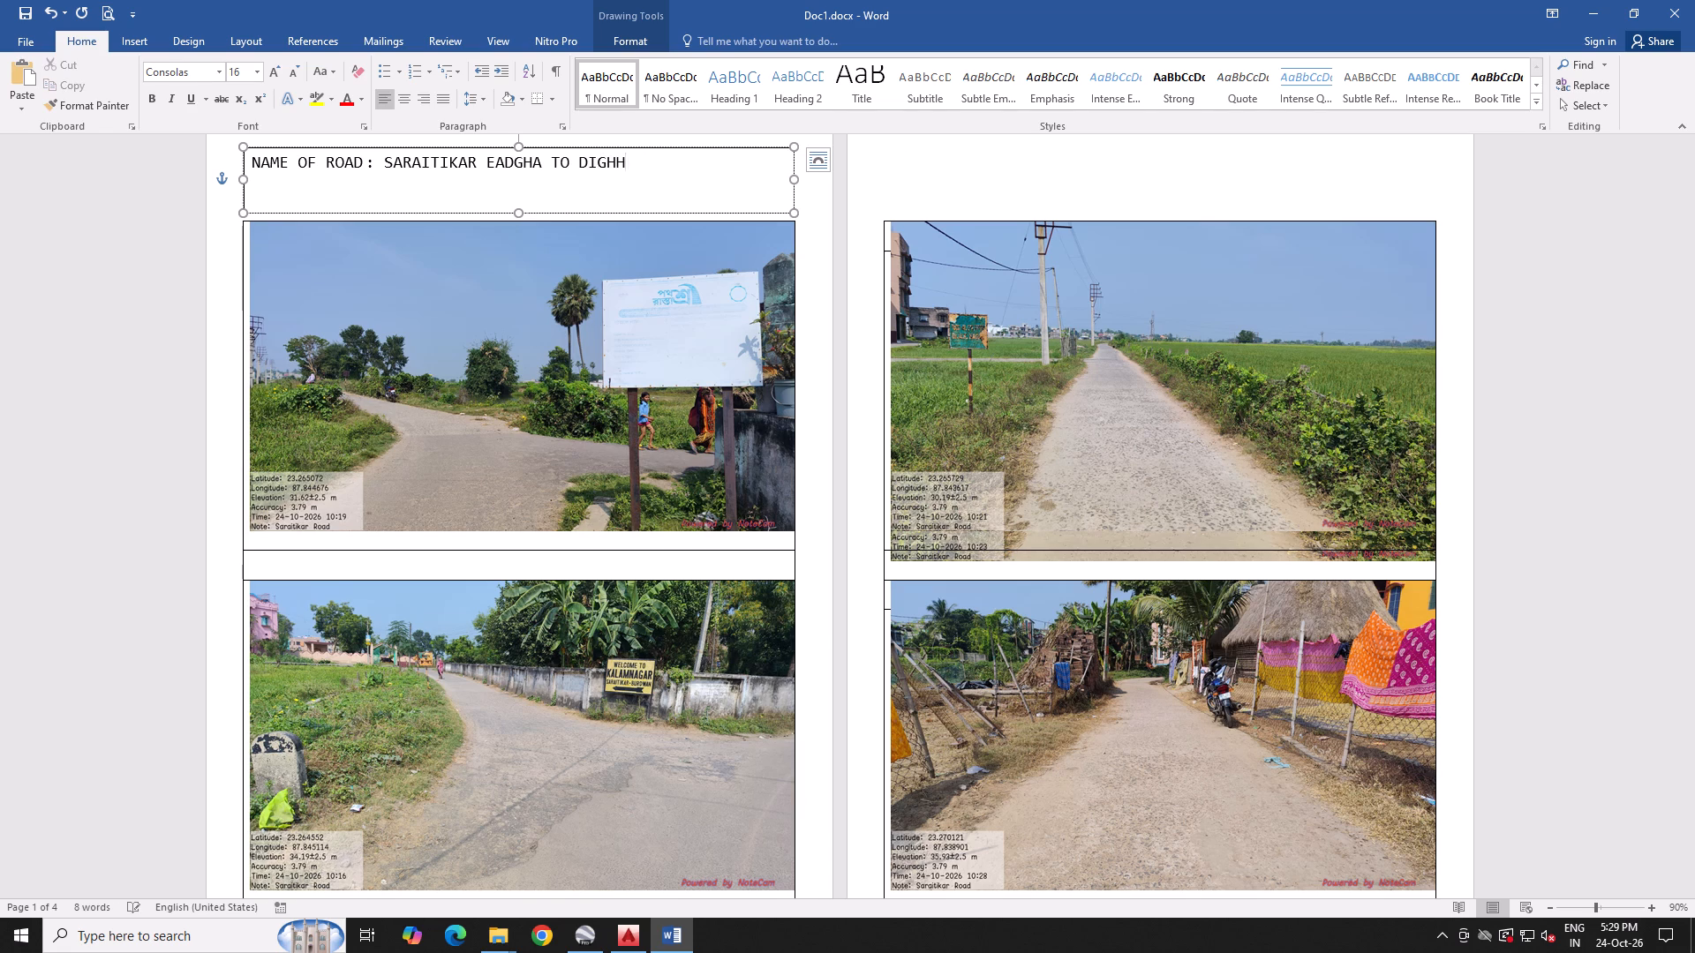
{"action": "key", "text": "BackSpace"}
{"action": "key", "text": "i"}
{"action": "key", "text": "BackSpace"}
{"action": "type", "text": "IR"}
{"action": "key", "text": "space"}
{"action": "key", "text": "BackSpace"}
{"action": "type", "text": "PAR"}
{"action": "key", "text": "space"}
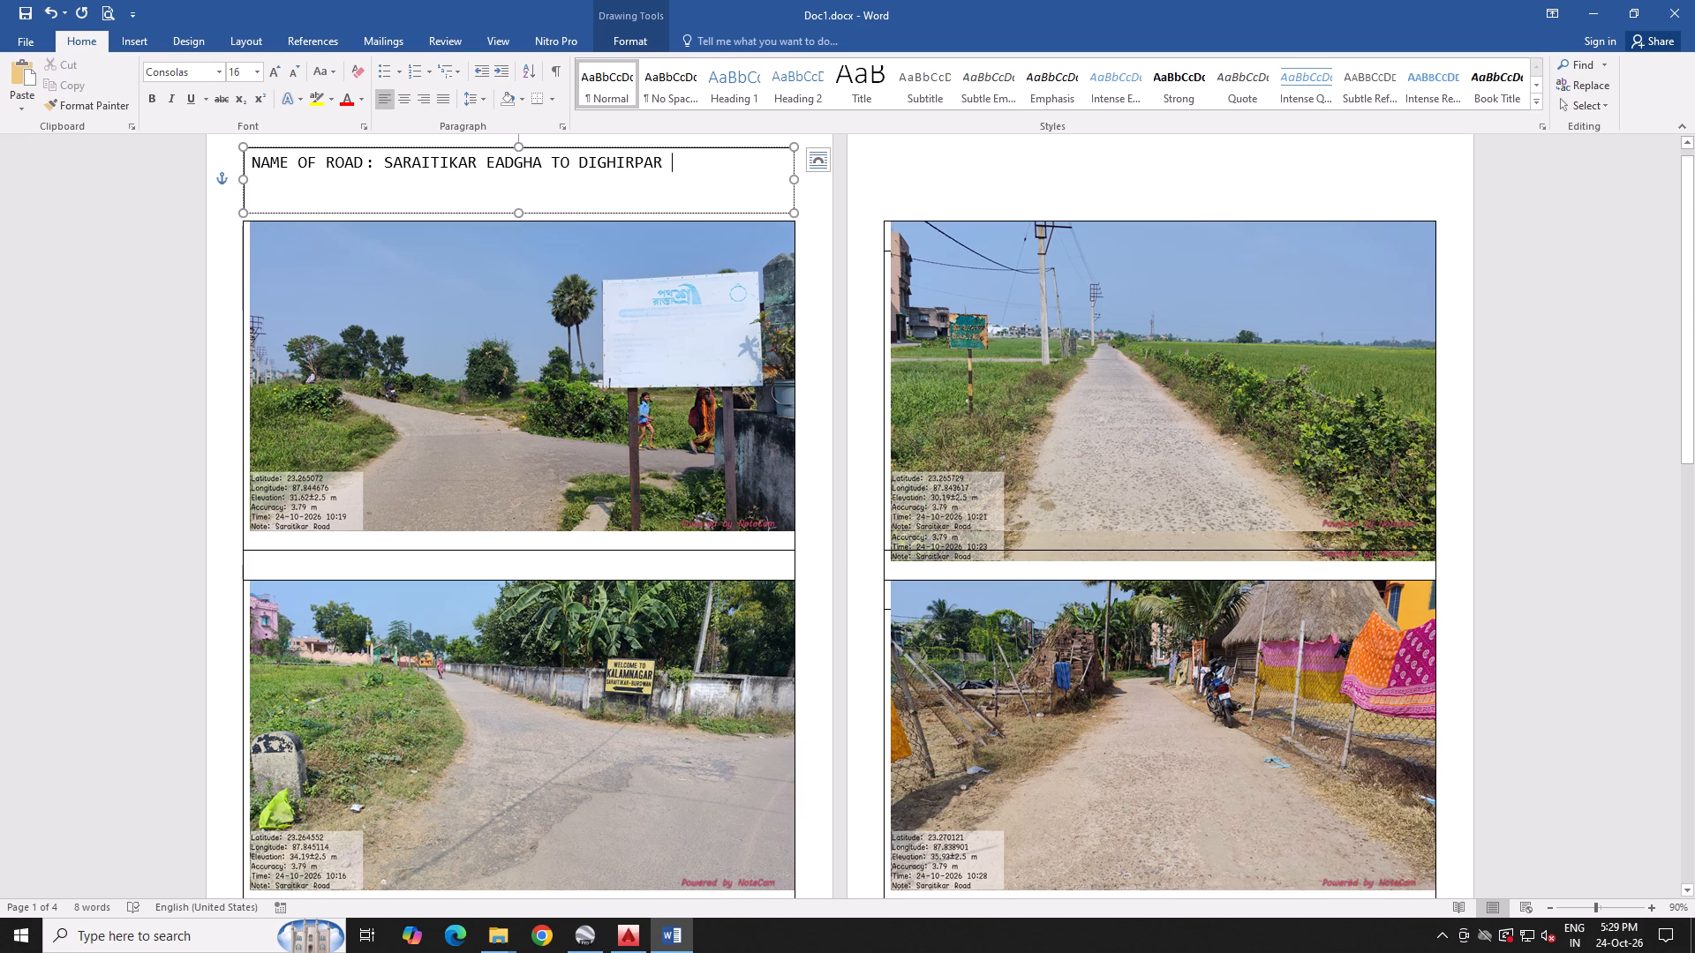
Add a second line to the heading box reading BLOCK : BURDAWN-I, with its colon tab-aligned under the one above.
{"action": "key", "text": "Return"}
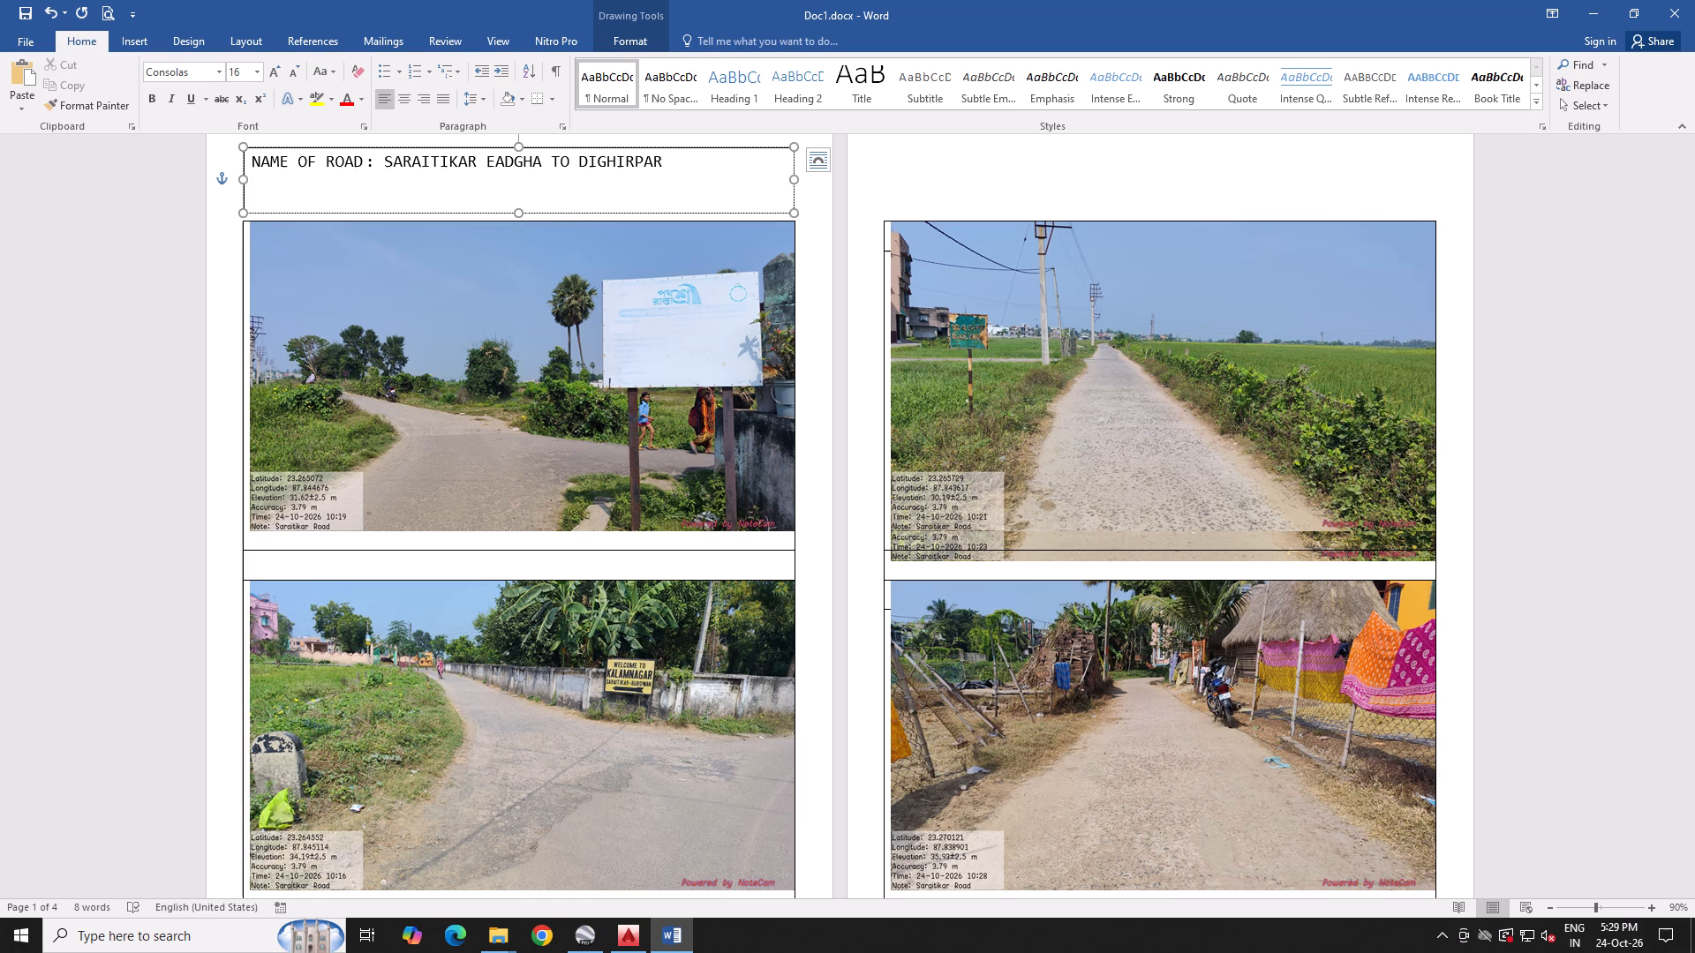
{"action": "type", "text": "BLOC"}
{"action": "key", "text": "shift+k"}
{"action": "key", "text": "Tab"}
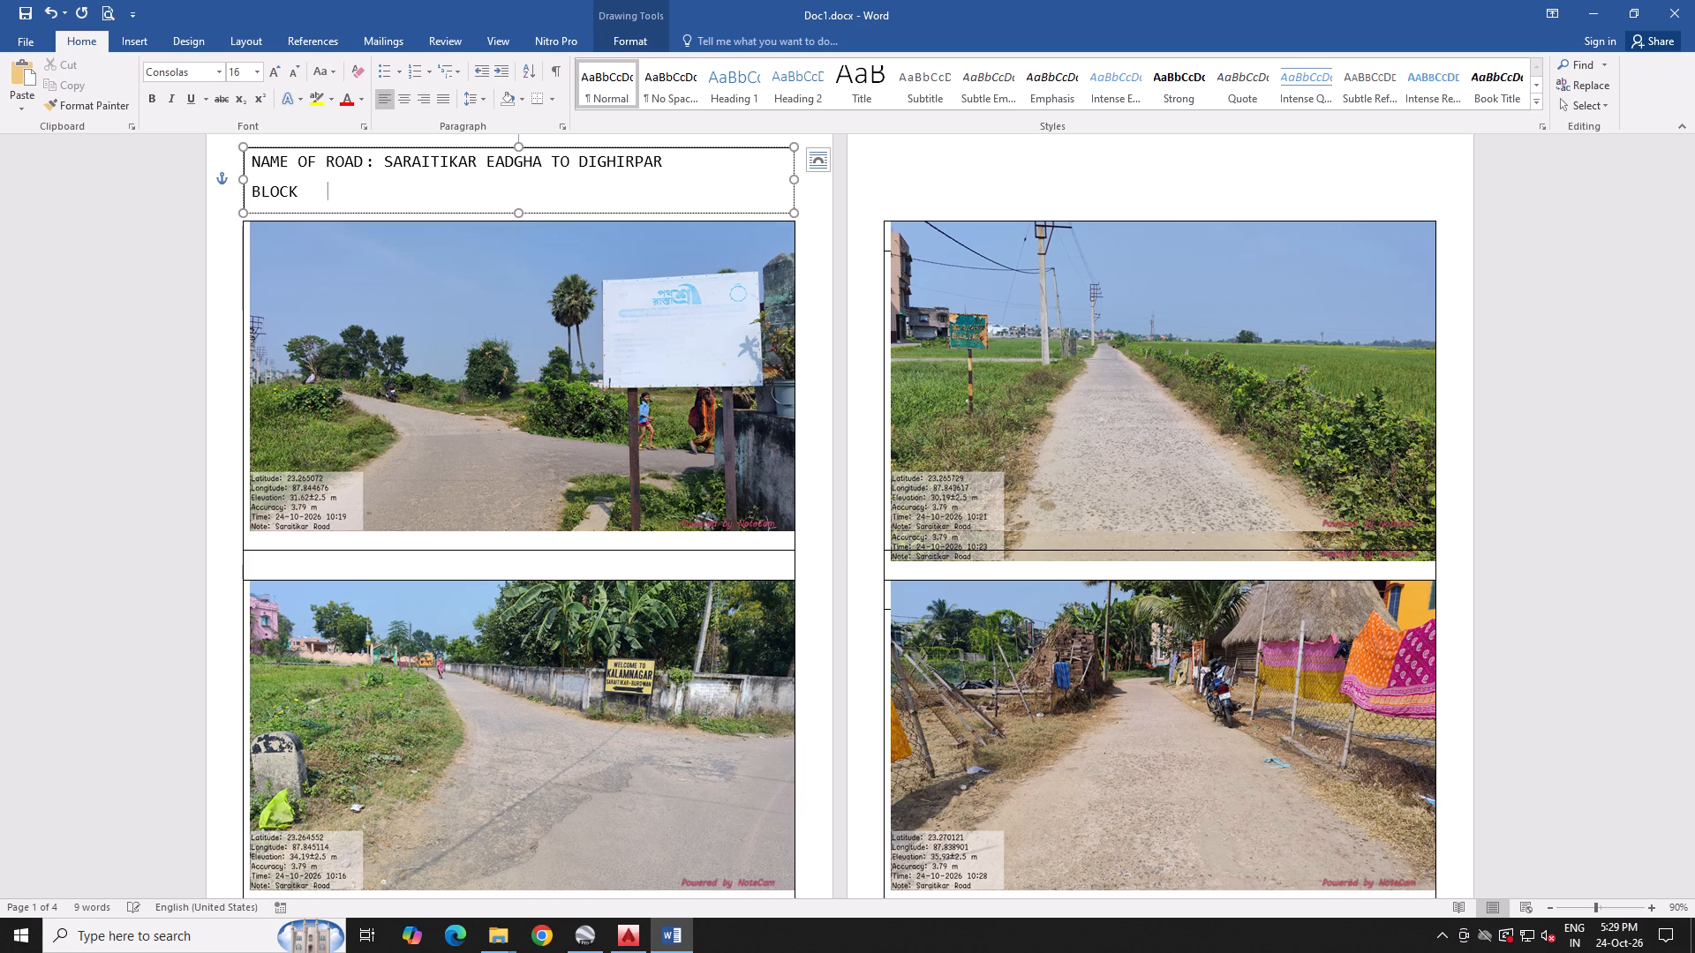
{"action": "key", "text": "Tab"}
{"action": "key", "text": "shift+colon"}
{"action": "key", "text": "Tab"}
{"action": "key", "text": "BackSpace"}
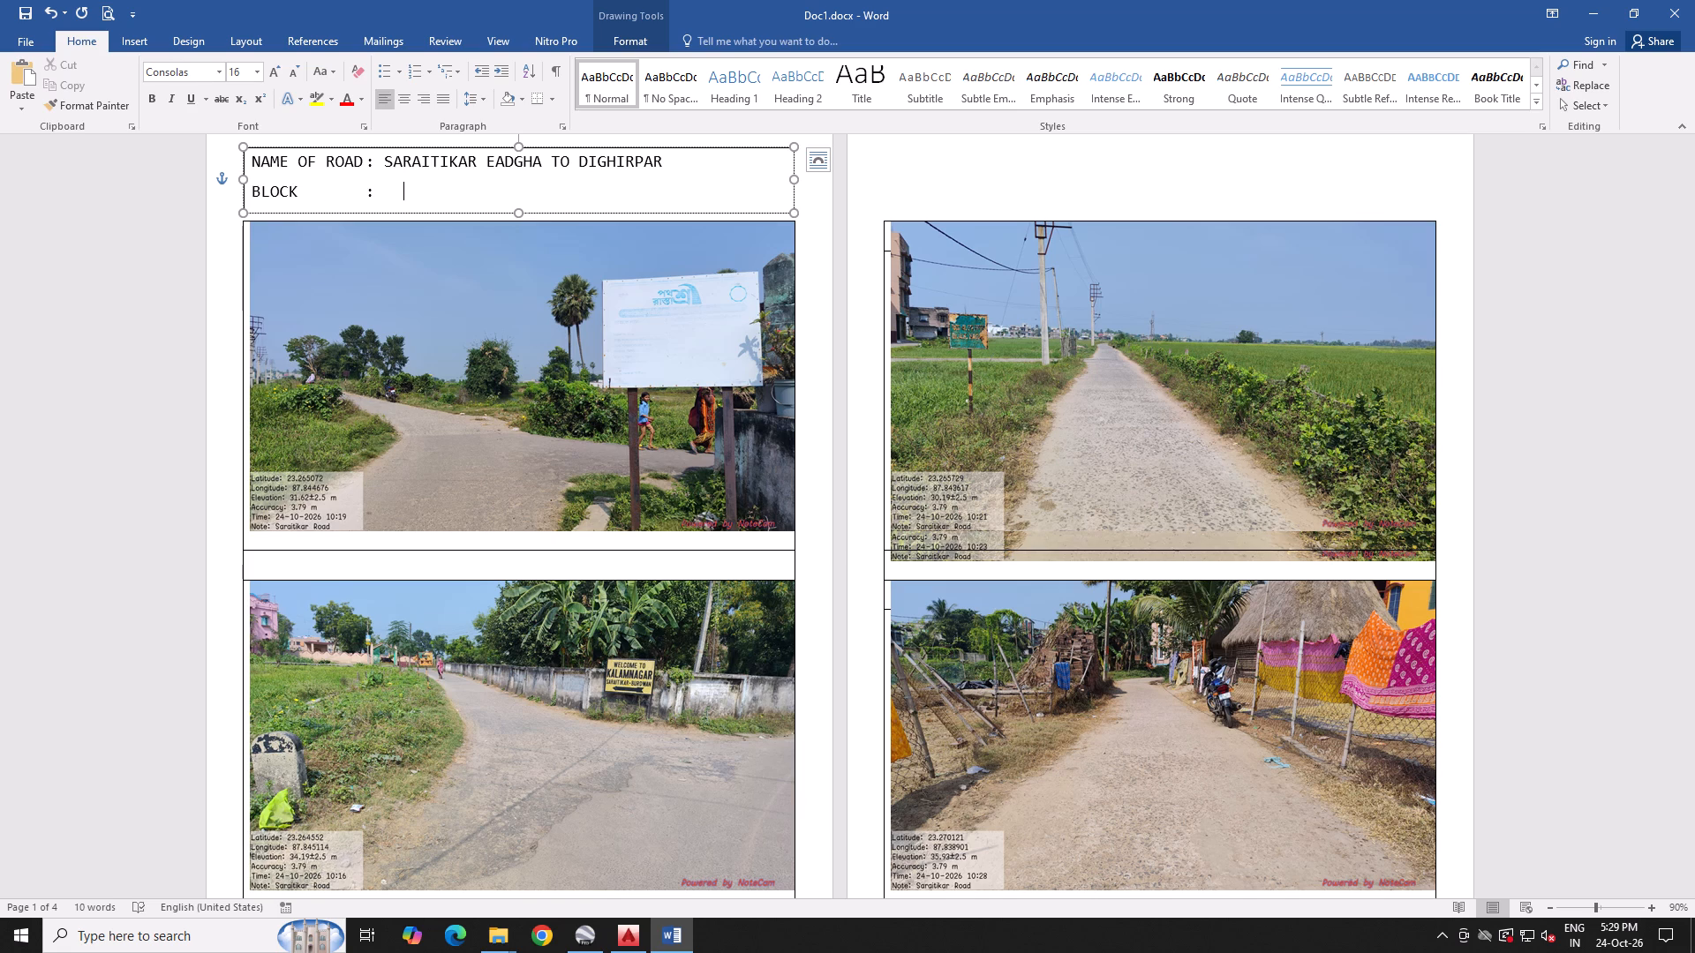
{"action": "key", "text": "space"}
{"action": "type", "text": "BURDAWN_I"}
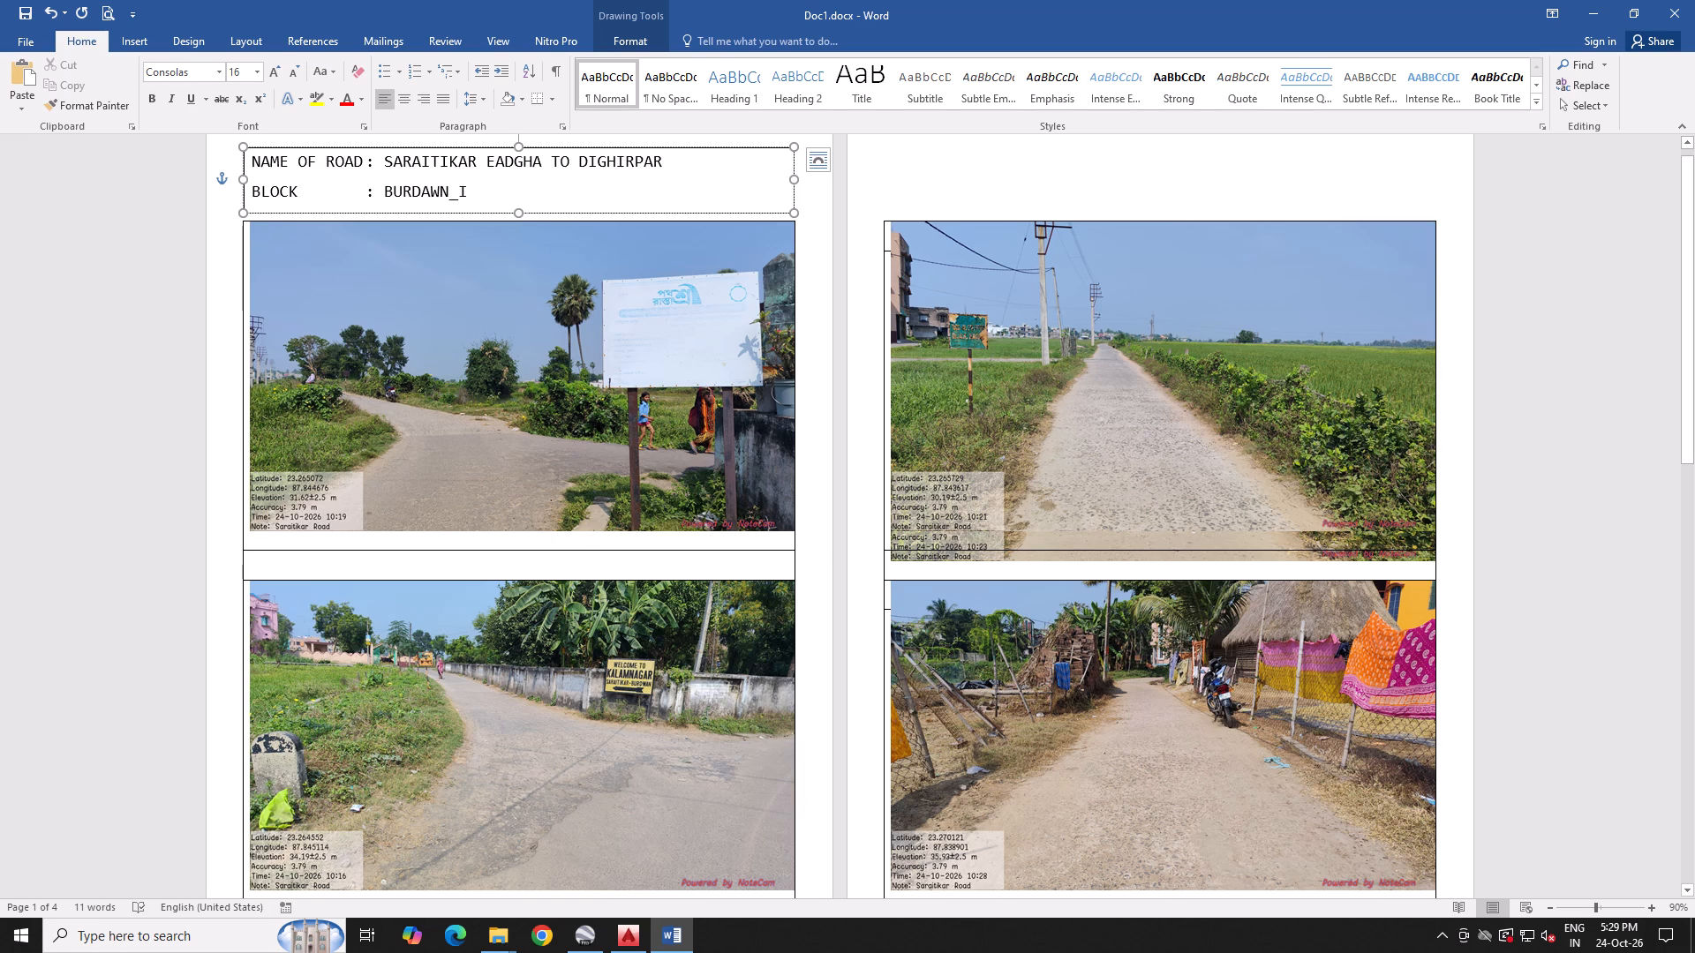
{"action": "left_click", "coordinate": [455, 195]}
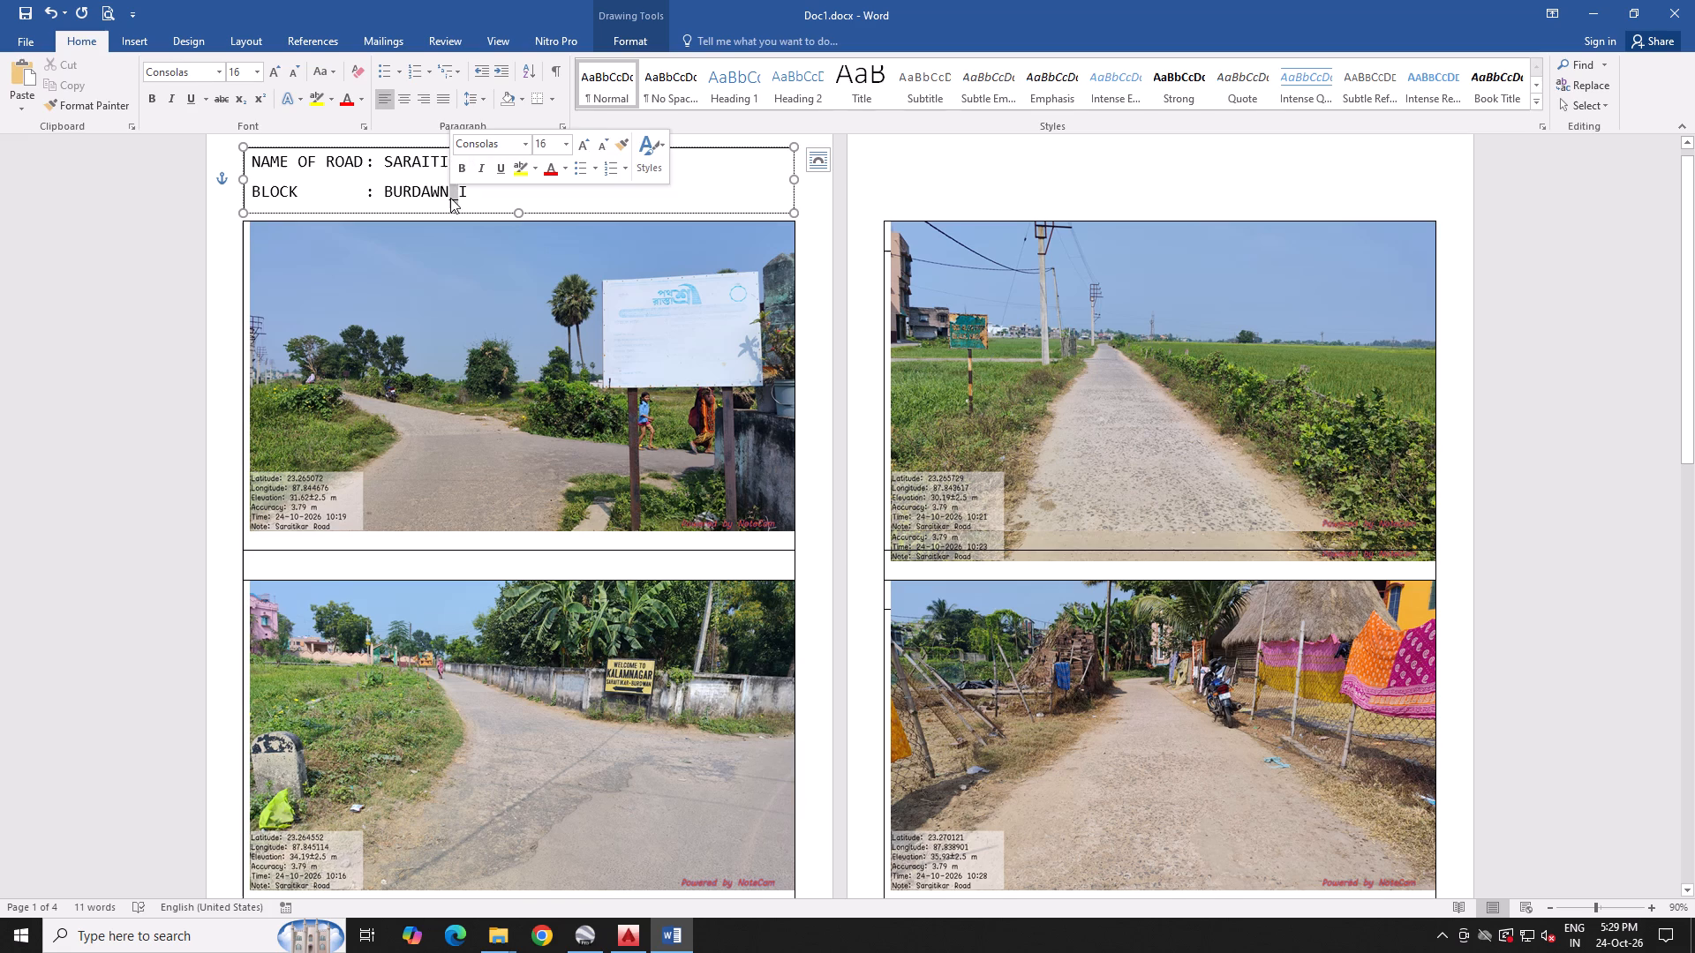
{"action": "key", "text": "minus"}
{"action": "left_click", "coordinate": [492, 188]}
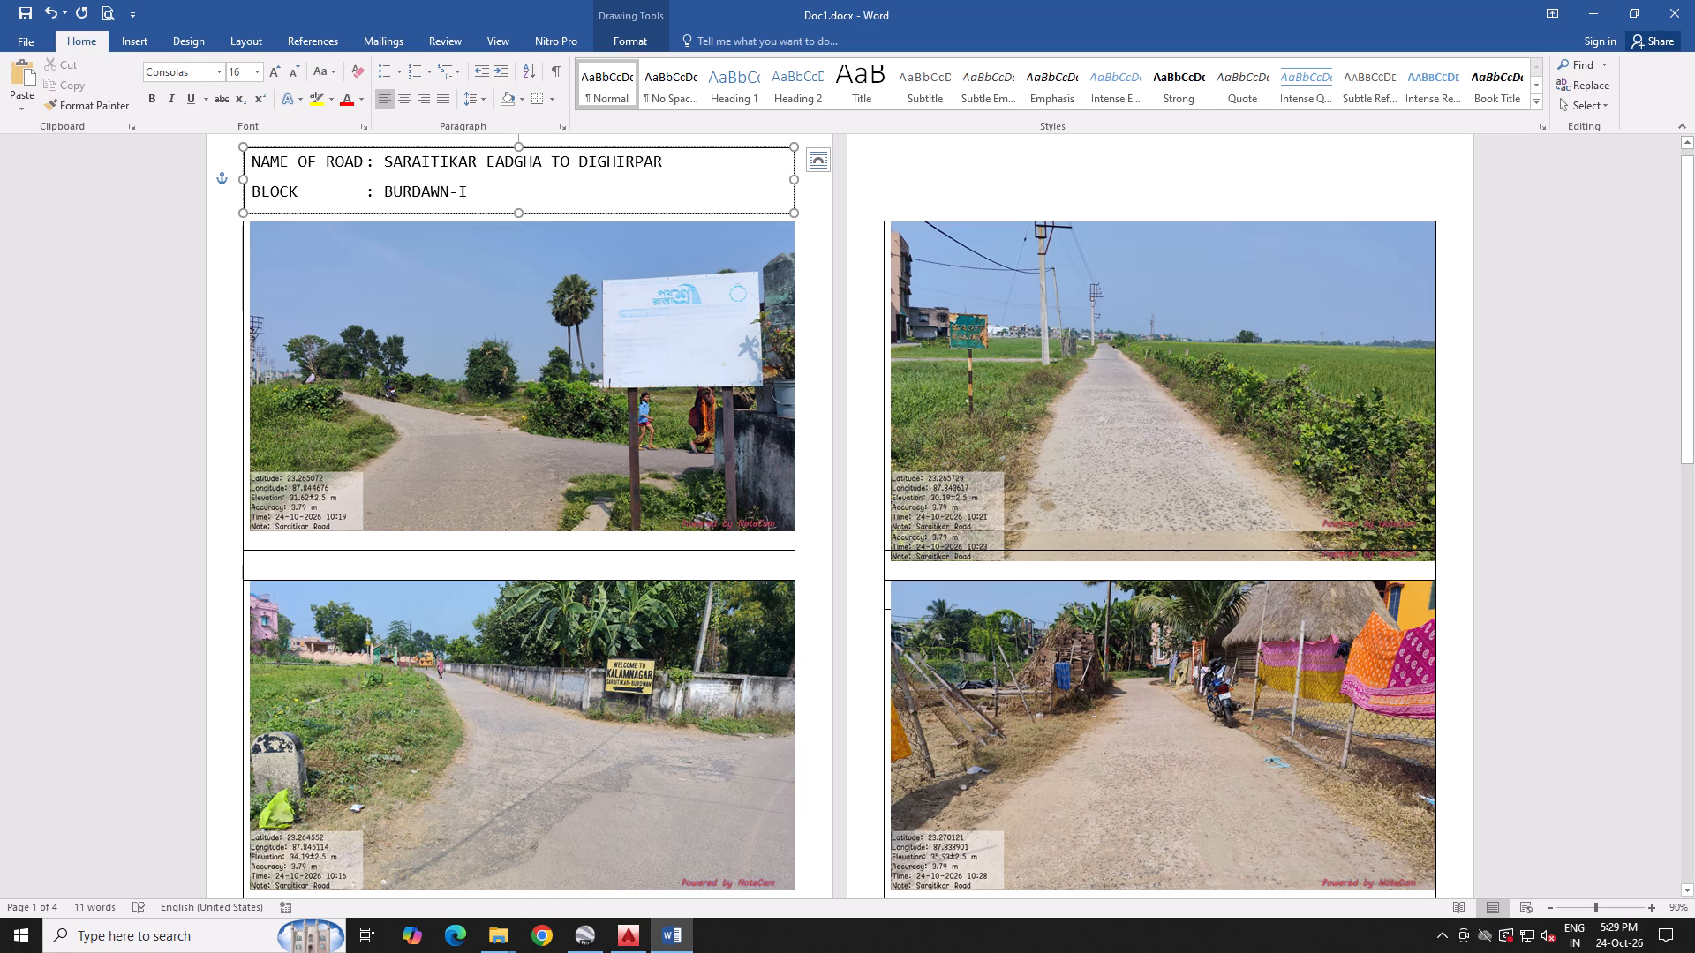
Copy the heading text box onto page two and place it just above the photo table, aligned with the table's edges.
{"action": "left_click", "coordinate": [623, 214]}
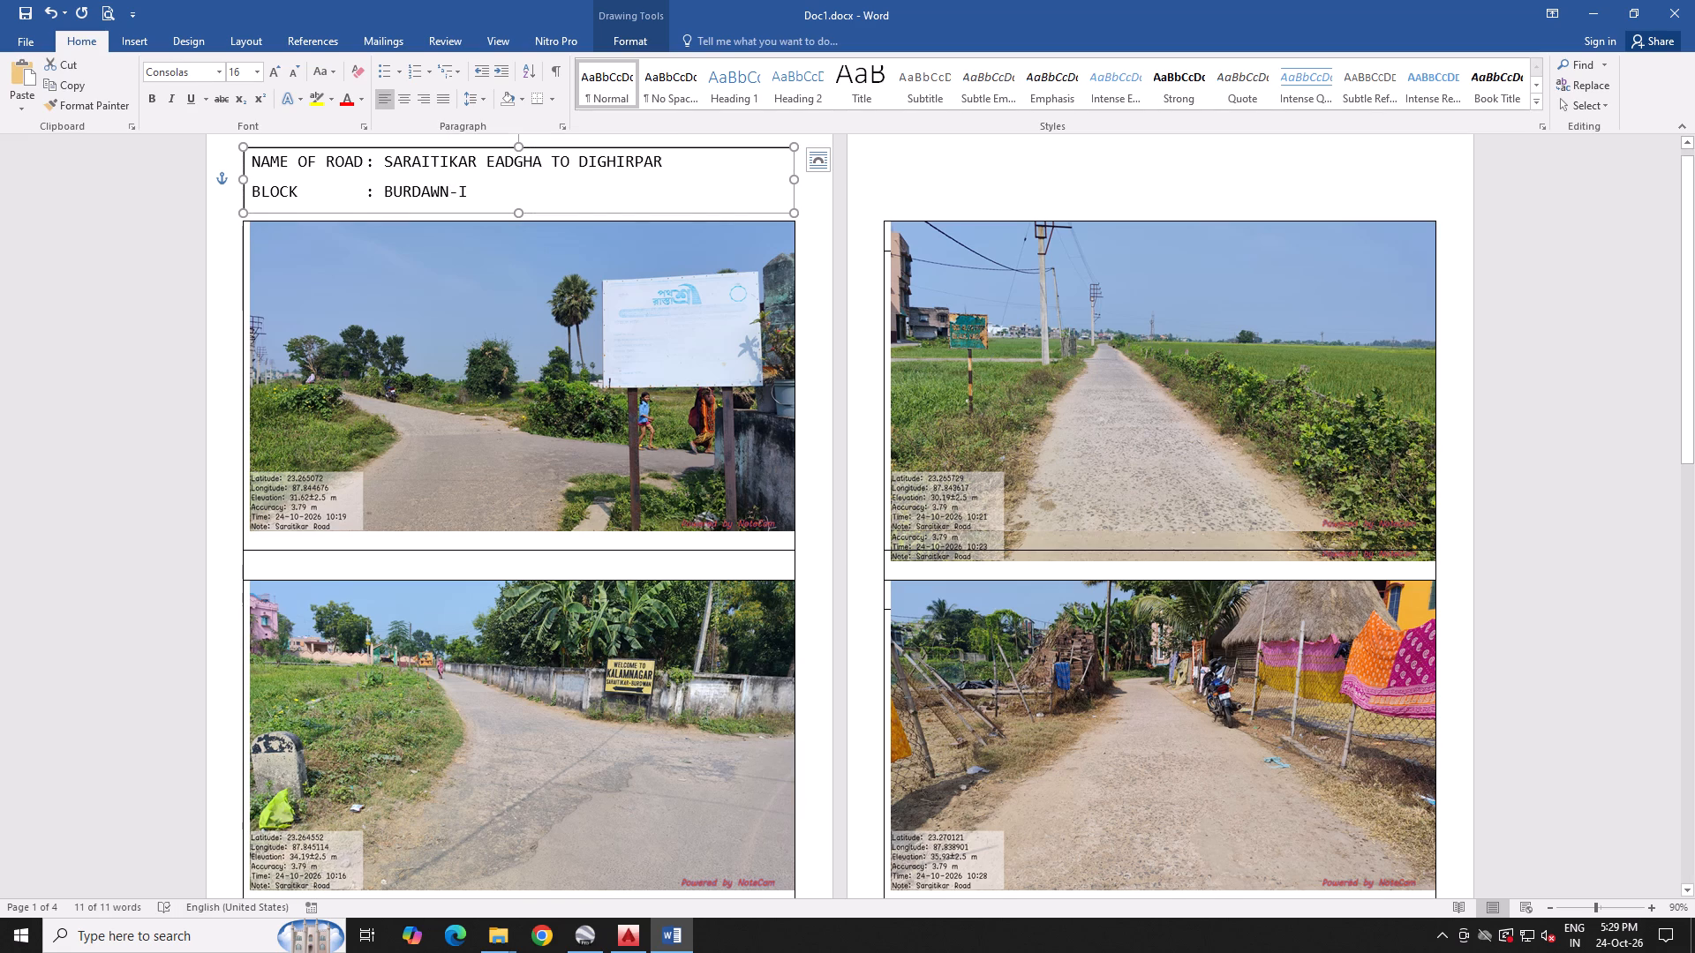
{"action": "key", "text": "ctrl+c"}
{"action": "left_click", "coordinate": [1011, 155]}
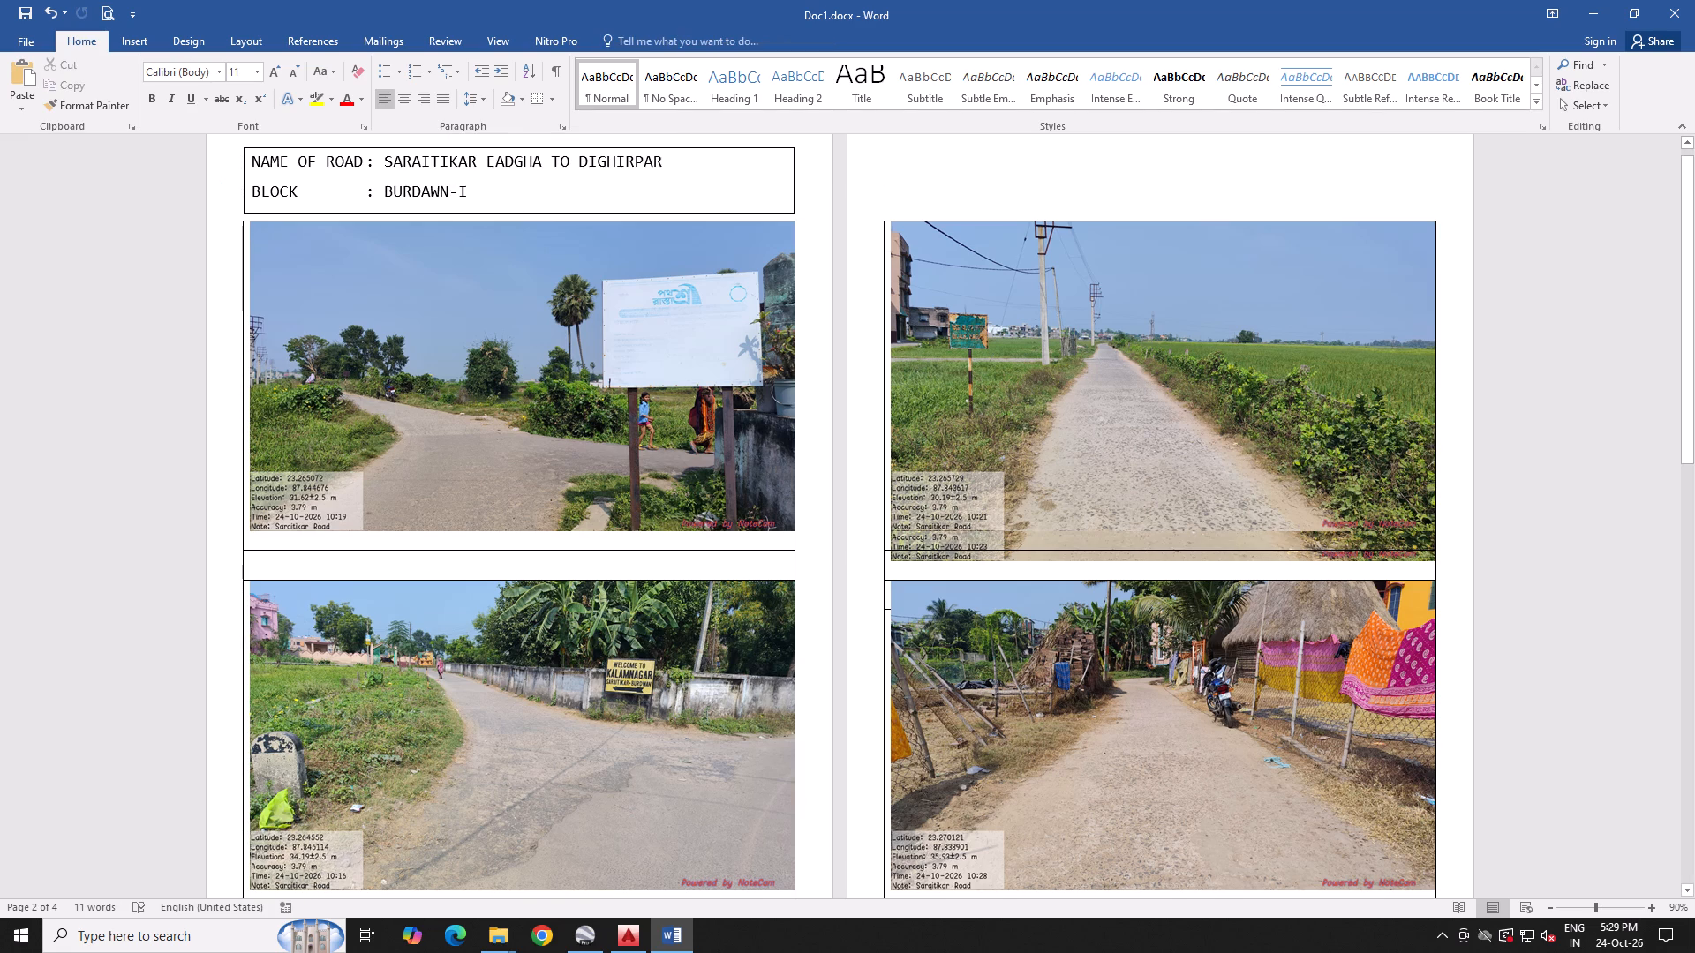
{"action": "key", "text": "ctrl+v"}
{"action": "left_click_drag", "start_coordinate": [960, 174], "coordinate": [958, 151]}
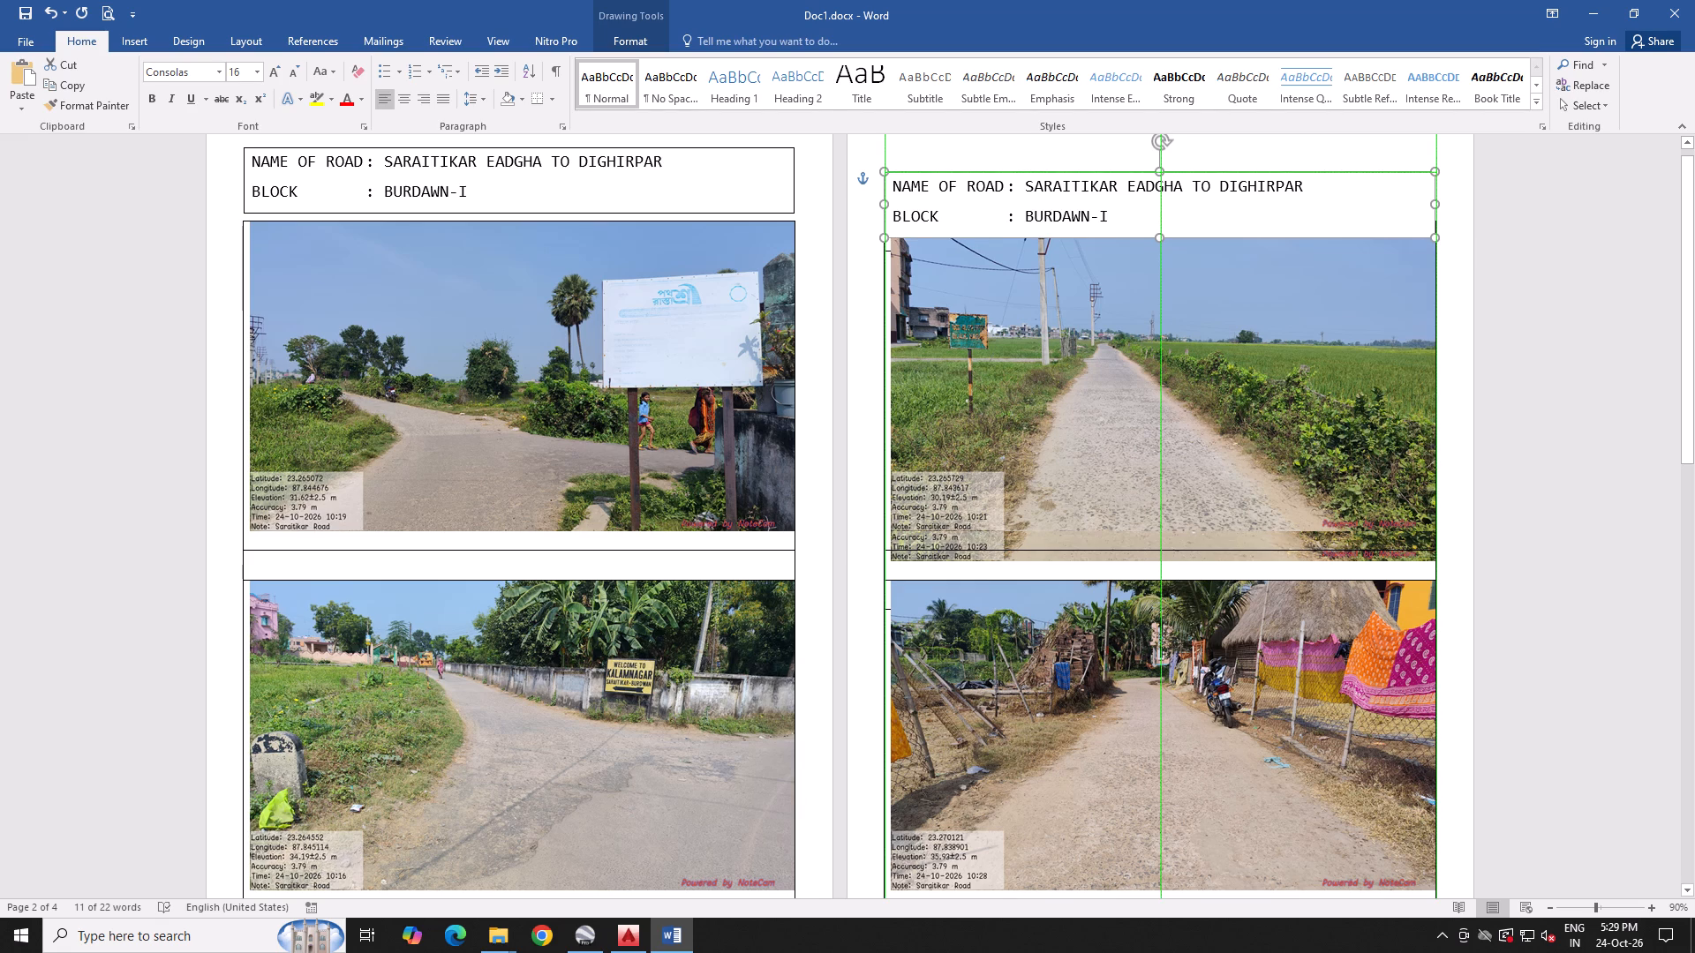
{"action": "left_click_drag", "start_coordinate": [958, 151], "coordinate": [960, 137]}
{"action": "left_click", "coordinate": [968, 189]}
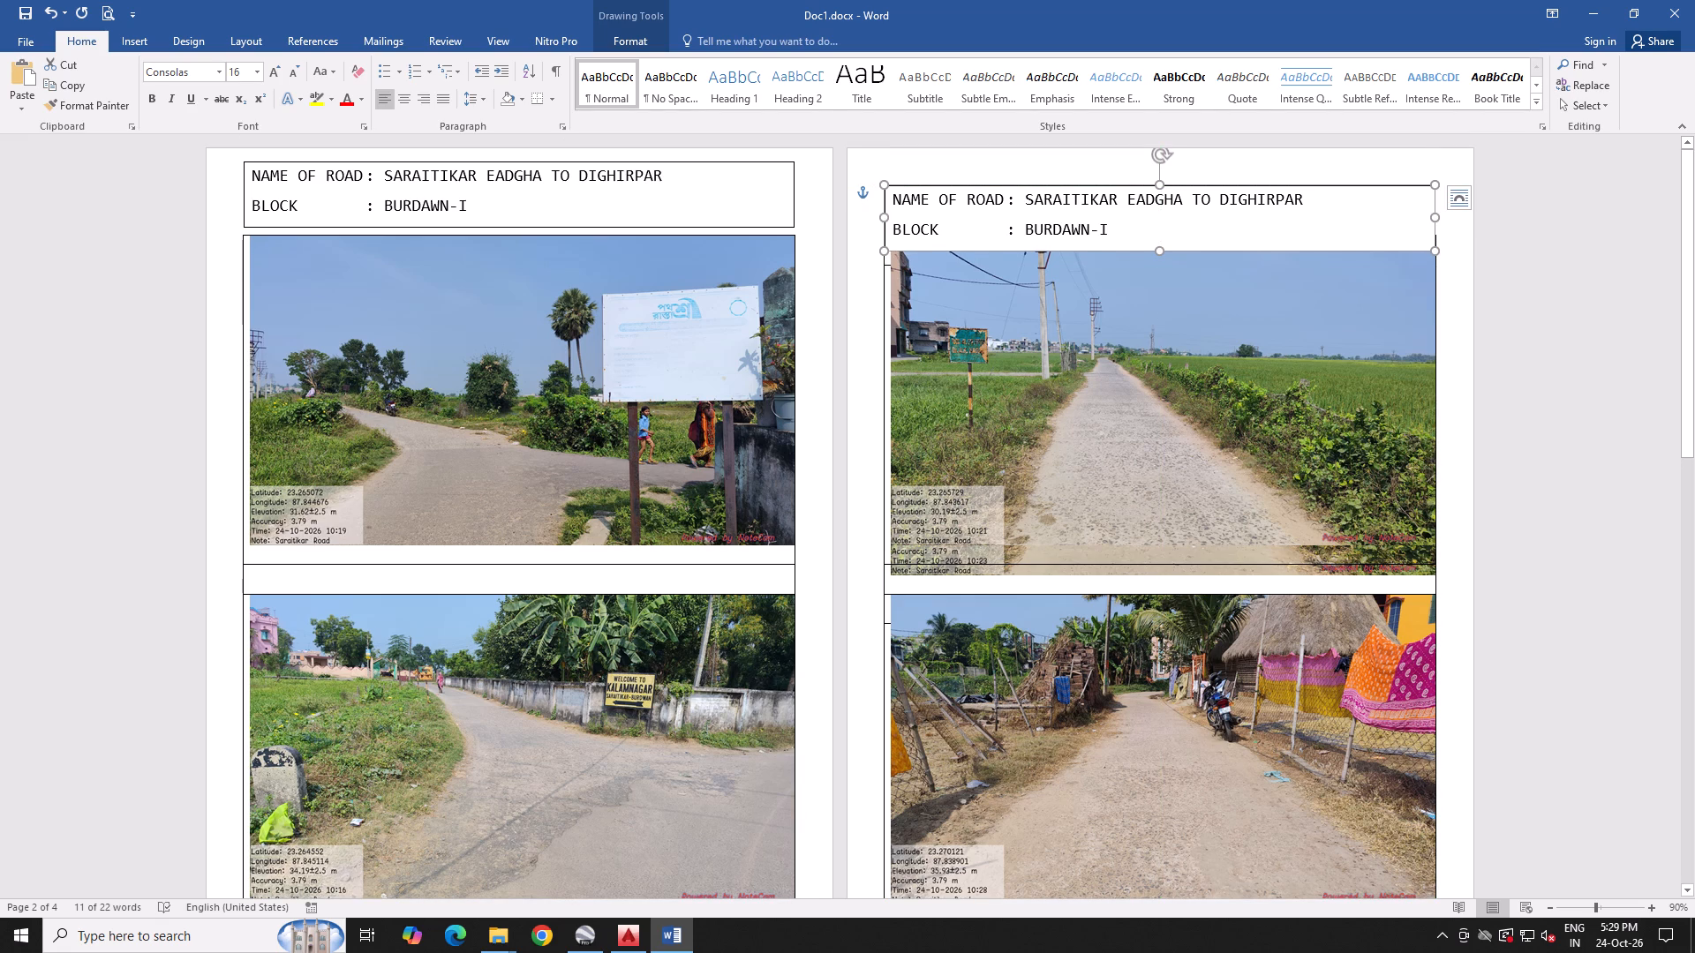
{"action": "left_click_drag", "start_coordinate": [968, 187], "coordinate": [966, 171]}
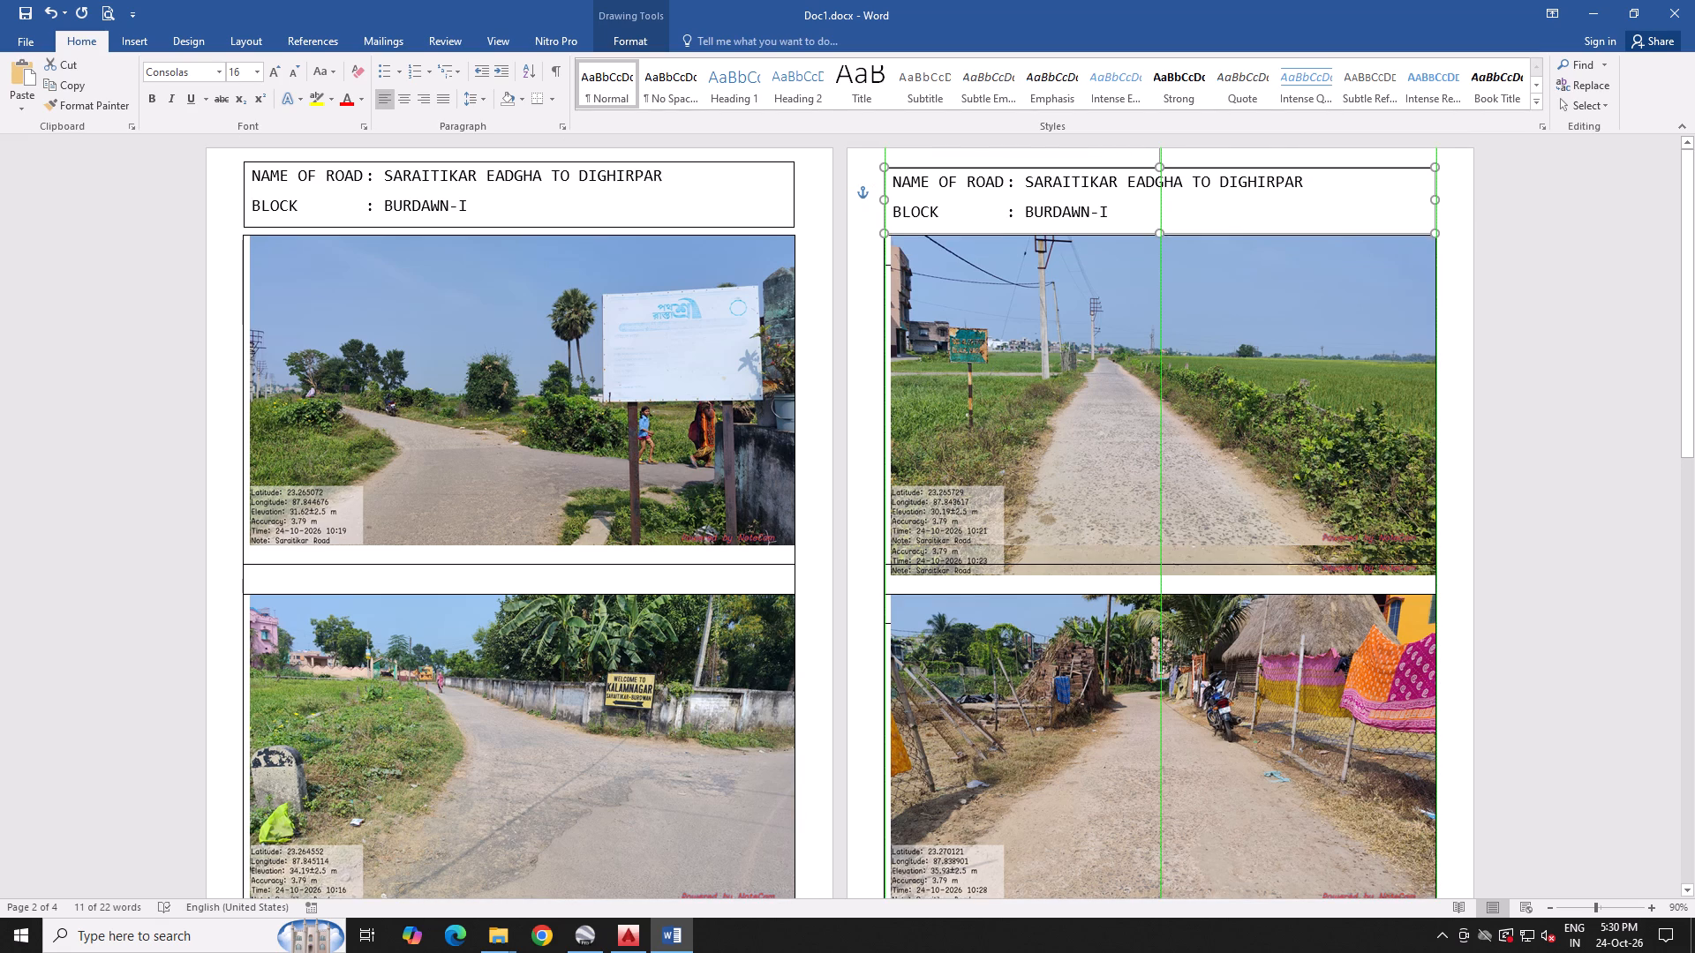
{"action": "left_click_drag", "start_coordinate": [966, 171], "coordinate": [965, 169]}
Paste the heading text box on page three and align it above the photo table, flush with the table's side borders.
{"action": "scroll", "coordinate": [959, 256], "scroll_direction": "down", "scroll_amount": 7}
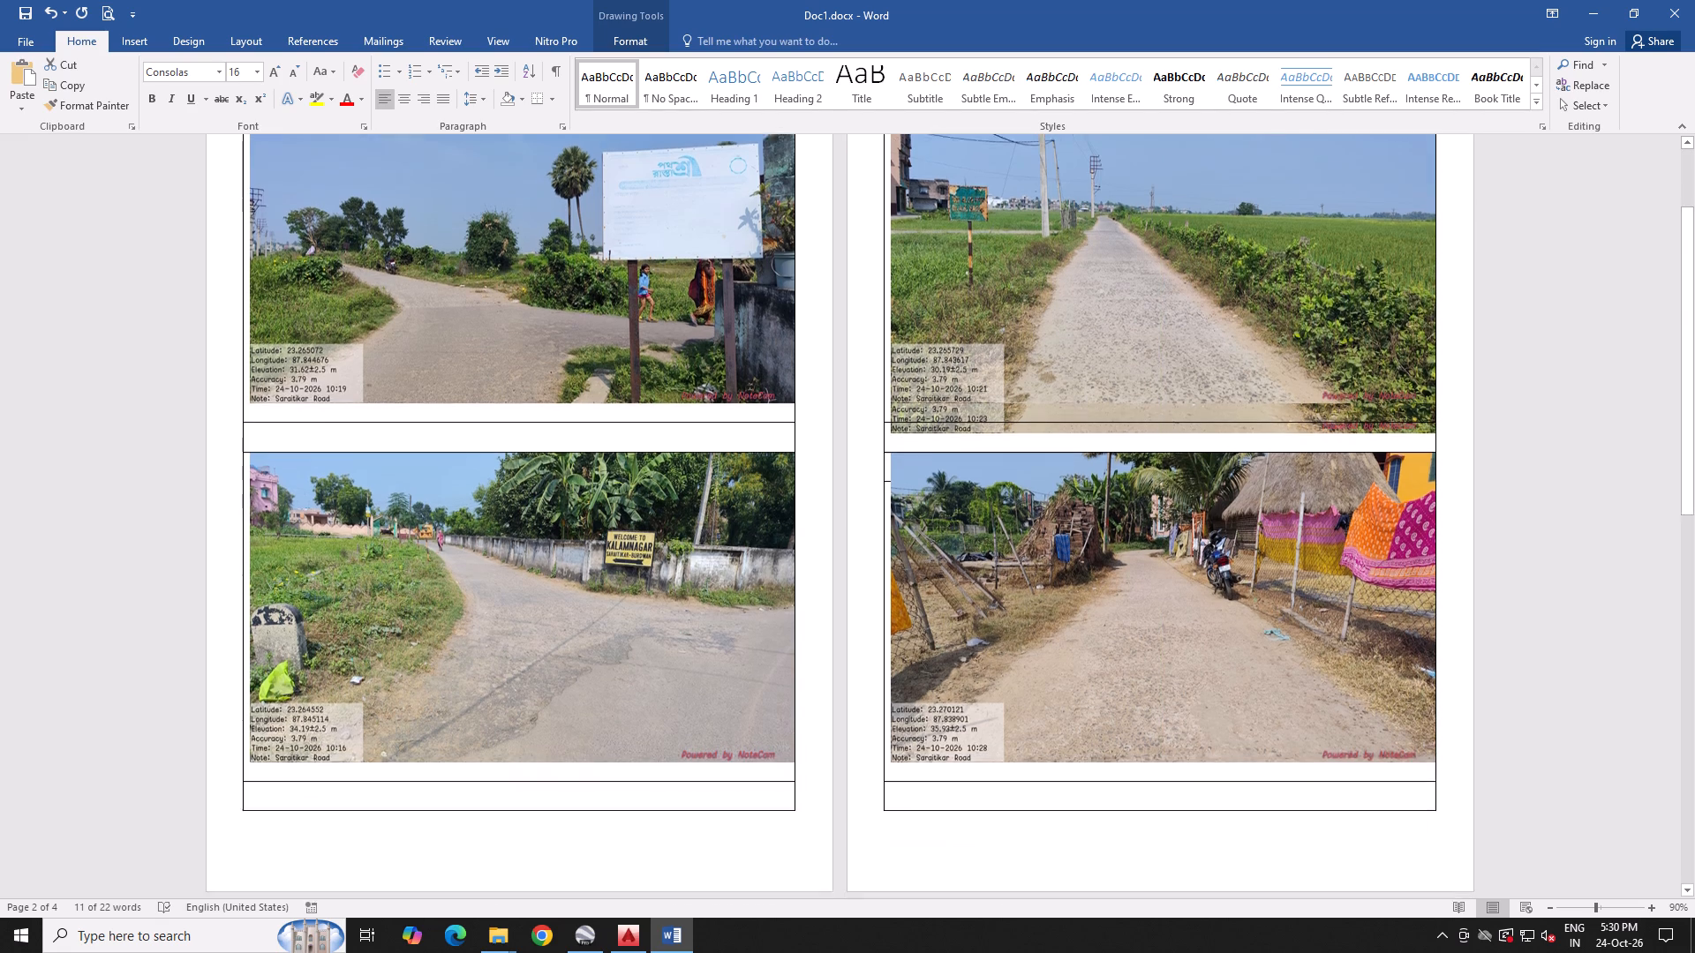
{"action": "scroll", "coordinate": [960, 262], "scroll_direction": "down", "scroll_amount": 4}
{"action": "left_click", "coordinate": [541, 663]}
{"action": "key", "text": "ctrl+v"}
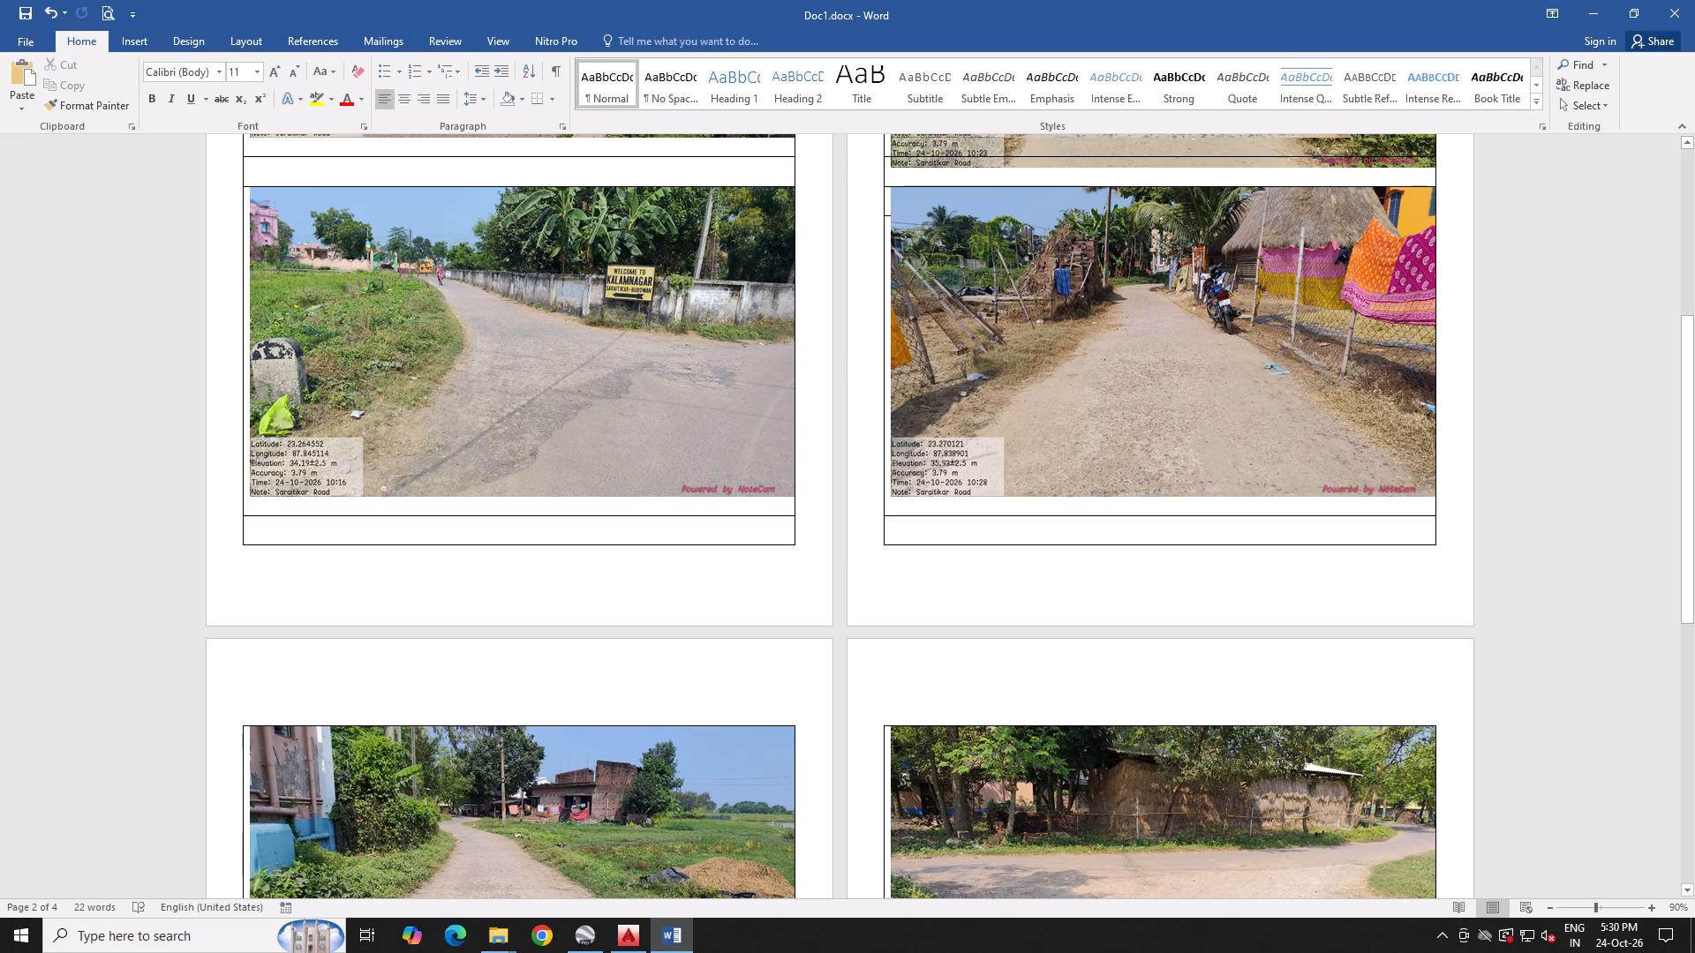
{"action": "left_click_drag", "start_coordinate": [582, 680], "coordinate": [581, 660]}
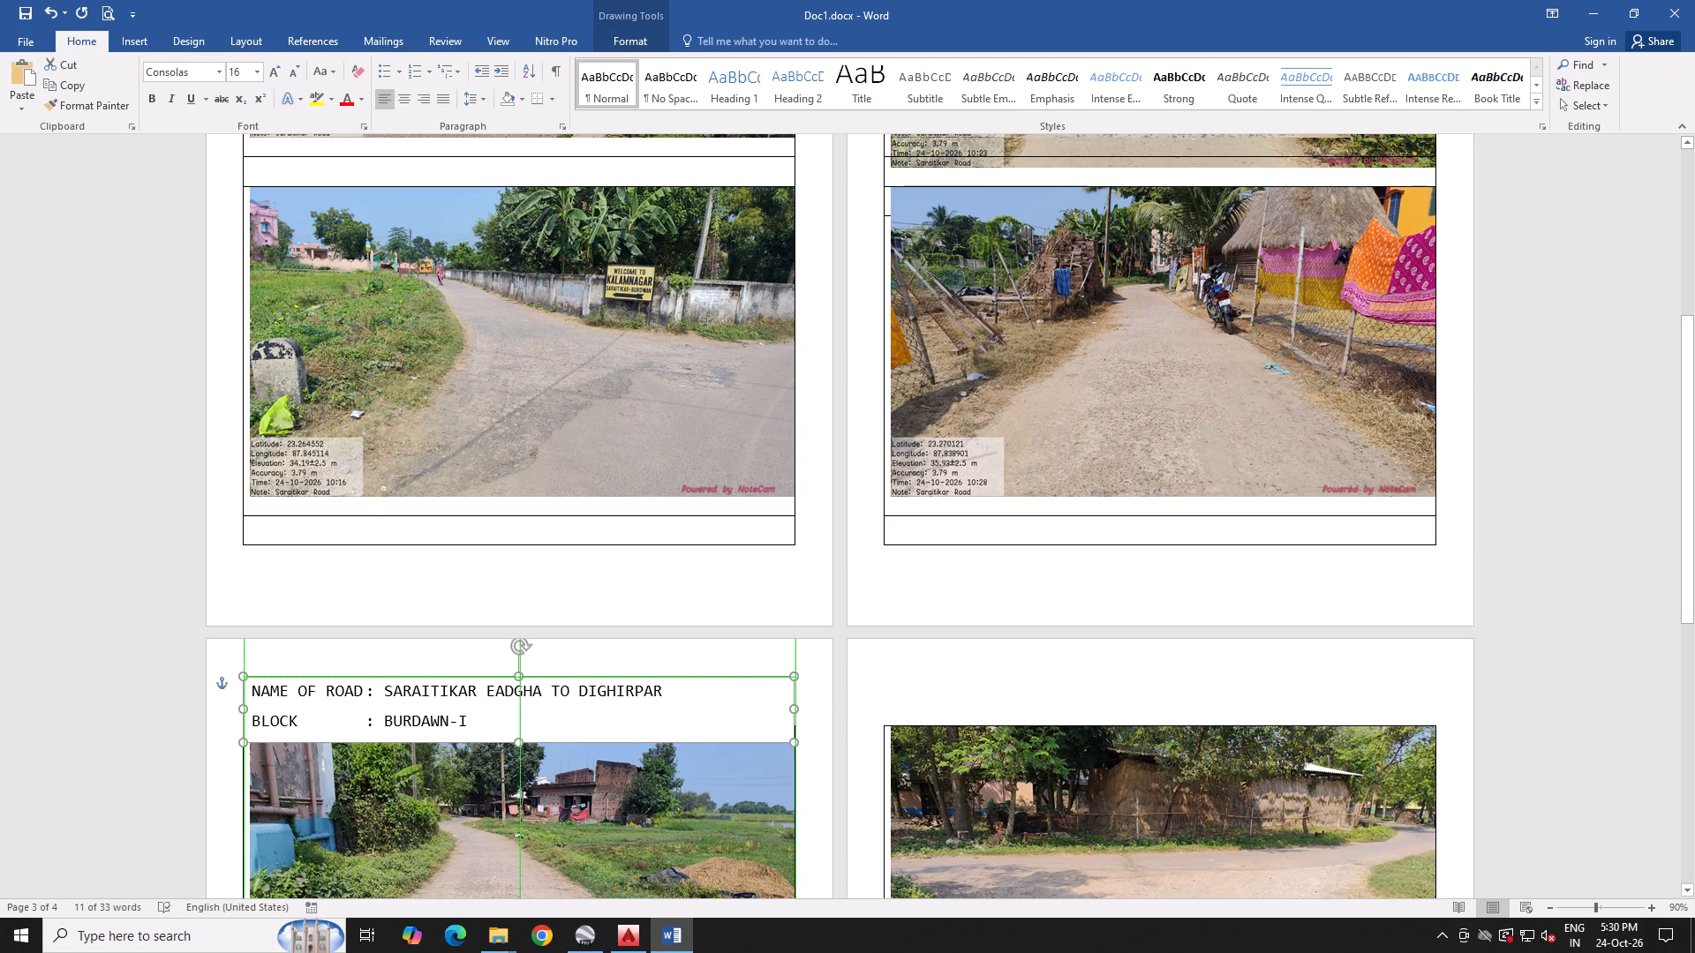
{"action": "left_click_drag", "start_coordinate": [581, 660], "coordinate": [585, 649]}
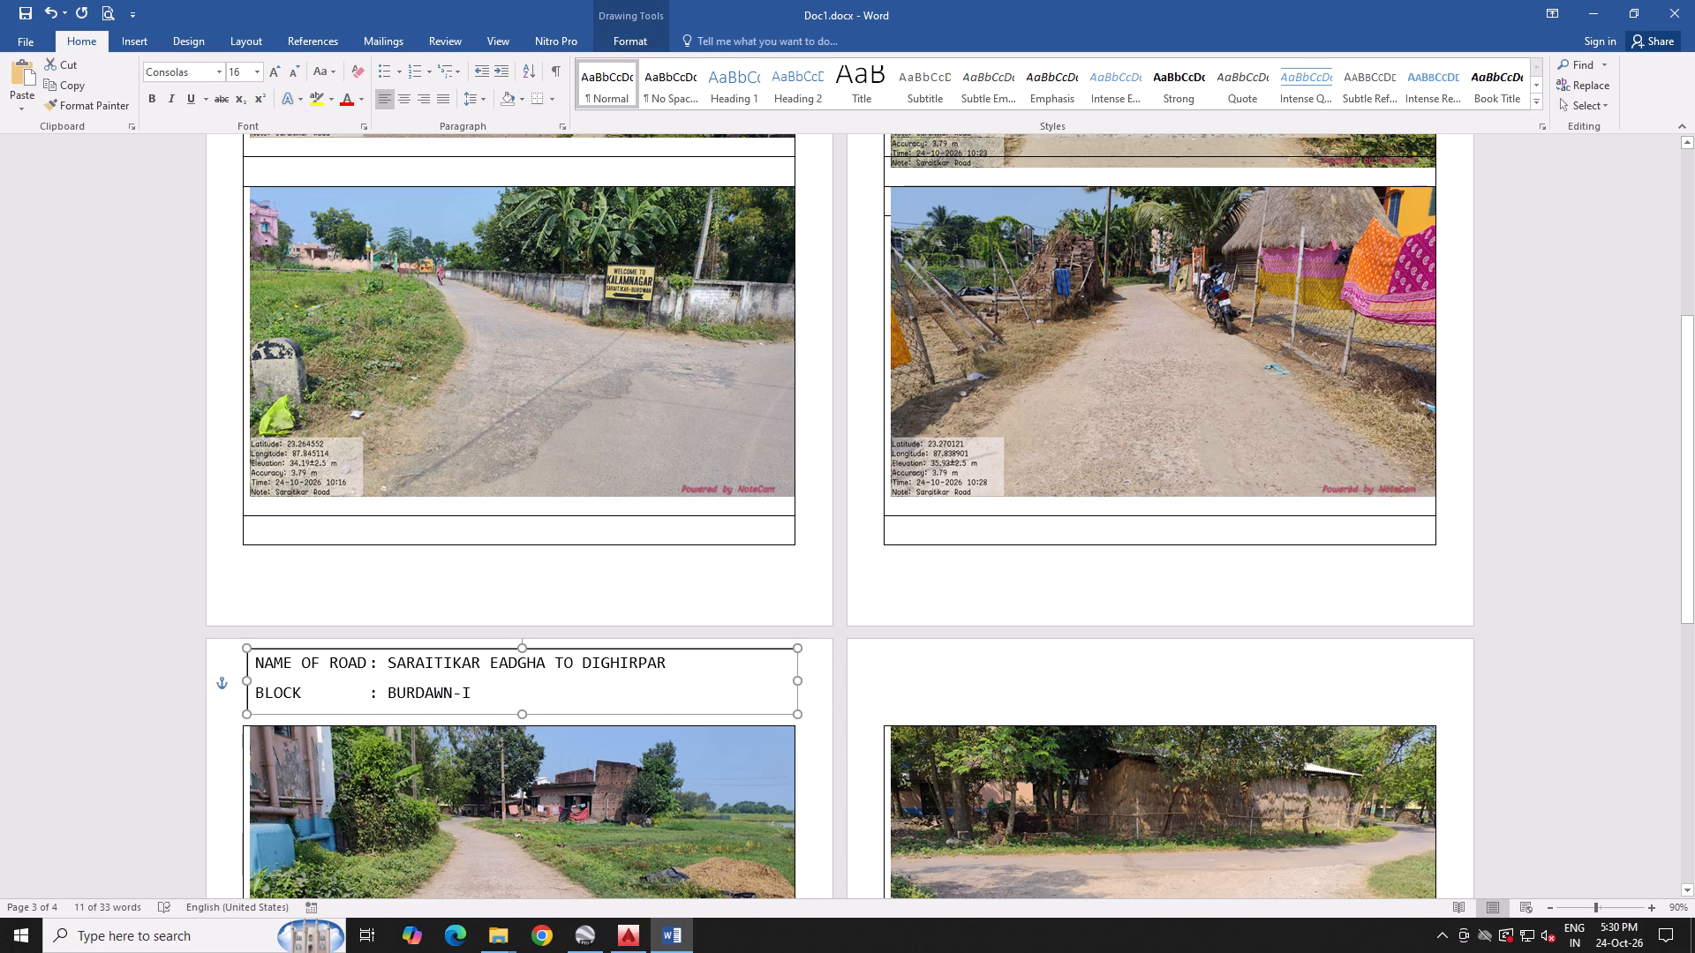
{"action": "left_click_drag", "start_coordinate": [585, 649], "coordinate": [580, 649]}
Paste the heading text box on page four and place it just above the photo table, aligned with the table's edges.
{"action": "left_click", "coordinate": [886, 657]}
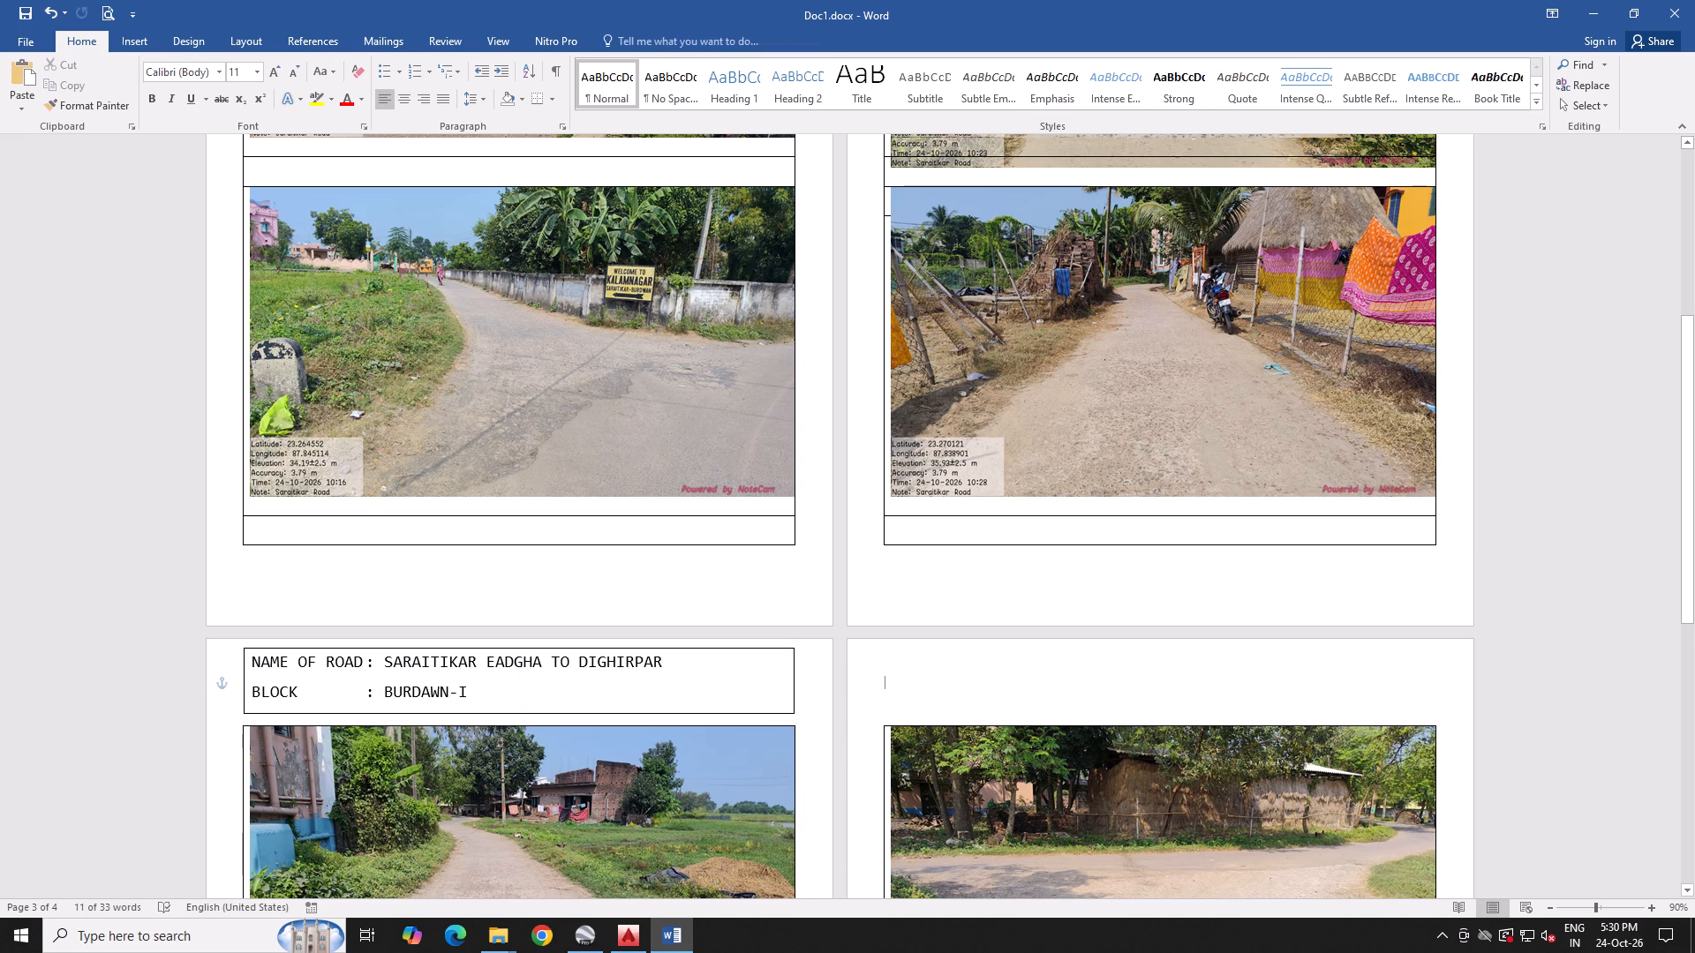
{"action": "key", "text": "ctrl+v"}
{"action": "left_click_drag", "start_coordinate": [937, 679], "coordinate": [937, 674]}
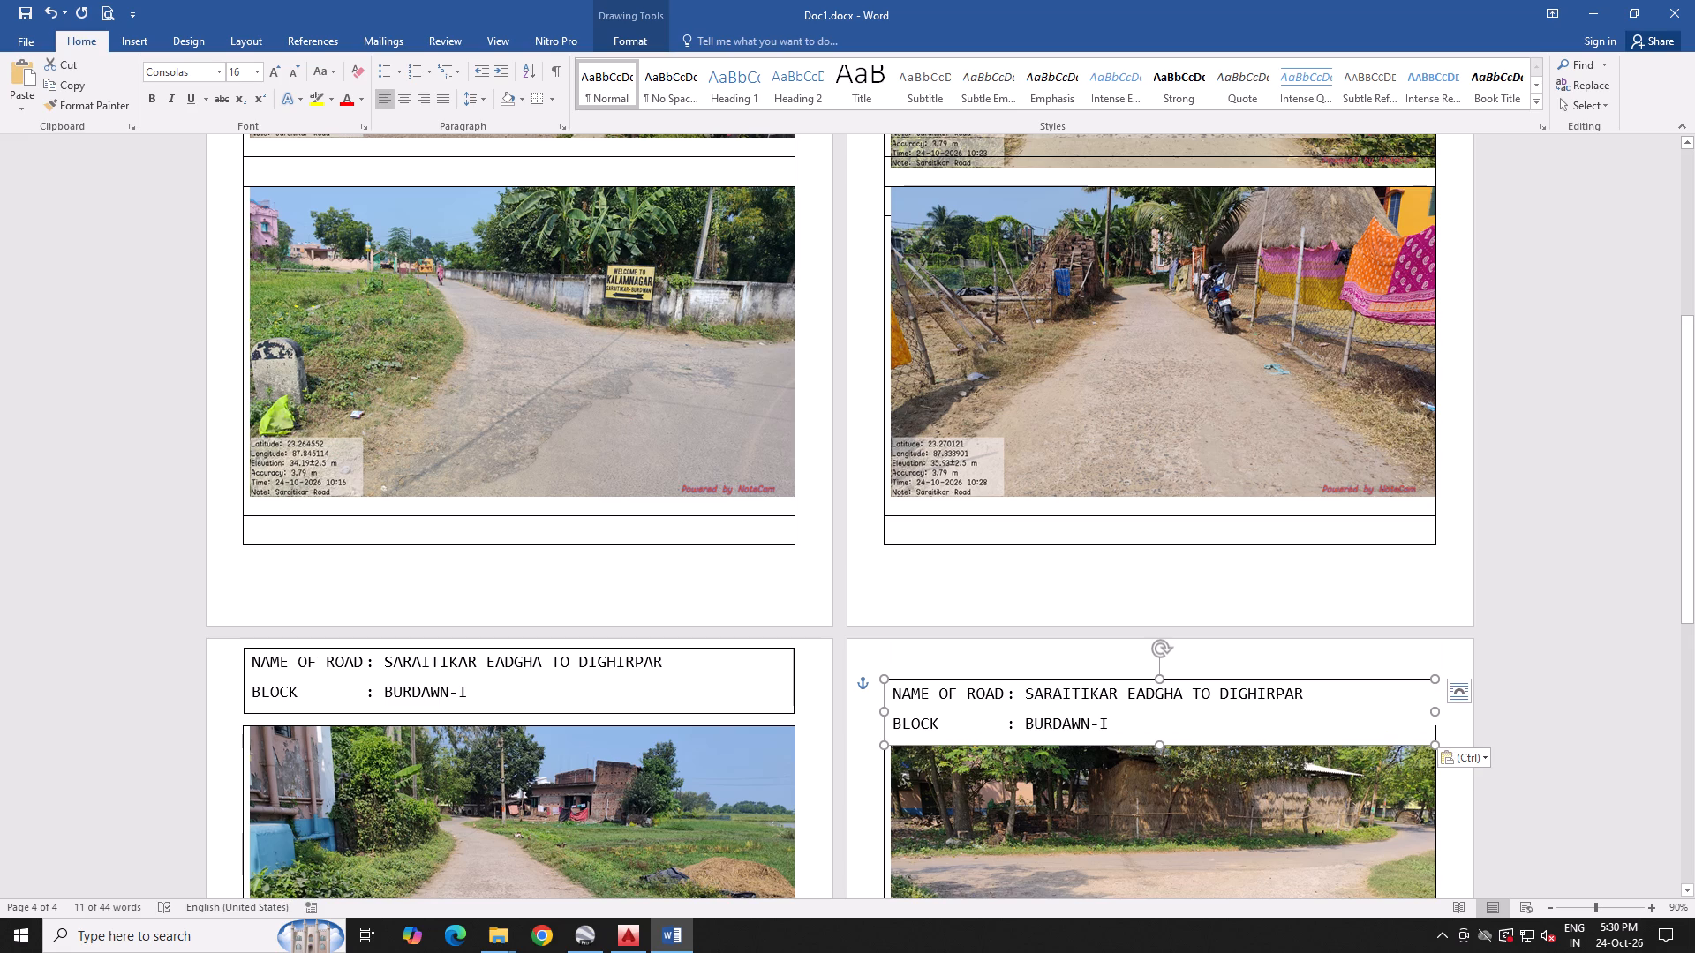
{"action": "left_click_drag", "start_coordinate": [937, 674], "coordinate": [938, 654]}
{"action": "scroll", "coordinate": [1023, 657], "scroll_direction": "down", "scroll_amount": 20}
{"action": "scroll", "coordinate": [1023, 657], "scroll_direction": "down", "scroll_amount": 2}
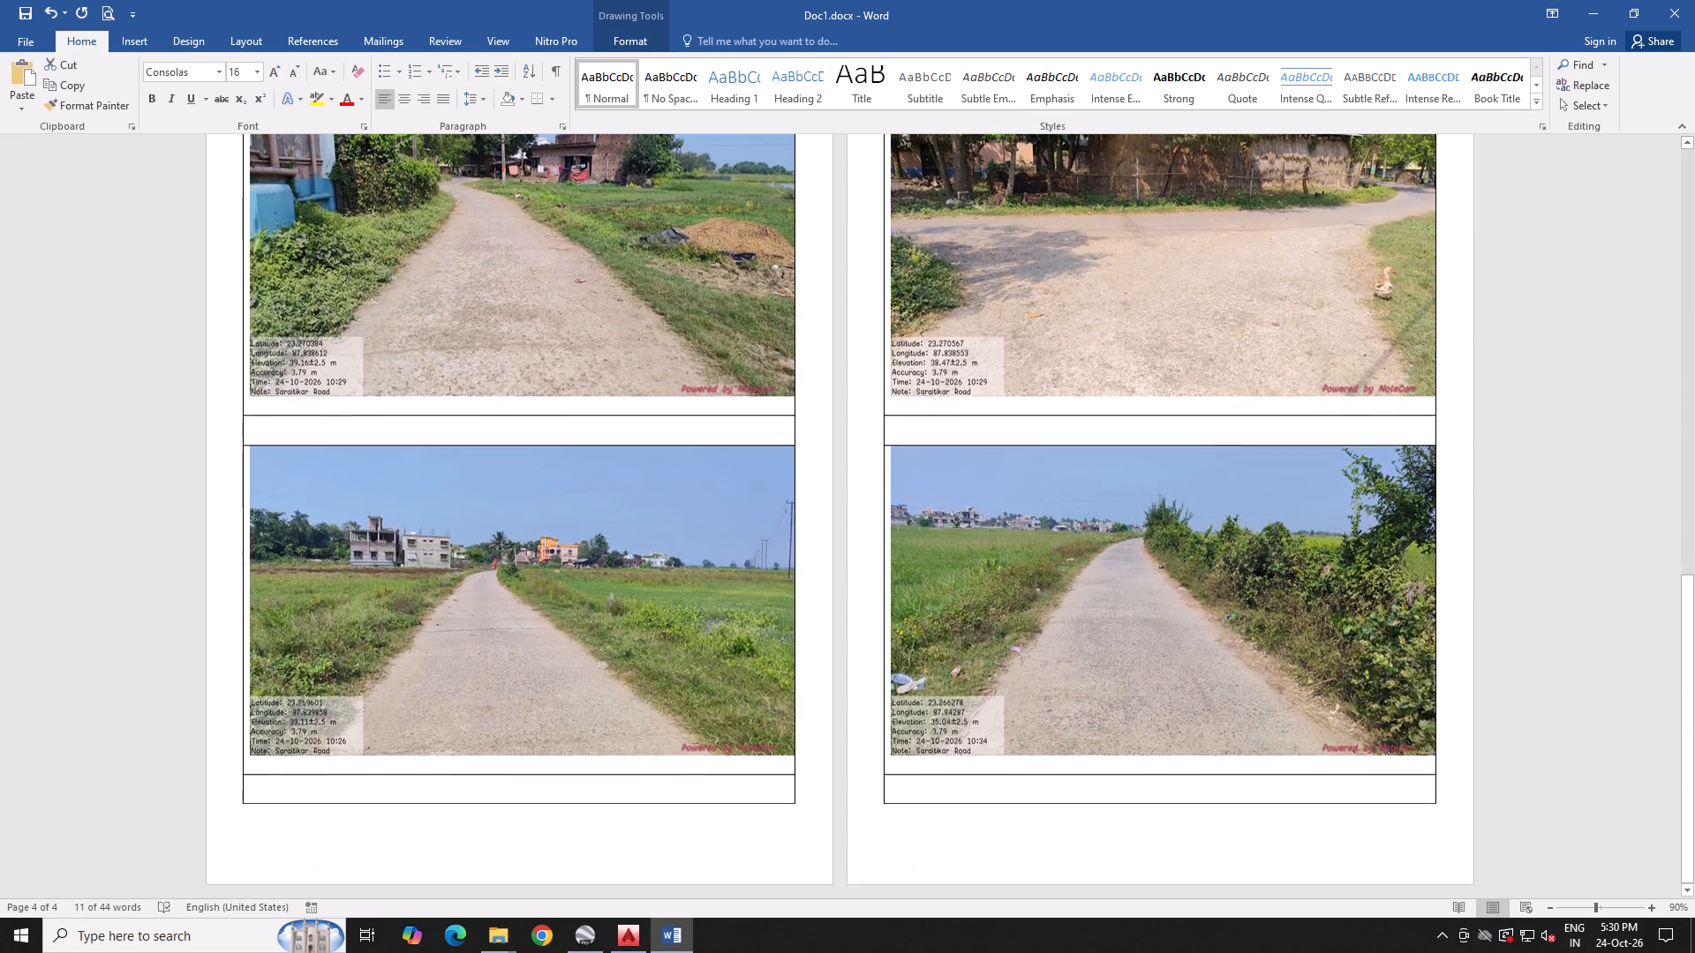
{"action": "scroll", "coordinate": [887, 655], "scroll_direction": "up", "scroll_amount": 9}
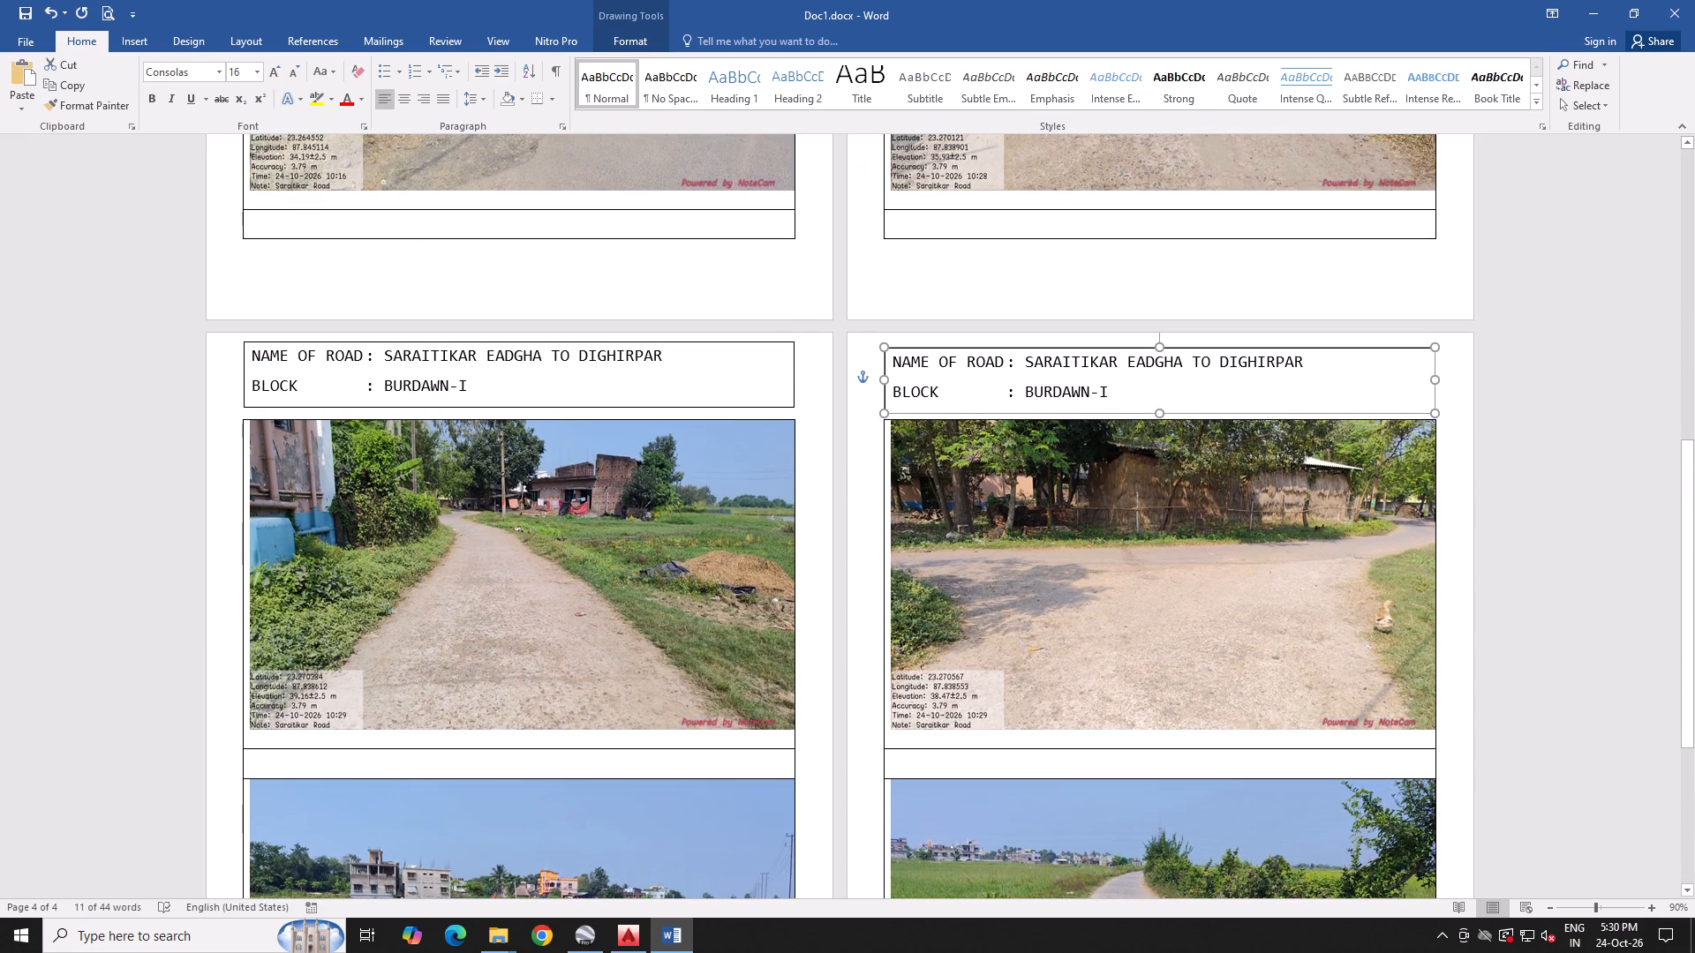
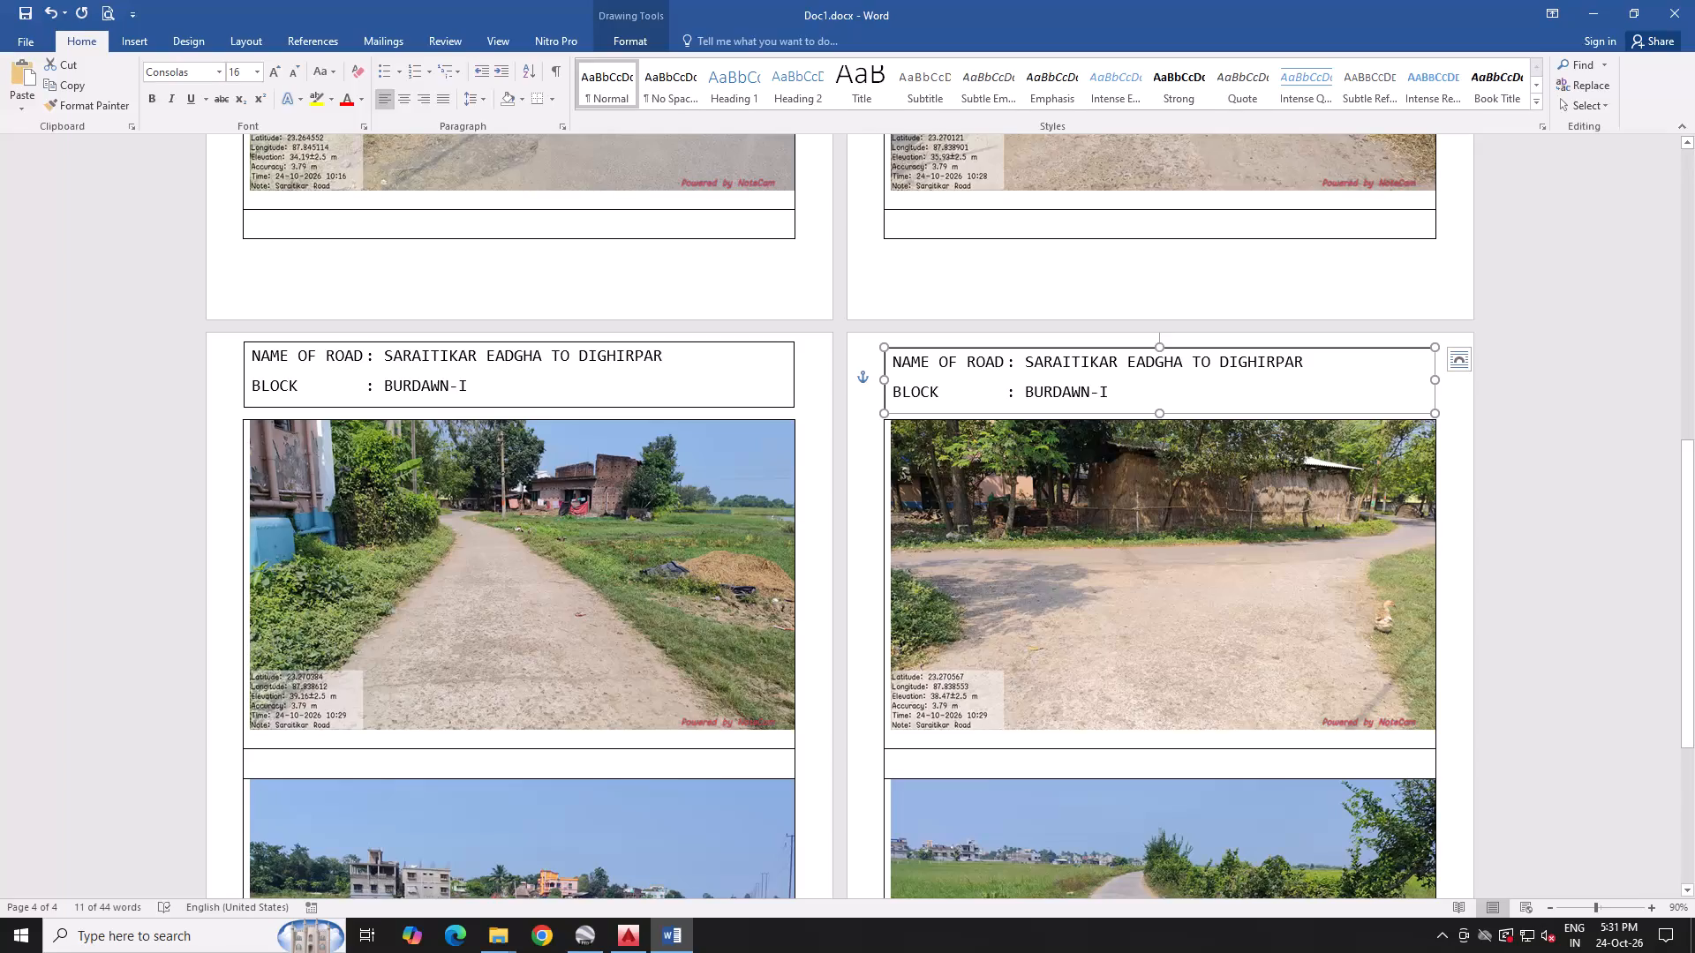
Save the document.
{"action": "left_click", "coordinate": [29, 0]}
Review the photo tables and heading boxes across all four pages.
{"action": "scroll", "coordinate": [573, 477], "scroll_direction": "up", "scroll_amount": 16}
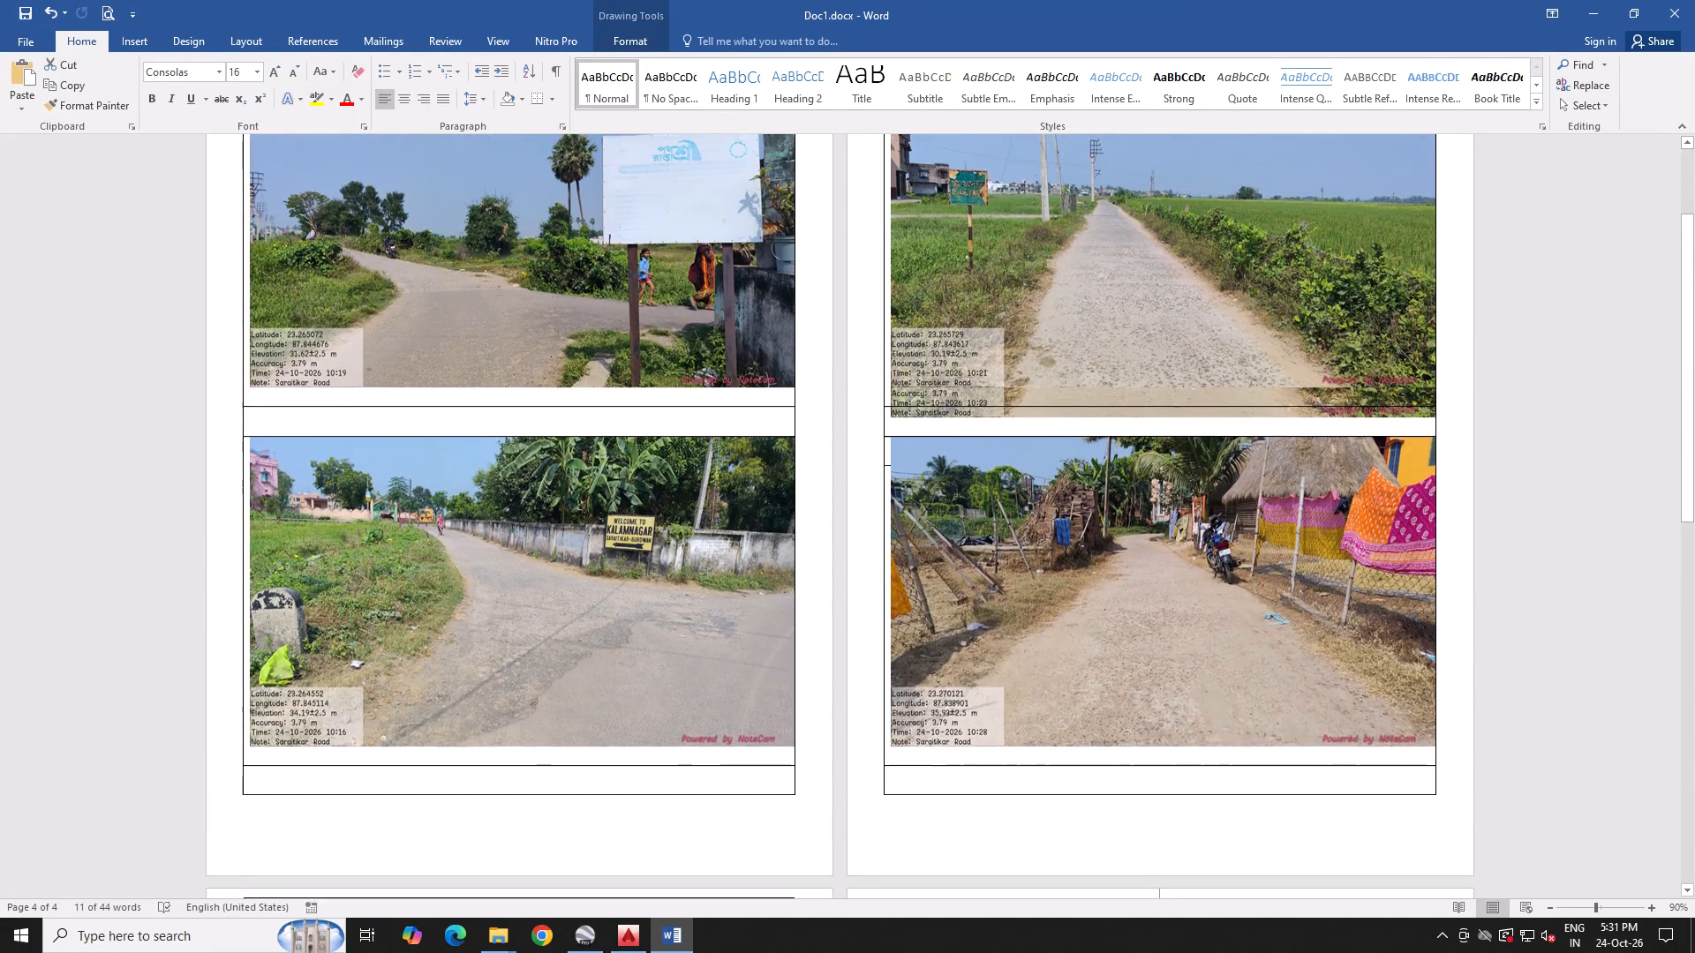
{"action": "scroll", "coordinate": [588, 455], "scroll_direction": "up", "scroll_amount": 11}
{"action": "scroll", "coordinate": [588, 455], "scroll_direction": "down", "scroll_amount": 20}
{"action": "scroll", "coordinate": [588, 455], "scroll_direction": "down", "scroll_amount": 2}
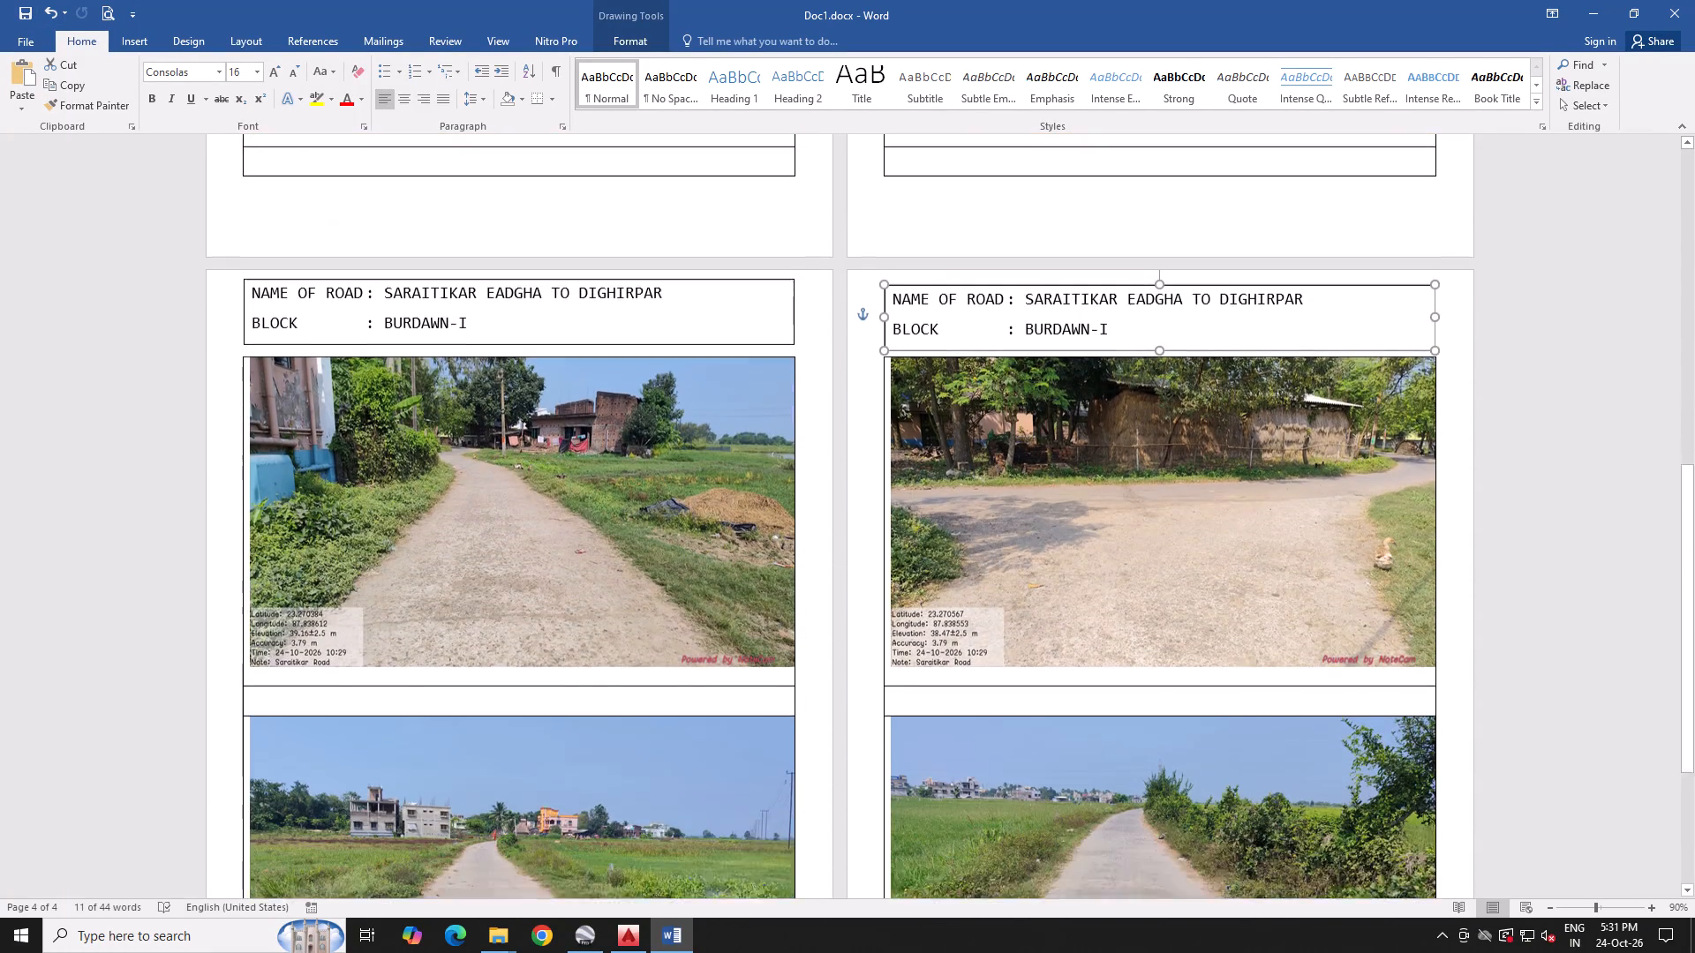
{"action": "scroll", "coordinate": [587, 455], "scroll_direction": "down", "scroll_amount": 20}
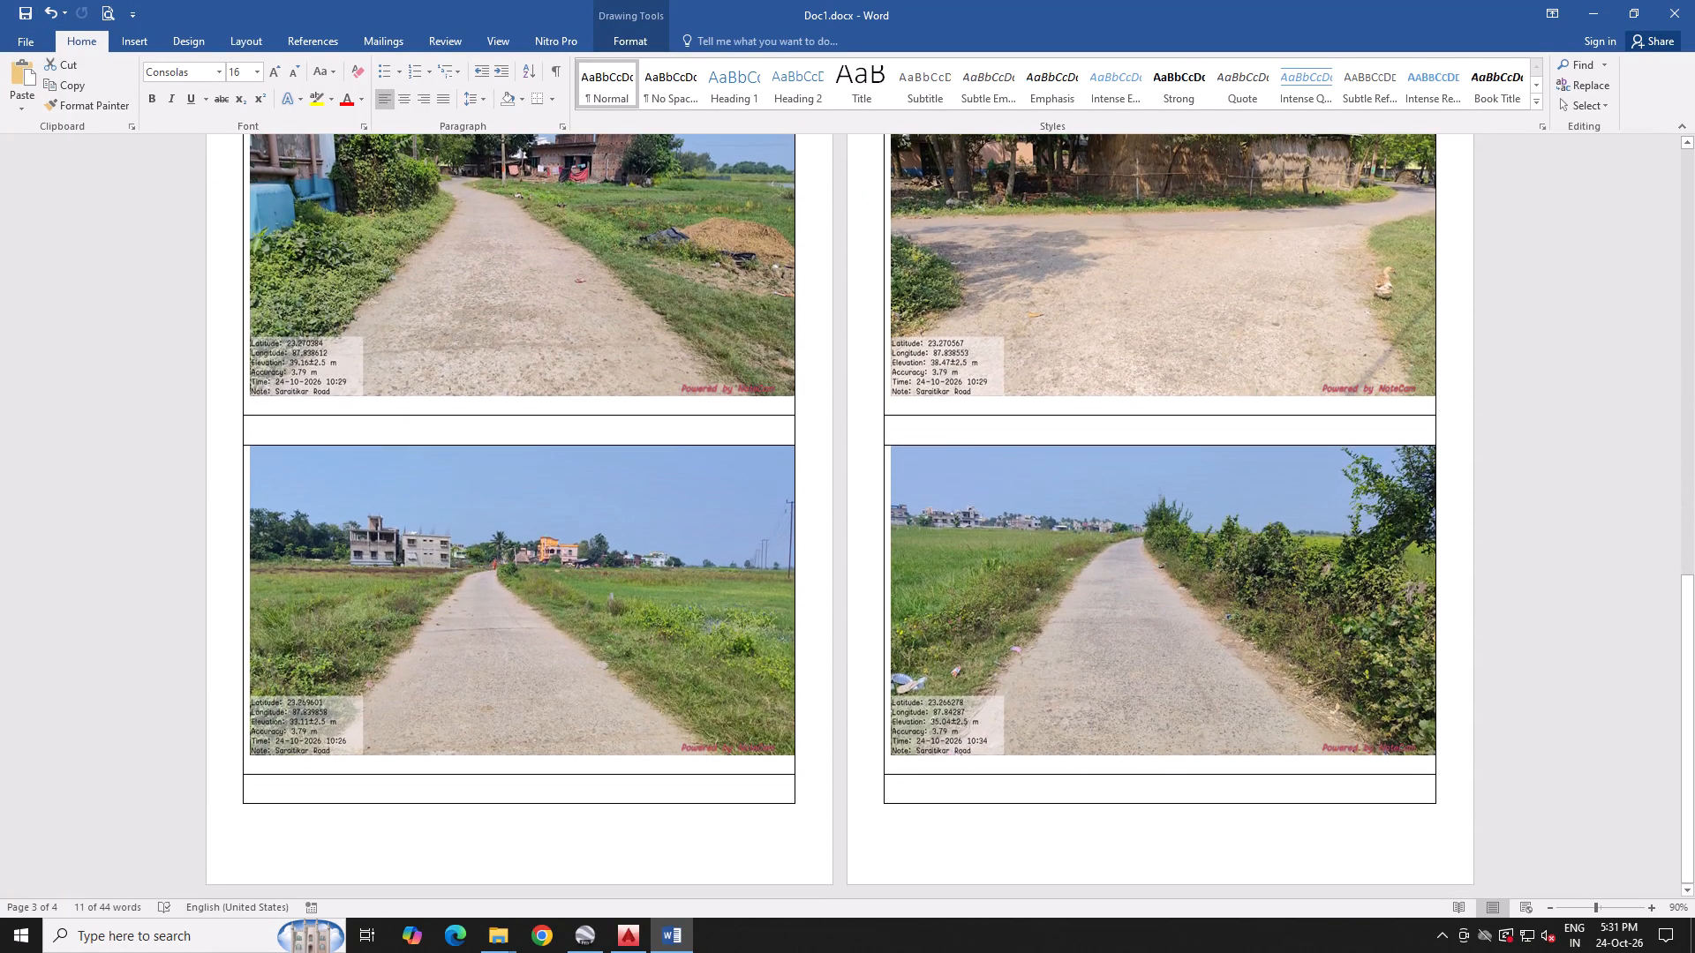
{"action": "scroll", "coordinate": [587, 450], "scroll_direction": "up", "scroll_amount": 18}
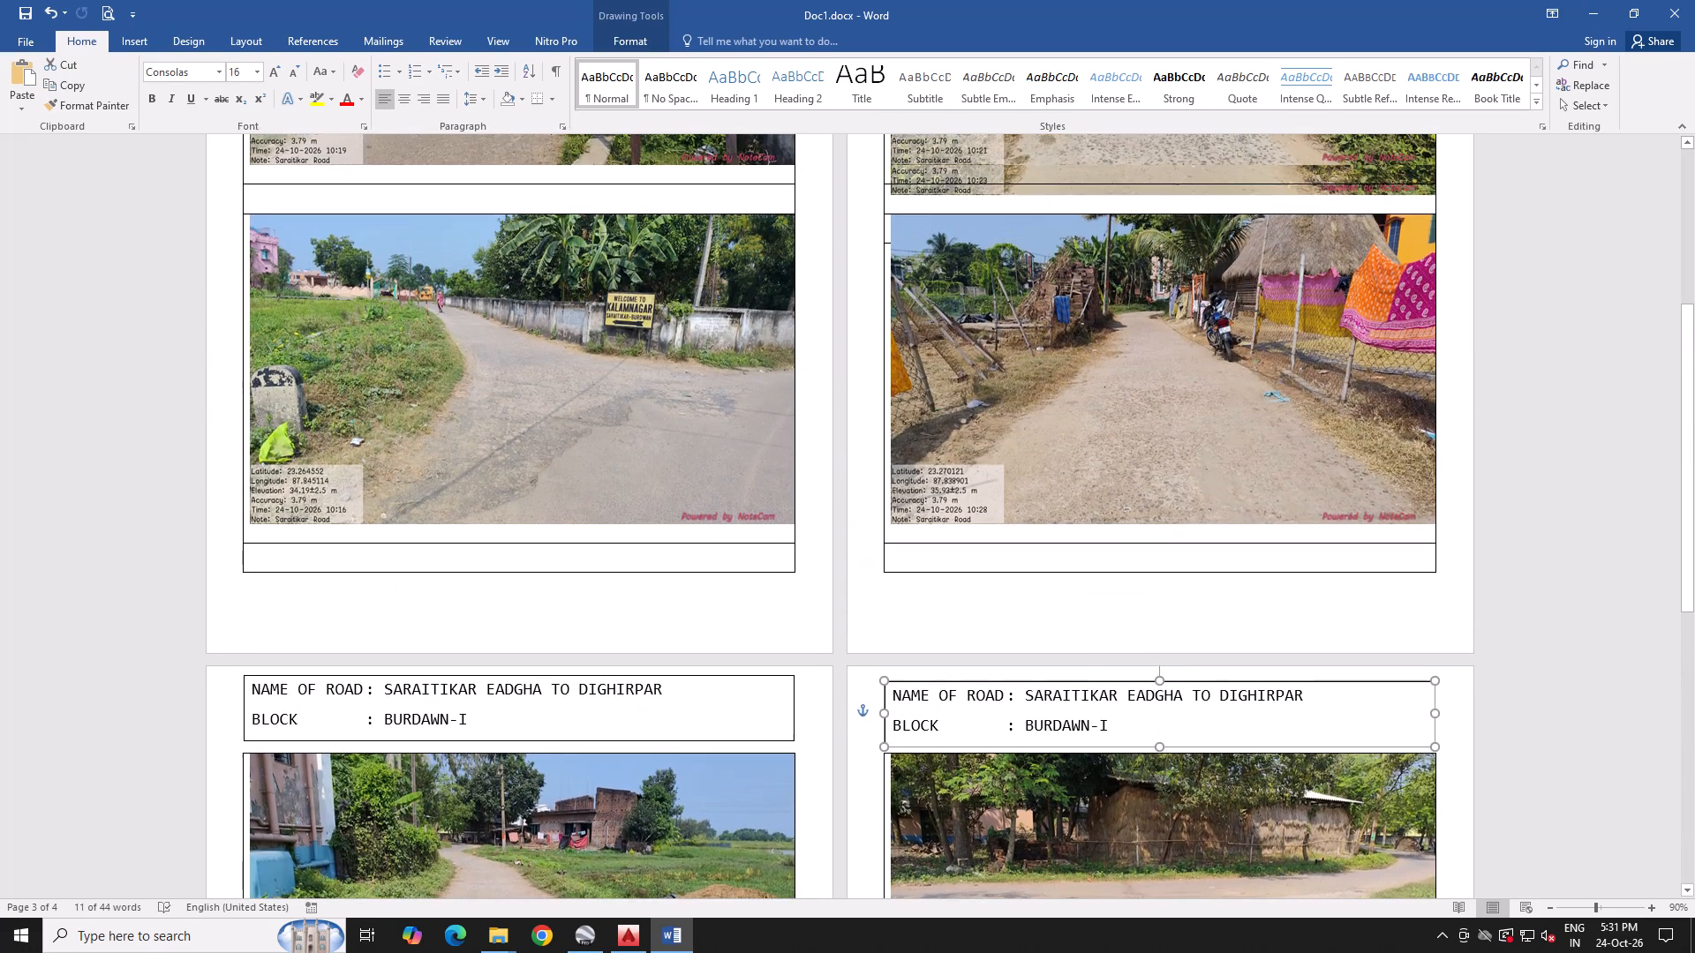
{"action": "scroll", "coordinate": [586, 450], "scroll_direction": "up", "scroll_amount": 15}
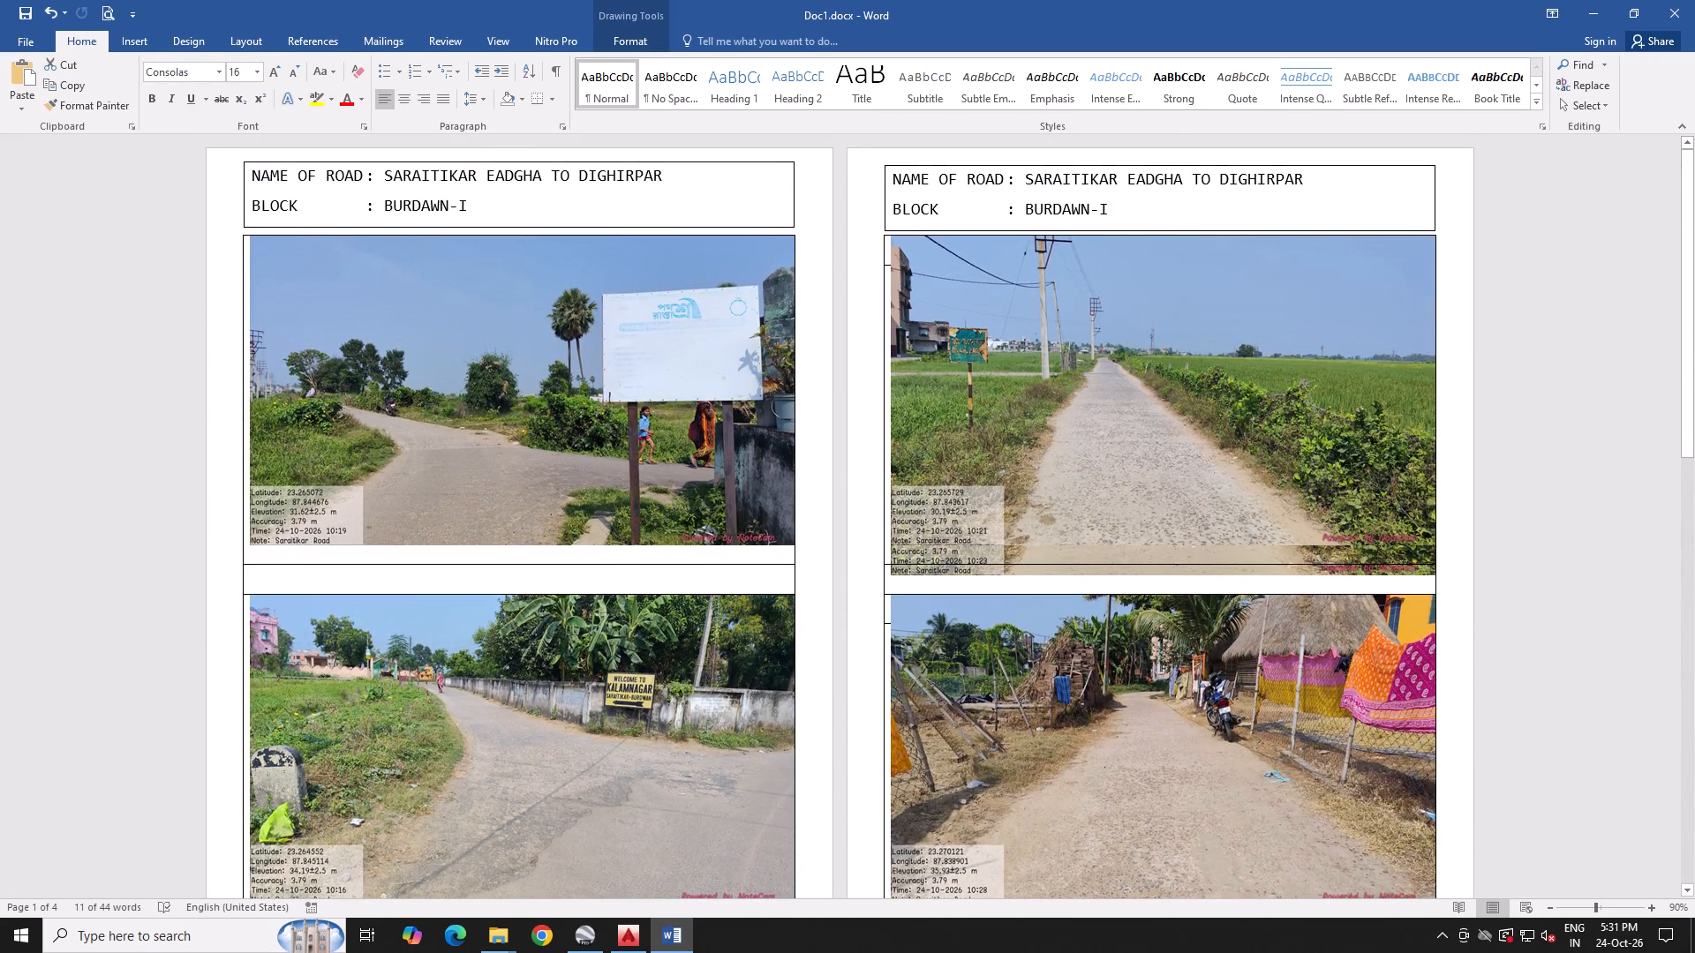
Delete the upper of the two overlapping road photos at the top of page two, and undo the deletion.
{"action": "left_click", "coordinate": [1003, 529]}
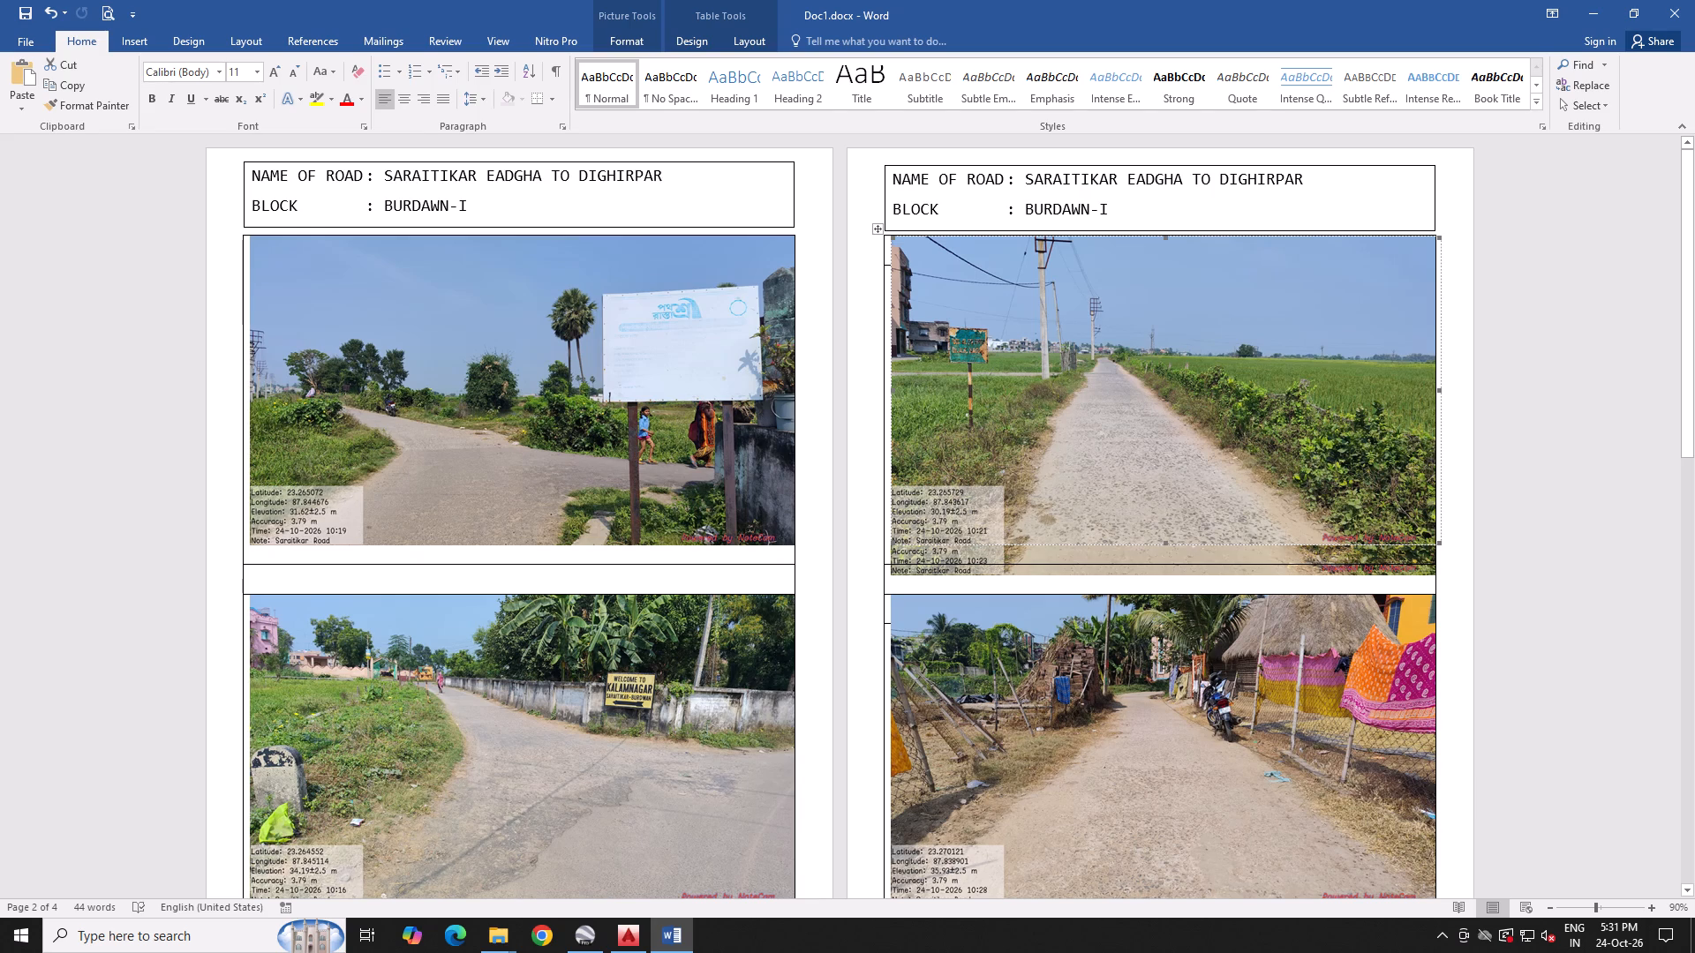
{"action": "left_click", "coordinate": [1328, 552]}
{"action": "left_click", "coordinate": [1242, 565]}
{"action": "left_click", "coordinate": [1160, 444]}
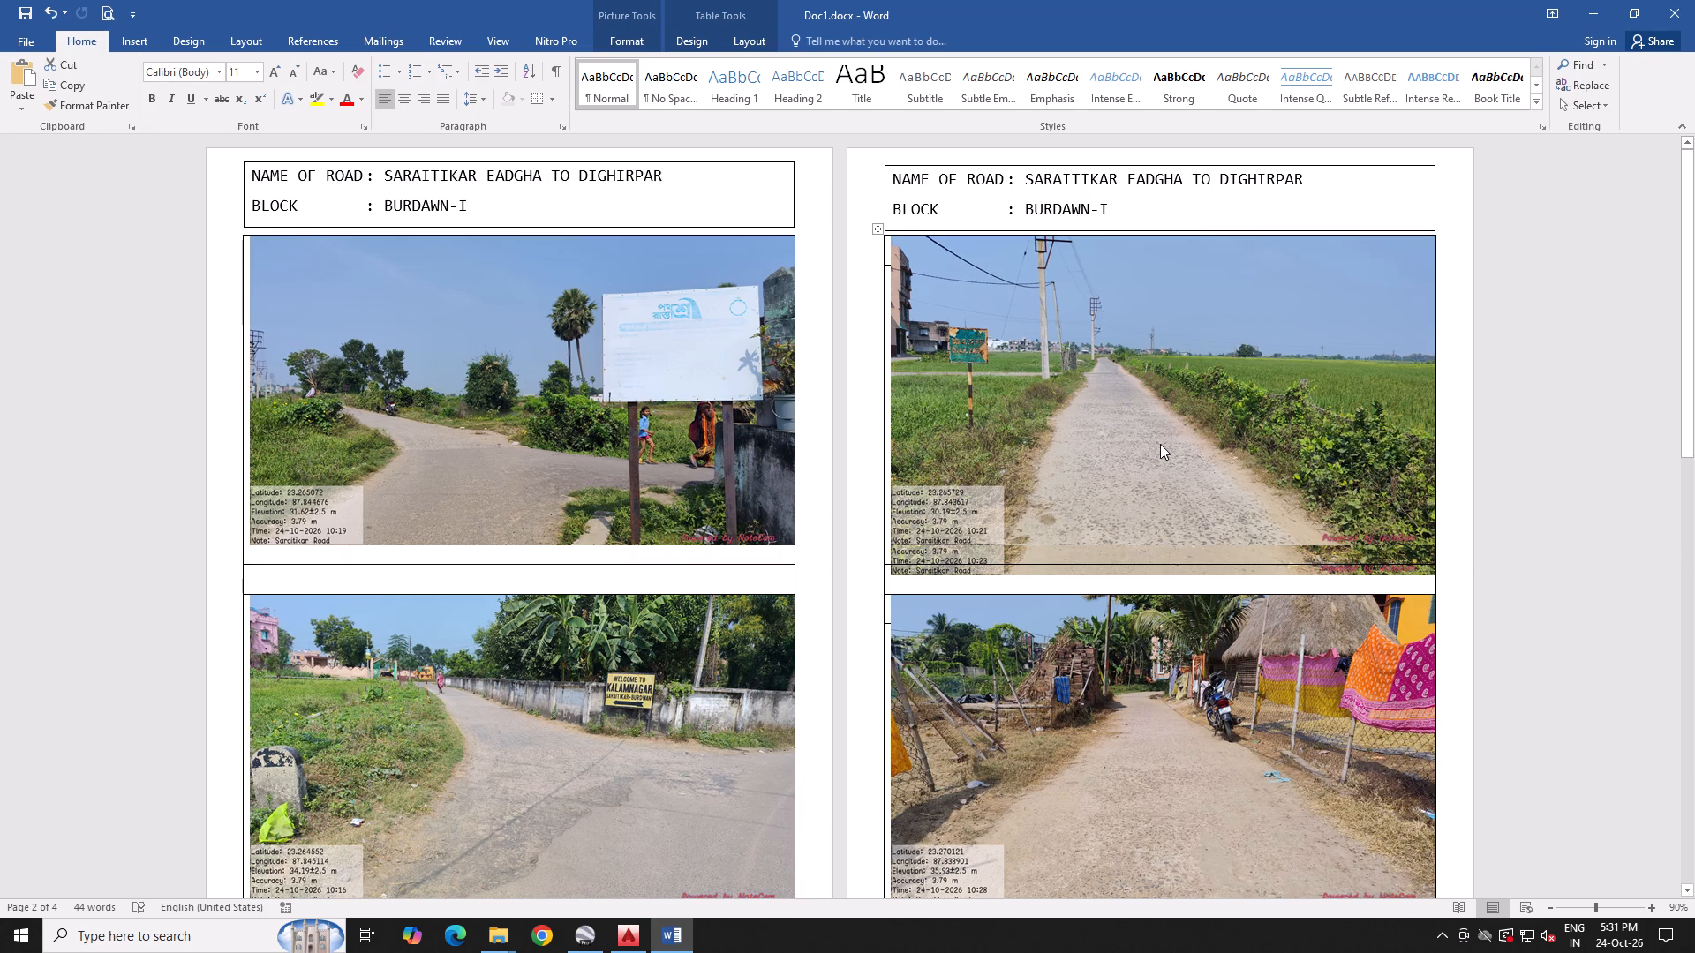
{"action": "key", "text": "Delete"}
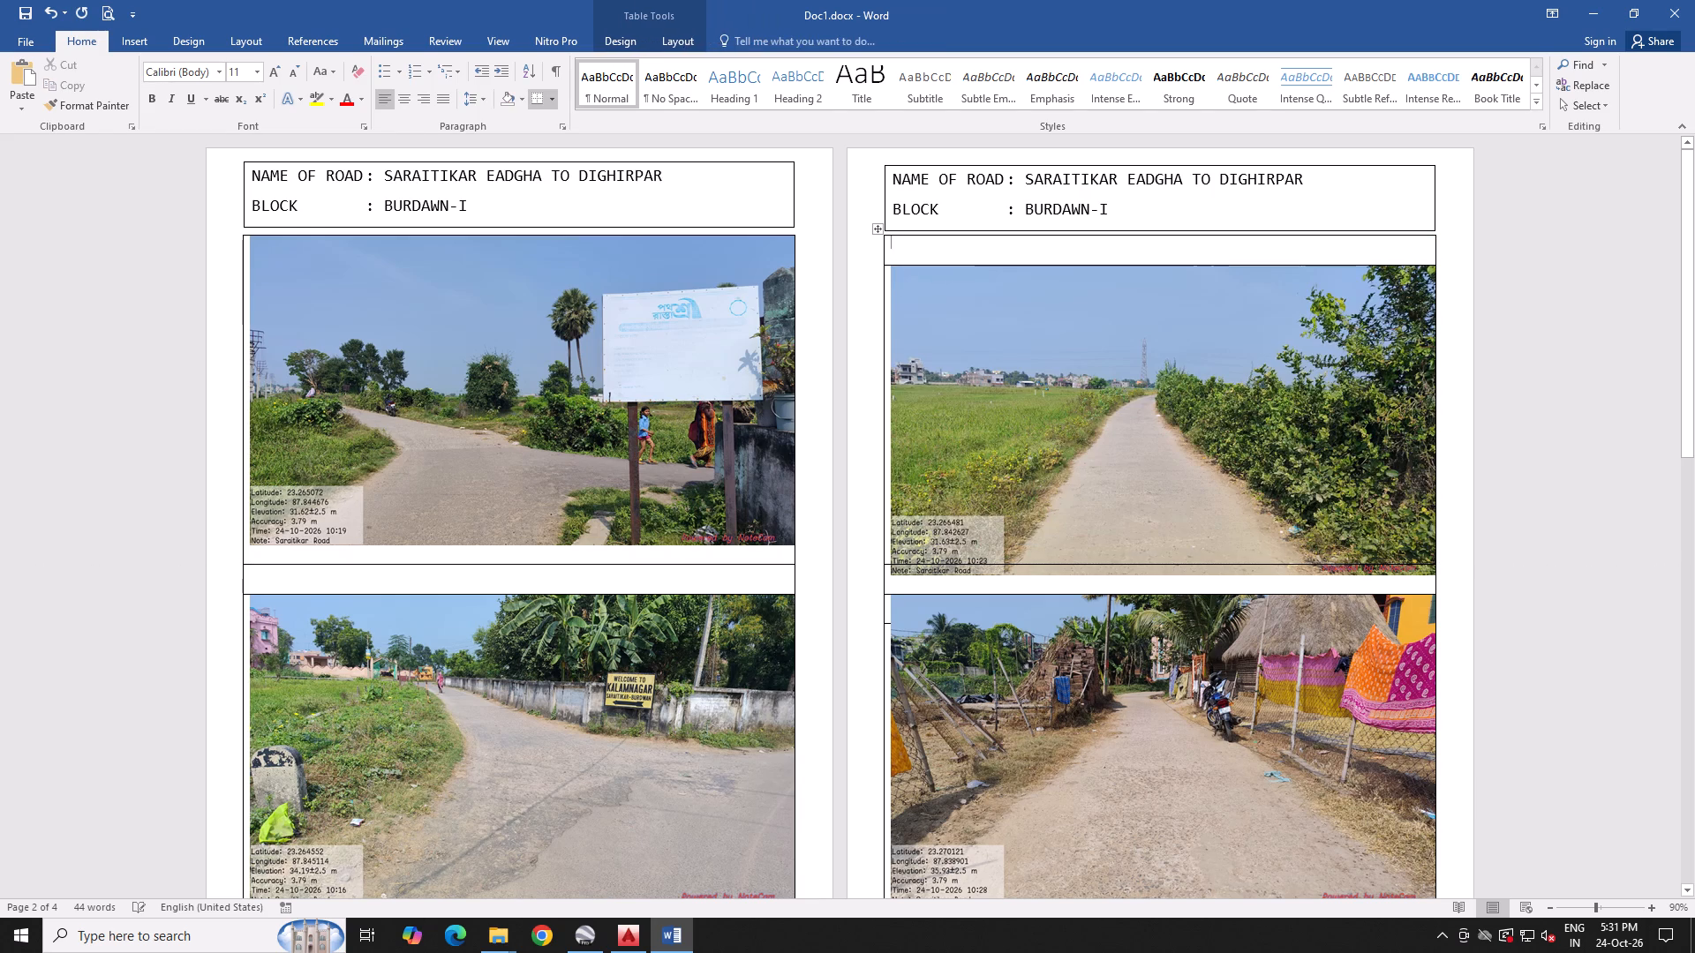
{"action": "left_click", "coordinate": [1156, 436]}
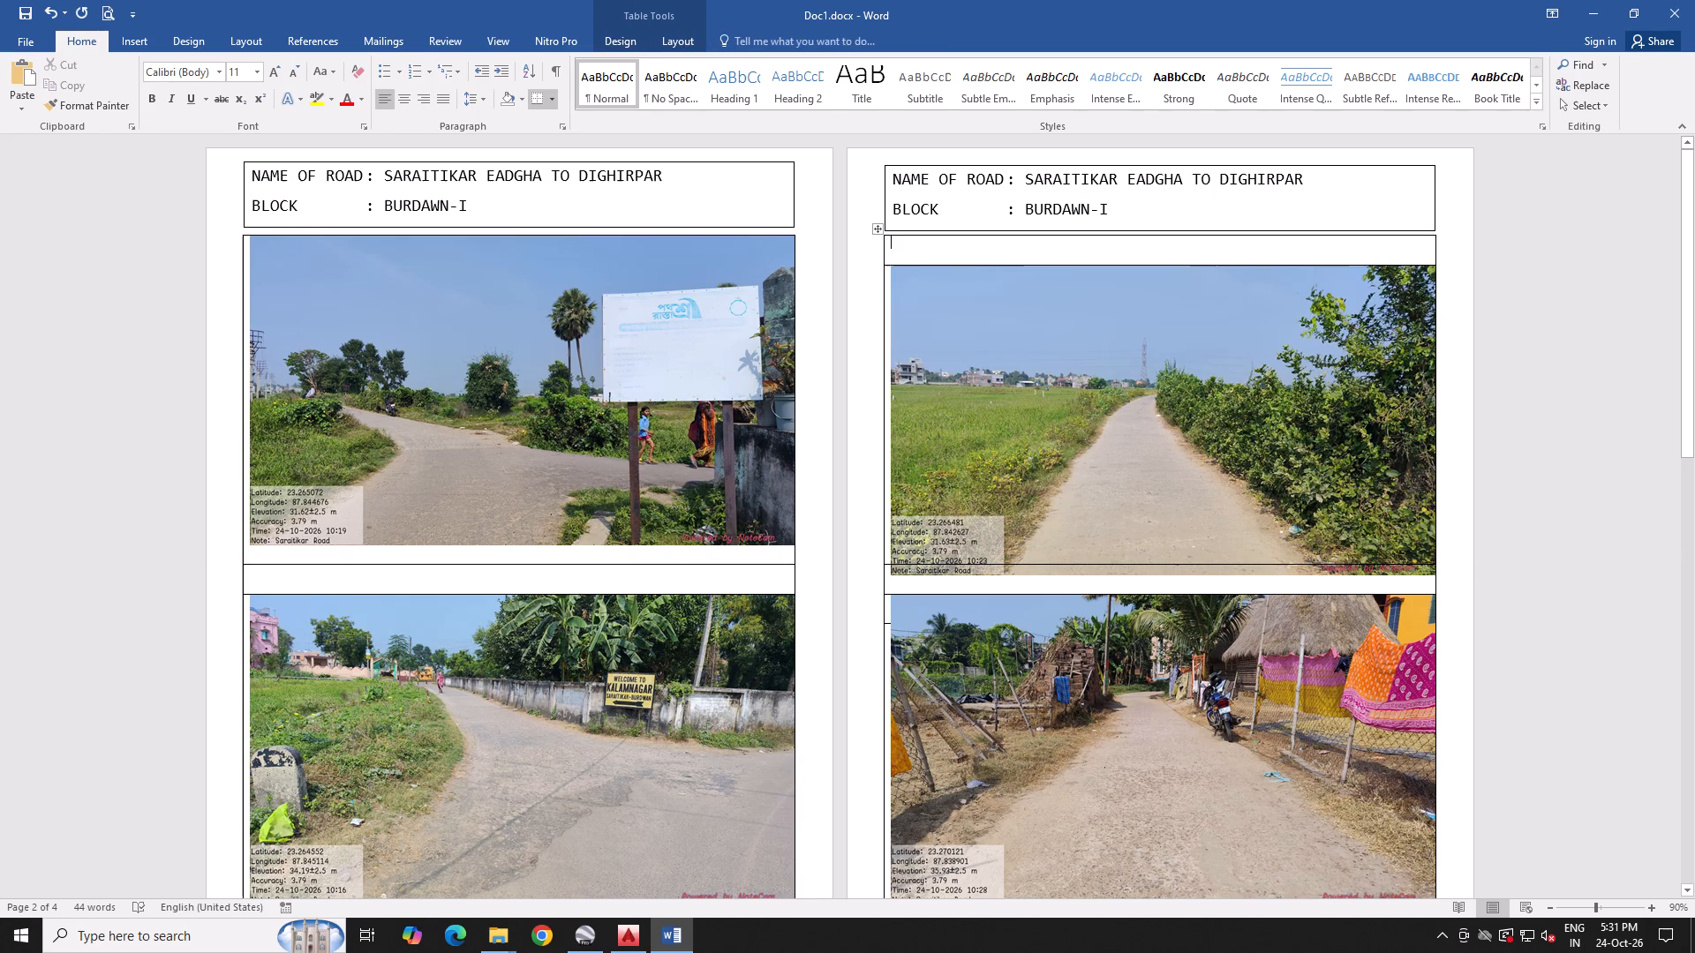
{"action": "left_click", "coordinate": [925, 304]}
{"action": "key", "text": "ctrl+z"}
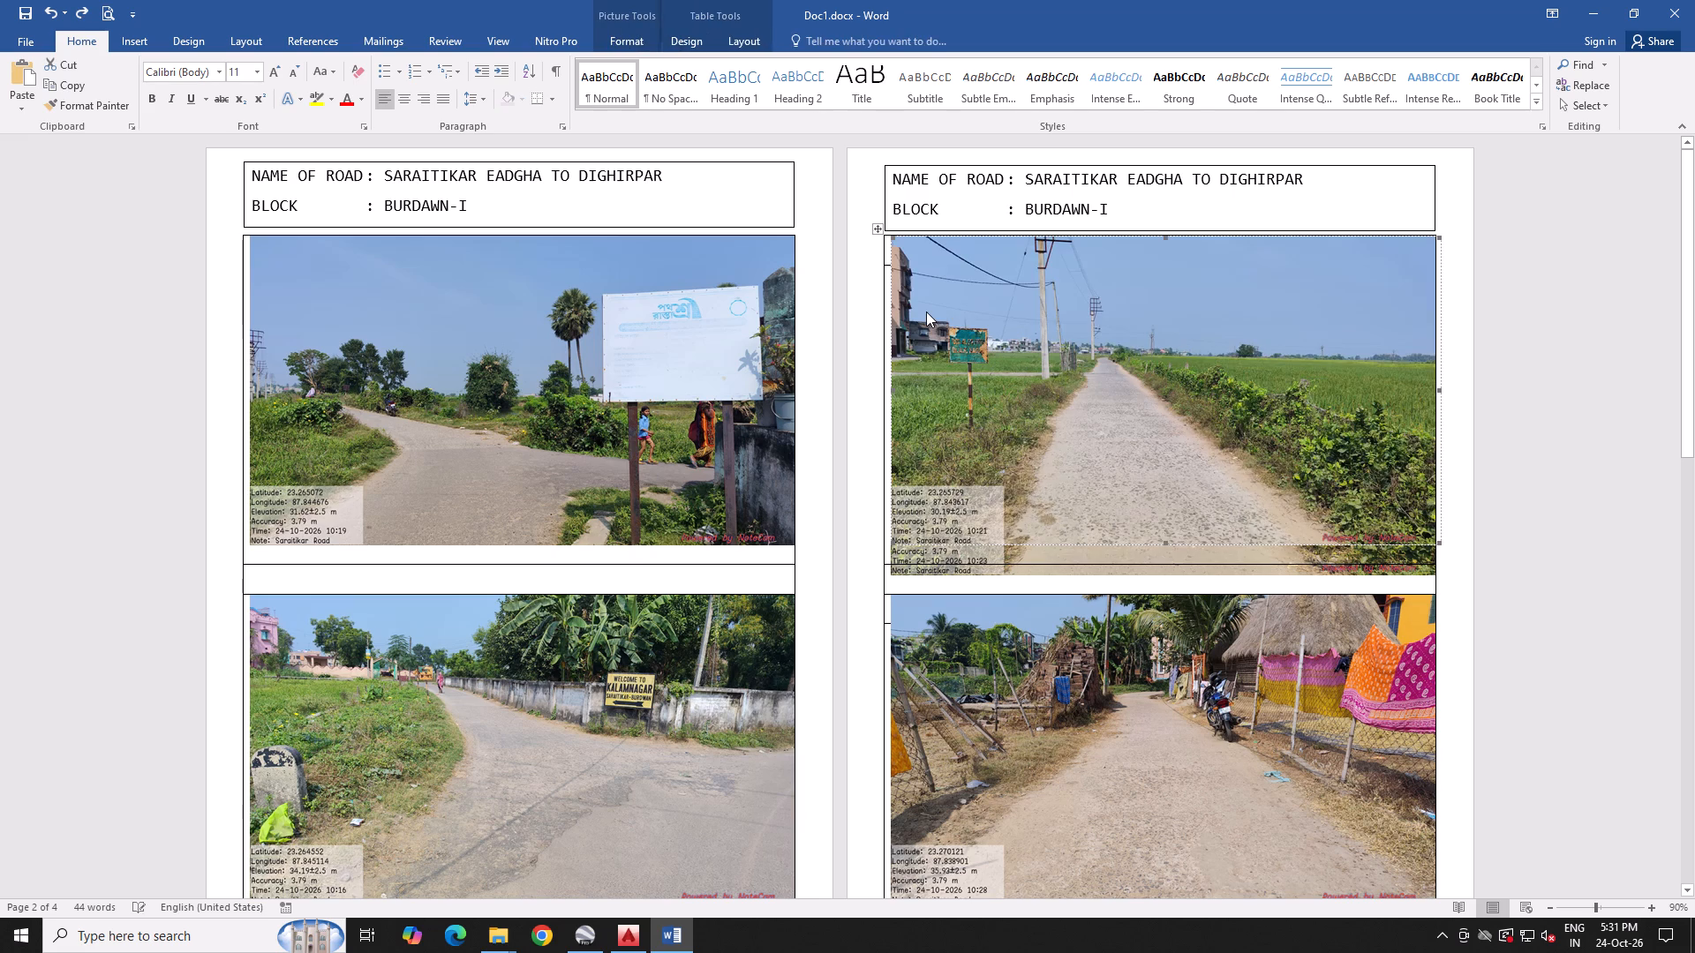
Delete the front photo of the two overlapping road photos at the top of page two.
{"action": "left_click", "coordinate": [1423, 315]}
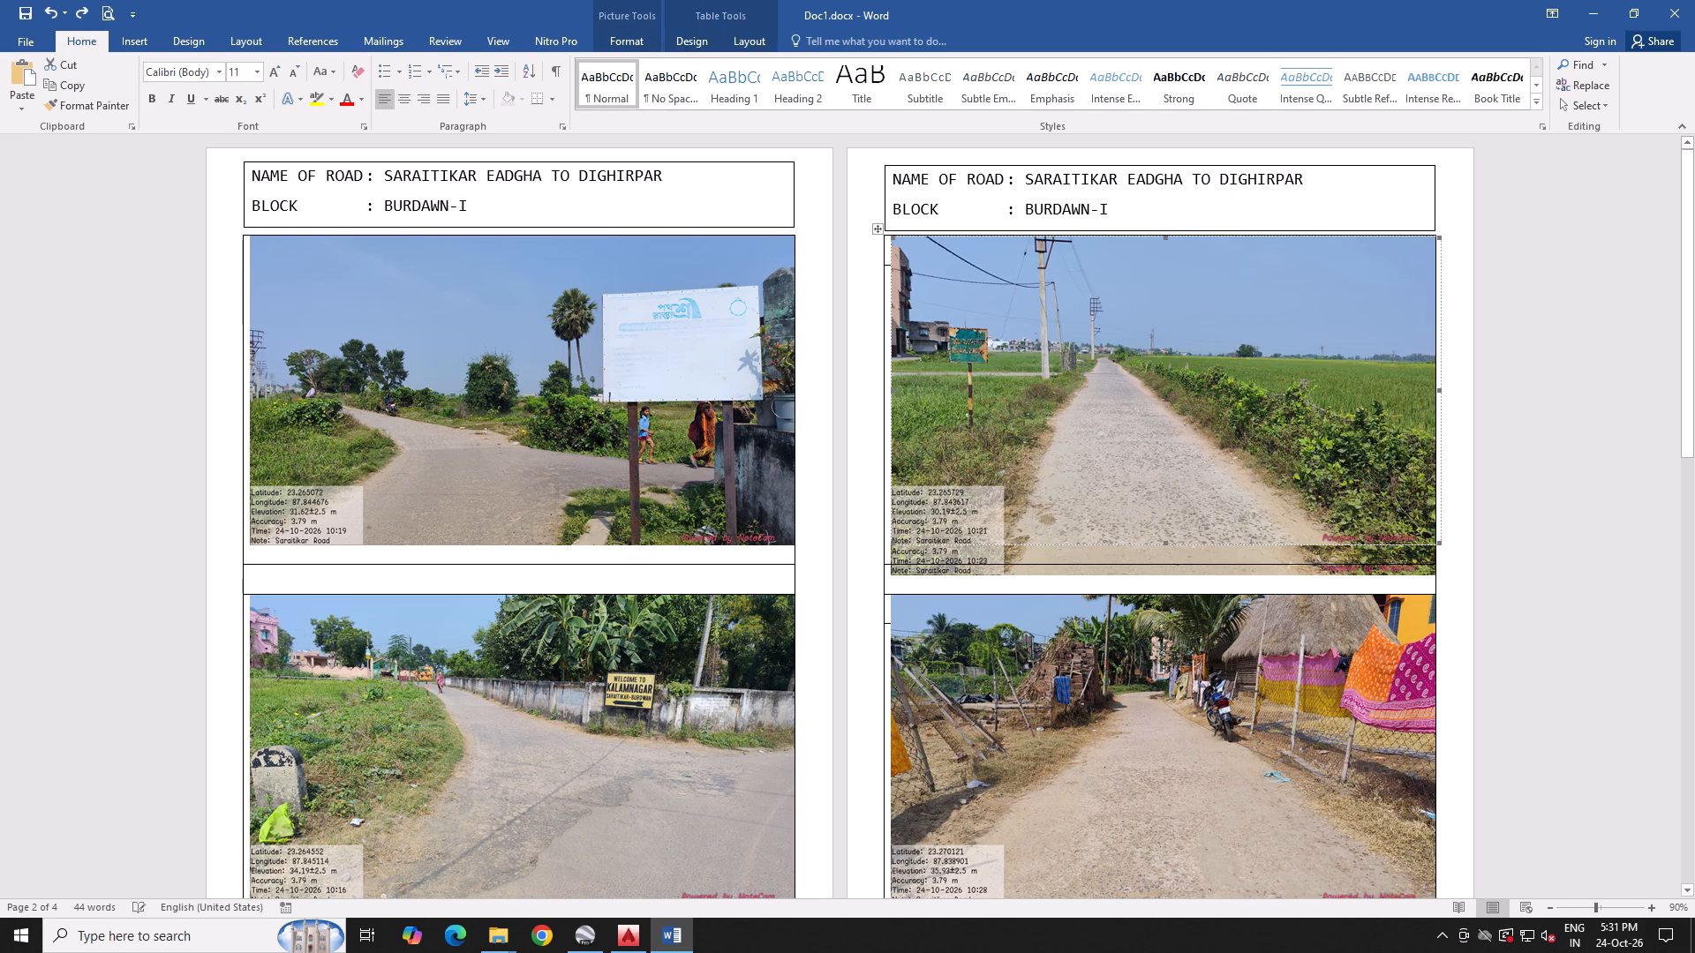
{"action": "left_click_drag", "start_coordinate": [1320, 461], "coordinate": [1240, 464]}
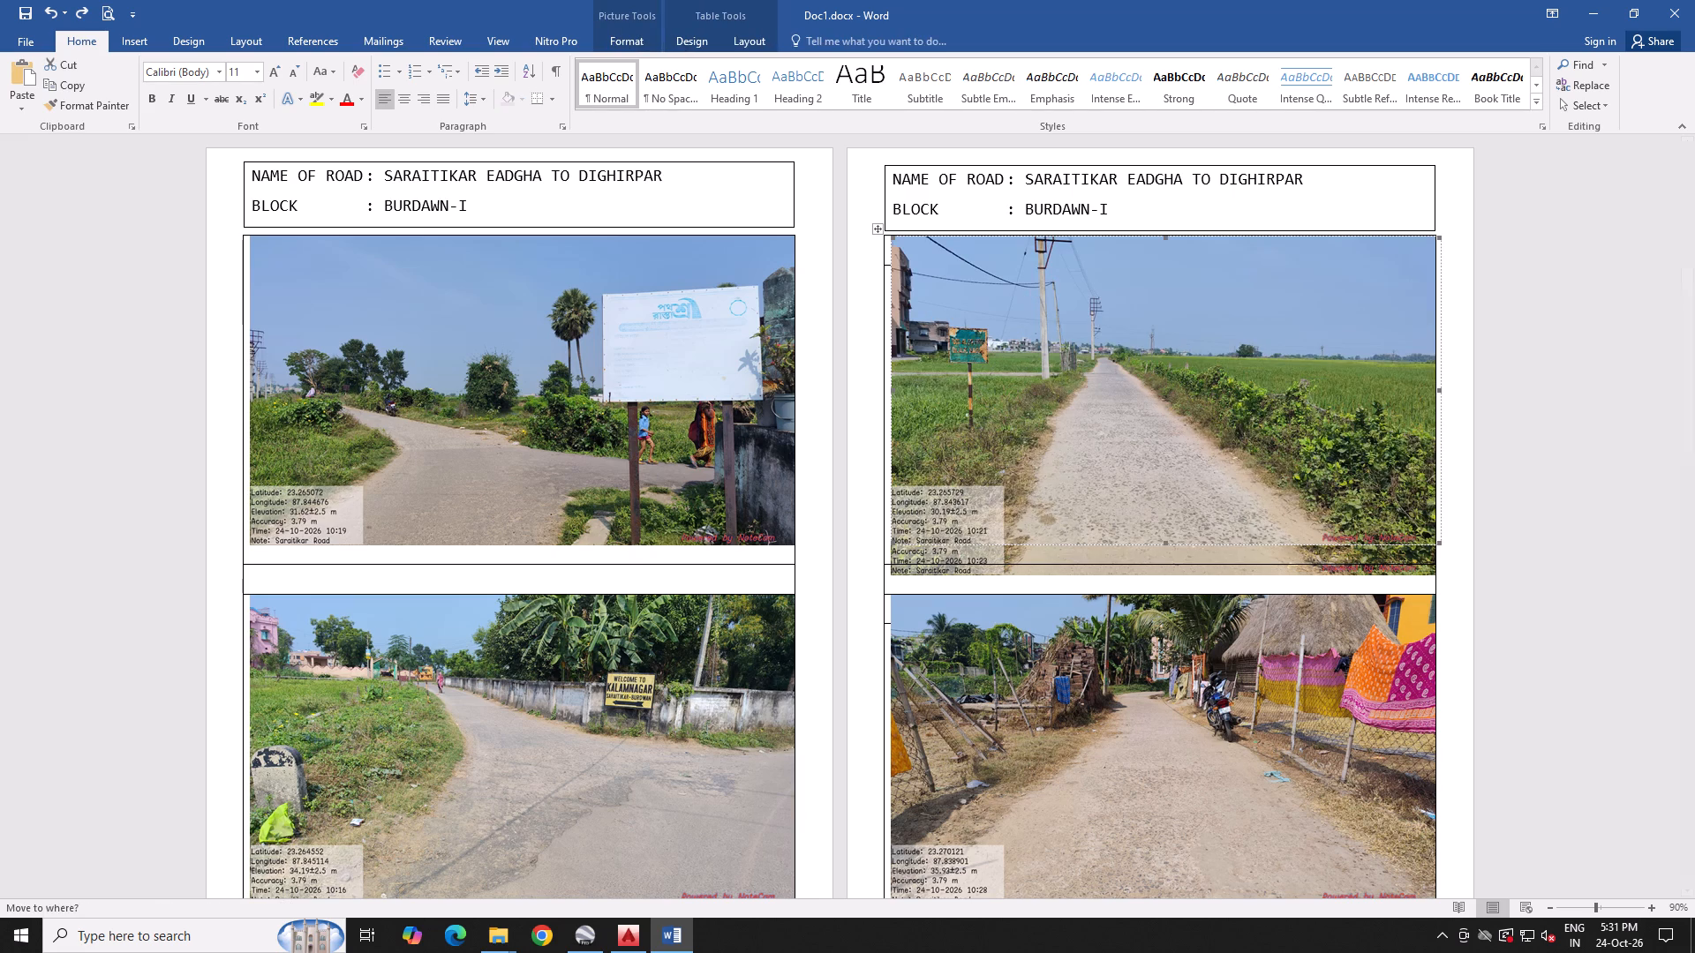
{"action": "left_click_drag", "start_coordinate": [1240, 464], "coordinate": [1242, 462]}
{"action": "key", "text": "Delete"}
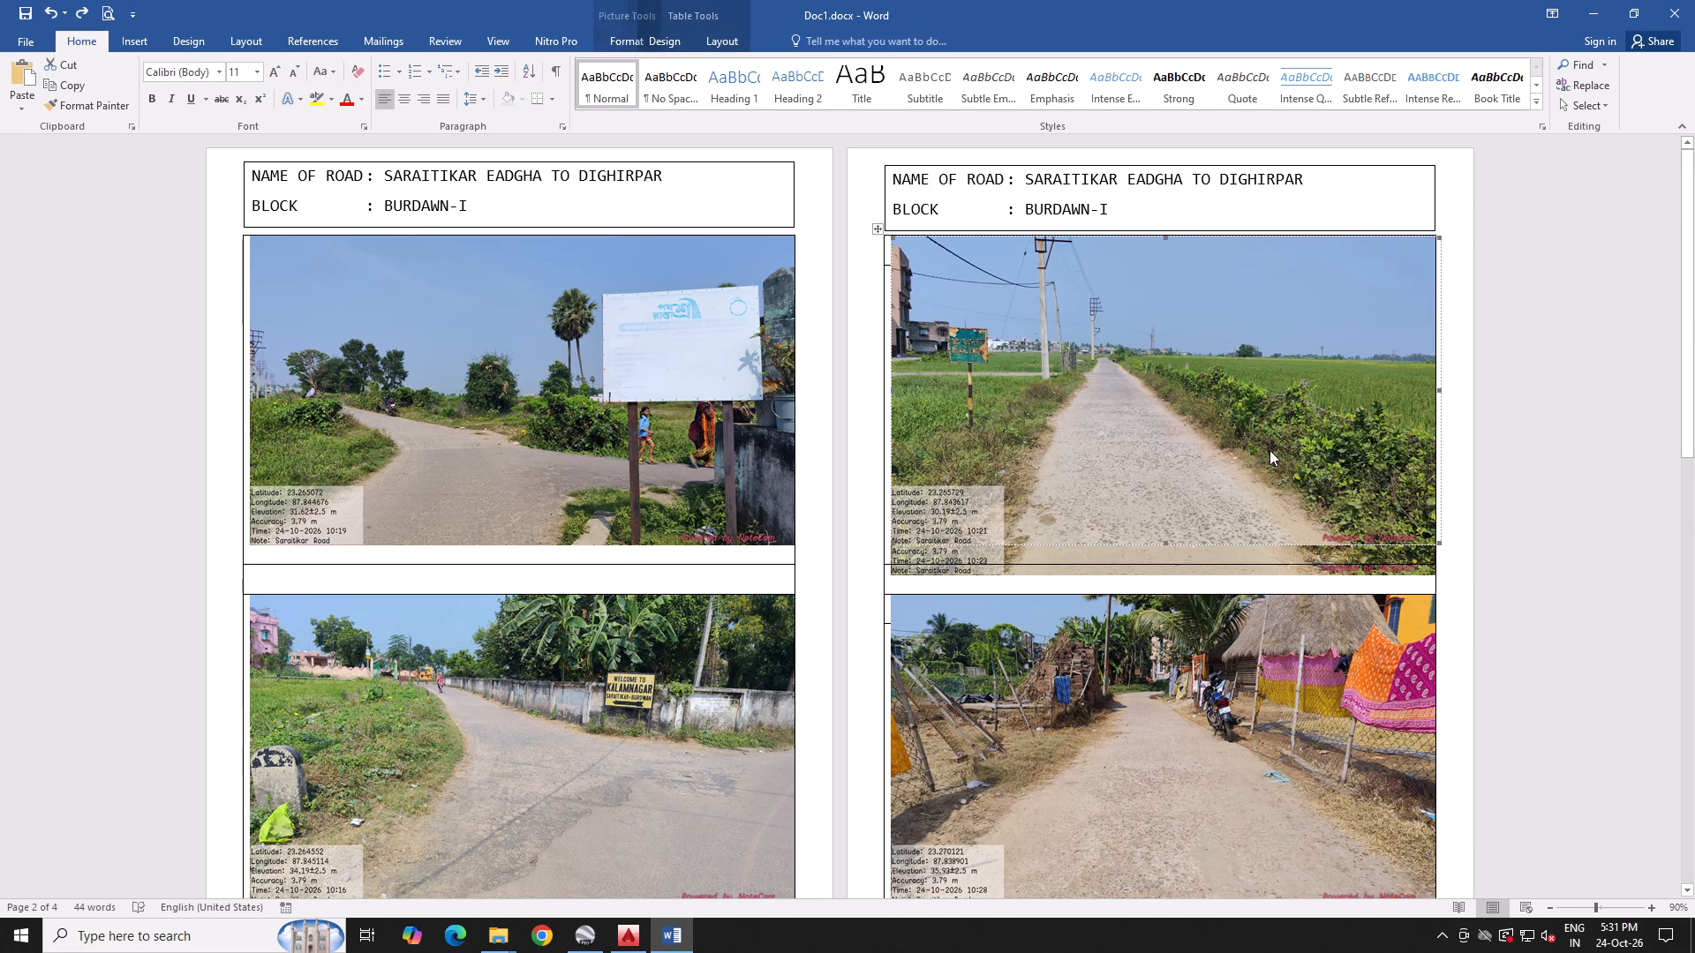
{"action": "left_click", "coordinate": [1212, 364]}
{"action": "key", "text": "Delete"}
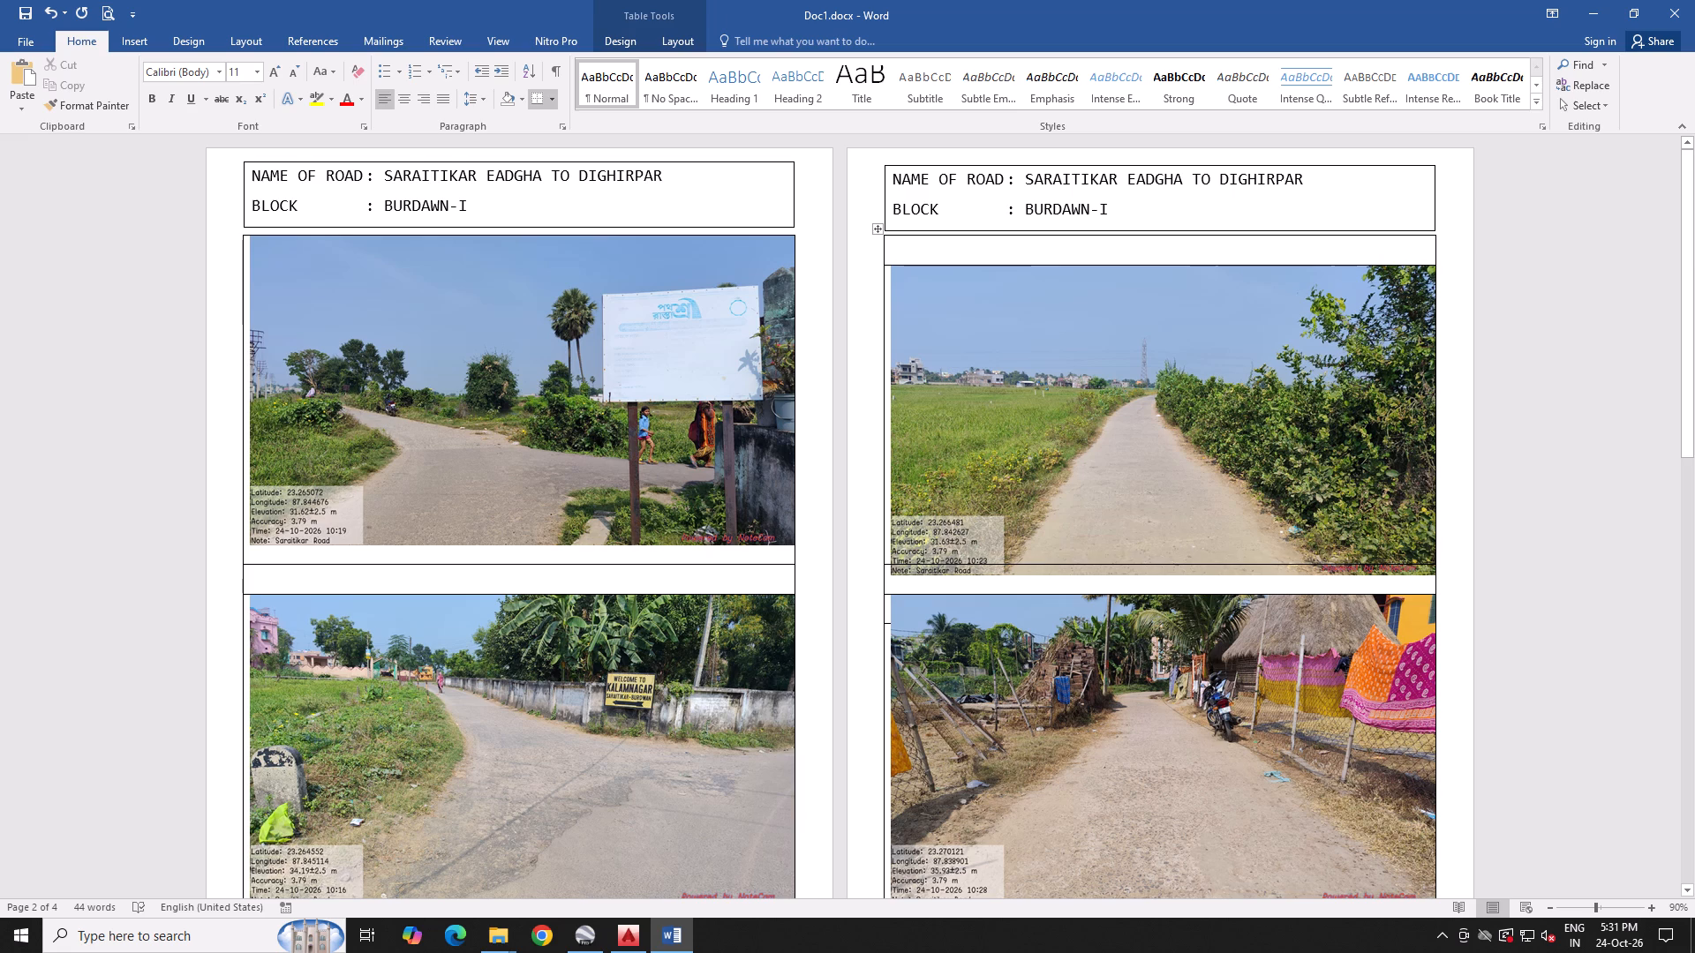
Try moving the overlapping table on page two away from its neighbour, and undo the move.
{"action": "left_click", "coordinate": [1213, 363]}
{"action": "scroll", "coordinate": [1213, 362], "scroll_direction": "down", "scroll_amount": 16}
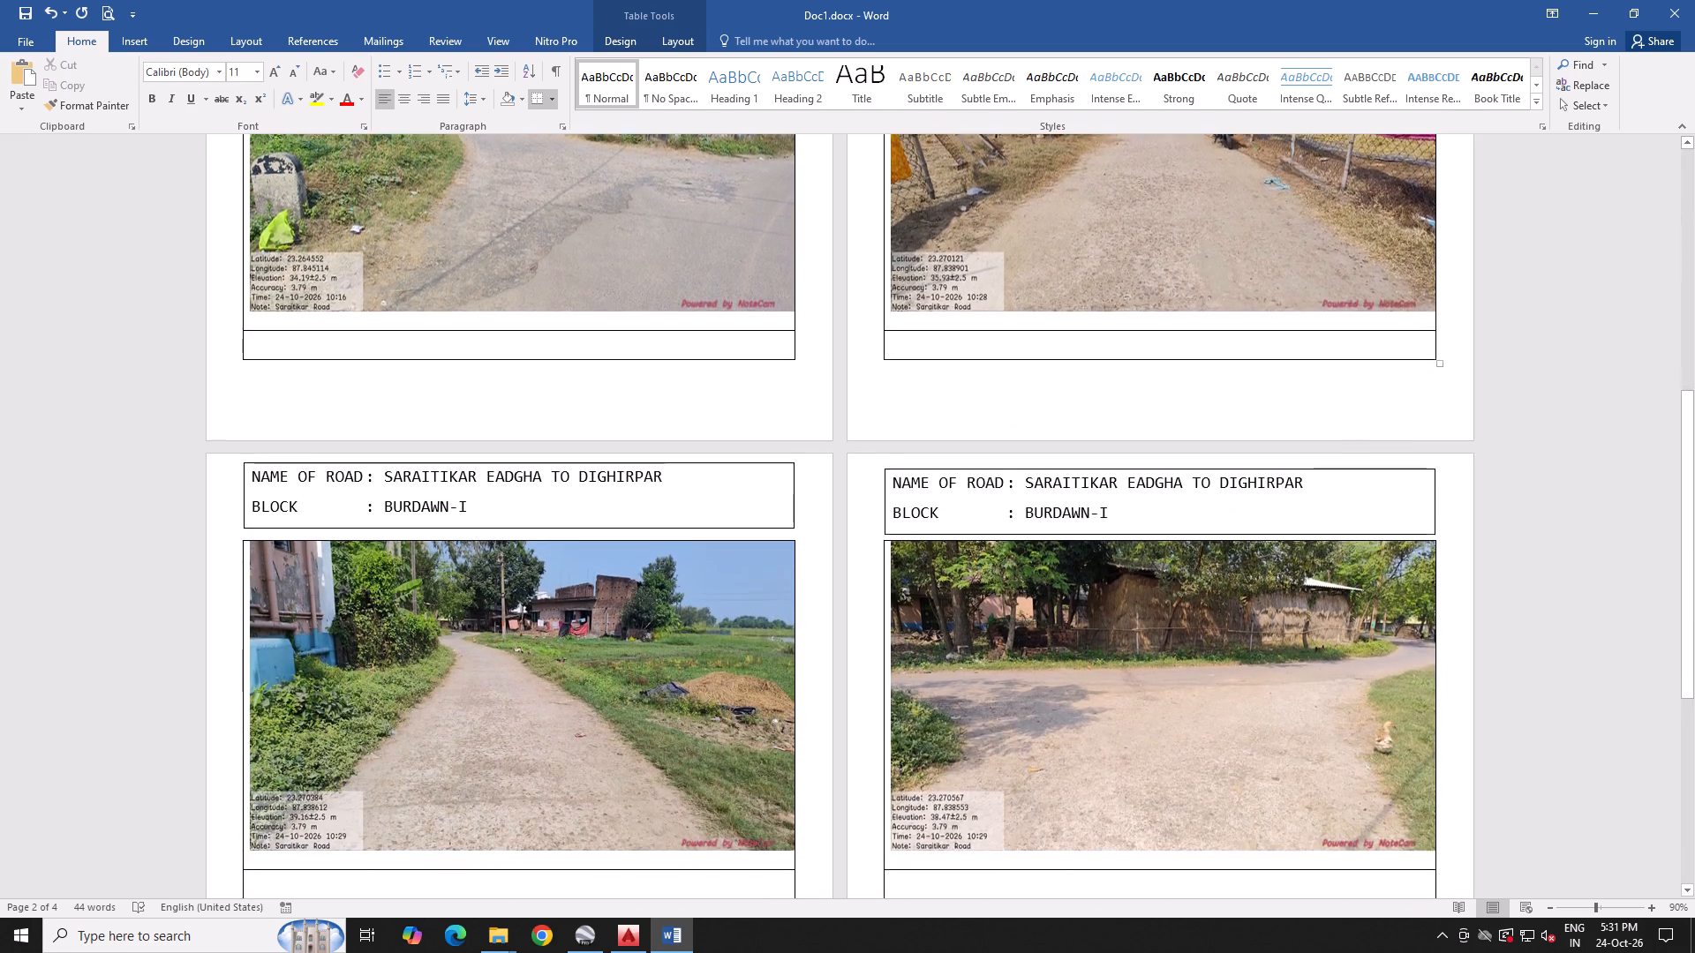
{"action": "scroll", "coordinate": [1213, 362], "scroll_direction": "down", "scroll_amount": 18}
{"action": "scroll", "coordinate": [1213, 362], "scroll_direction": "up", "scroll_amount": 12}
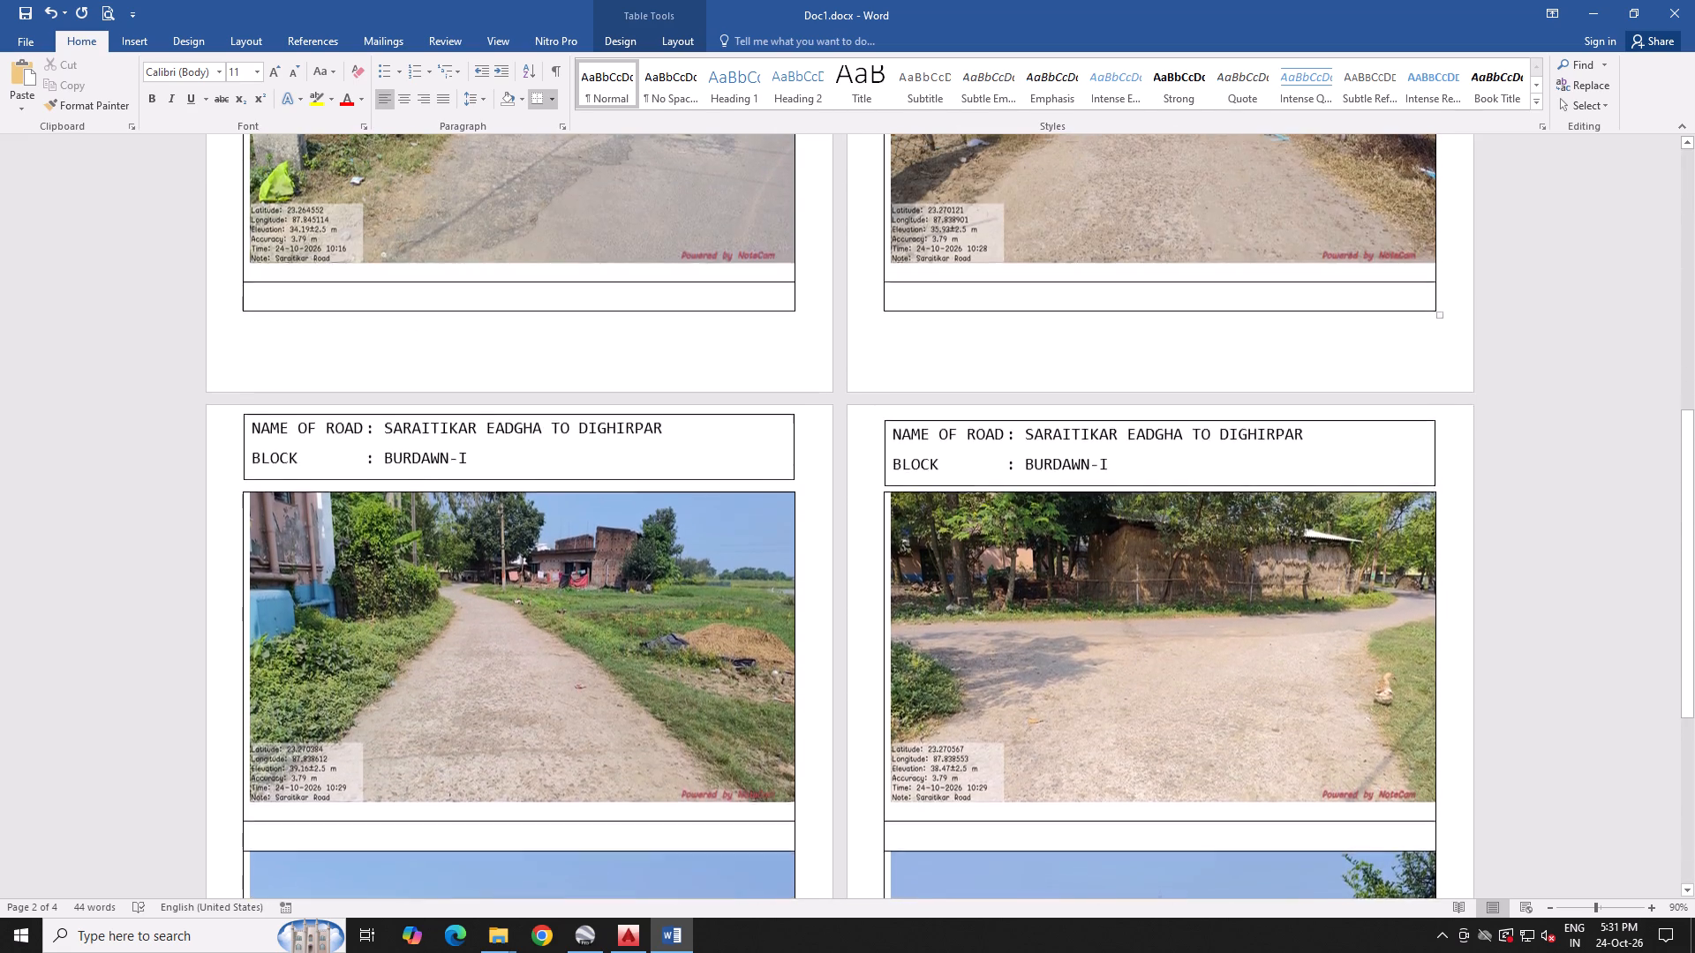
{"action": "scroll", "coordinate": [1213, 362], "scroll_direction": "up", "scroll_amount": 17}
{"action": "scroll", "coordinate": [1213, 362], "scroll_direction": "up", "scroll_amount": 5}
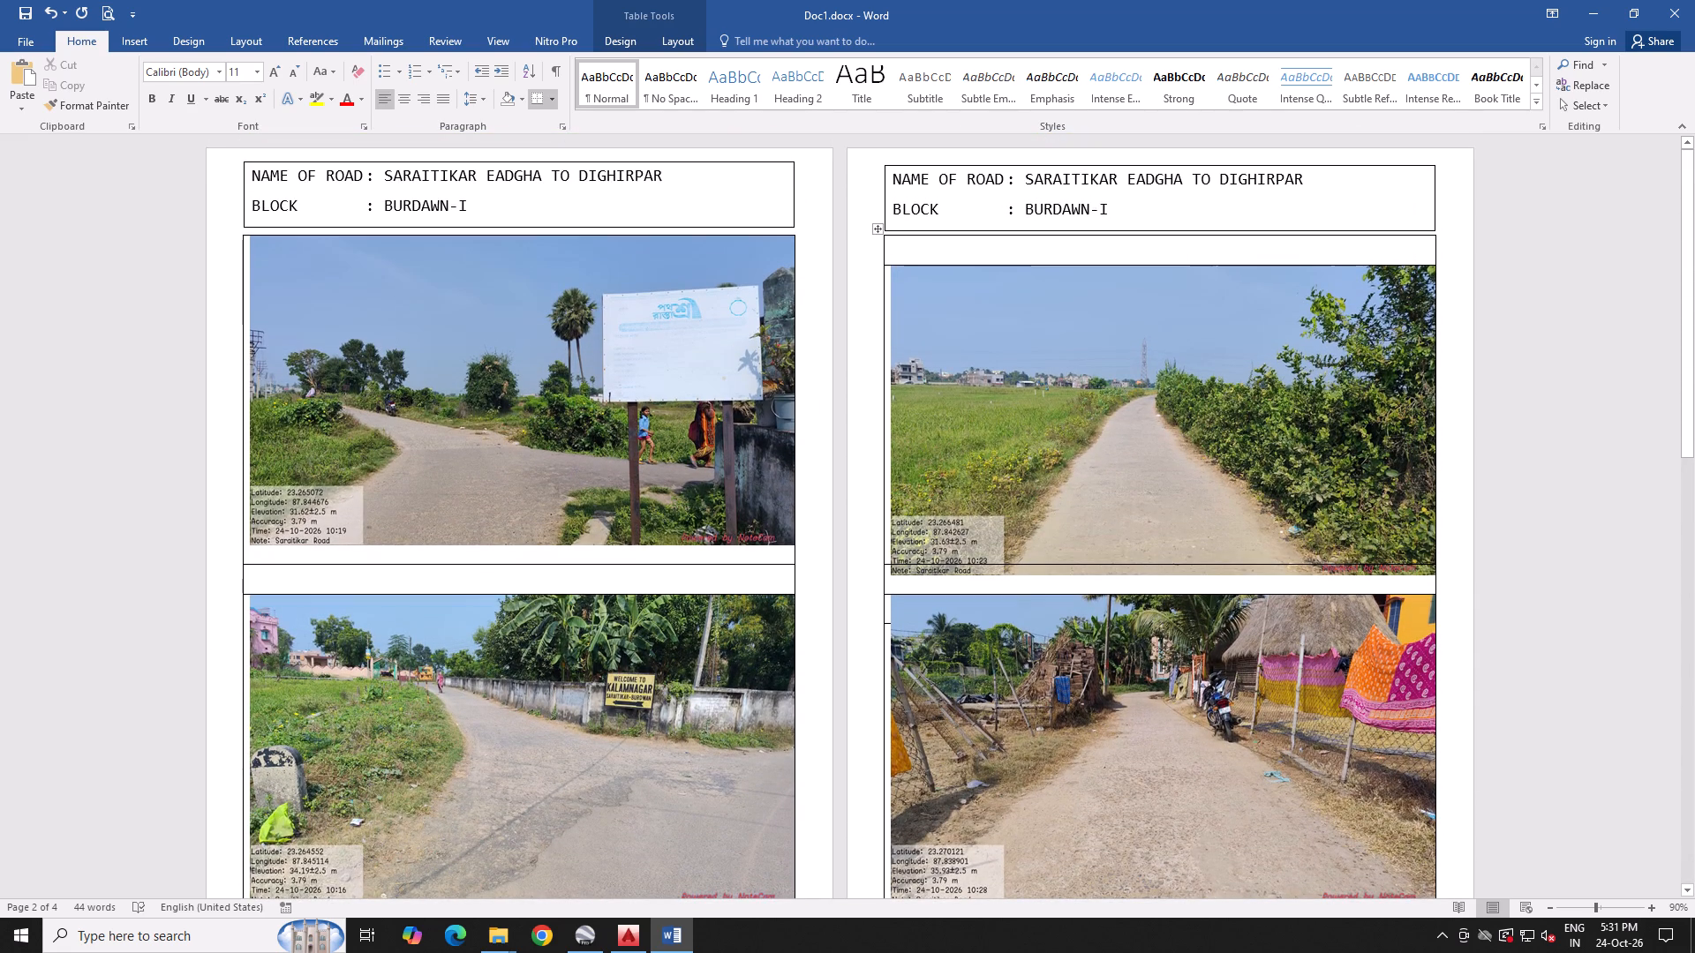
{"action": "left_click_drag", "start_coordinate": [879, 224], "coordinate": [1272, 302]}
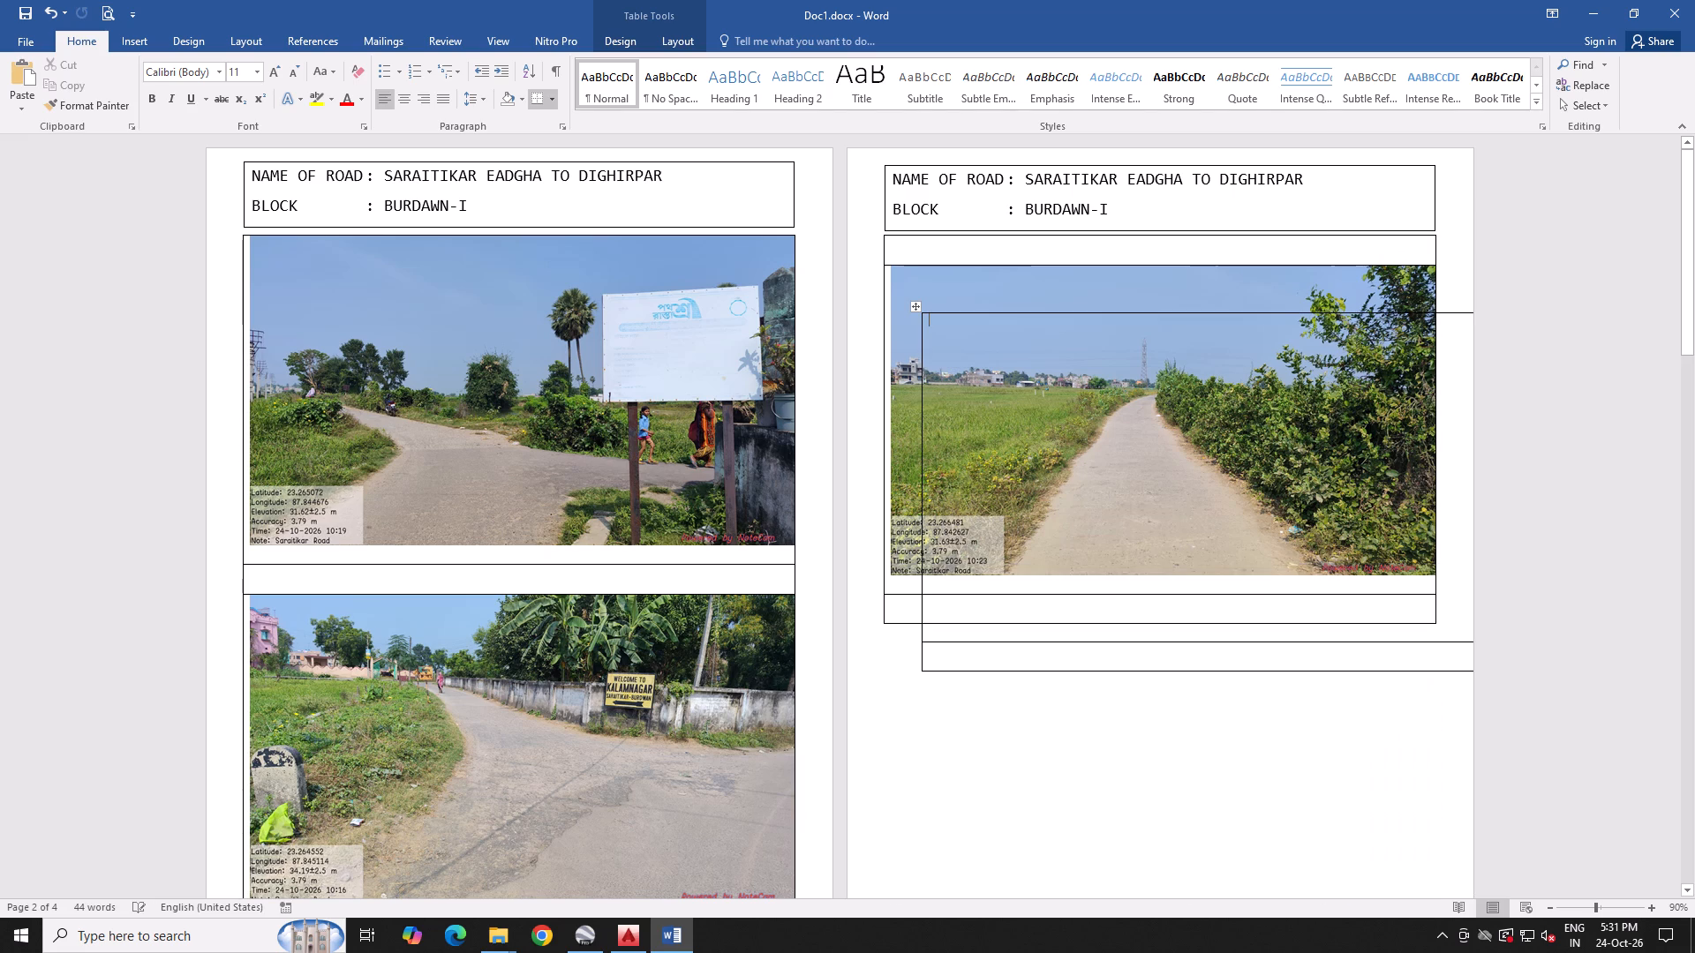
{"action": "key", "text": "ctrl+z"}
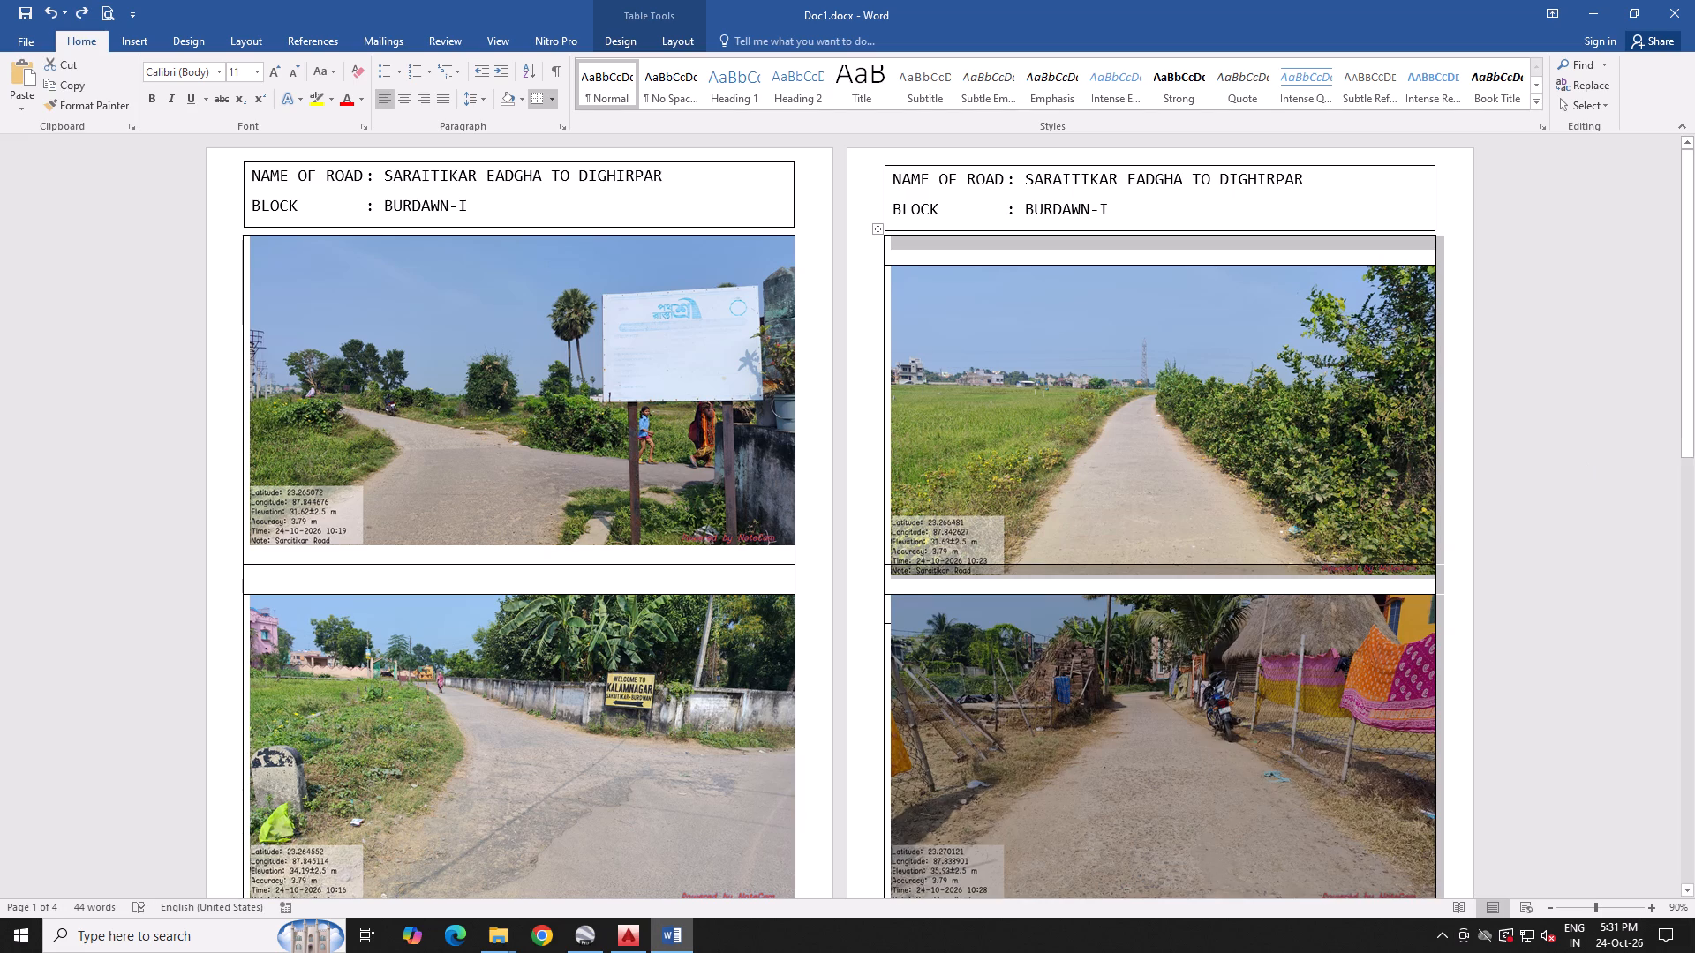
Delete everything from the top of page two through page four, including the photo tables.
{"action": "scroll", "coordinate": [874, 258], "scroll_direction": "down", "scroll_amount": 12}
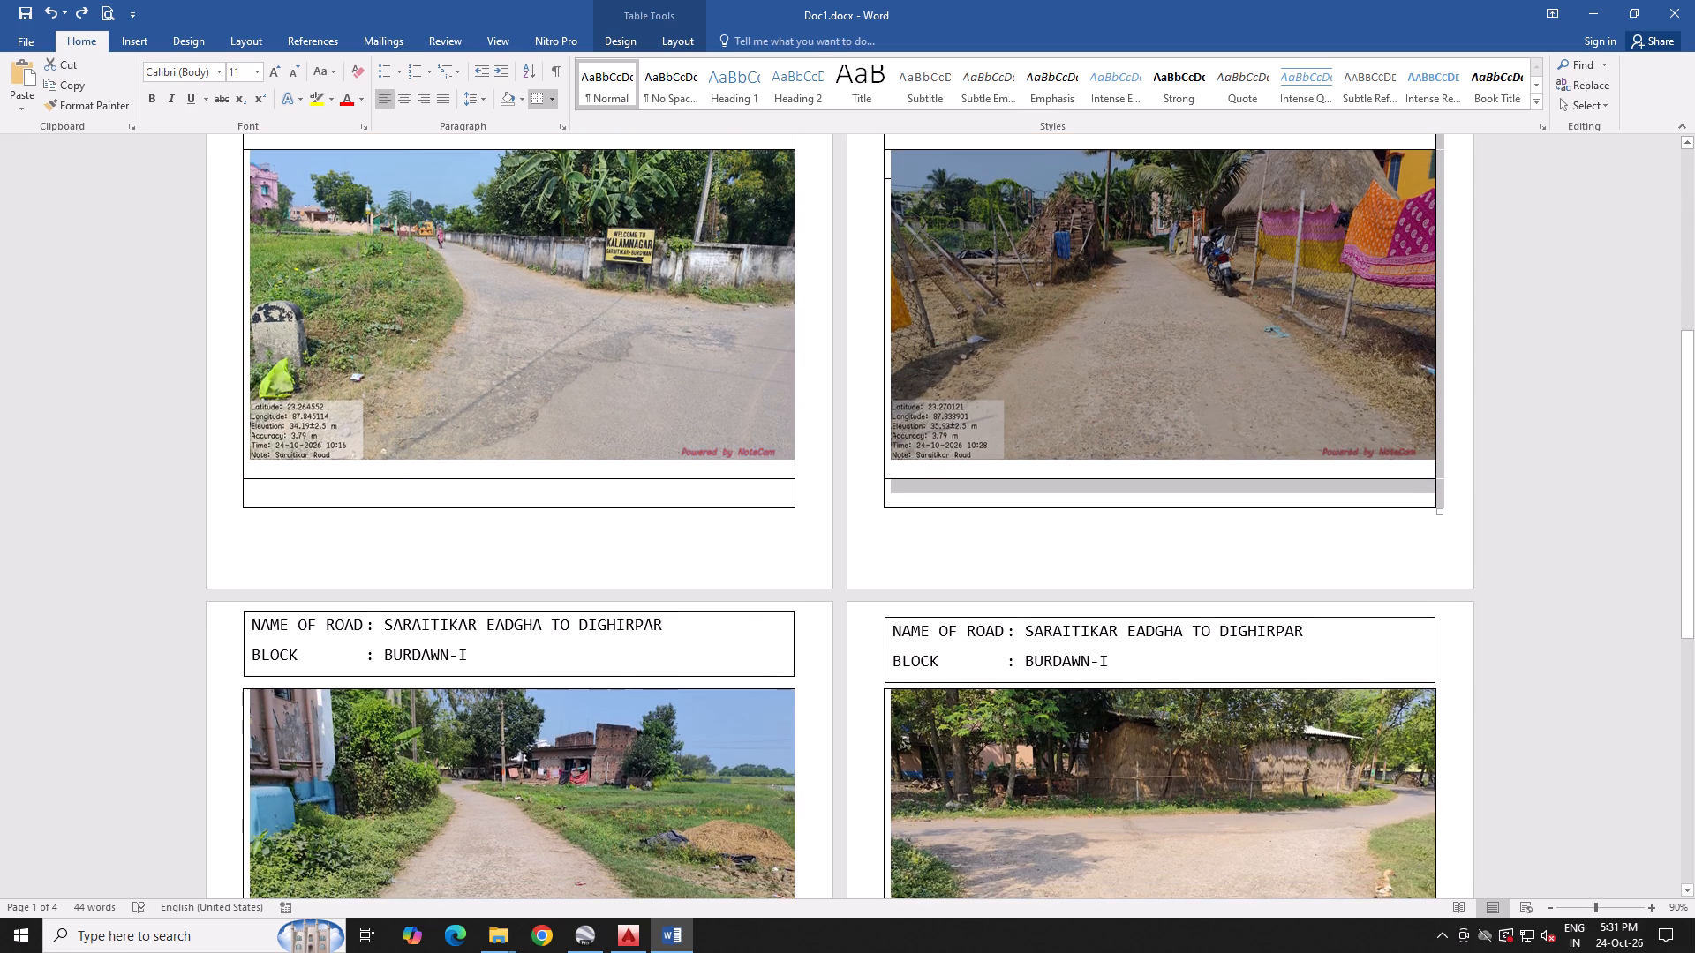
{"action": "left_click_drag", "start_coordinate": [1090, 534], "coordinate": [869, 177]}
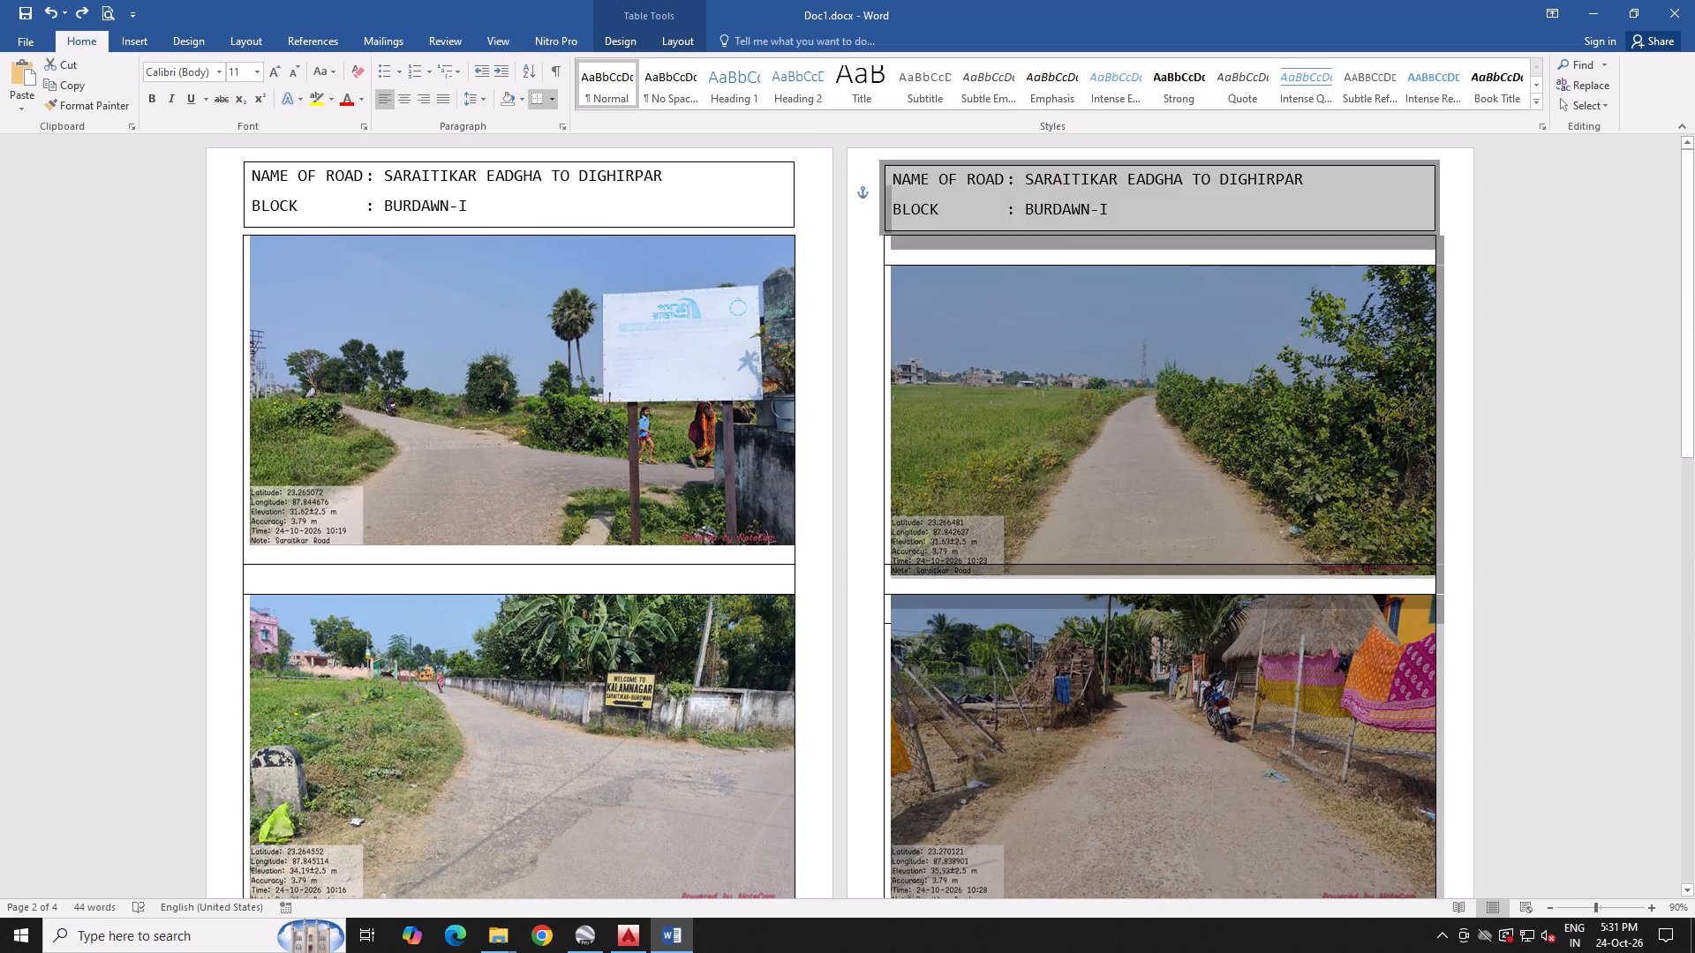
{"action": "left_click_drag", "start_coordinate": [869, 177], "coordinate": [892, 168]}
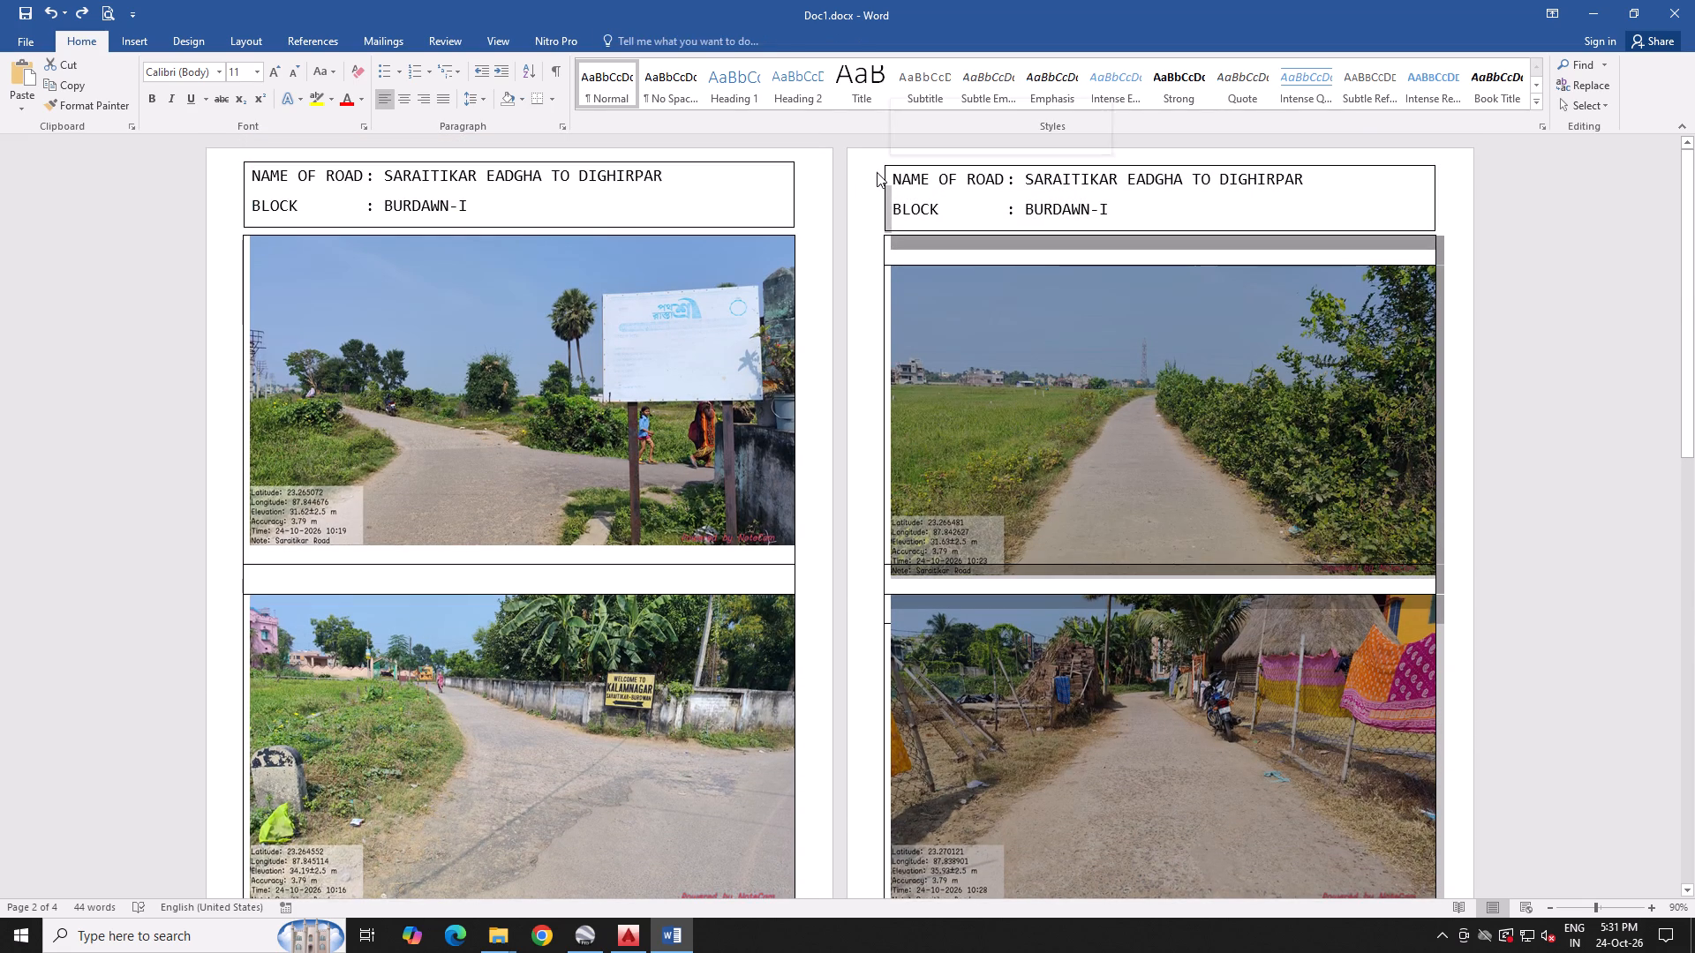
{"action": "left_click", "coordinate": [877, 172]}
{"action": "left_click_drag", "start_coordinate": [883, 170], "coordinate": [1195, 952]}
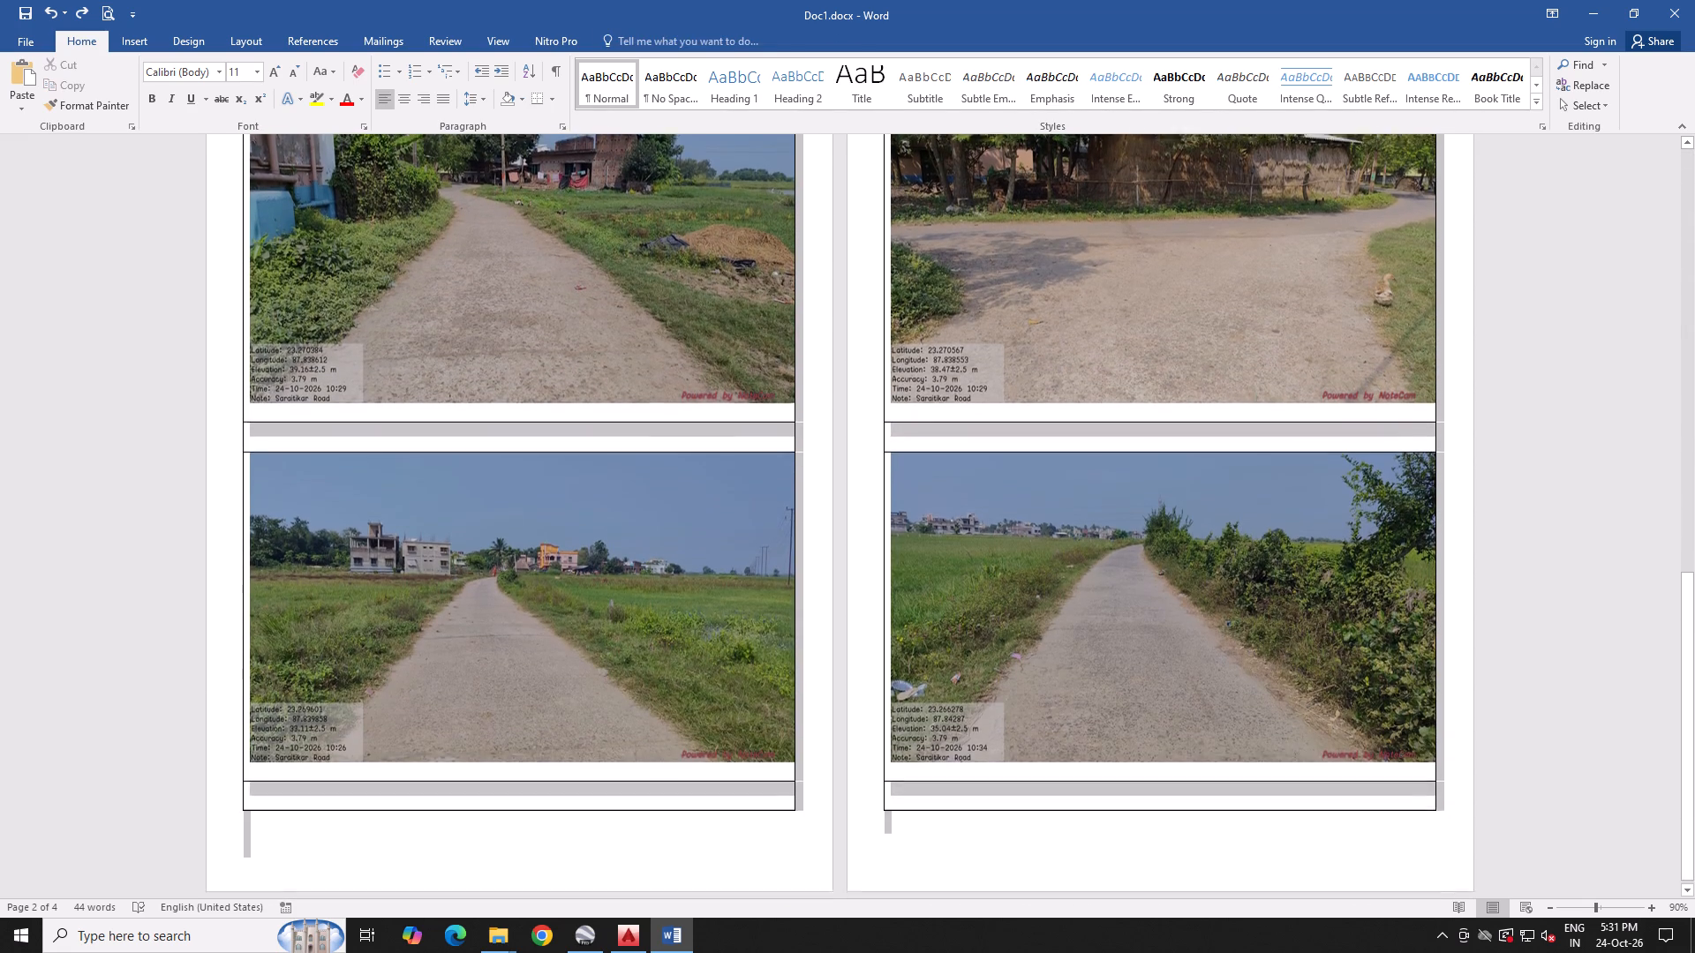
{"action": "left_click_drag", "start_coordinate": [1195, 952], "coordinate": [1201, 952]}
{"action": "key", "text": "Delete"}
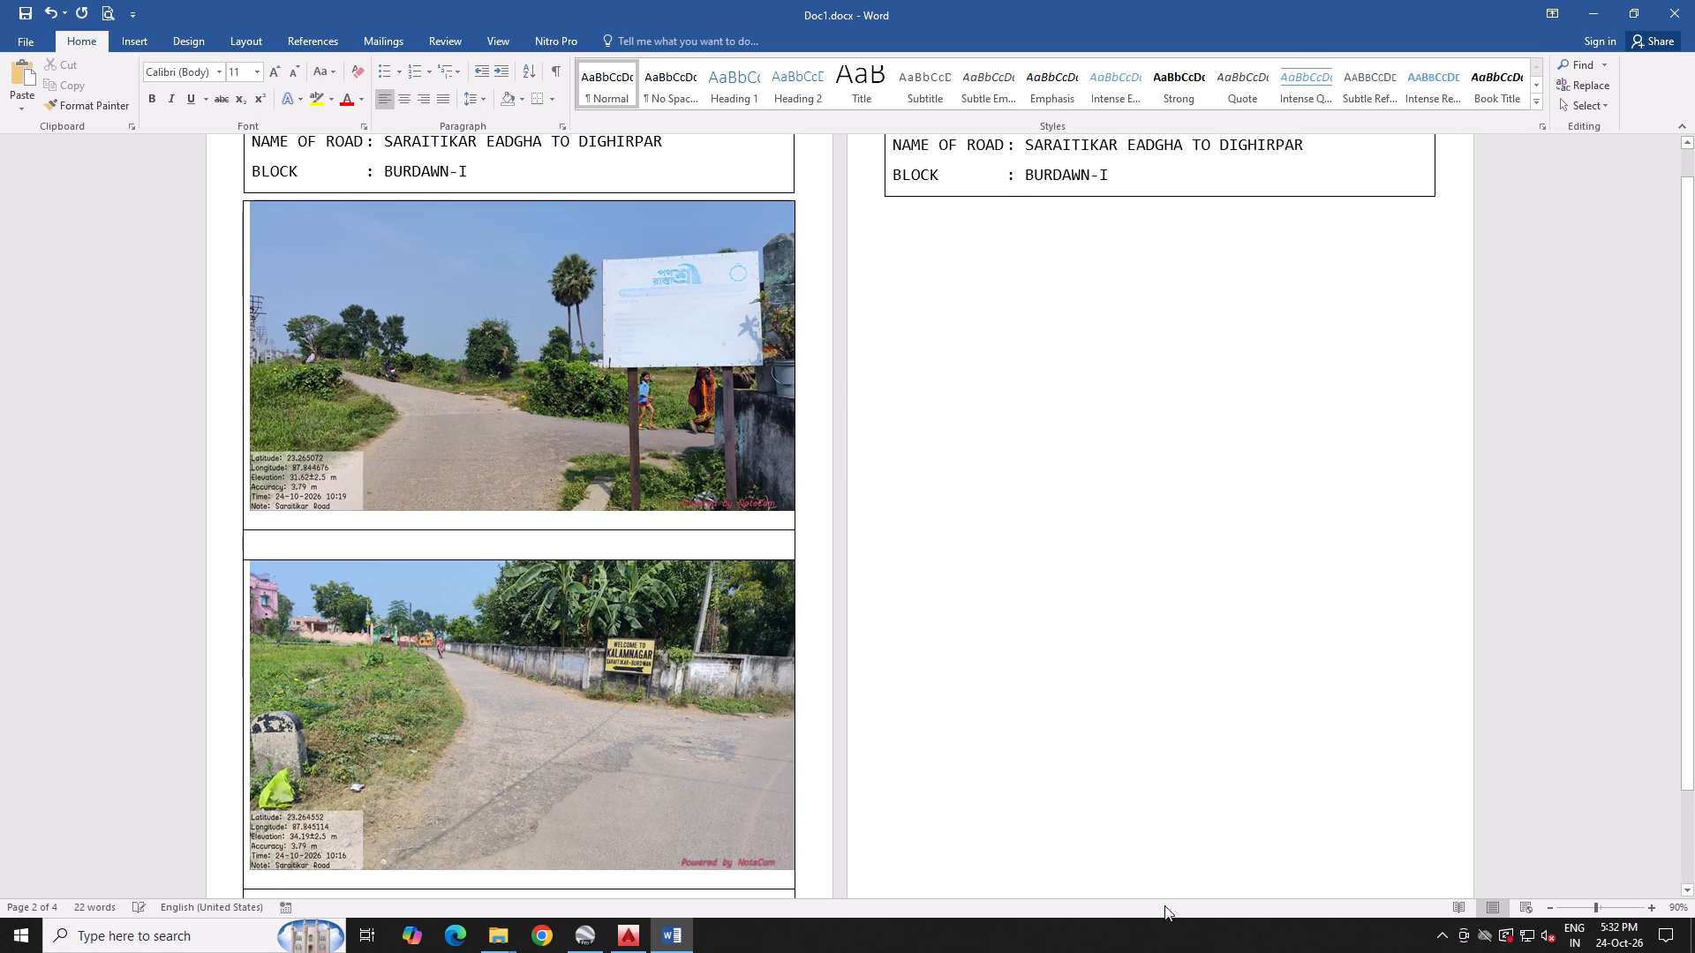
Delete the leftover heading text box from page two.
{"action": "scroll", "coordinate": [1036, 709], "scroll_direction": "up", "scroll_amount": 5}
{"action": "scroll", "coordinate": [907, 281], "scroll_direction": "down", "scroll_amount": 17}
{"action": "scroll", "coordinate": [942, 381], "scroll_direction": "up", "scroll_amount": 2}
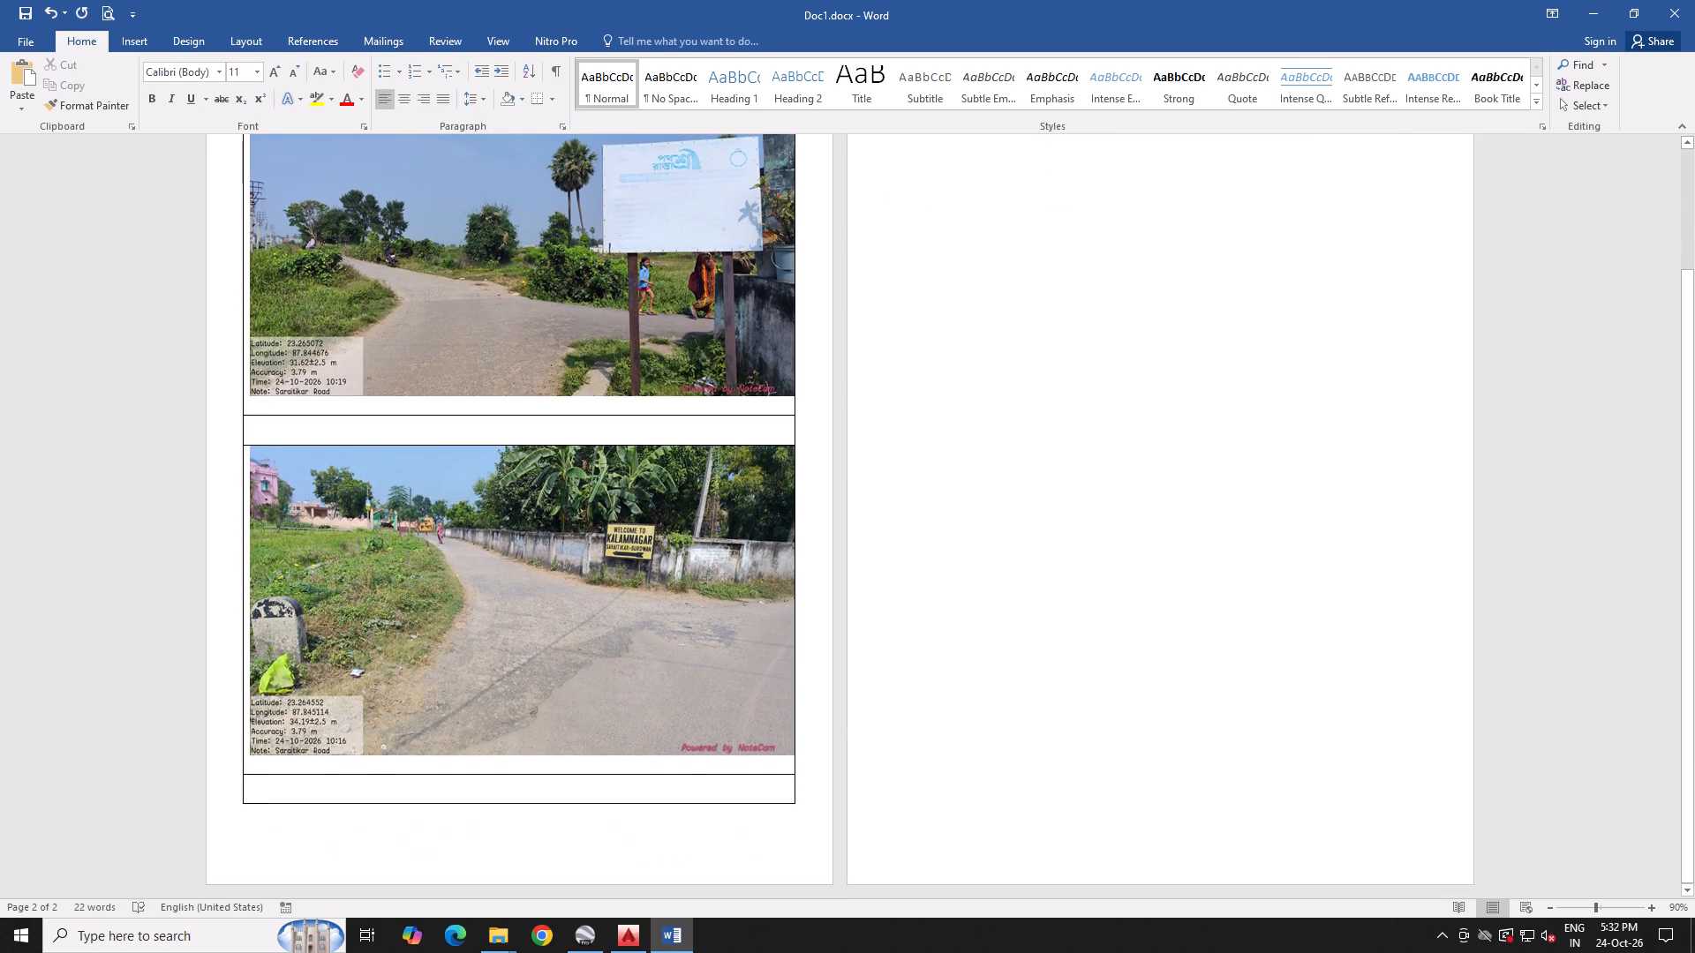
{"action": "scroll", "coordinate": [942, 381], "scroll_direction": "up", "scroll_amount": 8}
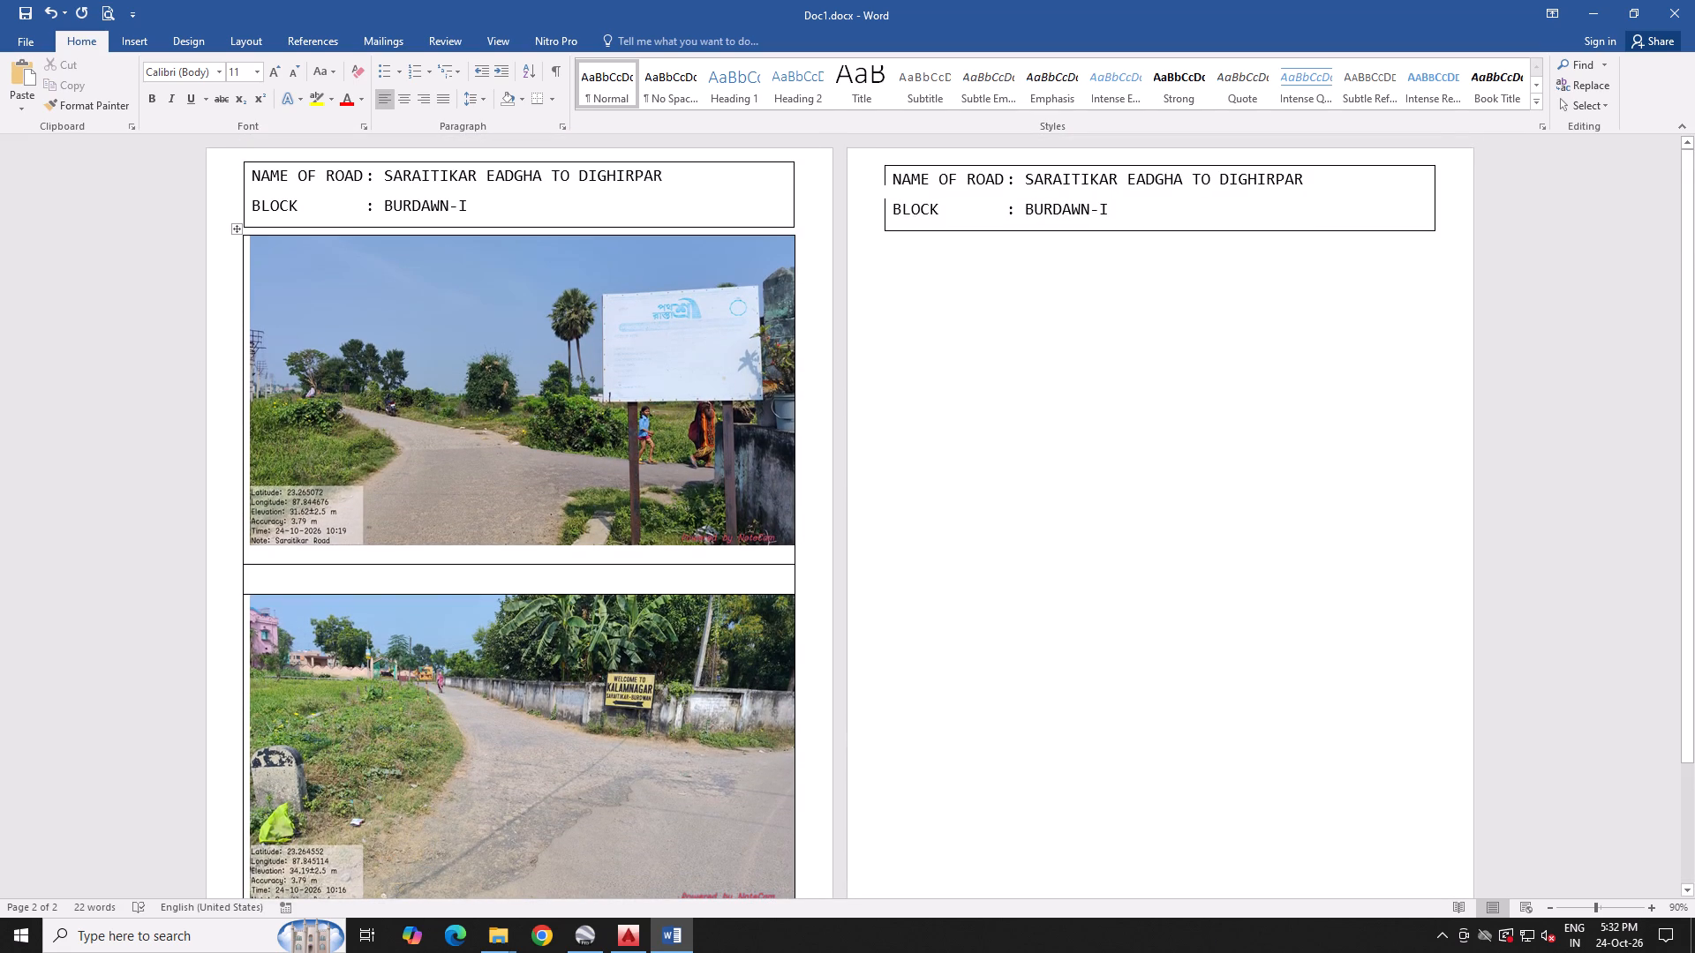
{"action": "left_click", "coordinate": [1198, 229]}
{"action": "key", "text": "Delete"}
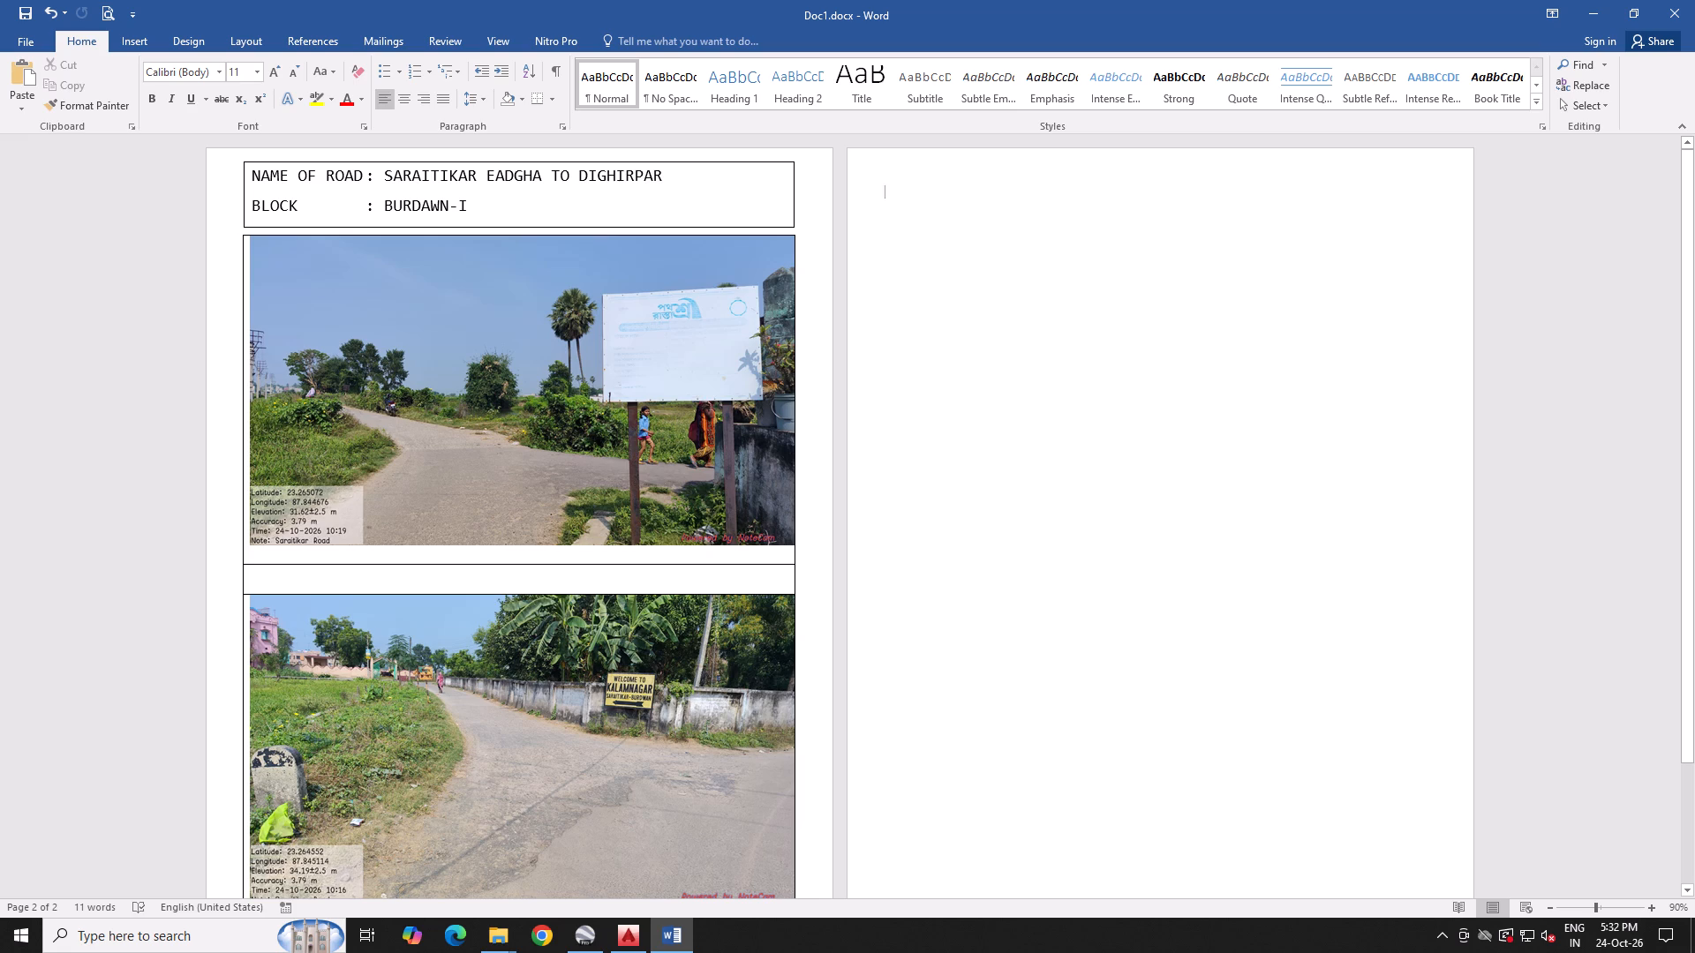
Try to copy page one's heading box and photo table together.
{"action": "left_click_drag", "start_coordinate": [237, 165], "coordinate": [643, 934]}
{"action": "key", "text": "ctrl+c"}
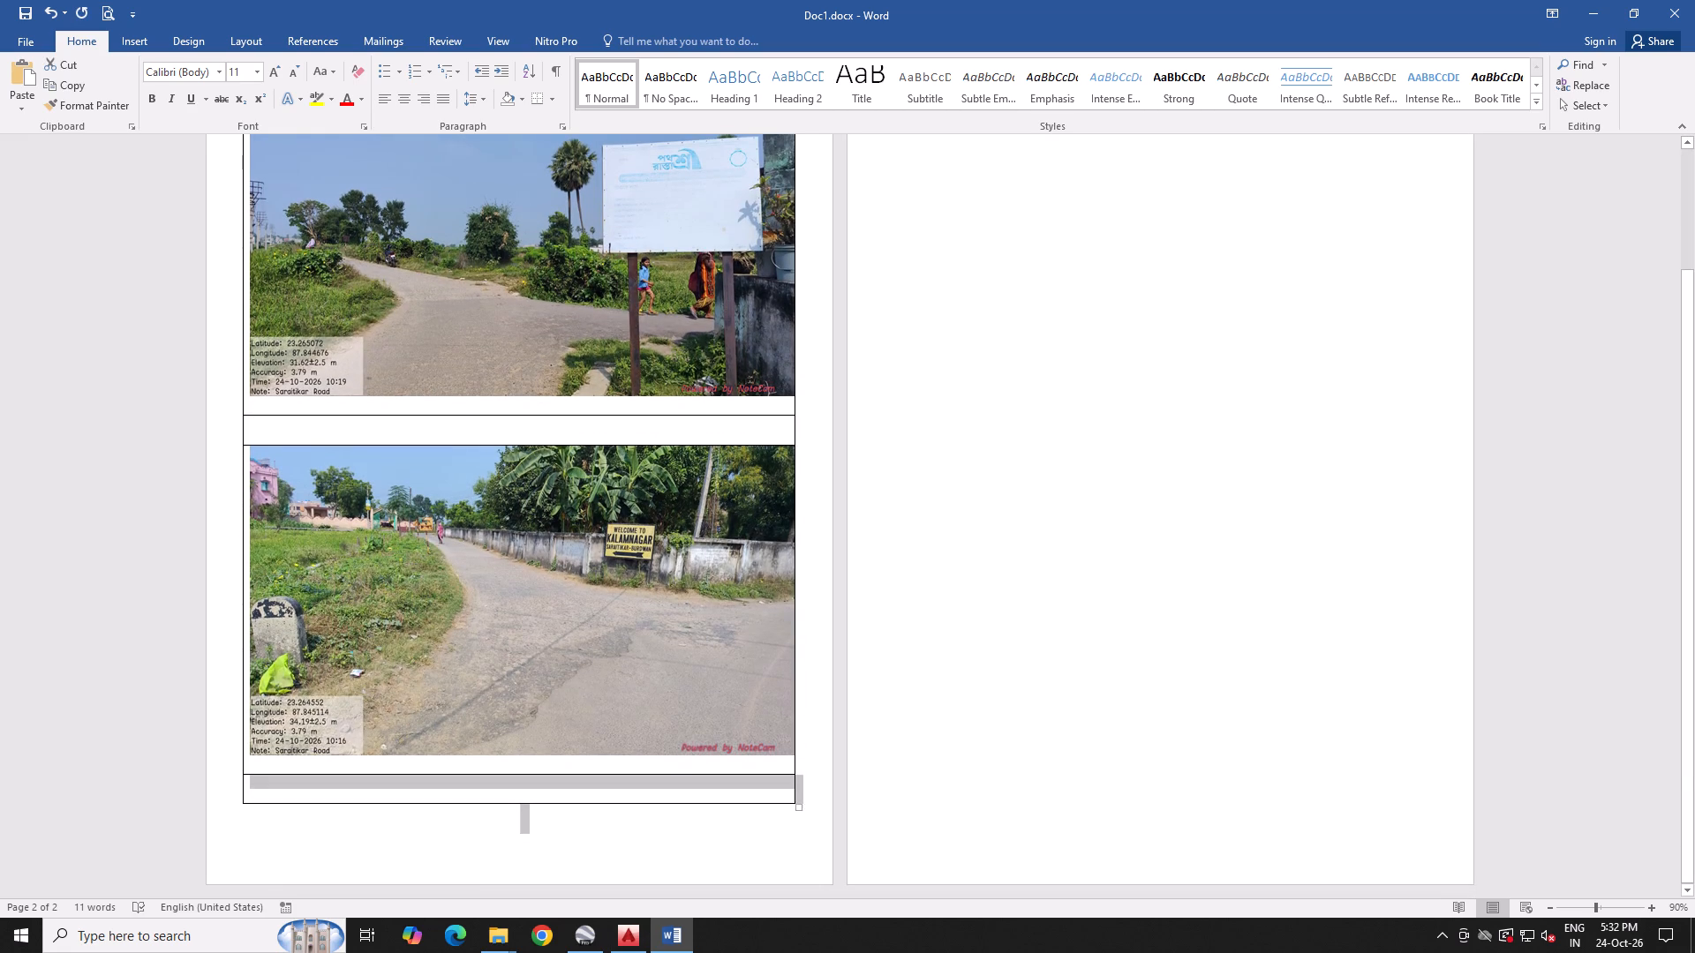
Add blank paragraphs starting on page two to extend the document to six pages.
{"action": "scroll", "coordinate": [916, 556], "scroll_direction": "up", "scroll_amount": 9}
{"action": "left_click", "coordinate": [1066, 179]}
{"action": "scroll", "coordinate": [1071, 319], "scroll_direction": "down", "scroll_amount": 9}
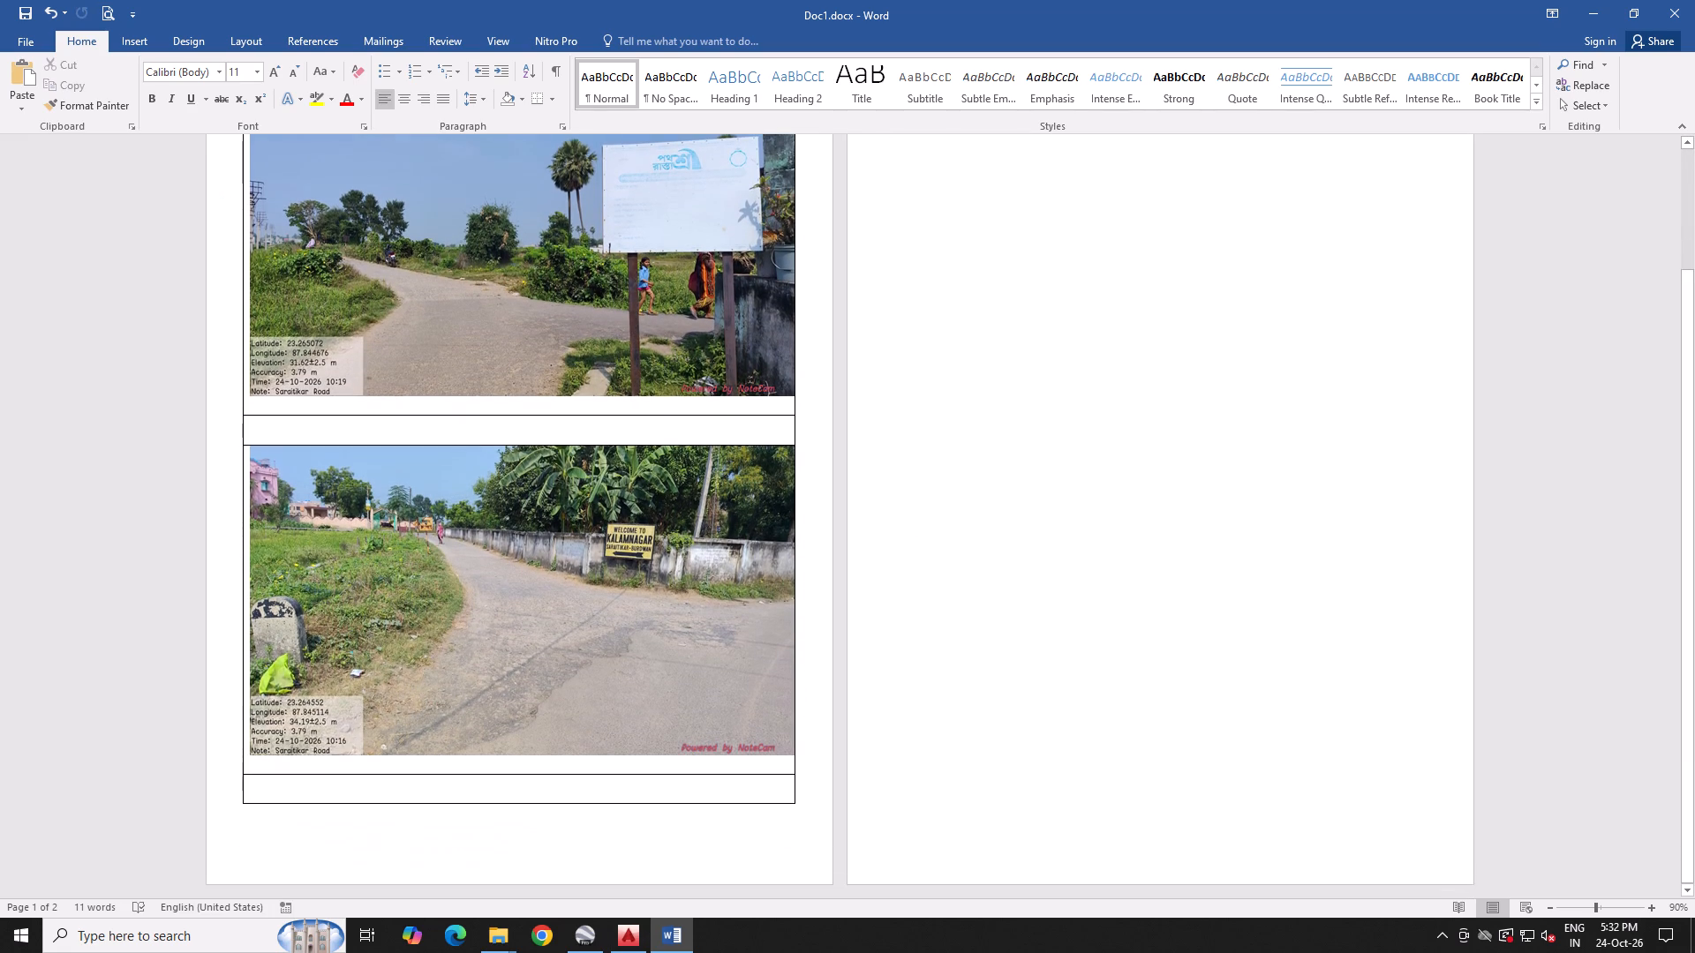
{"action": "scroll", "coordinate": [1015, 739], "scroll_direction": "down", "scroll_amount": 5}
{"action": "key", "text": "Return"}
{"action": "key", "text": "Return"}
{"action": "key", "text": "Return"}
{"action": "key", "text": "Return"}
{"action": "key", "text": "Return"}
{"action": "key", "text": "Return"}
{"action": "key", "text": "Return"}
{"action": "key", "text": "Return"}
{"action": "key", "text": "Return"}
{"action": "key", "text": "Return"}
{"action": "key", "text": "Return"}
{"action": "key", "text": "Return"}
{"action": "key", "text": "Return"}
{"action": "key", "text": "Return"}
{"action": "key", "text": "Return"}
{"action": "key", "text": "Return"}
{"action": "key", "text": "Return"}
{"action": "key", "text": "Return"}
{"action": "key", "text": "Return"}
{"action": "key", "text": "Return"}
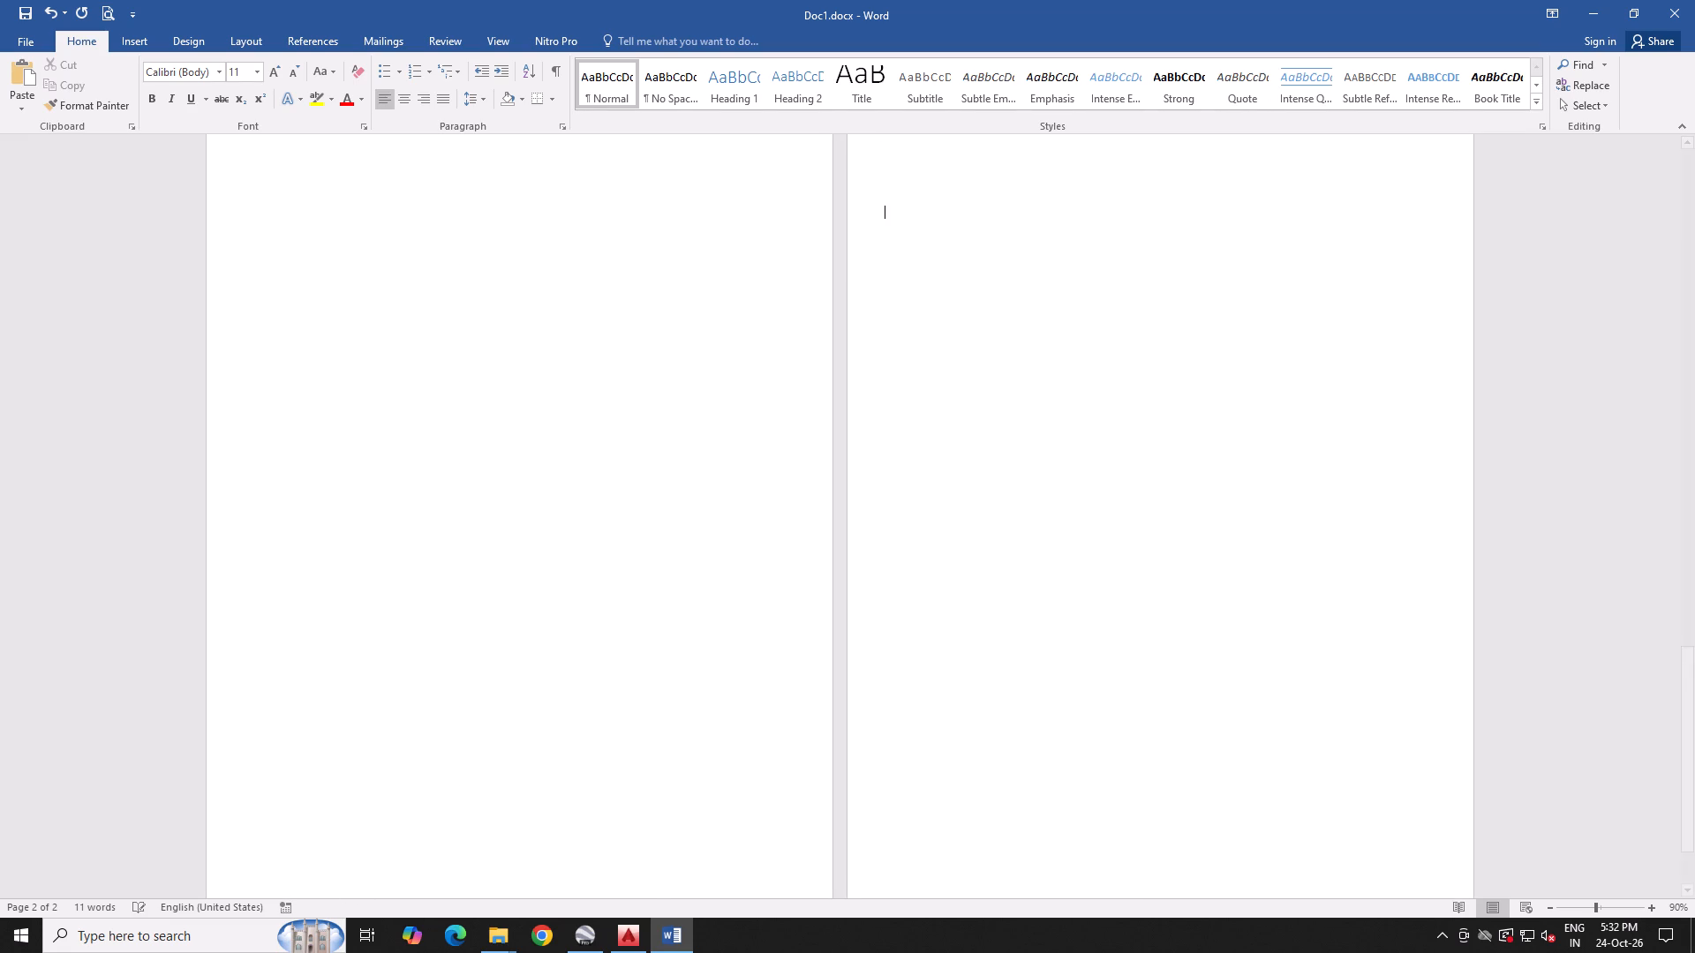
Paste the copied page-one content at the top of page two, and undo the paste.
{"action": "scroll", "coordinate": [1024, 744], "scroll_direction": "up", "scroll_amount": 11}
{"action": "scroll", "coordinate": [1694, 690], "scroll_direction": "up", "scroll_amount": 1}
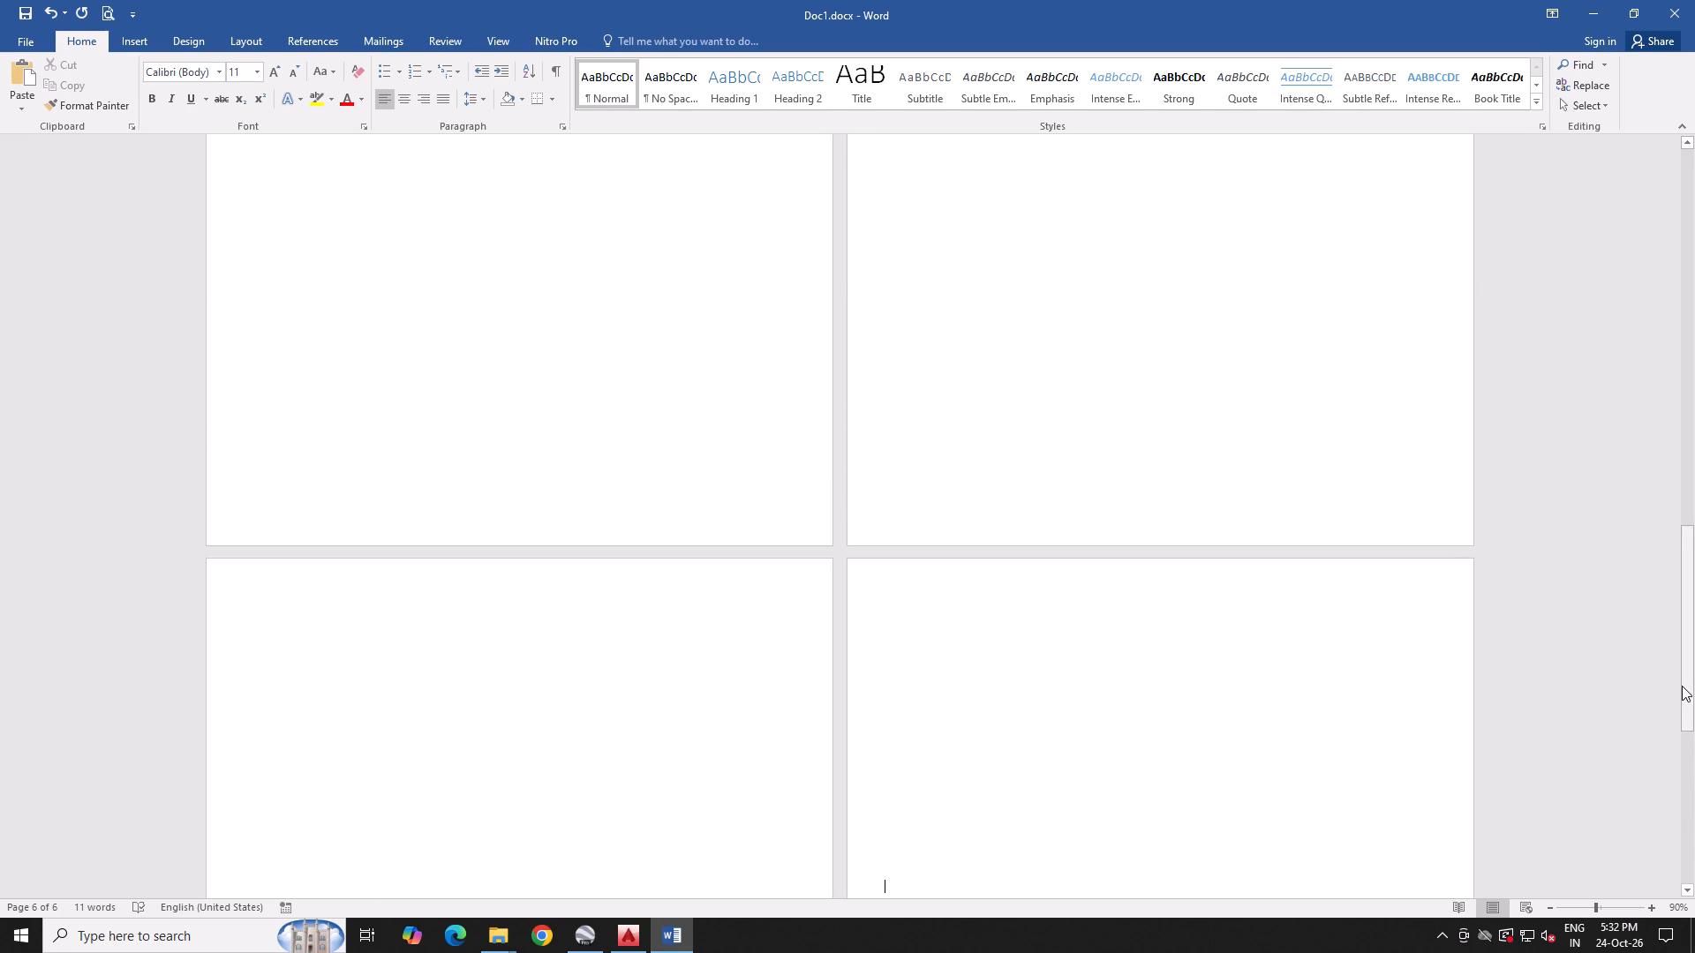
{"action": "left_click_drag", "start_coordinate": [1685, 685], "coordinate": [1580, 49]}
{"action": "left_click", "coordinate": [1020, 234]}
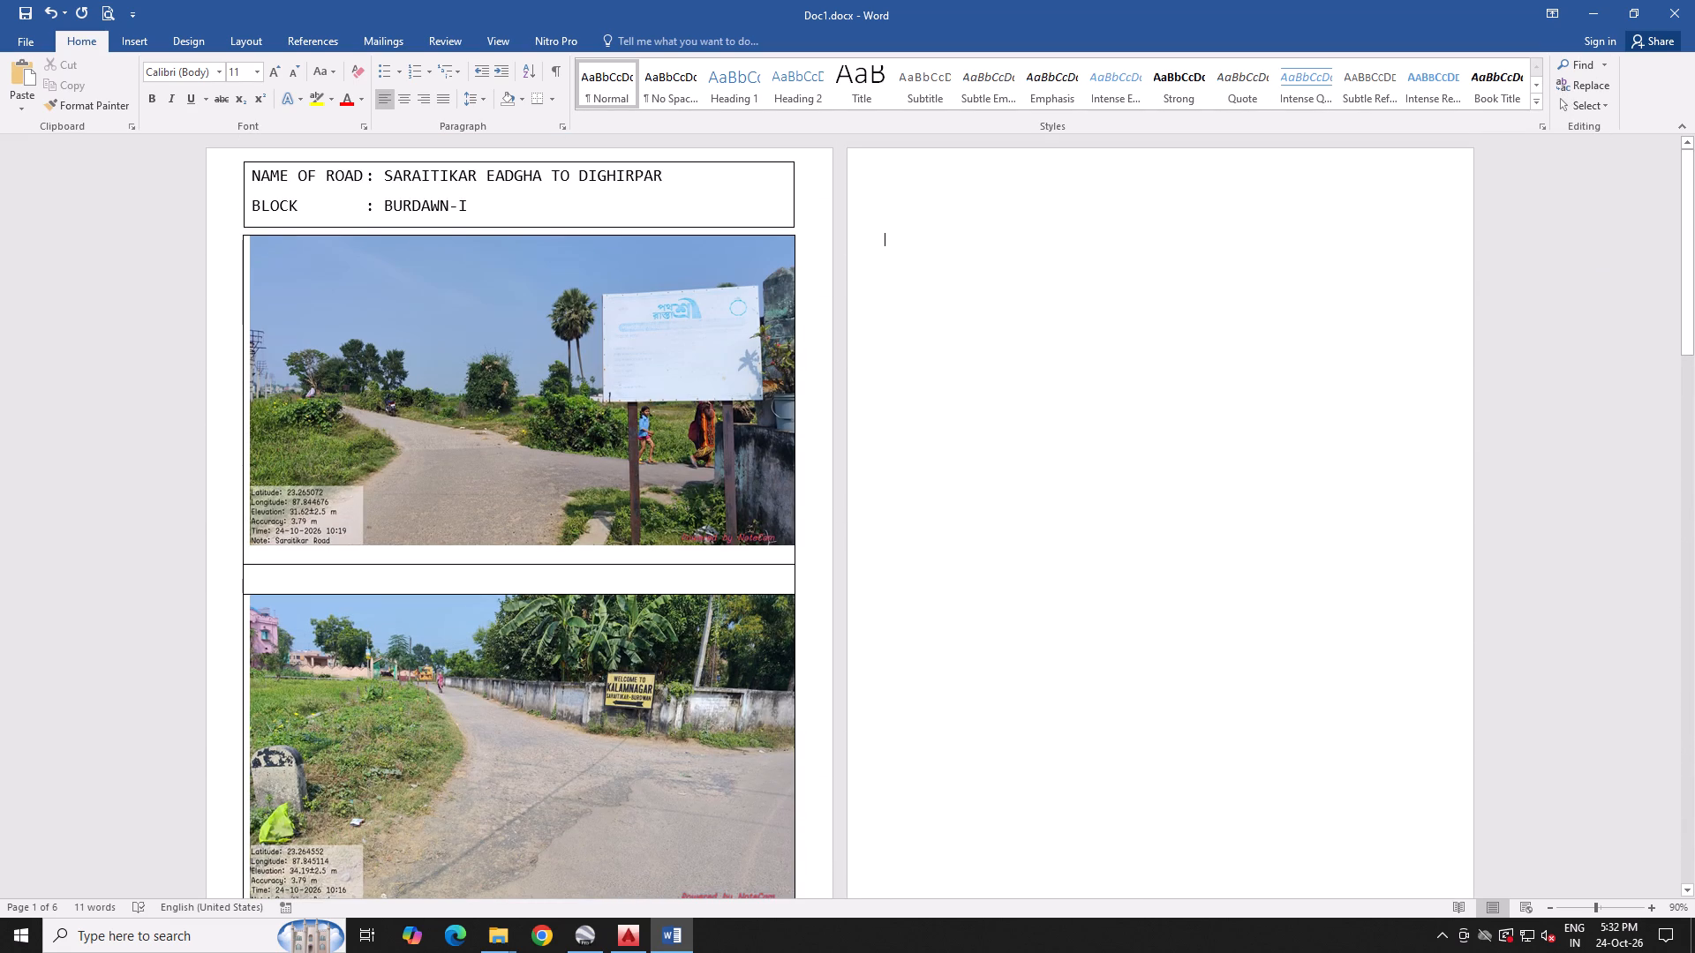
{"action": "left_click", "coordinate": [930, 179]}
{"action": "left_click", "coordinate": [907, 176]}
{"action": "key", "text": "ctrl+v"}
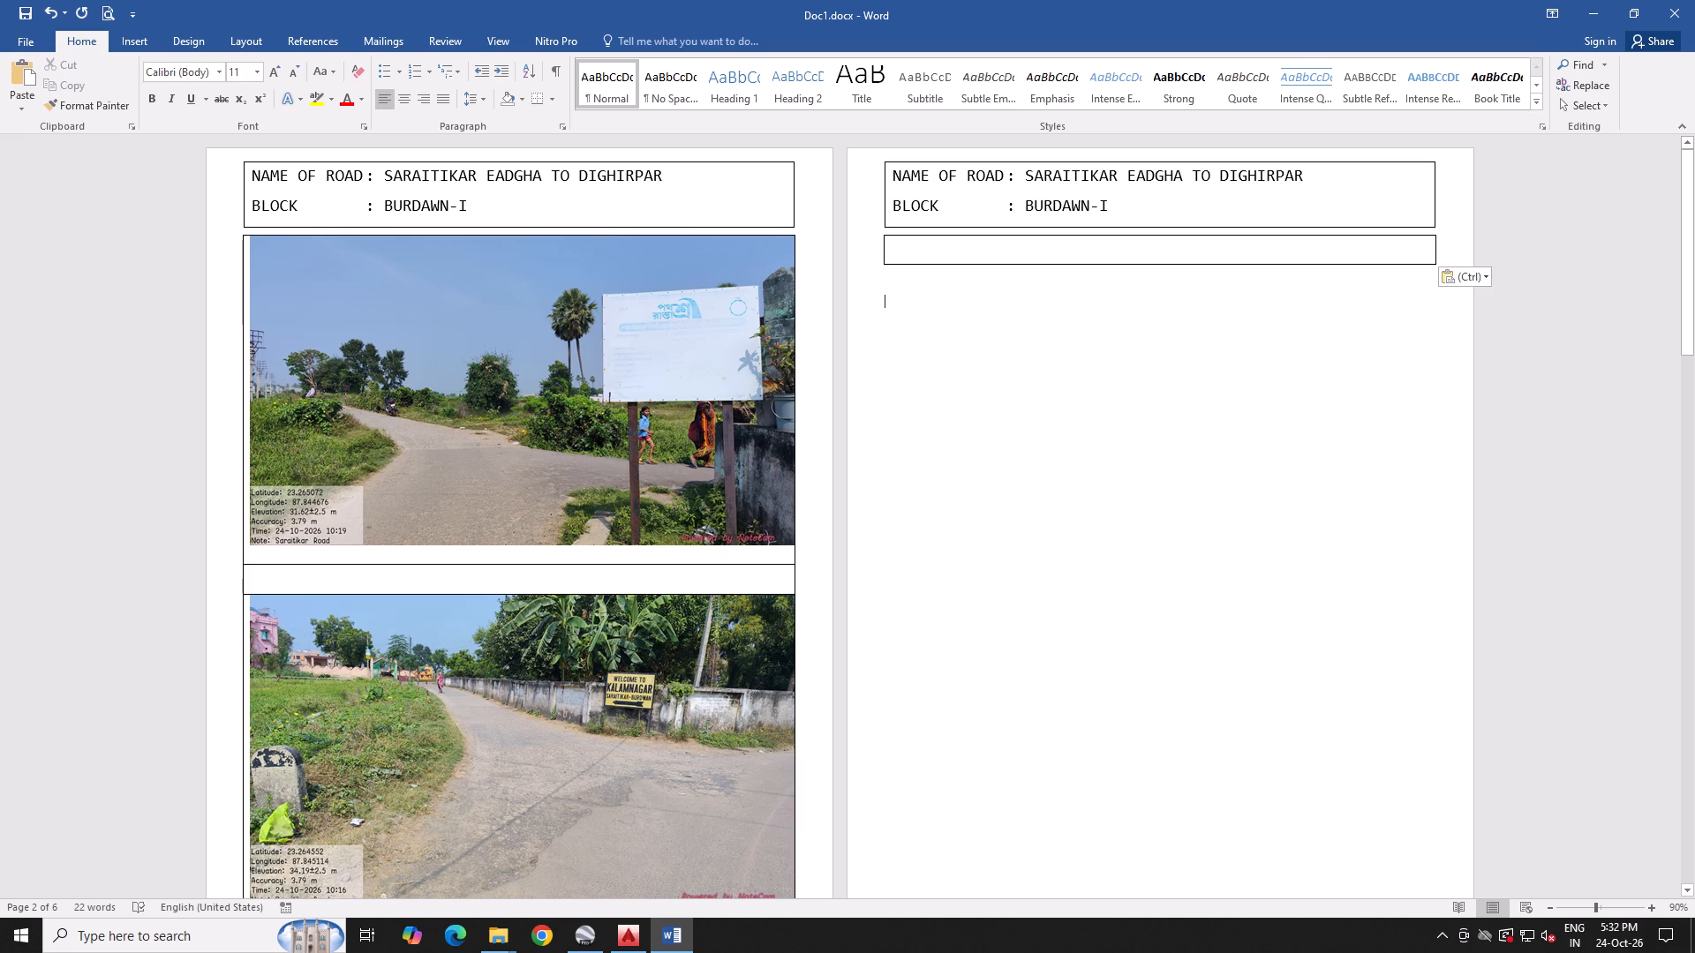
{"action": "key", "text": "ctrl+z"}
Copy the whole document content, including page one's heading box and photo table, and paste it at the top of page two.
{"action": "left_click_drag", "start_coordinate": [238, 166], "coordinate": [387, 448]}
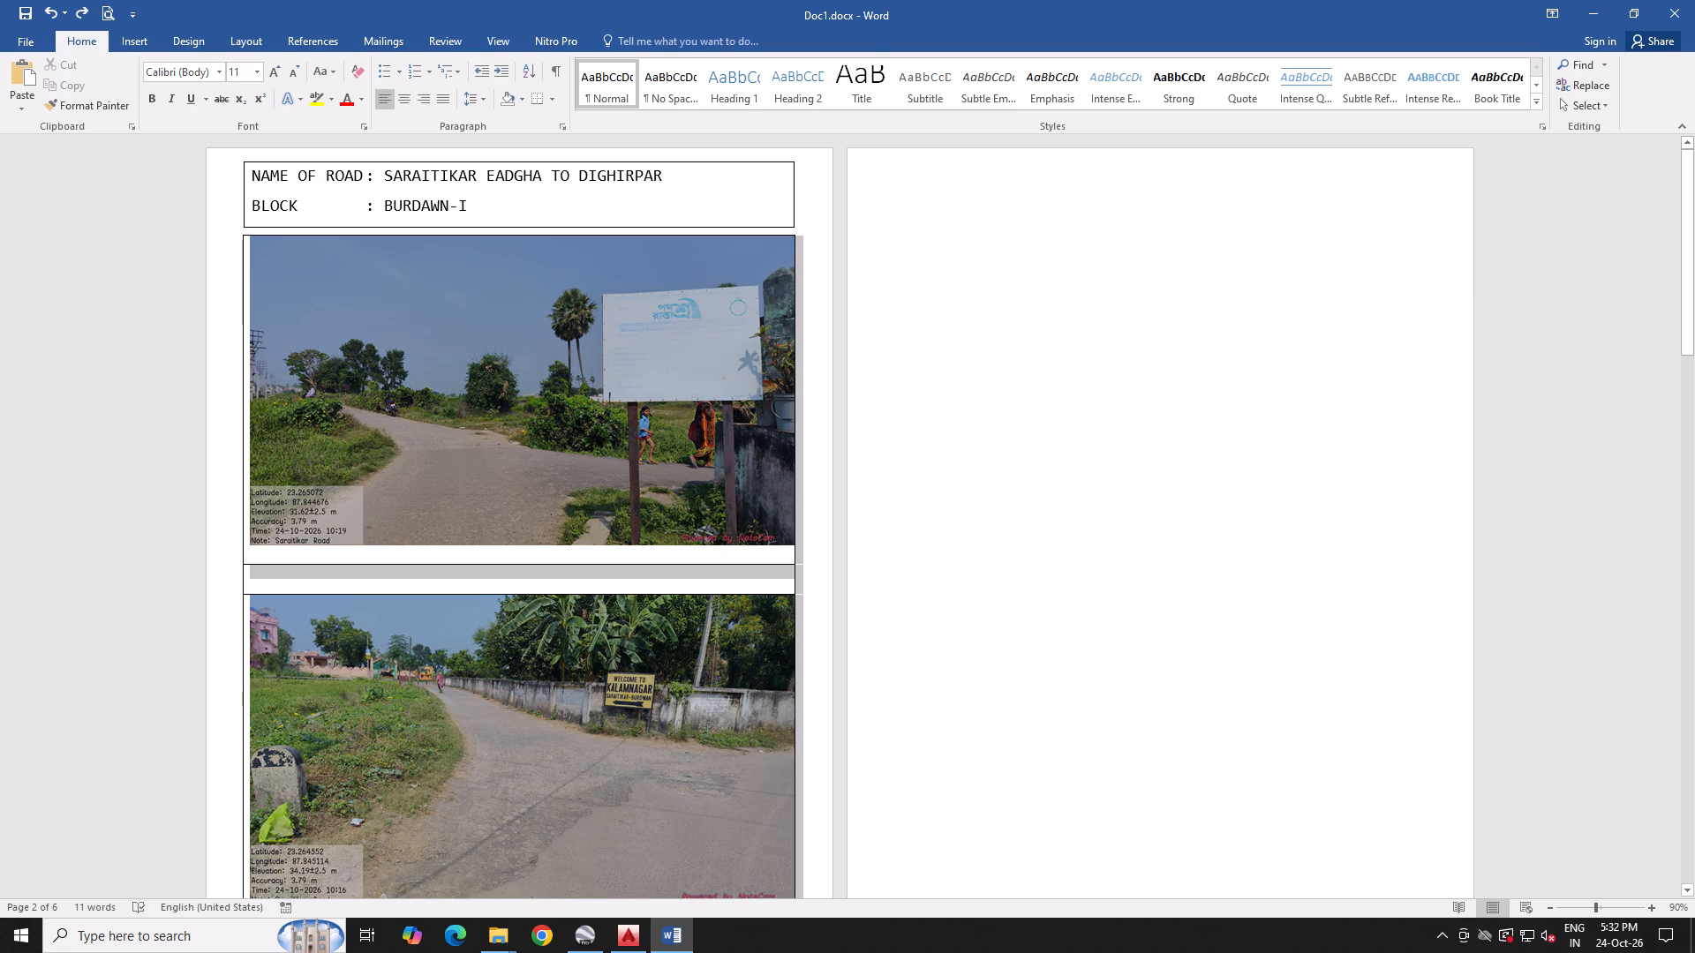
{"action": "left_click_drag", "start_coordinate": [387, 448], "coordinate": [389, 448]}
{"action": "key", "text": "ctrl+a"}
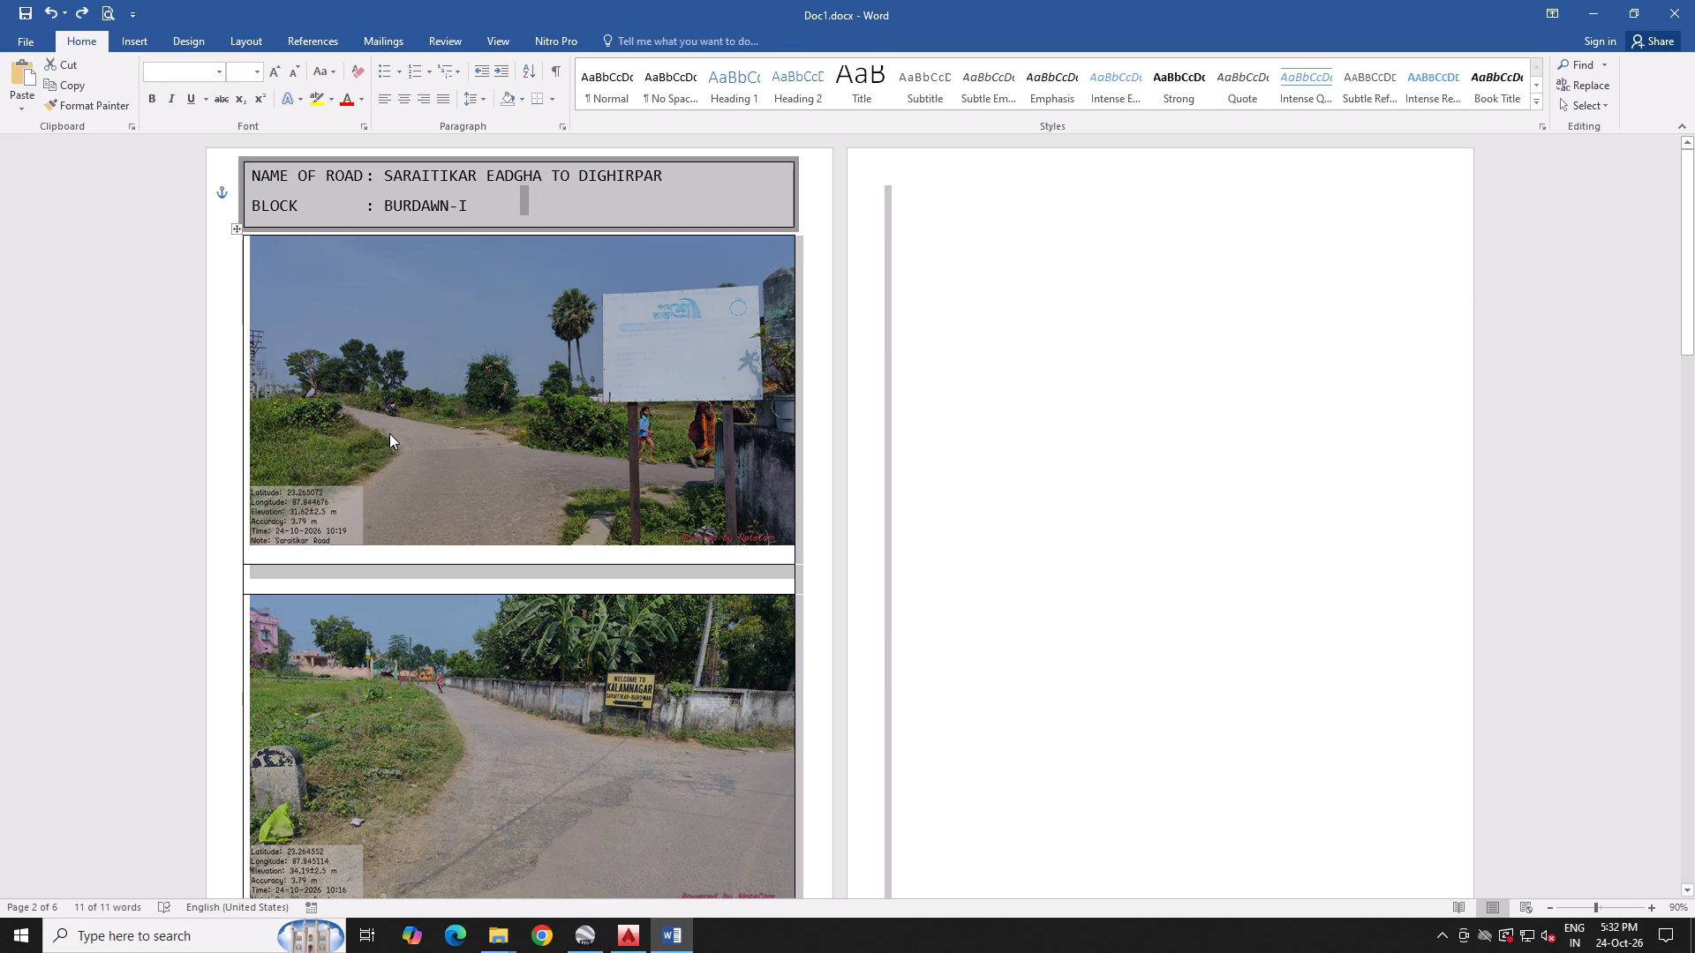
{"action": "key", "text": "ctrl+c"}
{"action": "left_click", "coordinate": [878, 189]}
{"action": "key", "text": "ctrl+v"}
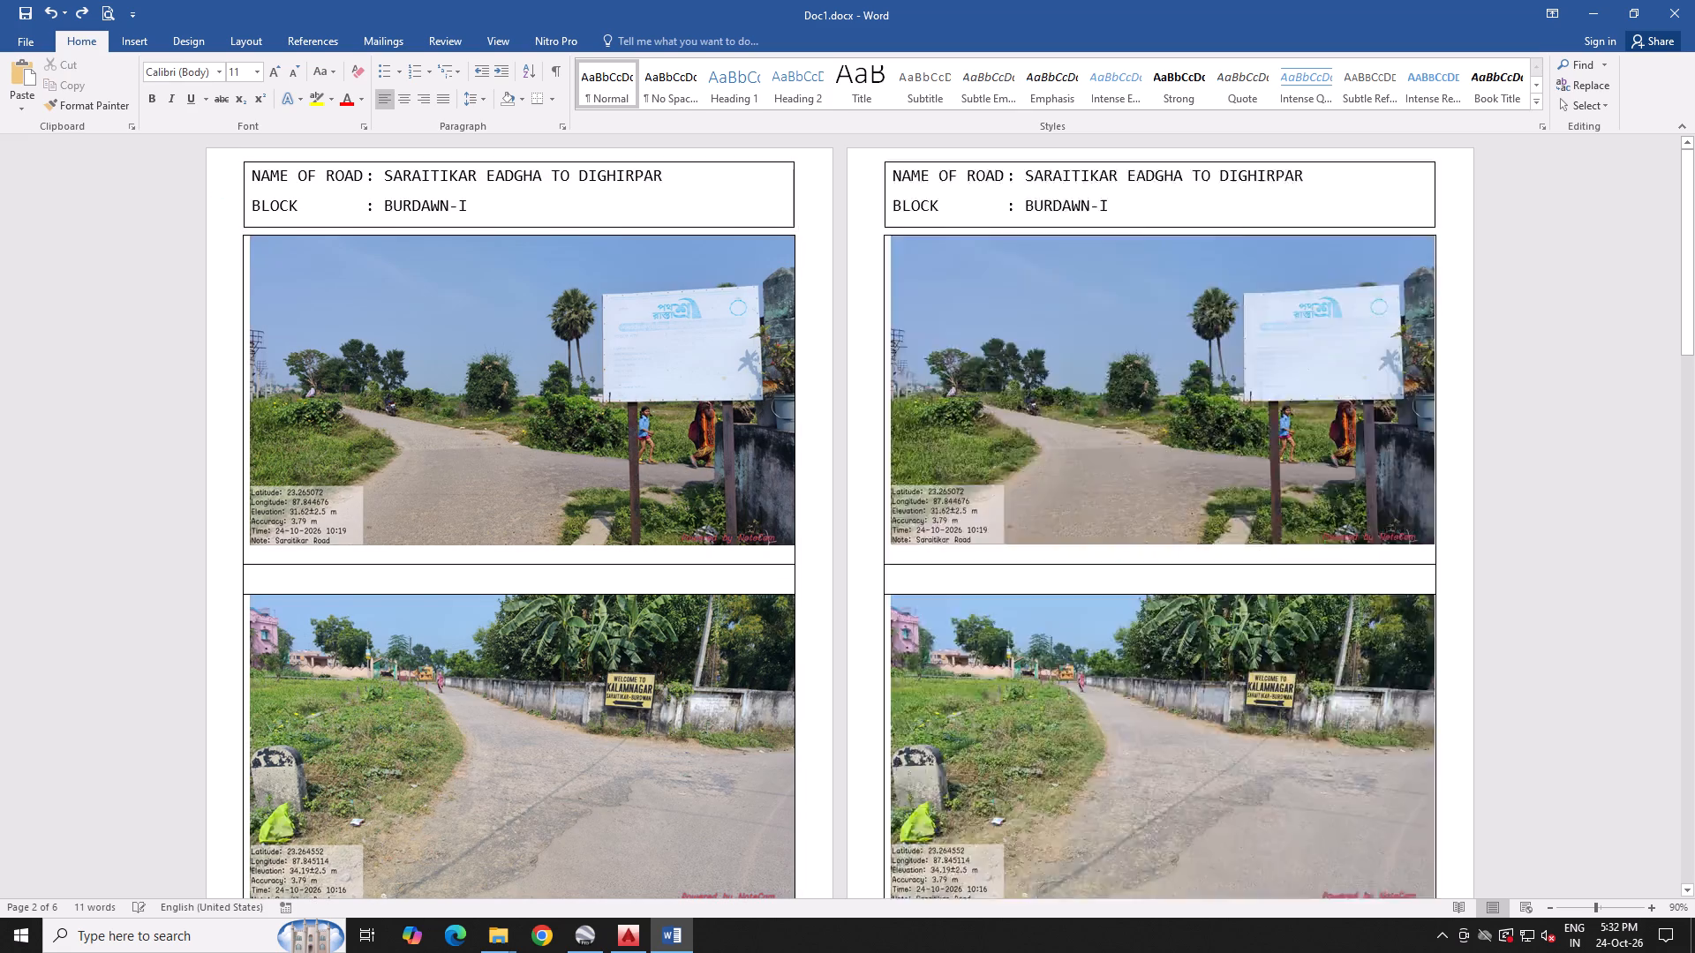
Delete both photos from the pasted table on page two, leaving its photo cells empty.
{"action": "scroll", "coordinate": [908, 356], "scroll_direction": "up", "scroll_amount": 20}
{"action": "scroll", "coordinate": [908, 356], "scroll_direction": "up", "scroll_amount": 3}
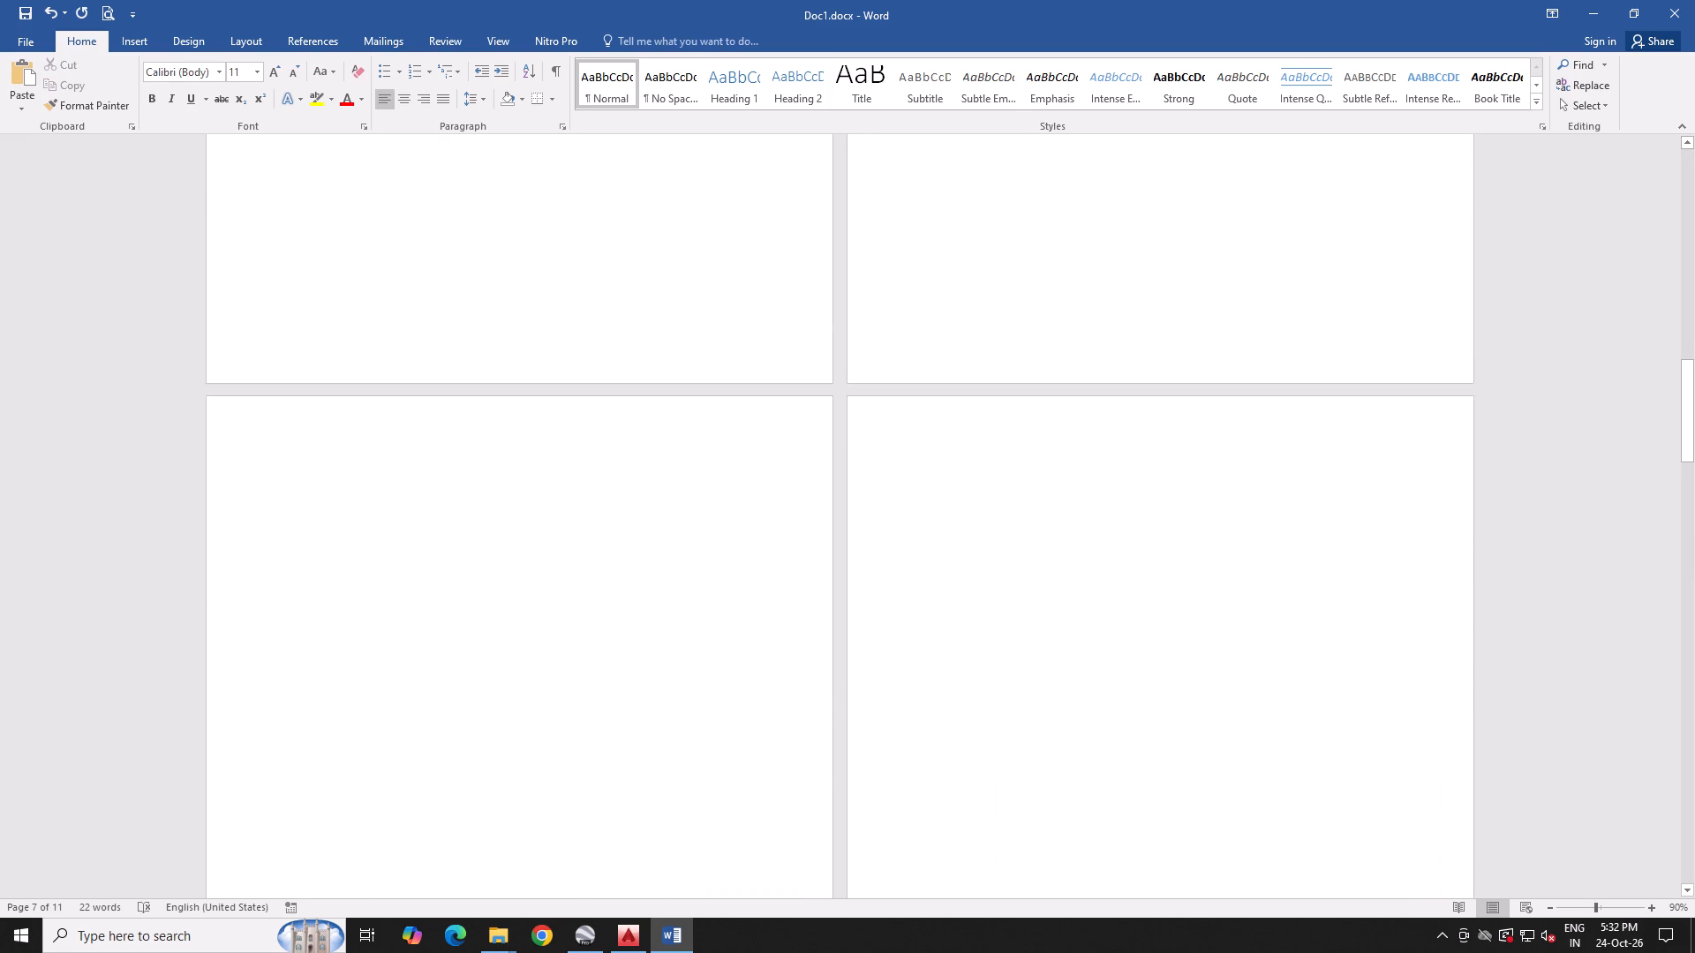
{"action": "scroll", "coordinate": [910, 383], "scroll_direction": "up", "scroll_amount": 20}
{"action": "scroll", "coordinate": [910, 383], "scroll_direction": "up", "scroll_amount": 16}
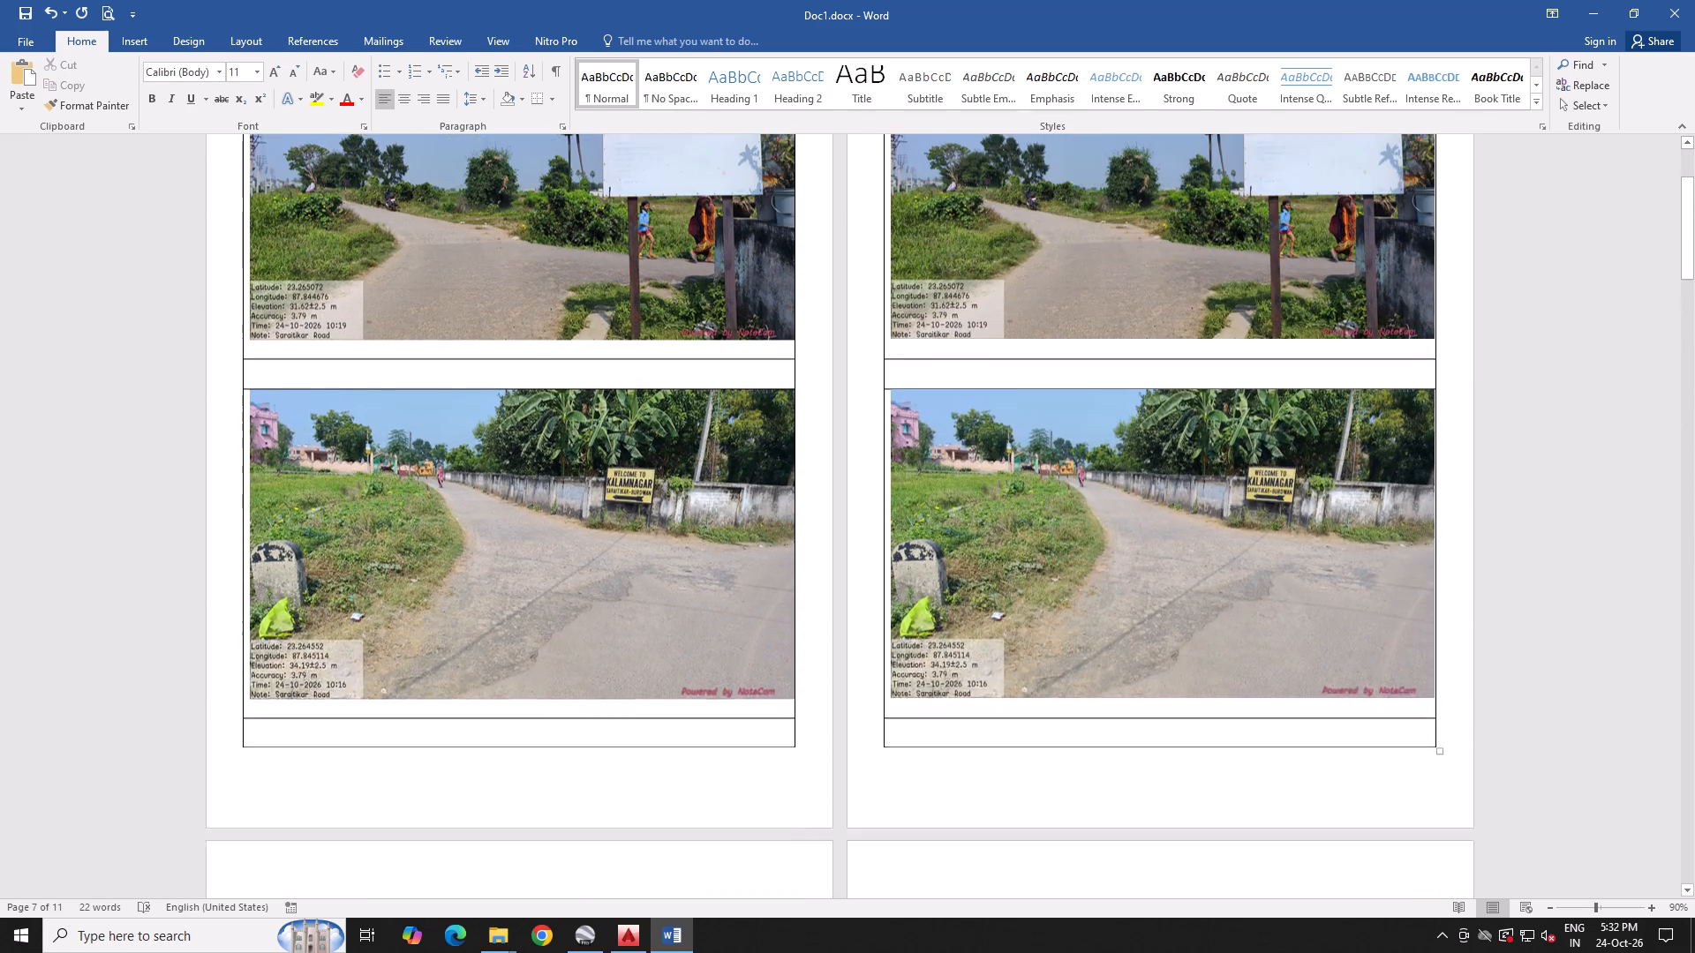
{"action": "scroll", "coordinate": [914, 374], "scroll_direction": "up", "scroll_amount": 5}
{"action": "left_click", "coordinate": [1066, 404]}
{"action": "key", "text": "Delete"}
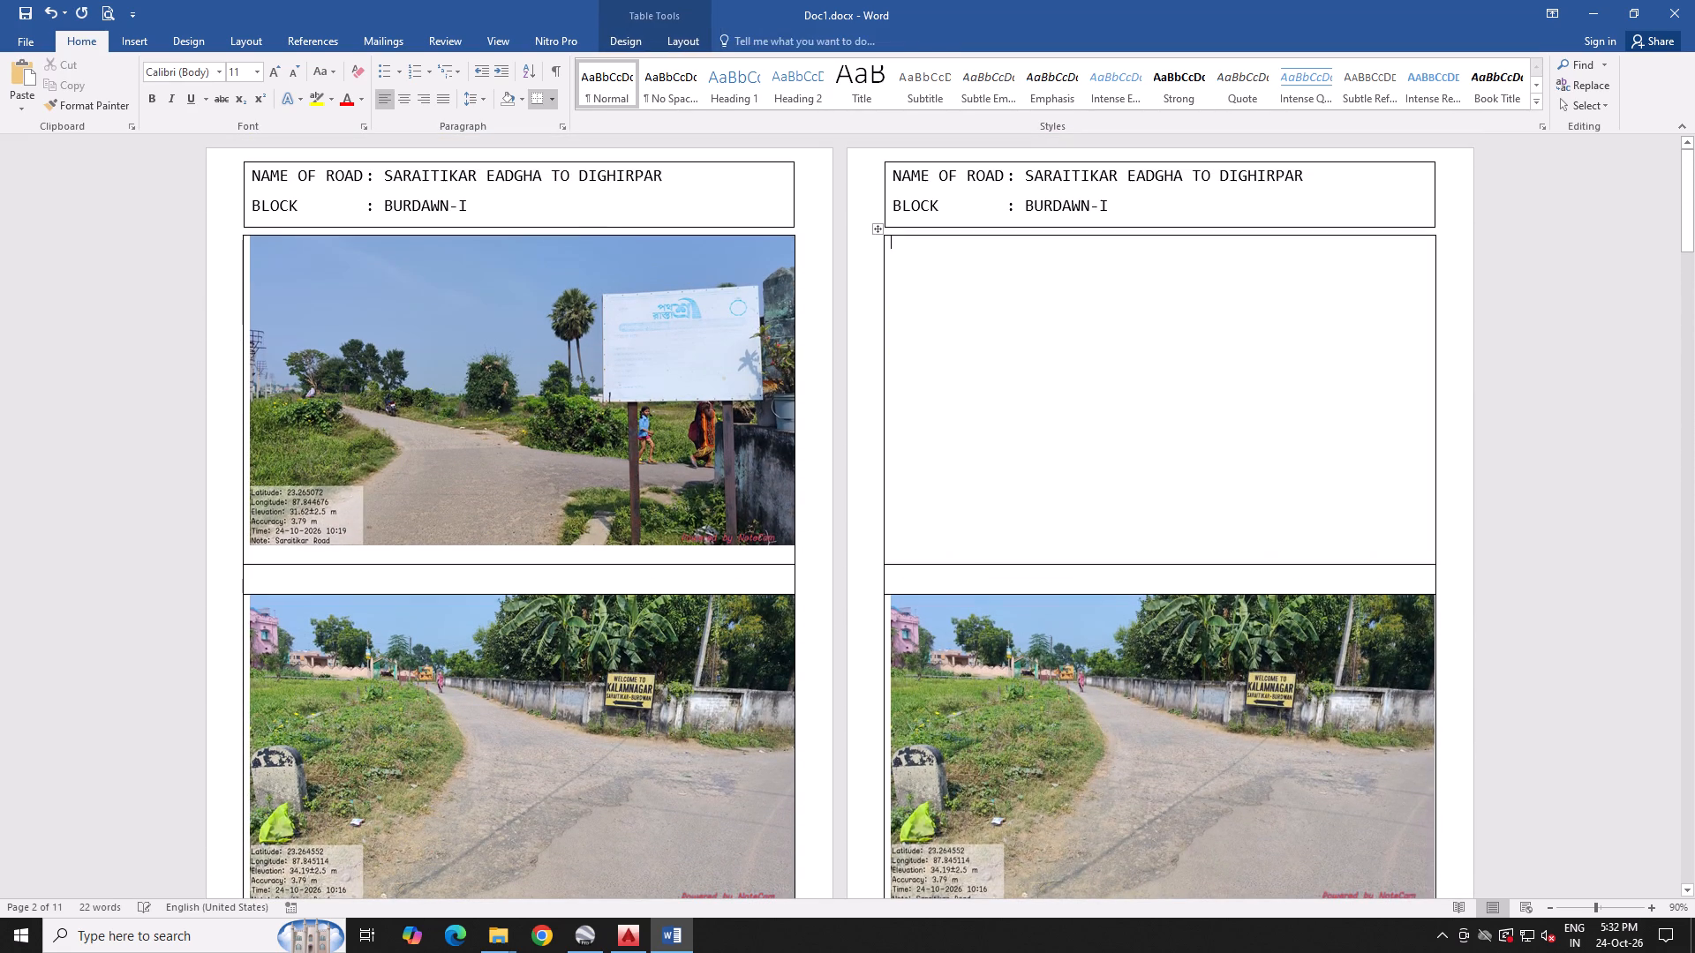
{"action": "left_click", "coordinate": [1063, 696]}
{"action": "key", "text": "Delete"}
Paste the copied heading box and table at the top of page three and delete both of its photos.
{"action": "scroll", "coordinate": [975, 649], "scroll_direction": "down", "scroll_amount": 11}
{"action": "left_click", "coordinate": [475, 680]}
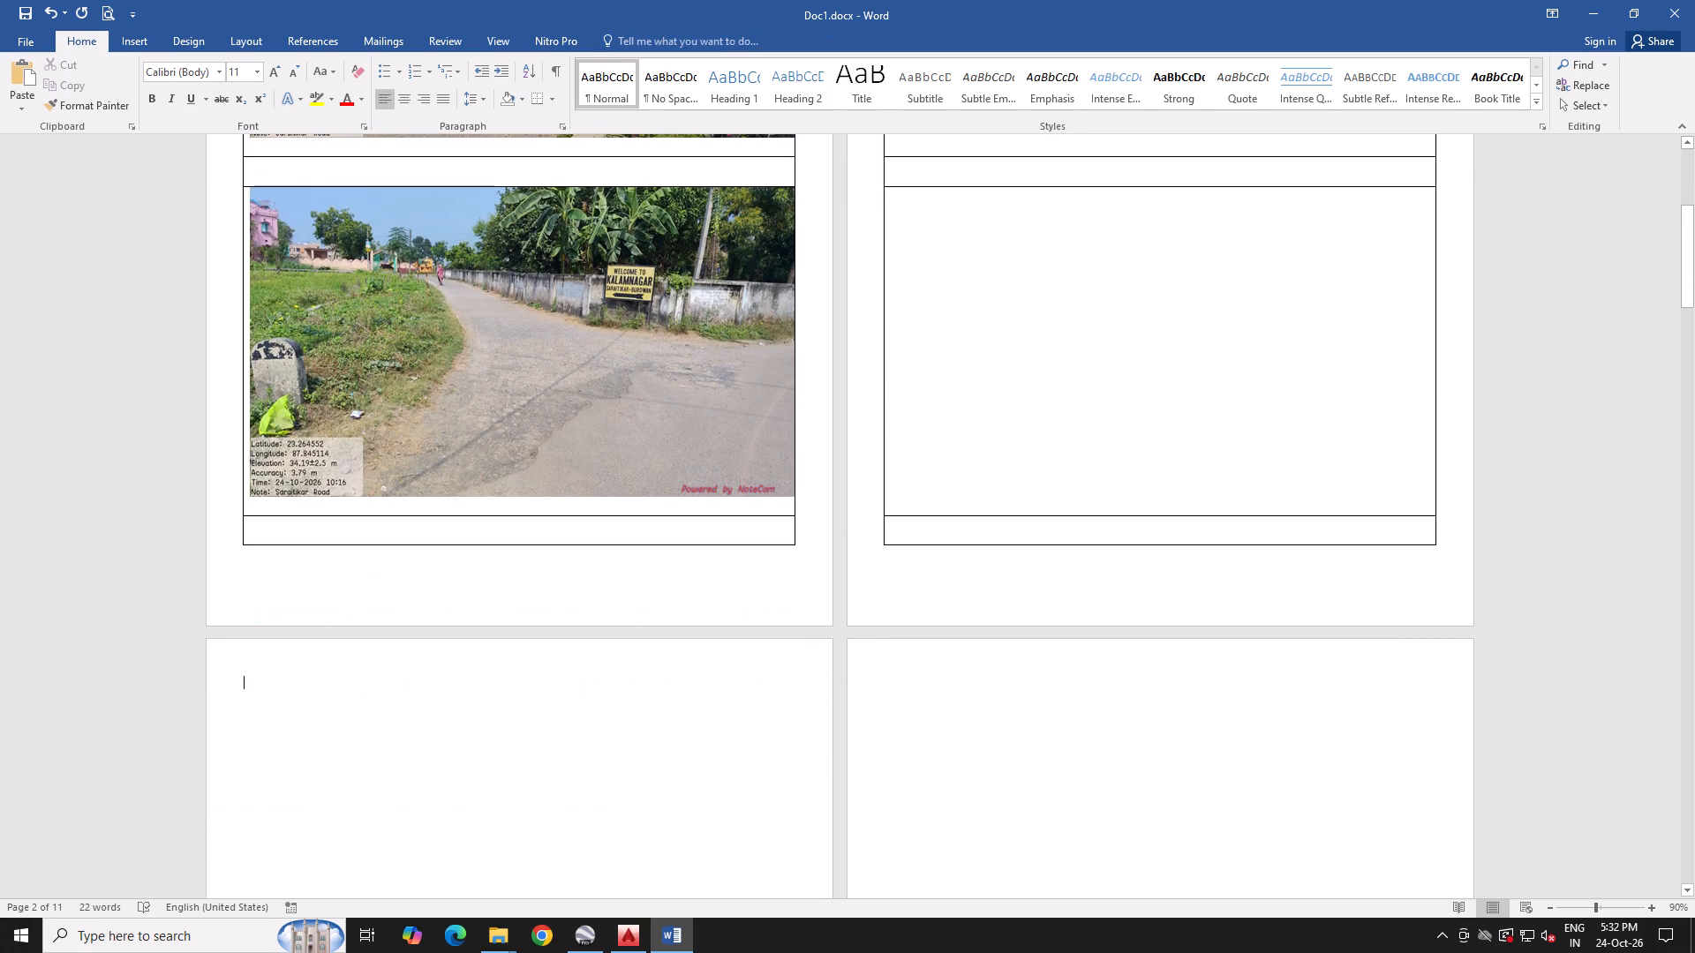
{"action": "key", "text": "ctrl+v"}
{"action": "scroll", "coordinate": [508, 676], "scroll_direction": "up", "scroll_amount": 9}
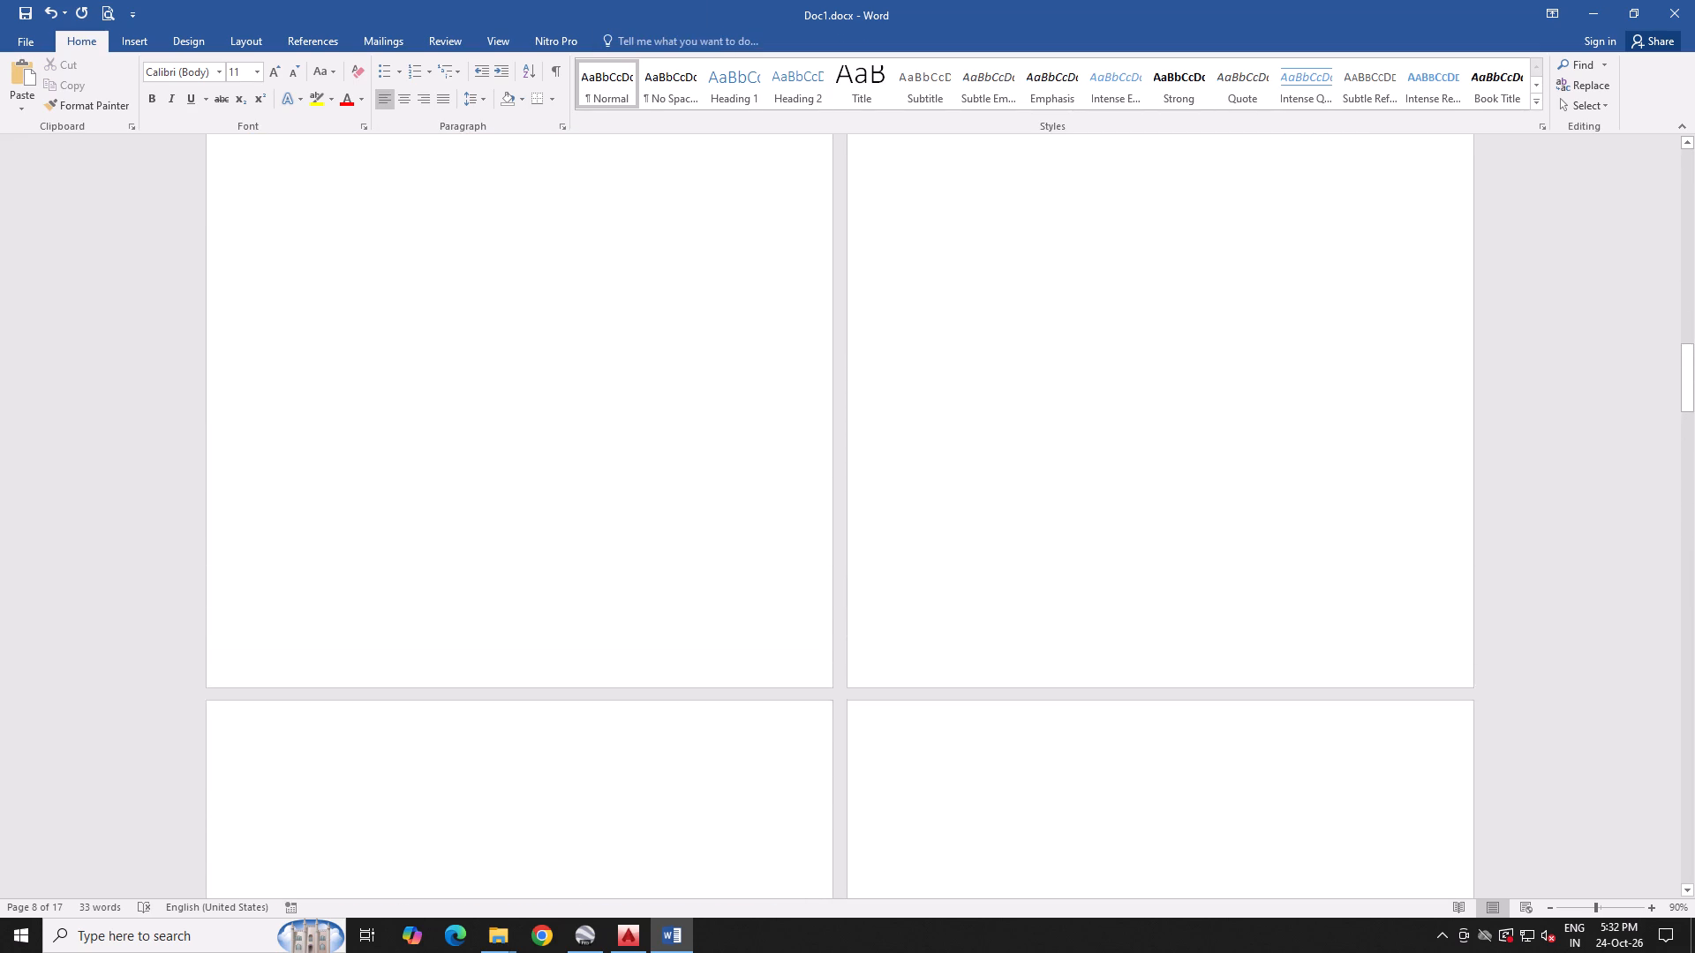
{"action": "scroll", "coordinate": [644, 645], "scroll_direction": "up", "scroll_amount": 20}
{"action": "scroll", "coordinate": [644, 645], "scroll_direction": "up", "scroll_amount": 4}
{"action": "left_click", "coordinate": [632, 554]}
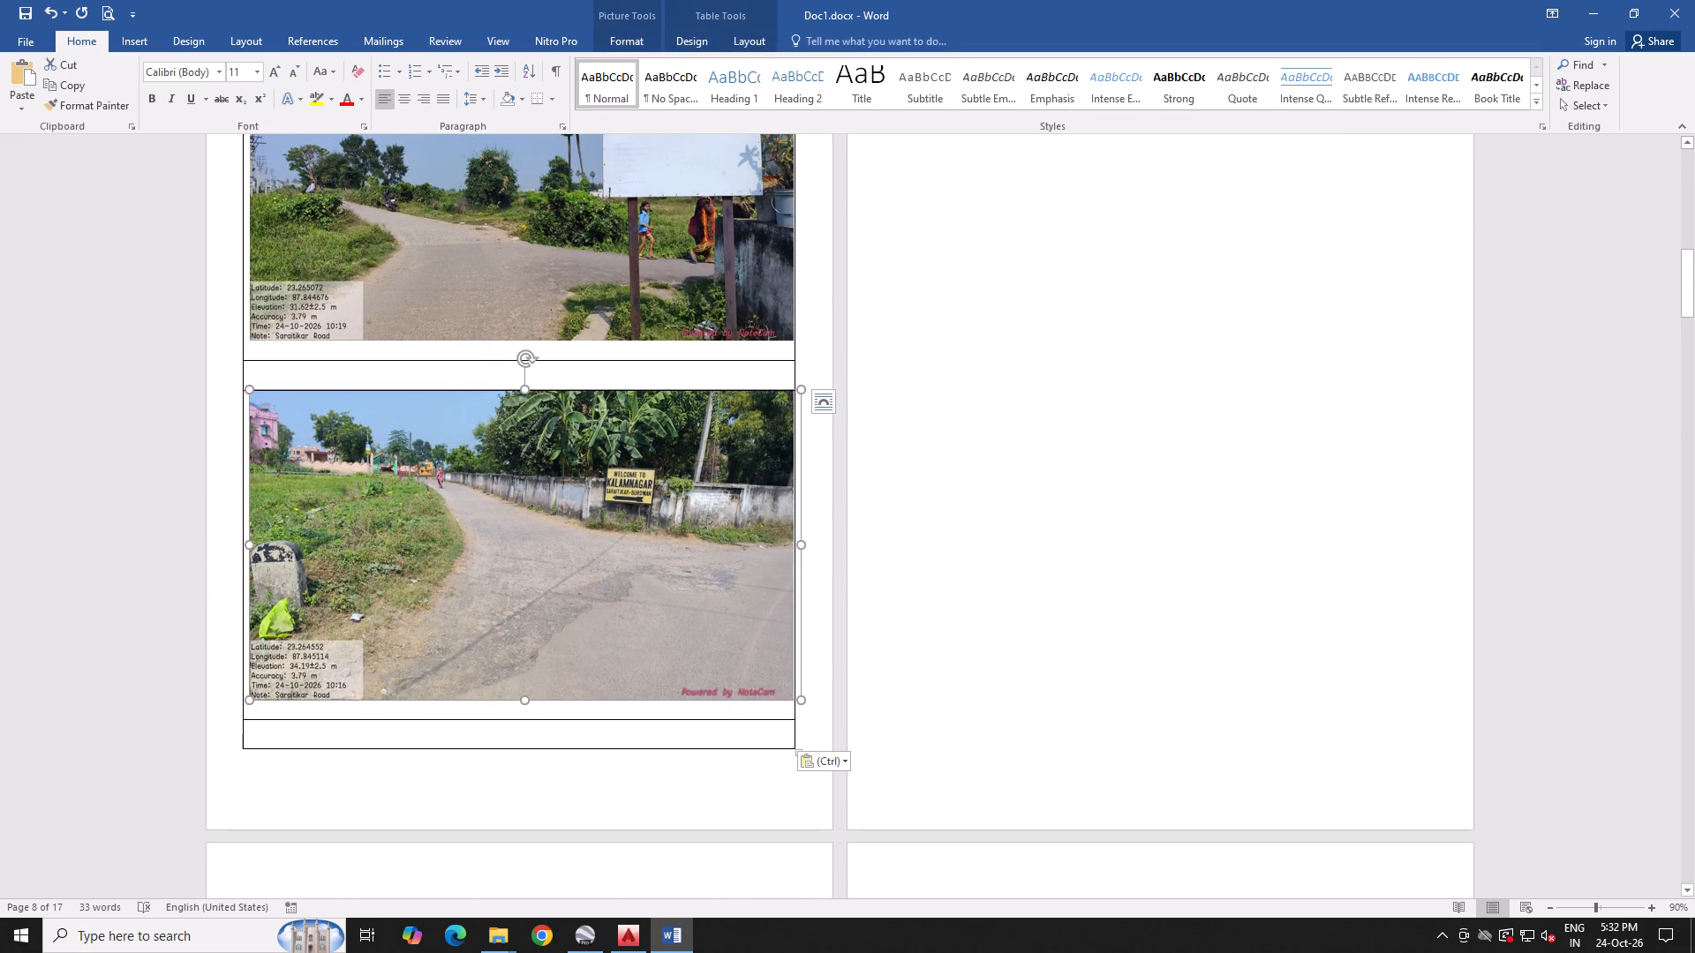
{"action": "key", "text": "Delete"}
{"action": "scroll", "coordinate": [627, 553], "scroll_direction": "up", "scroll_amount": 4}
{"action": "left_click", "coordinate": [596, 402]}
{"action": "scroll", "coordinate": [596, 402], "scroll_direction": "up", "scroll_amount": 3}
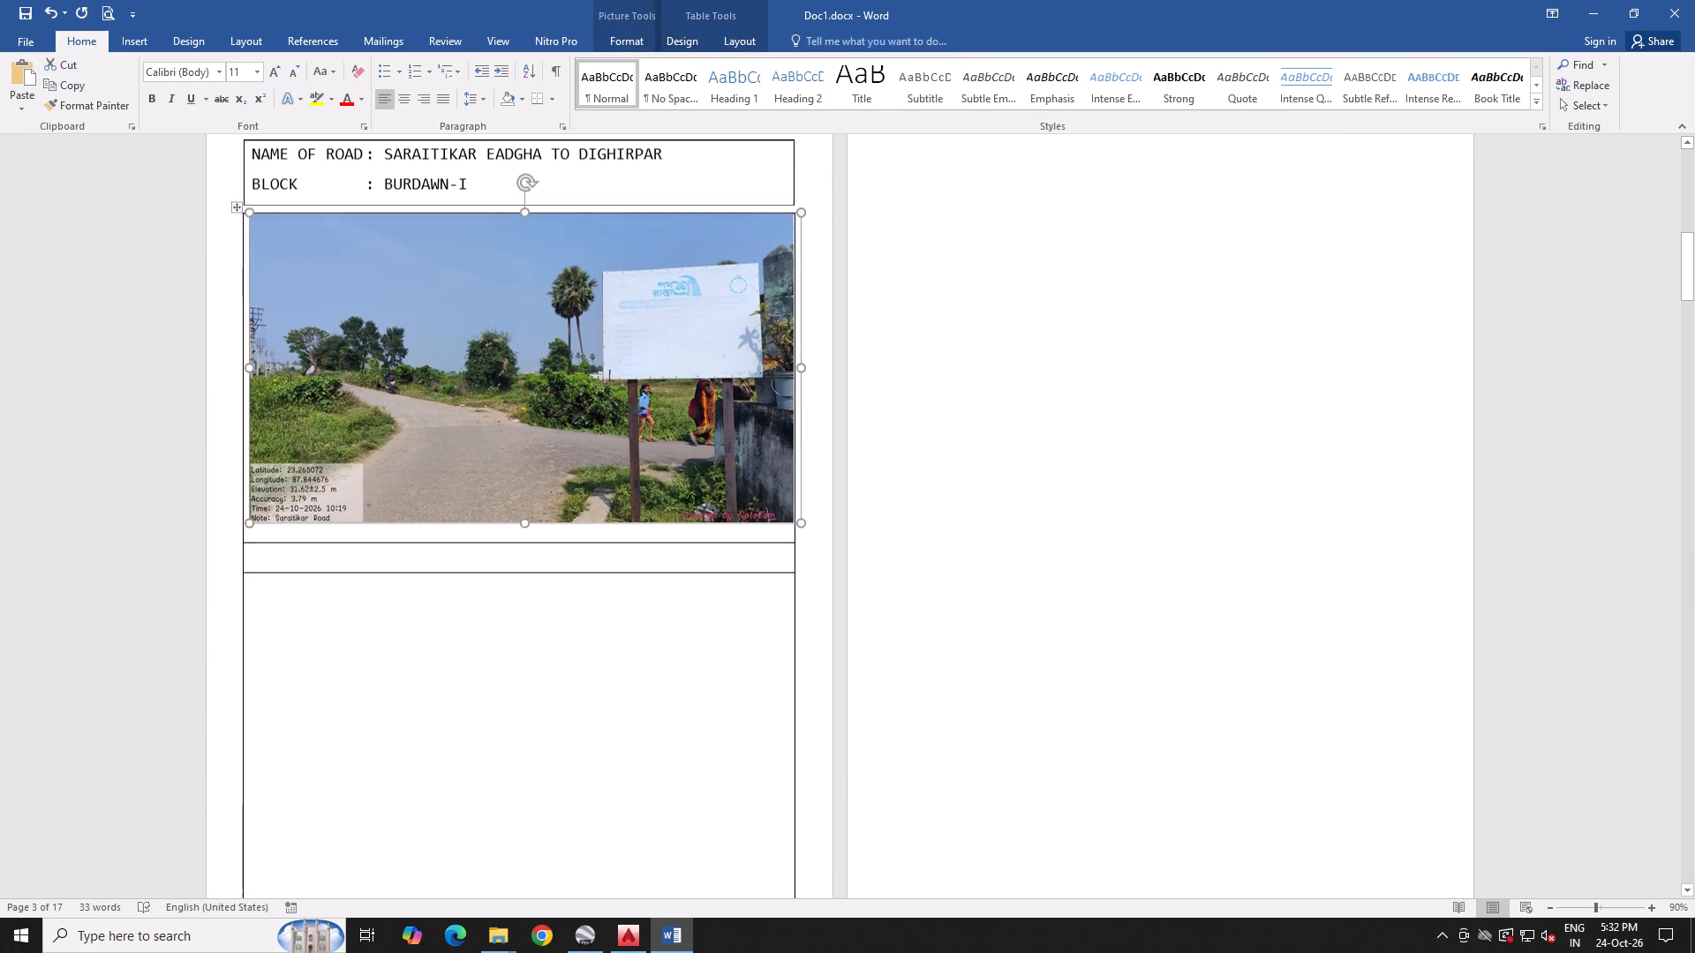
{"action": "key", "text": "Delete"}
Paste the copied heading box and table at the top of page four and delete both of its photos.
{"action": "left_click", "coordinate": [951, 266]}
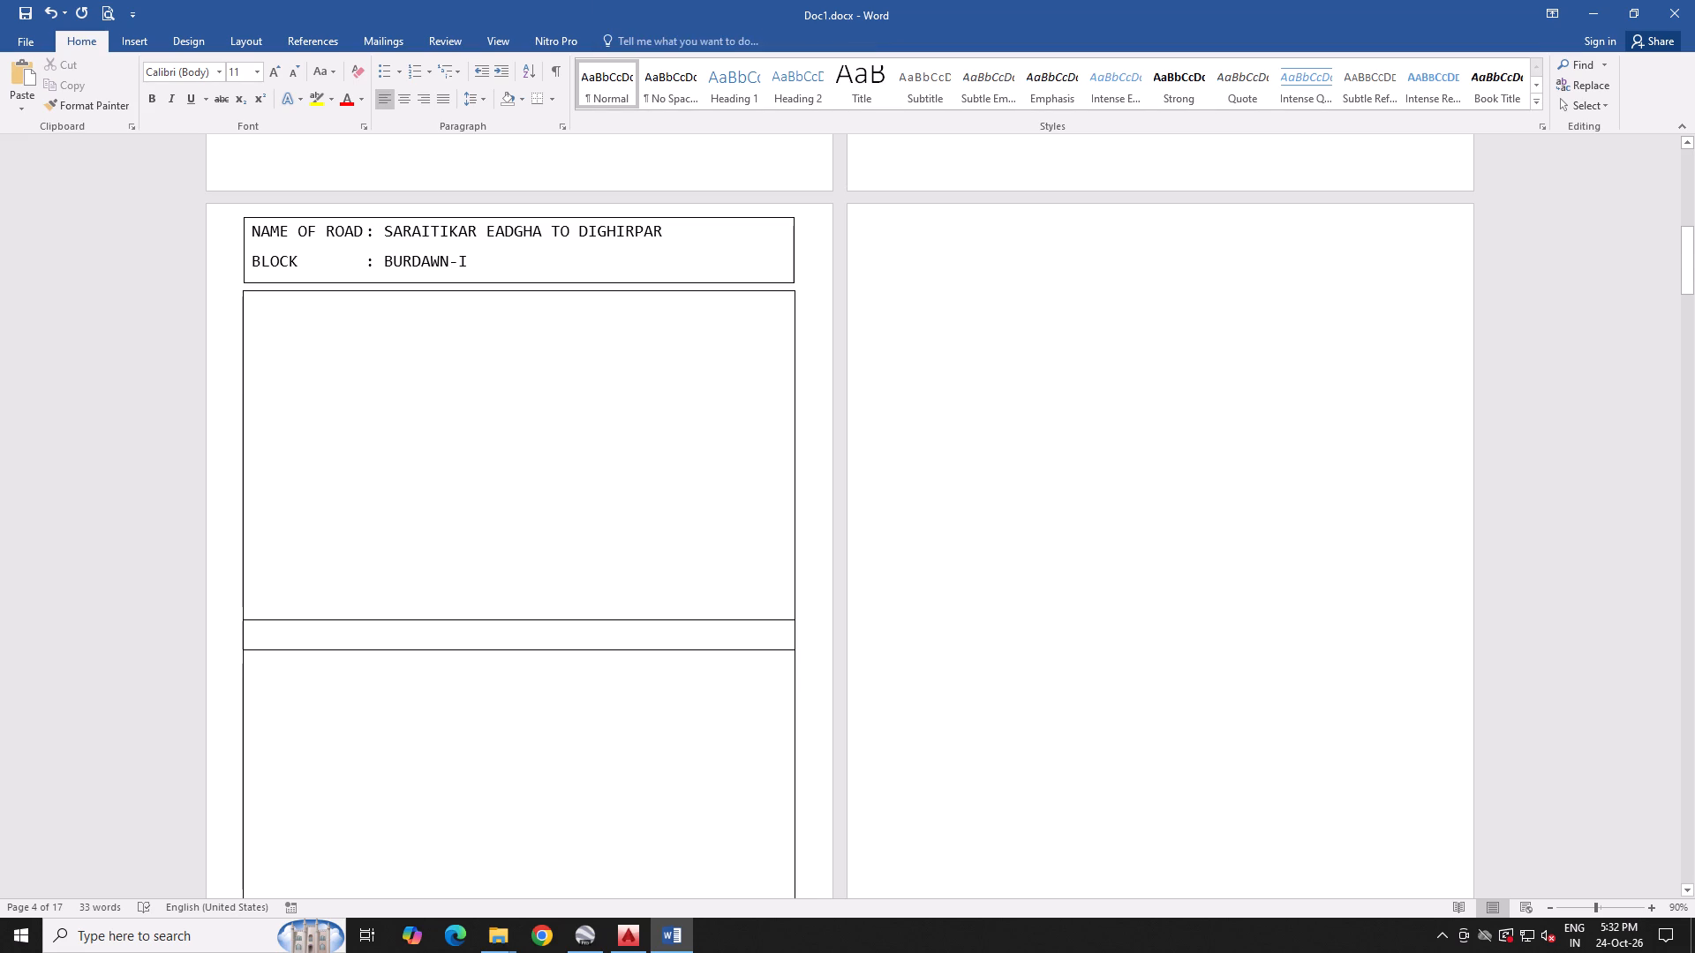
{"action": "key", "text": "ctrl+v"}
{"action": "scroll", "coordinate": [929, 323], "scroll_direction": "up", "scroll_amount": 15}
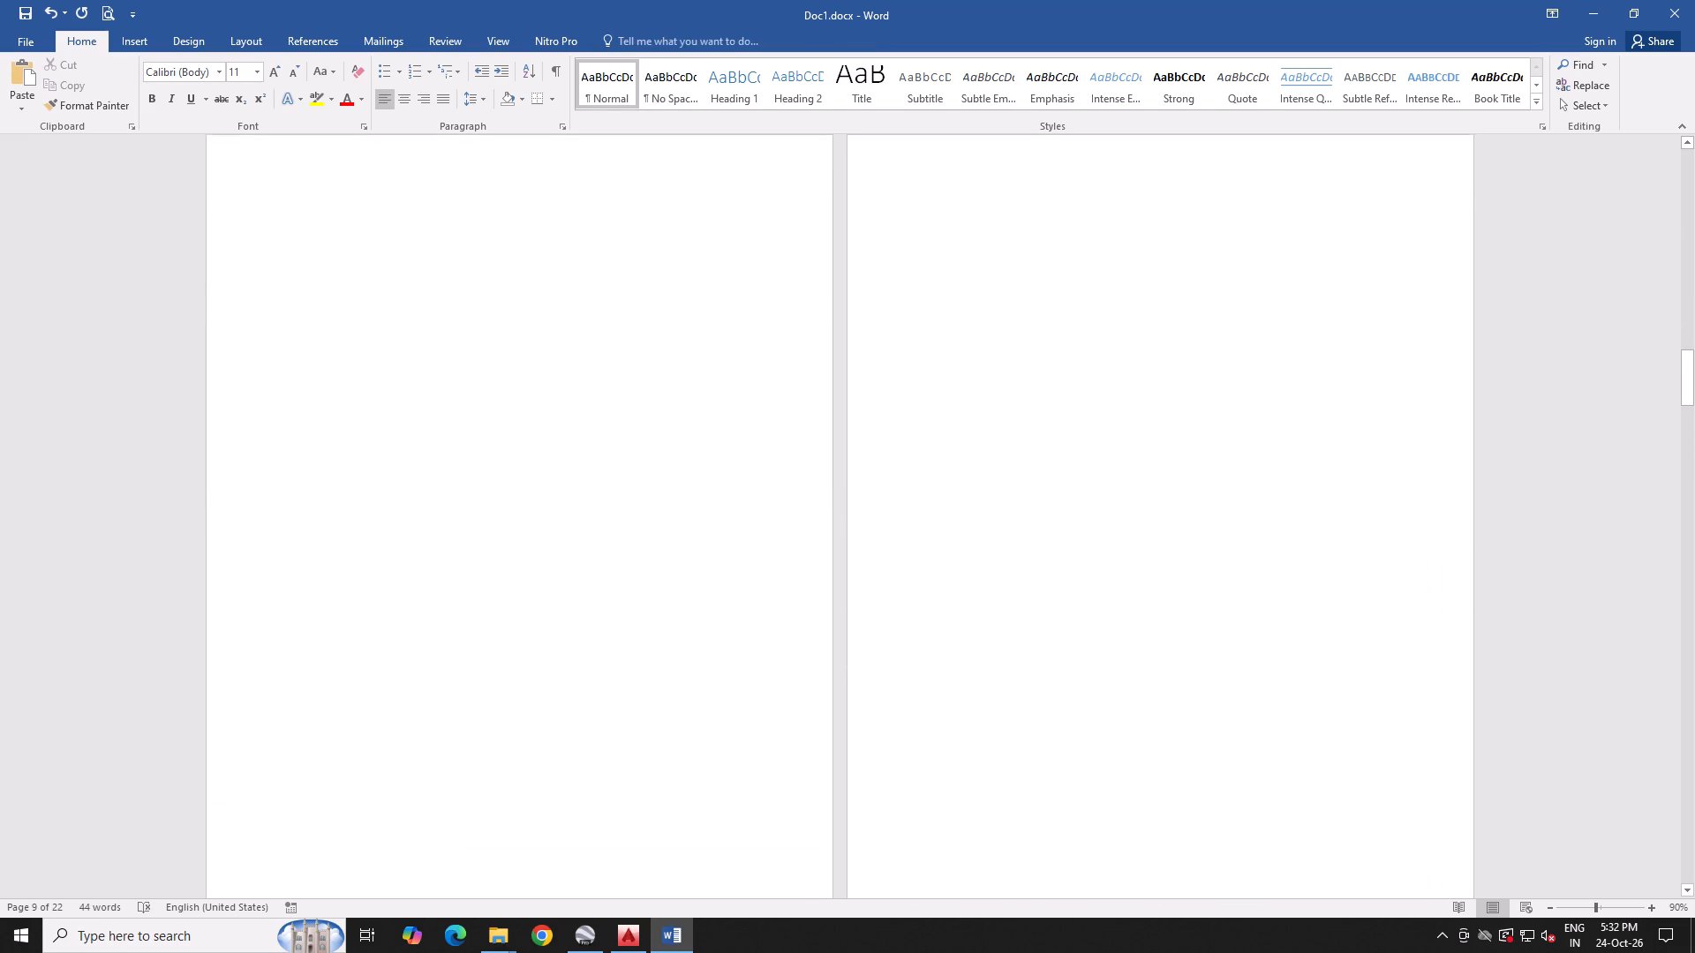
{"action": "scroll", "coordinate": [942, 353], "scroll_direction": "up", "scroll_amount": 20}
{"action": "scroll", "coordinate": [942, 353], "scroll_direction": "up", "scroll_amount": 12}
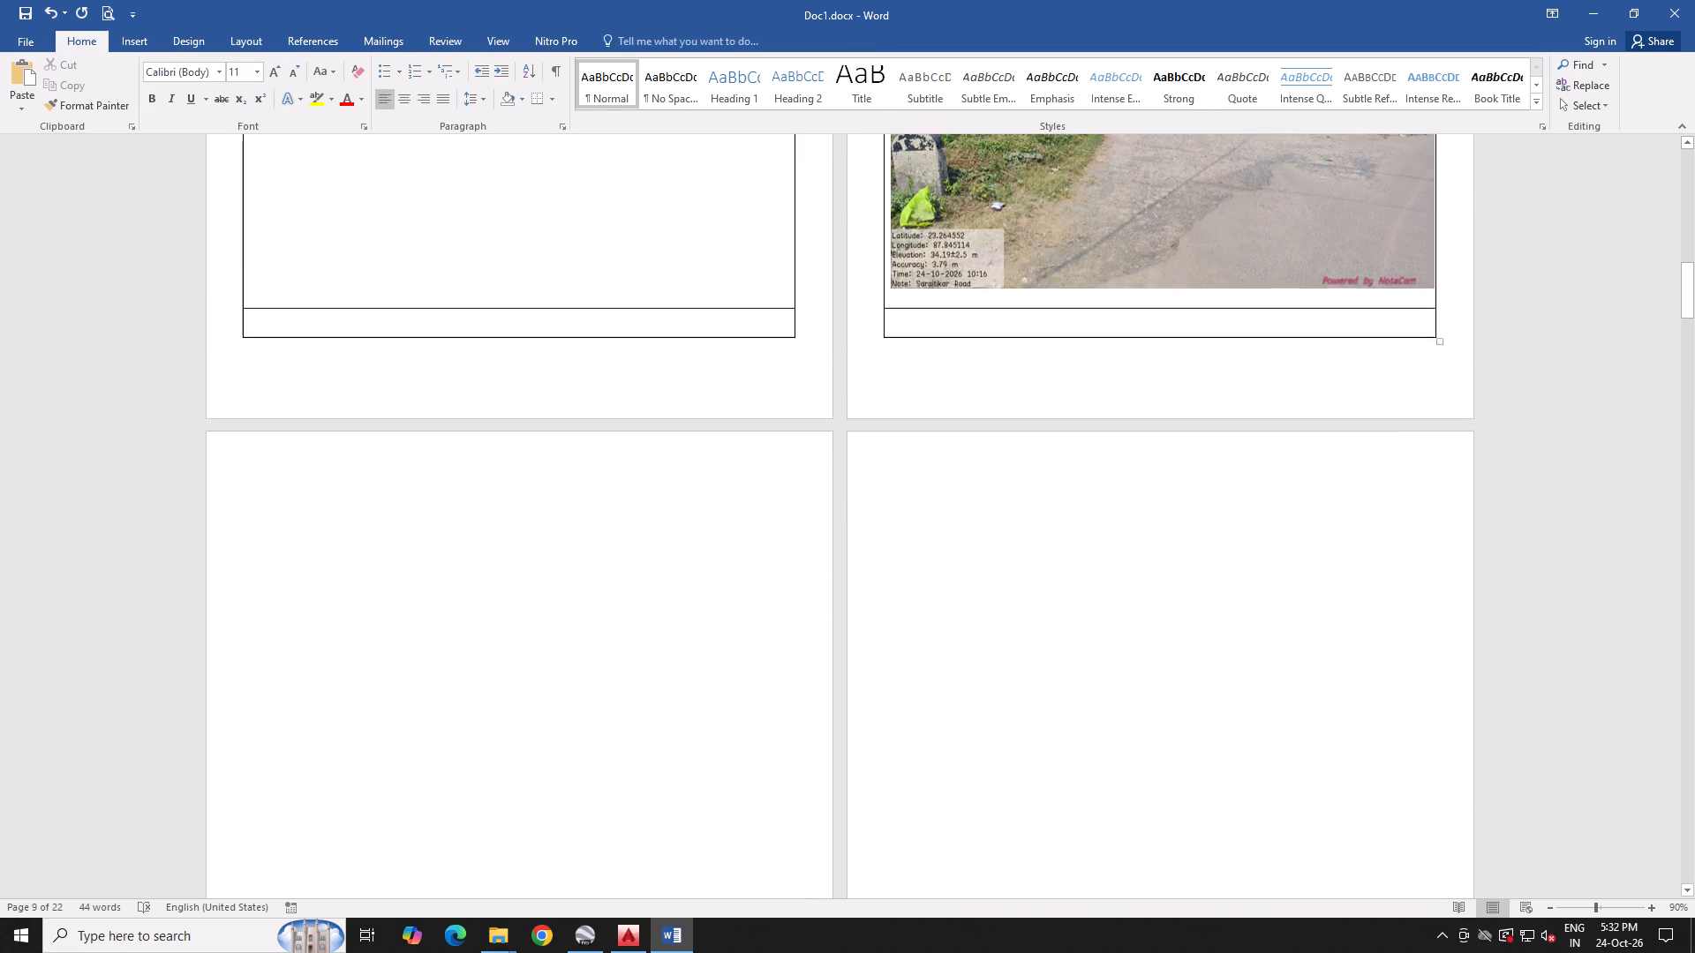
{"action": "scroll", "coordinate": [945, 351], "scroll_direction": "up", "scroll_amount": 4}
{"action": "left_click", "coordinate": [982, 340]}
{"action": "key", "text": "Delete"}
{"action": "scroll", "coordinate": [983, 338], "scroll_direction": "up", "scroll_amount": 6}
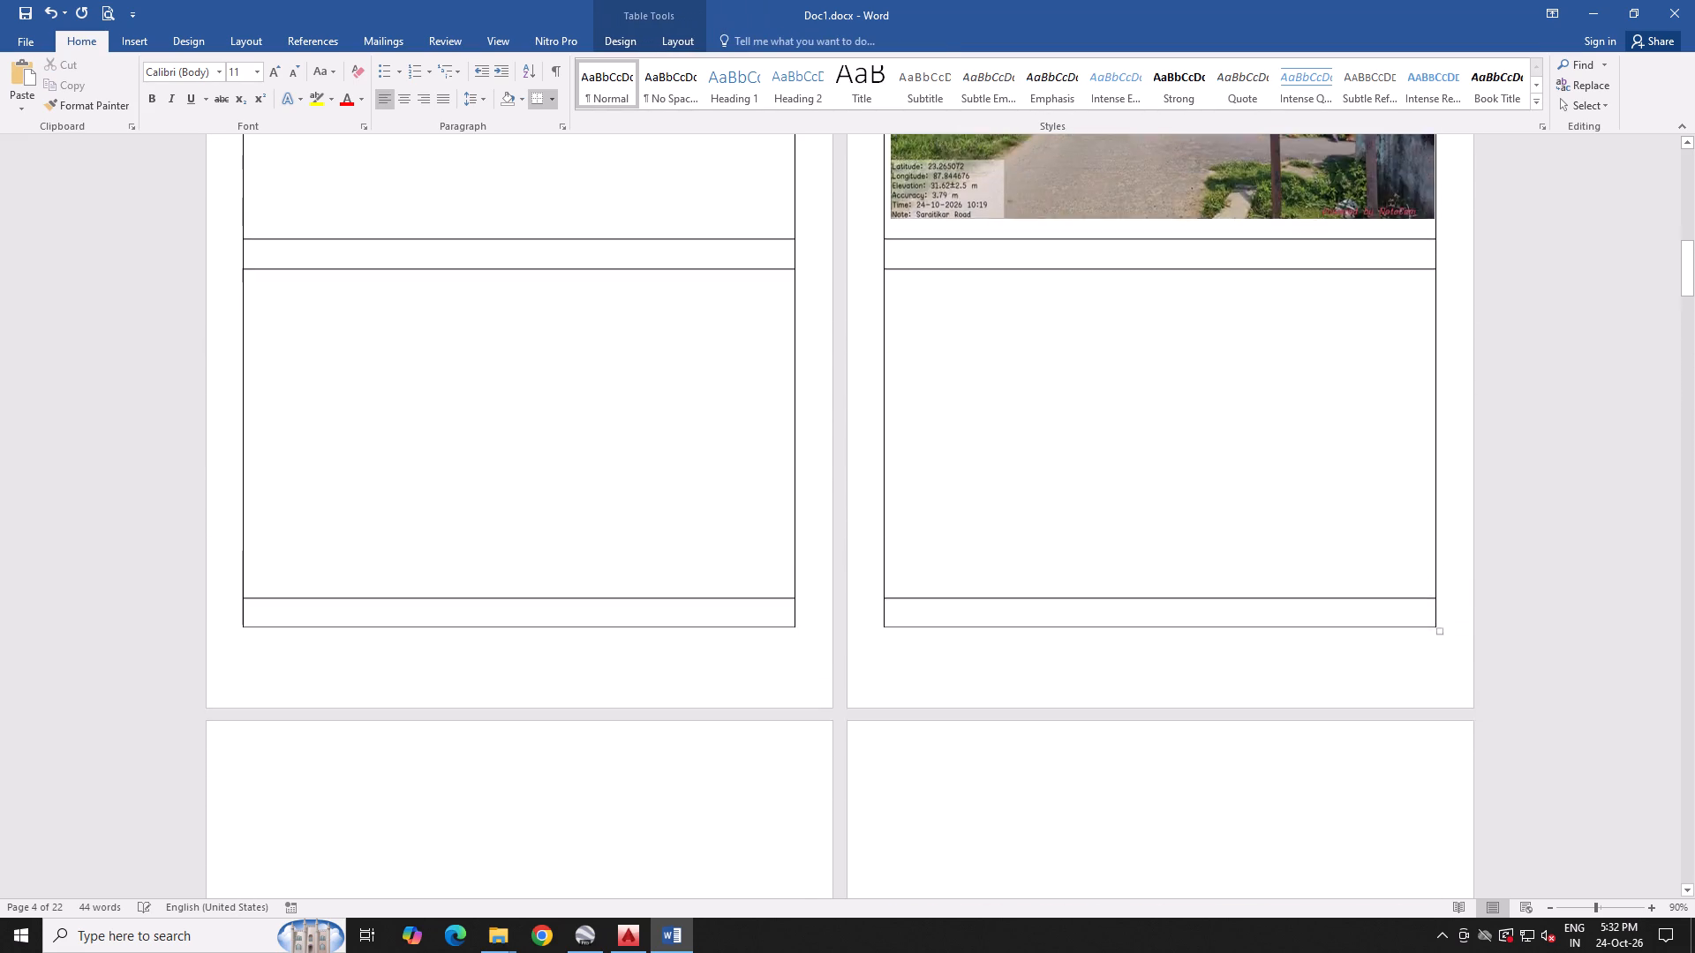
{"action": "scroll", "coordinate": [983, 337], "scroll_direction": "up", "scroll_amount": 2}
{"action": "left_click", "coordinate": [1004, 279]}
{"action": "key", "text": "Delete"}
{"action": "scroll", "coordinate": [994, 432], "scroll_direction": "up", "scroll_amount": 12}
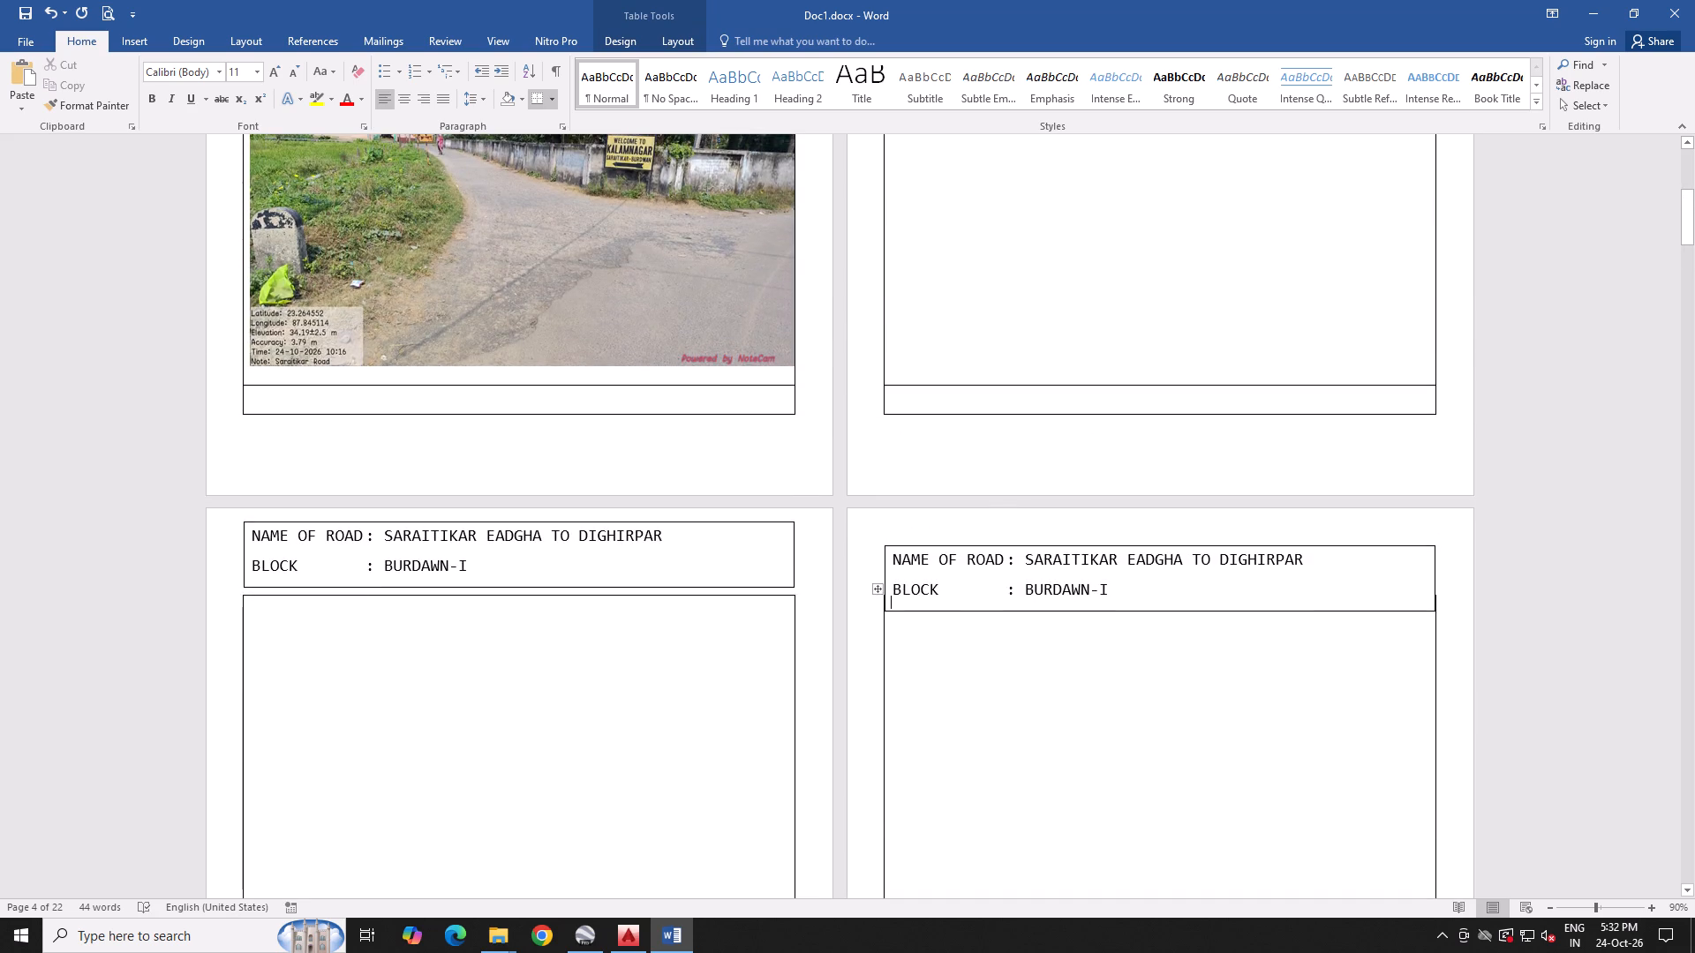
Paste the copied heading box and table at the top of page five and delete both of its photos.
{"action": "scroll", "coordinate": [1001, 430], "scroll_direction": "down", "scroll_amount": 20}
{"action": "scroll", "coordinate": [1001, 430], "scroll_direction": "down", "scroll_amount": 7}
{"action": "left_click", "coordinate": [377, 508]}
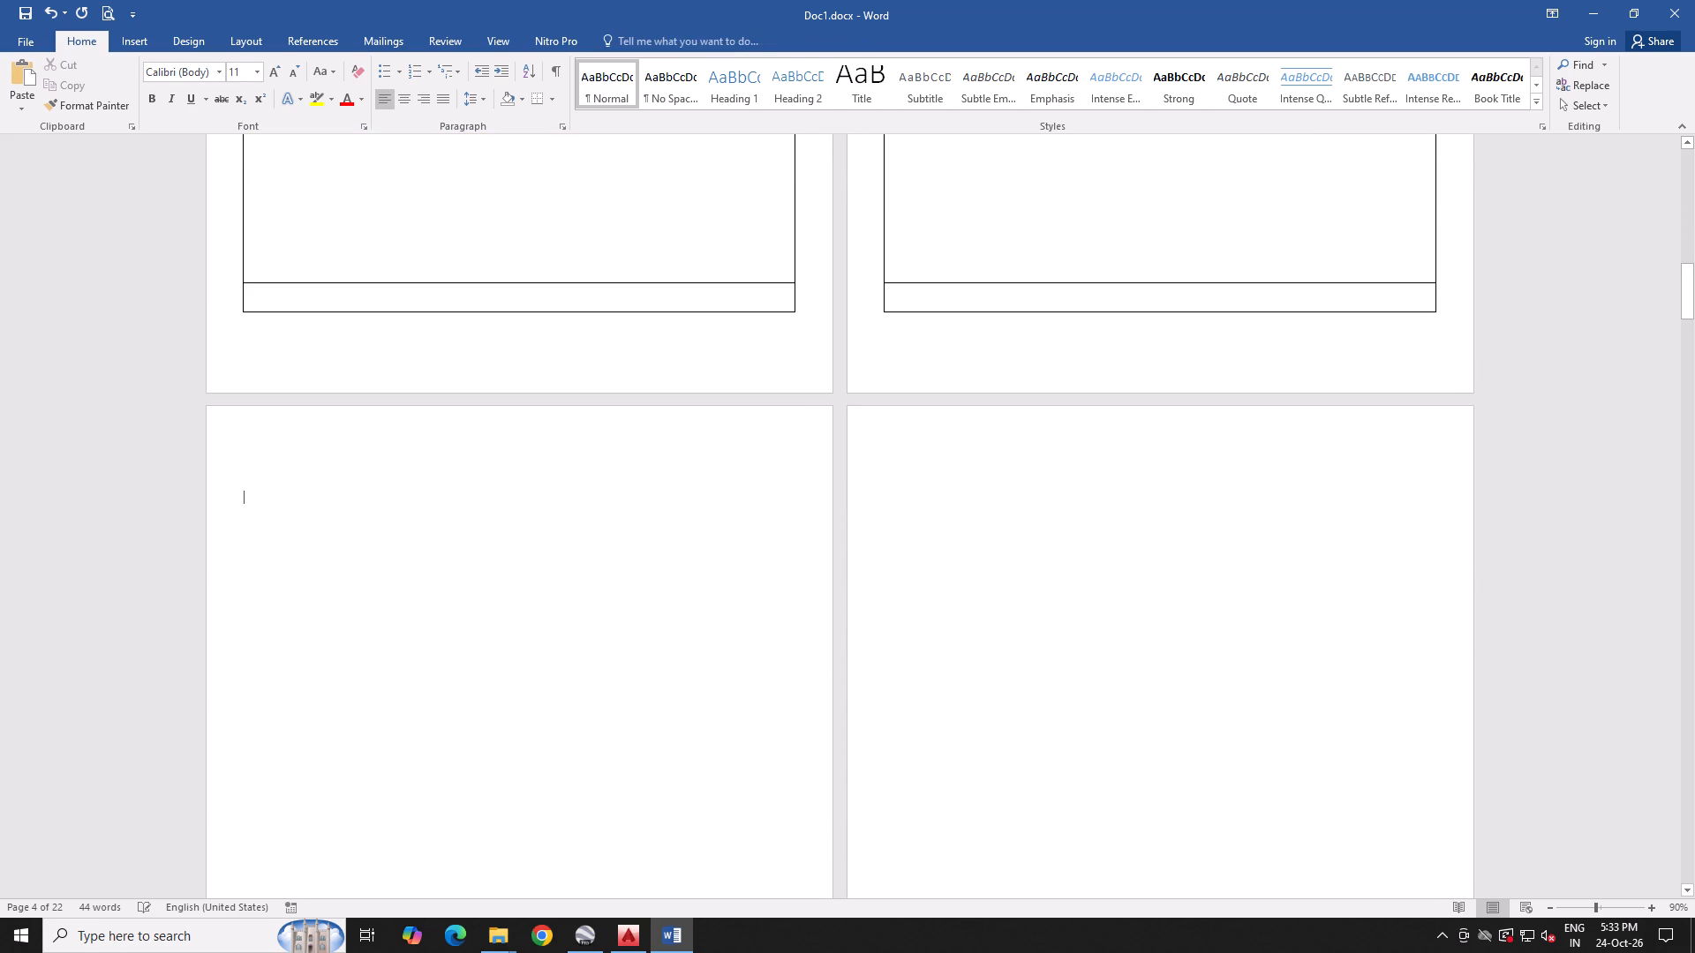
{"action": "key", "text": "ctrl+v"}
{"action": "scroll", "coordinate": [385, 496], "scroll_direction": "up", "scroll_amount": 8}
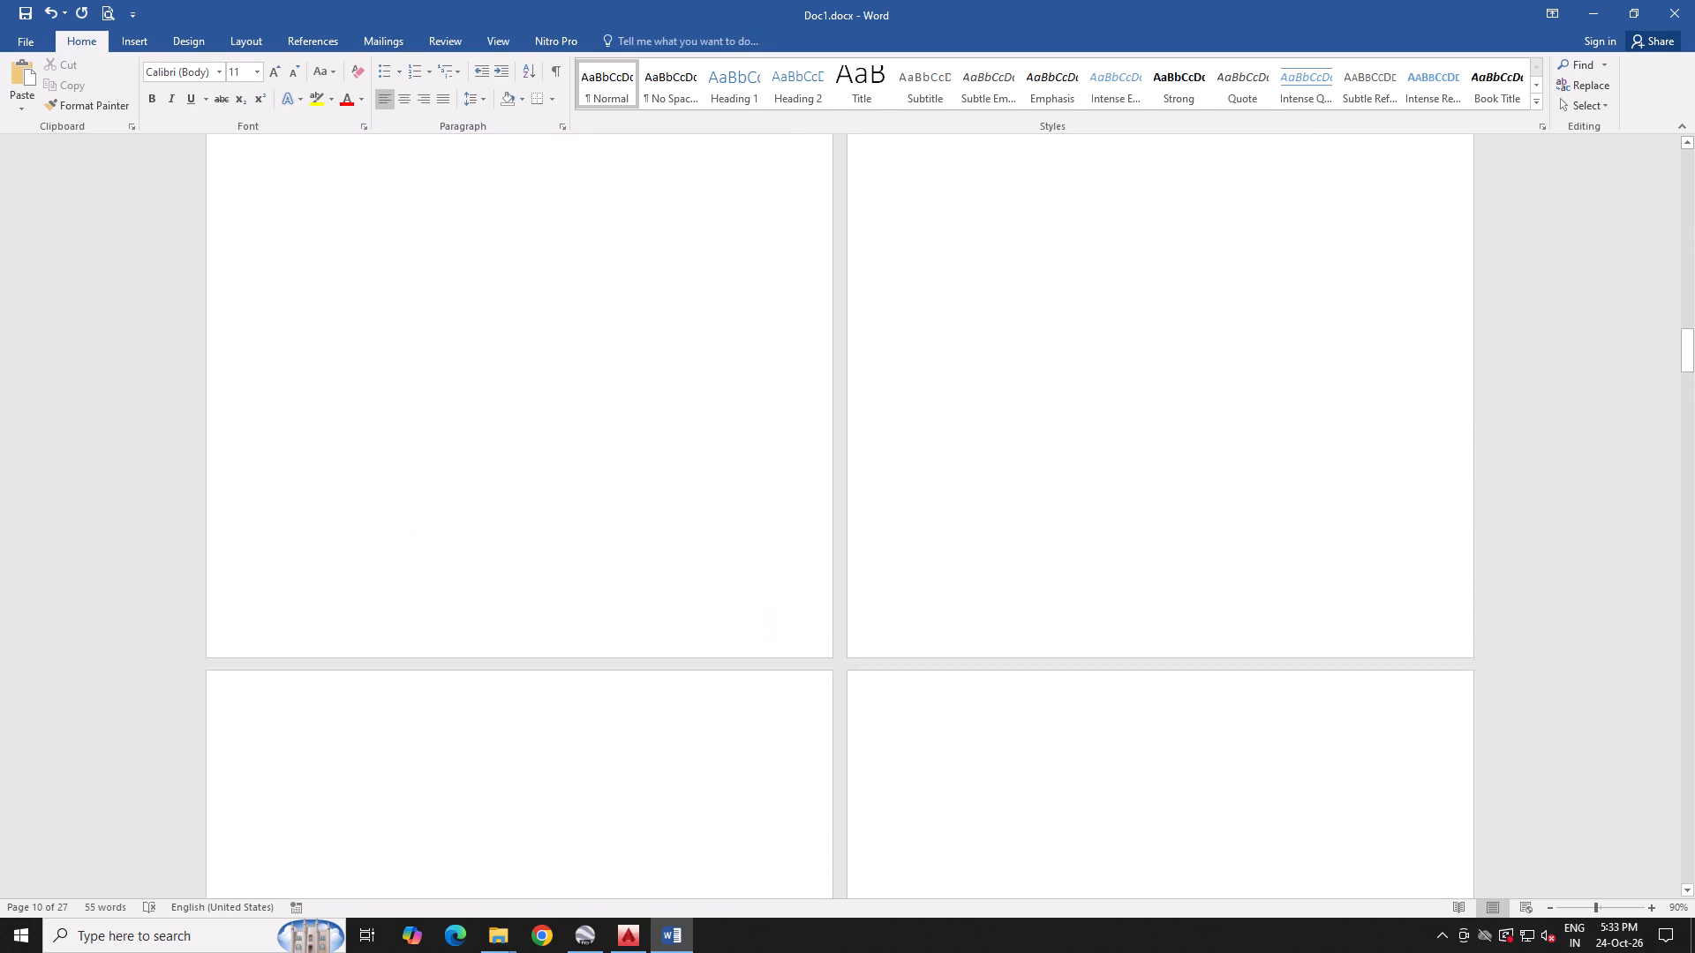
{"action": "scroll", "coordinate": [471, 509], "scroll_direction": "up", "scroll_amount": 17}
{"action": "left_click", "coordinate": [553, 301]}
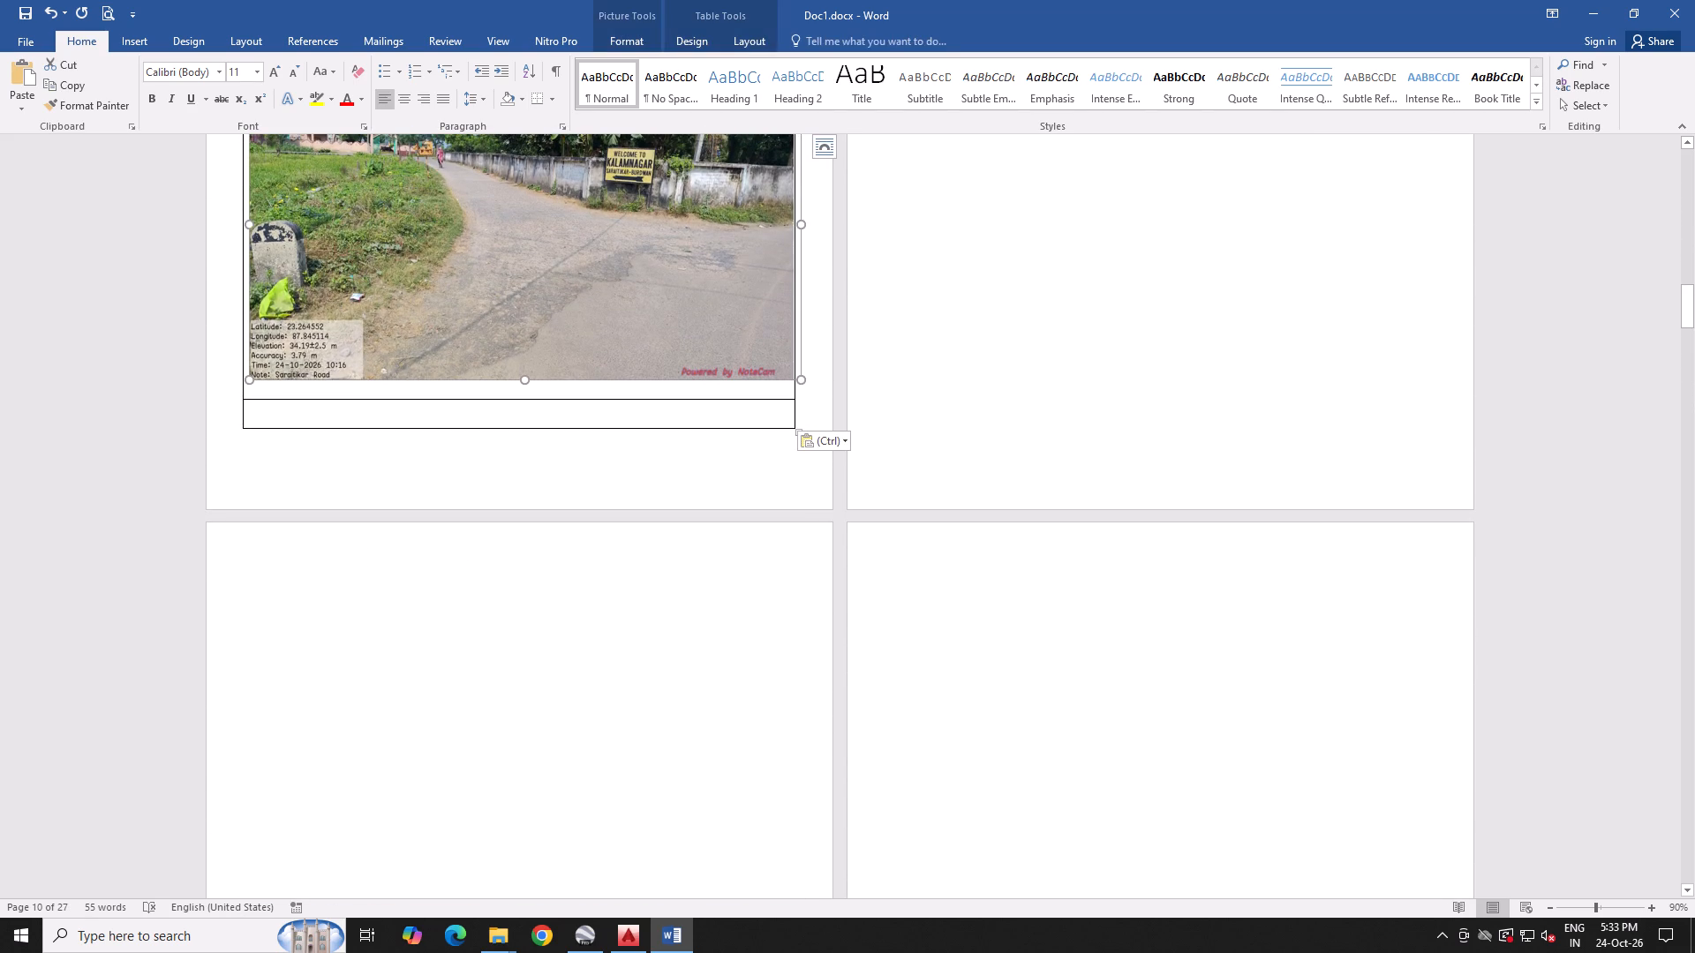
{"action": "key", "text": "Delete"}
{"action": "scroll", "coordinate": [542, 305], "scroll_direction": "up", "scroll_amount": 5}
{"action": "left_click", "coordinate": [584, 213]}
{"action": "key", "text": "Delete"}
Remove the surplus blank paragraphs and empty pages that follow page five's table.
{"action": "scroll", "coordinate": [572, 680], "scroll_direction": "down", "scroll_amount": 2}
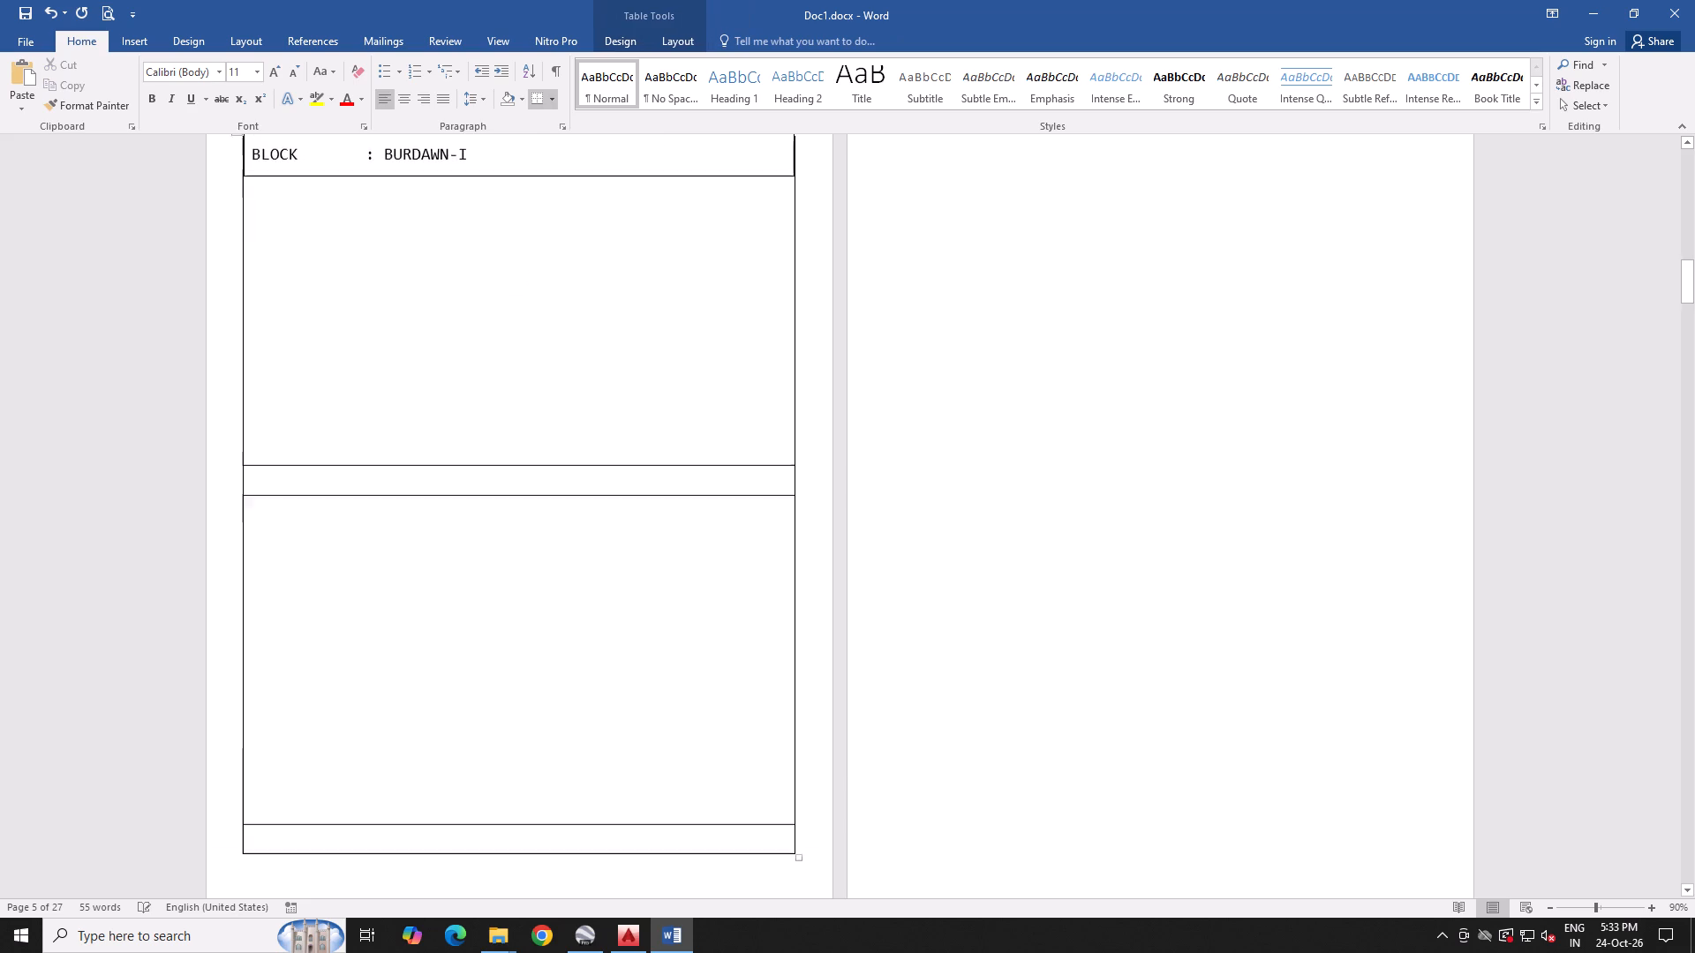
{"action": "scroll", "coordinate": [574, 680], "scroll_direction": "down", "scroll_amount": 7}
{"action": "left_click", "coordinate": [555, 562]}
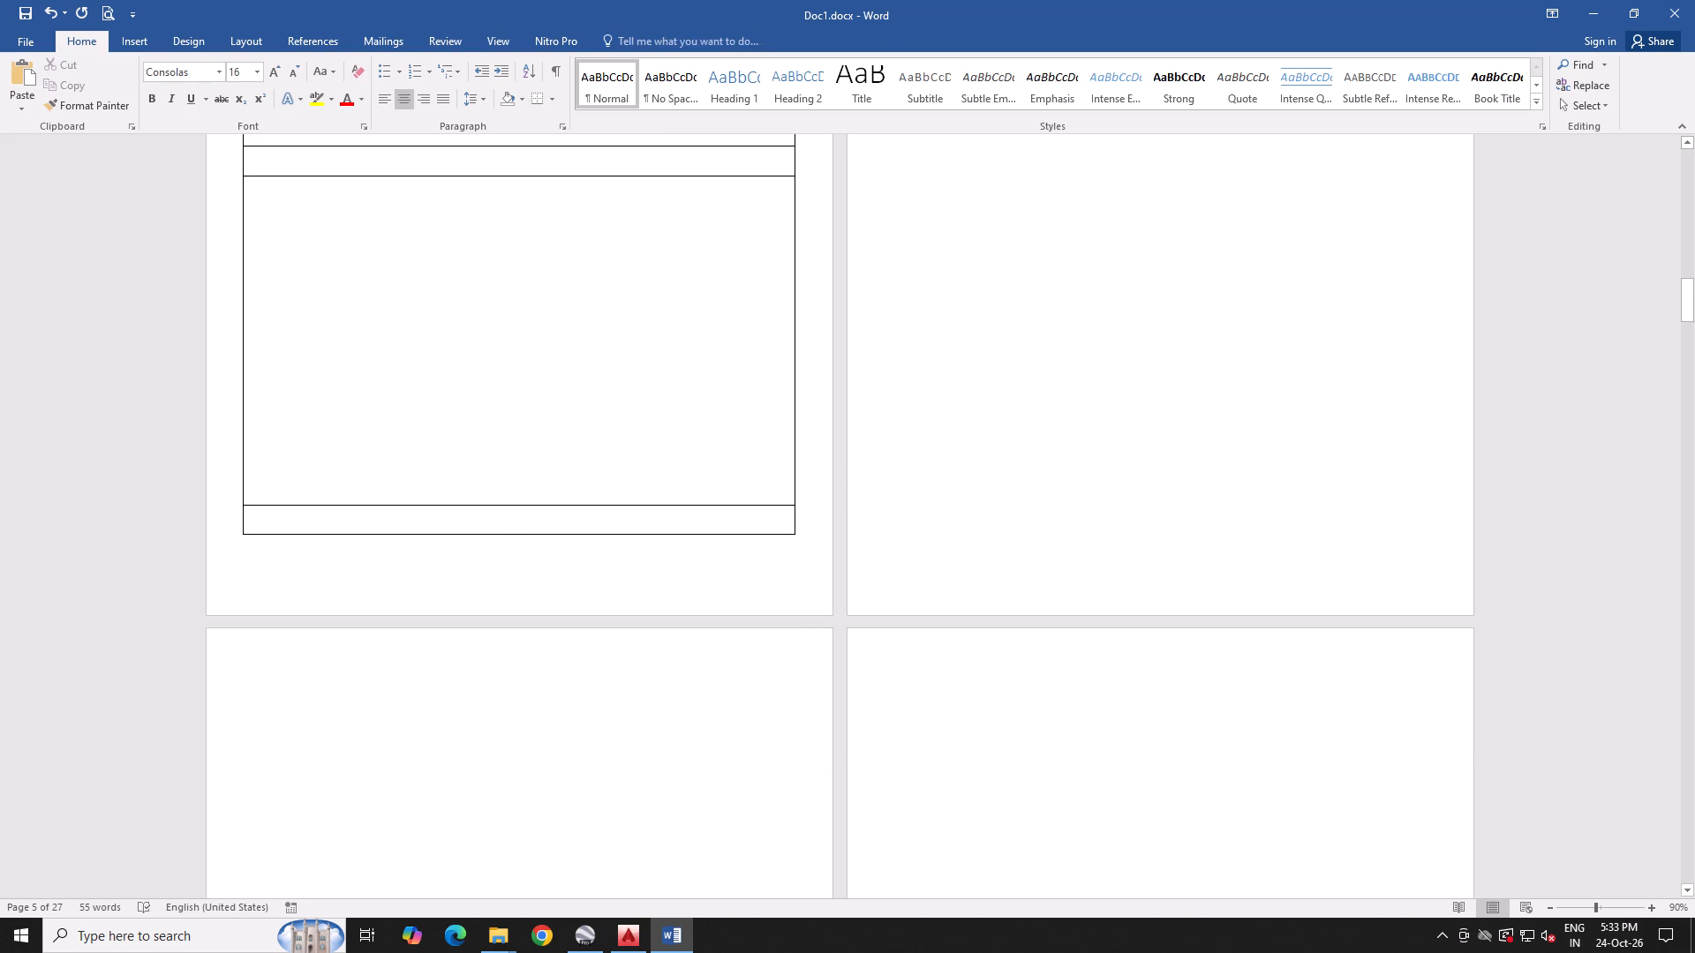
{"action": "key", "text": "Delete"}
{"action": "key", "text": "Delete"}
{"action": "key", "text": "Delete"}
{"action": "key", "text": "Delete"}
{"action": "key", "text": "Delete"}
{"action": "key", "text": "Delete"}
{"action": "key", "text": "Delete"}
{"action": "key", "text": "Delete"}
{"action": "key", "text": "Delete"}
{"action": "key", "text": "Delete"}
{"action": "key", "text": "Delete"}
{"action": "key", "text": "Delete"}
{"action": "key", "text": "Delete"}
{"action": "key", "text": "Delete"}
{"action": "key", "text": "Delete"}
{"action": "key", "text": "Delete"}
{"action": "key", "text": "Delete"}
{"action": "key", "text": "Delete"}
{"action": "key", "text": "Delete"}
{"action": "key", "text": "Delete"}
{"action": "left_click_drag", "start_coordinate": [555, 562], "coordinate": [568, 587]}
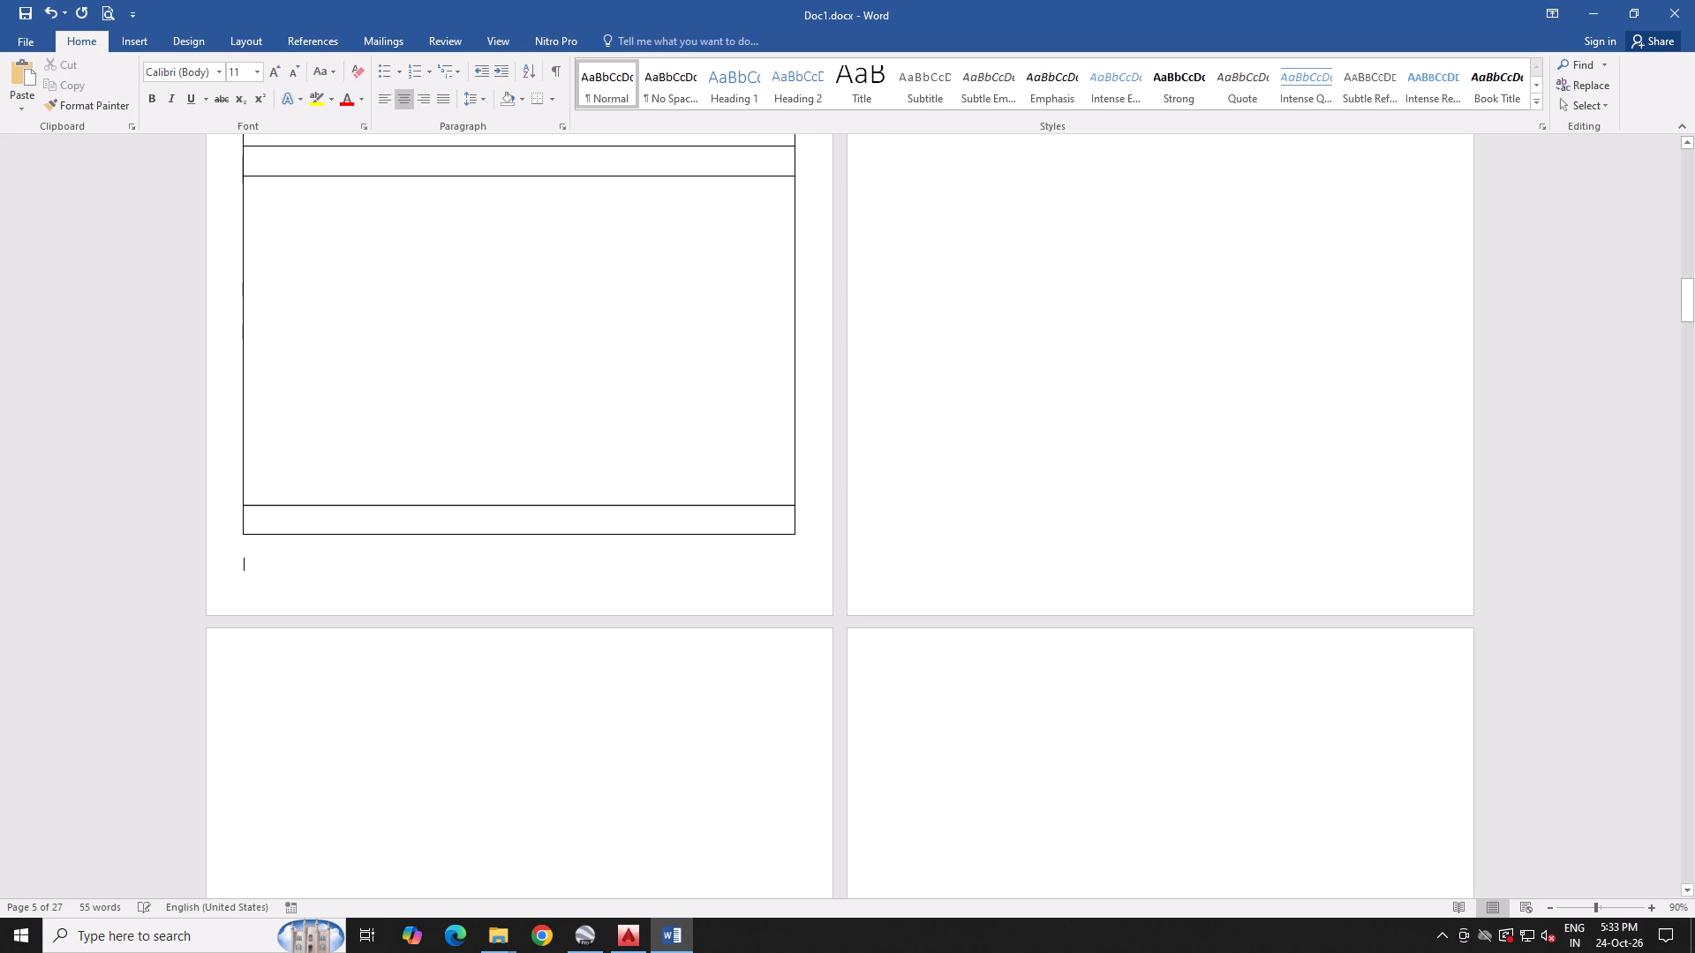
{"action": "left_click_drag", "start_coordinate": [568, 587], "coordinate": [879, 952]}
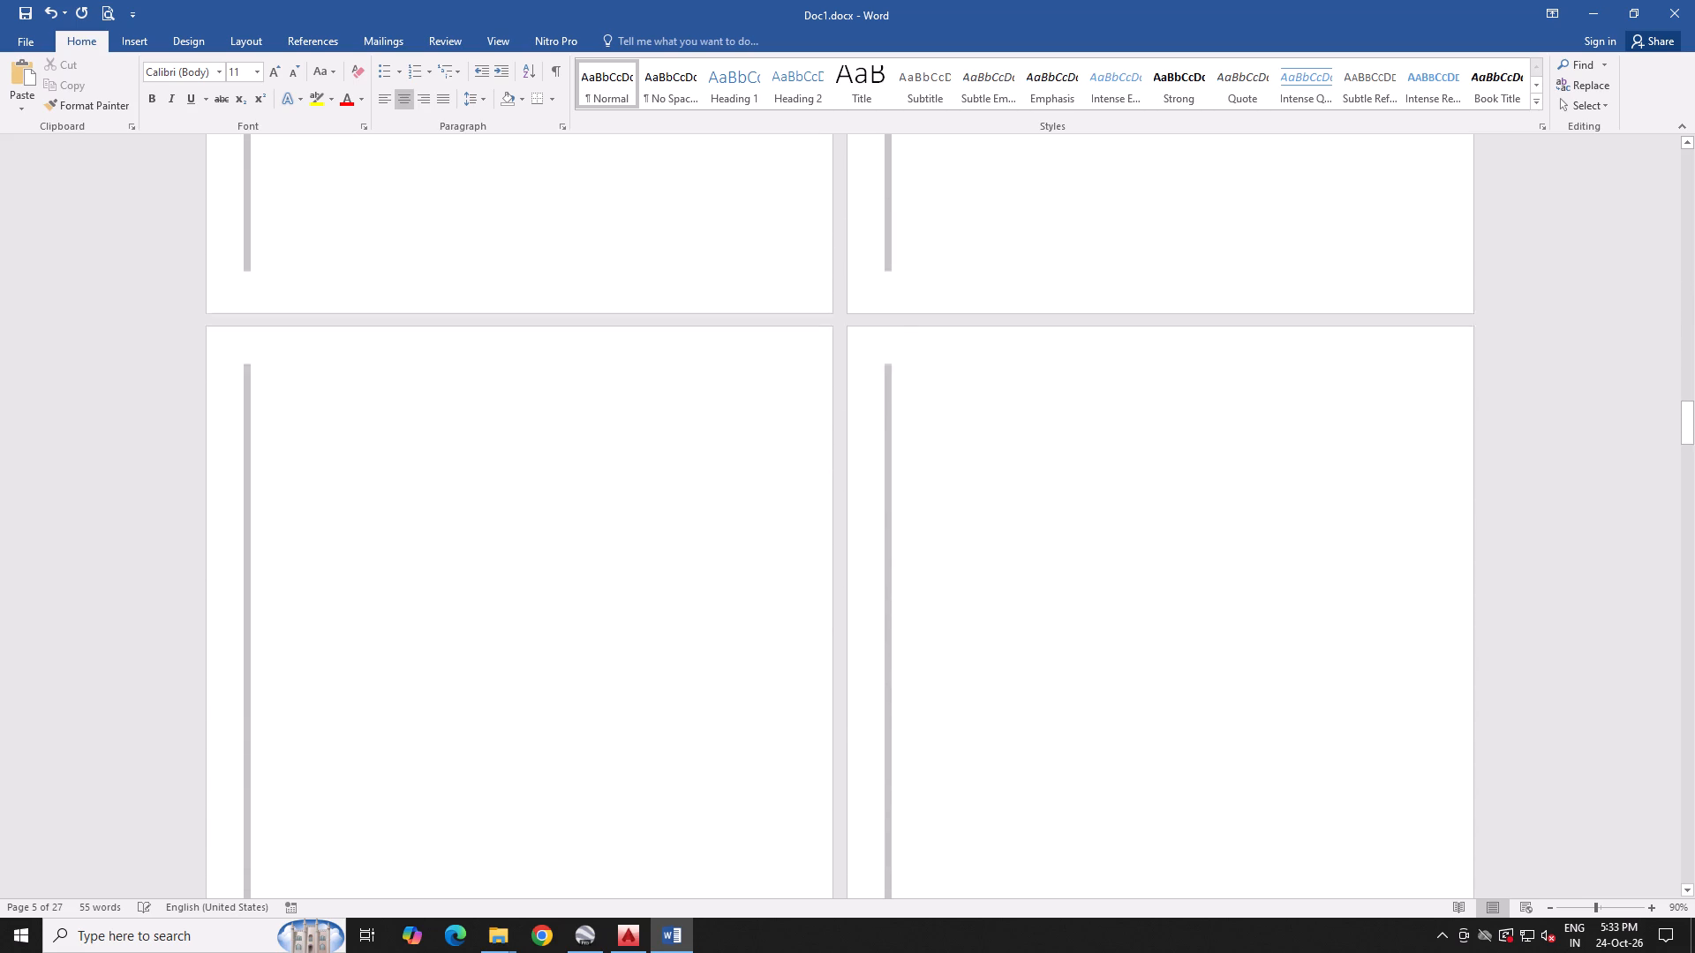
Select the blank paragraphs following page five's table through the document's end and delete them to remove the empty pages.
{"action": "left_click_drag", "start_coordinate": [879, 952], "coordinate": [884, 952]}
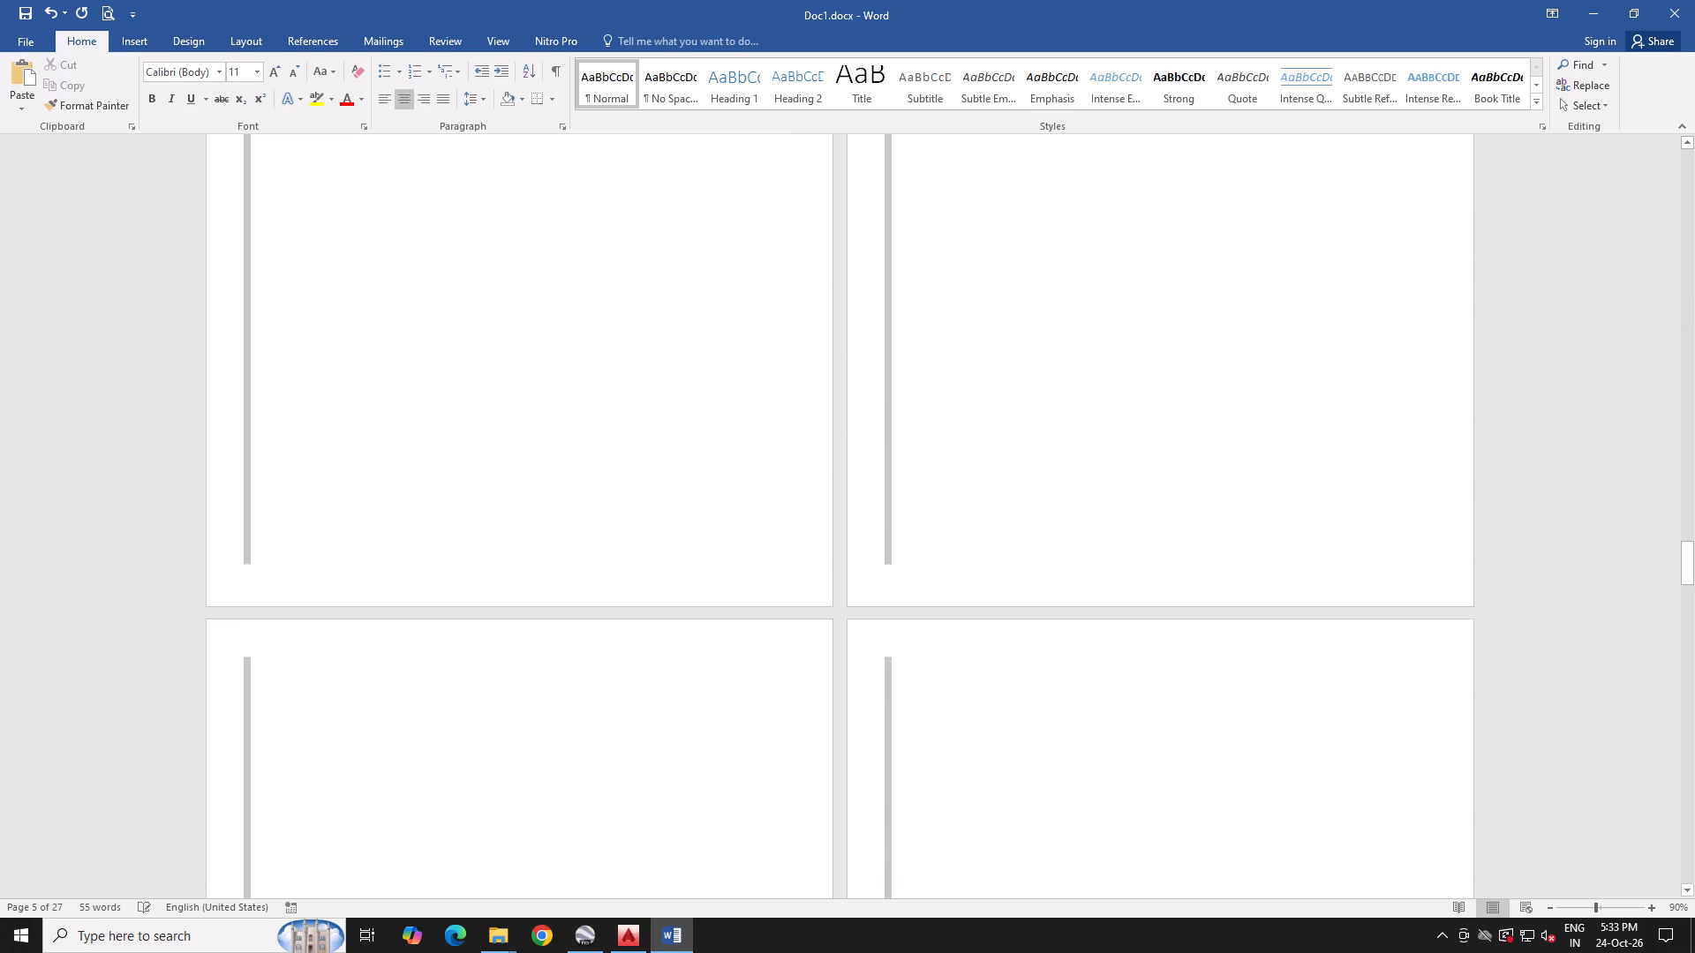
{"action": "left_click_drag", "start_coordinate": [884, 952], "coordinate": [887, 952]}
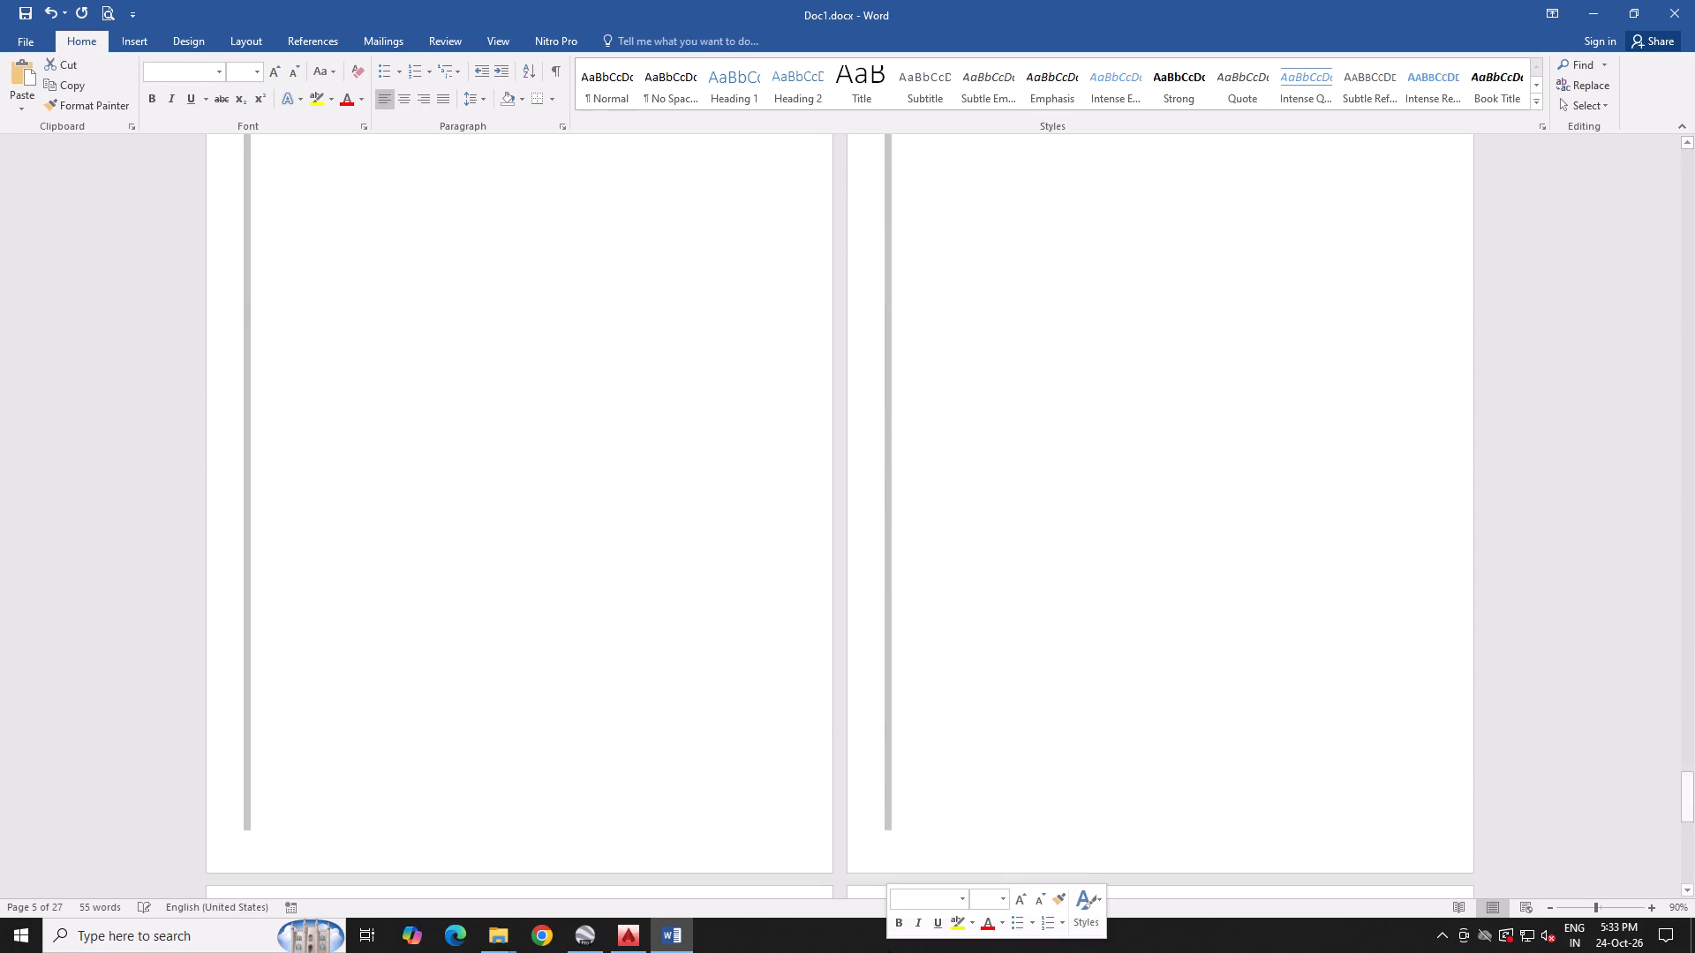
{"action": "key", "text": "Delete"}
{"action": "key", "text": "Delete"}
{"action": "key", "text": "Delete"}
{"action": "key", "text": "Delete"}
{"action": "key", "text": "Delete"}
{"action": "key", "text": "Delete"}
{"action": "key", "text": "Delete"}
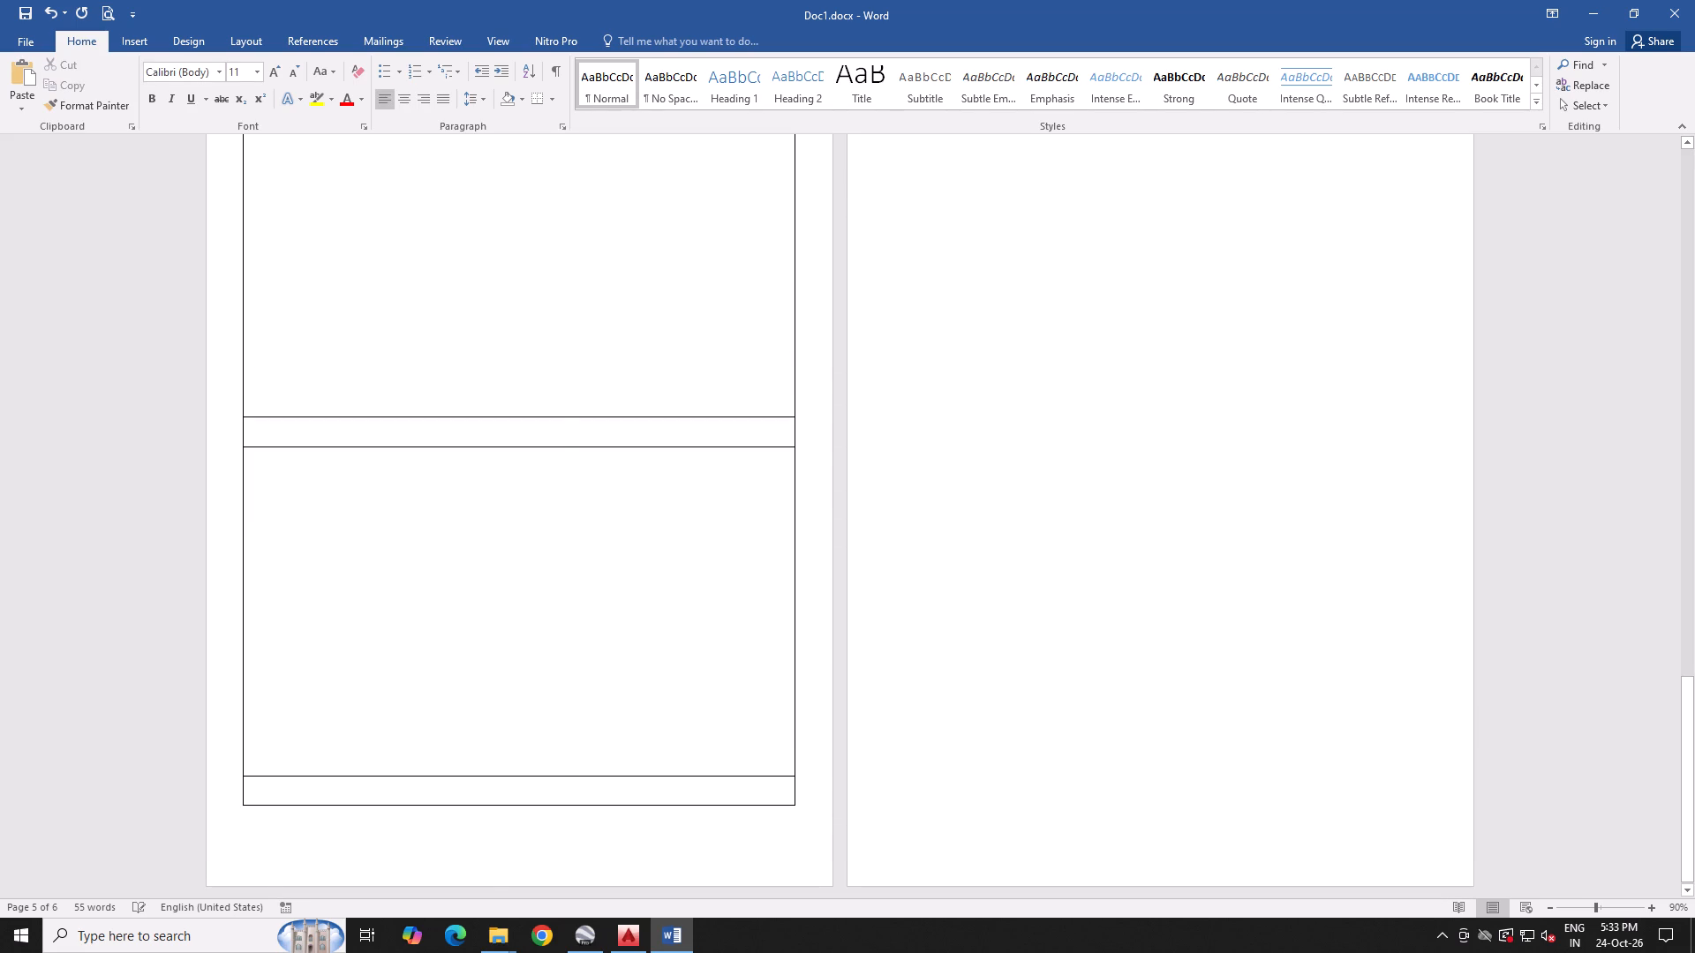
Reduce the document window to show the photo folder and insert WhatsApp Image 2026-10-24 at 3.23.38 PM (1).jpeg in page two's upper photo cell.
{"action": "scroll", "coordinate": [622, 802], "scroll_direction": "up", "scroll_amount": 20}
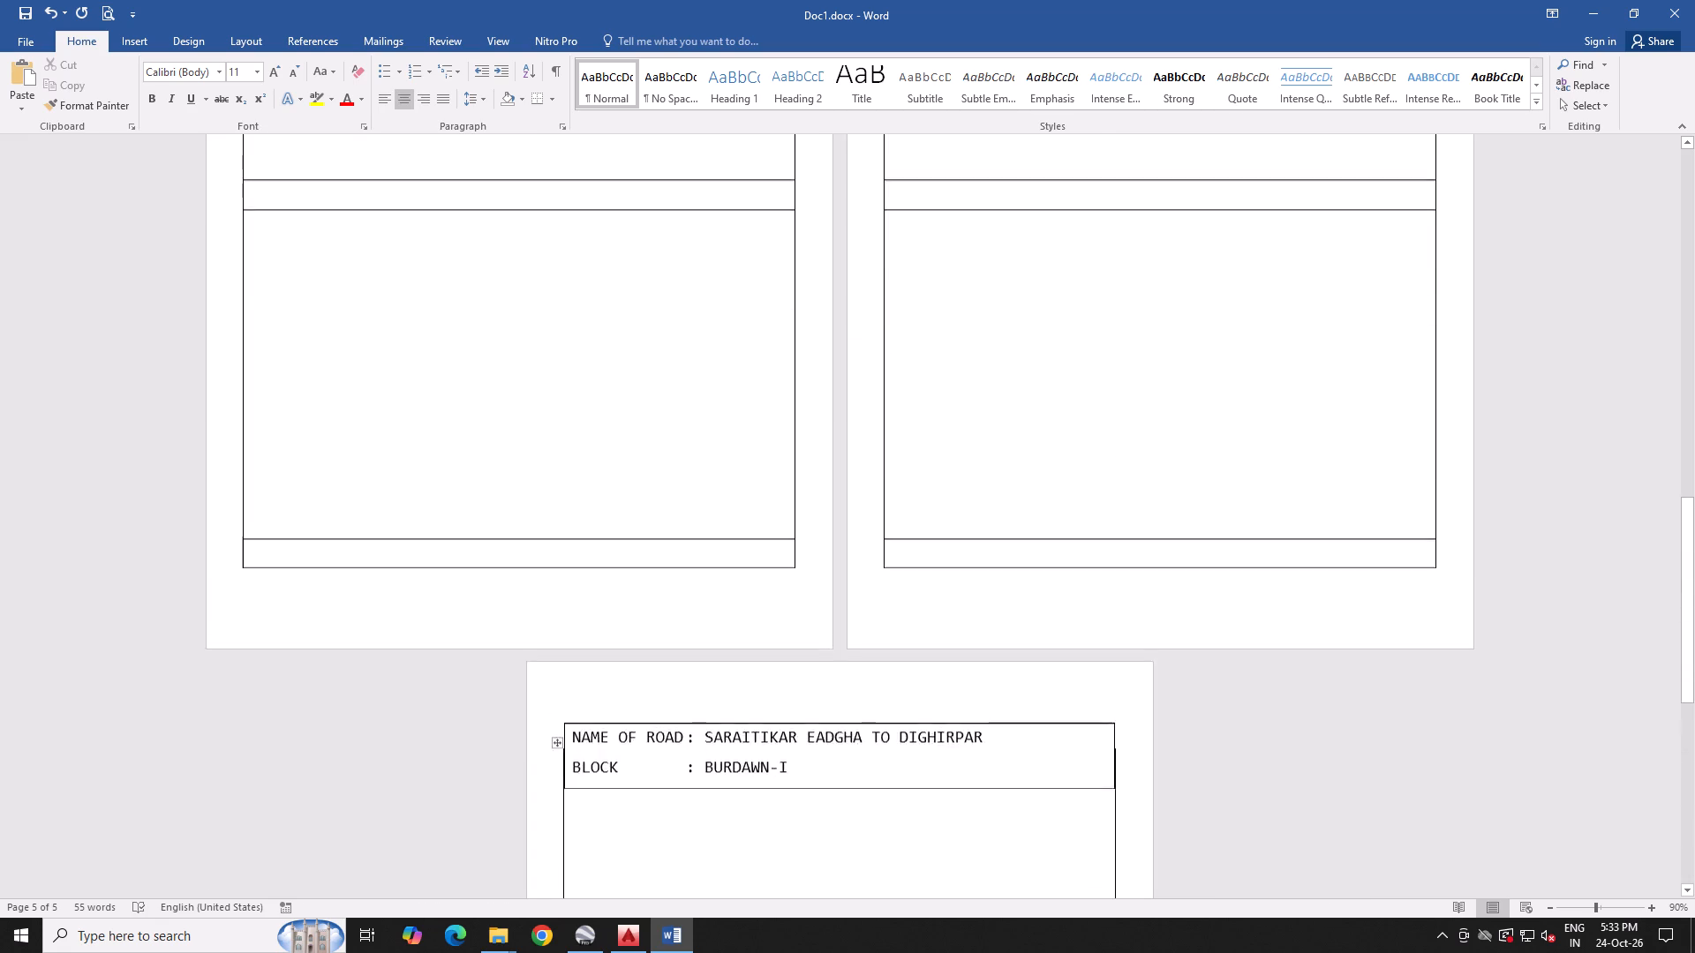
{"action": "scroll", "coordinate": [622, 690], "scroll_direction": "up", "scroll_amount": 20}
{"action": "scroll", "coordinate": [622, 690], "scroll_direction": "up", "scroll_amount": 16}
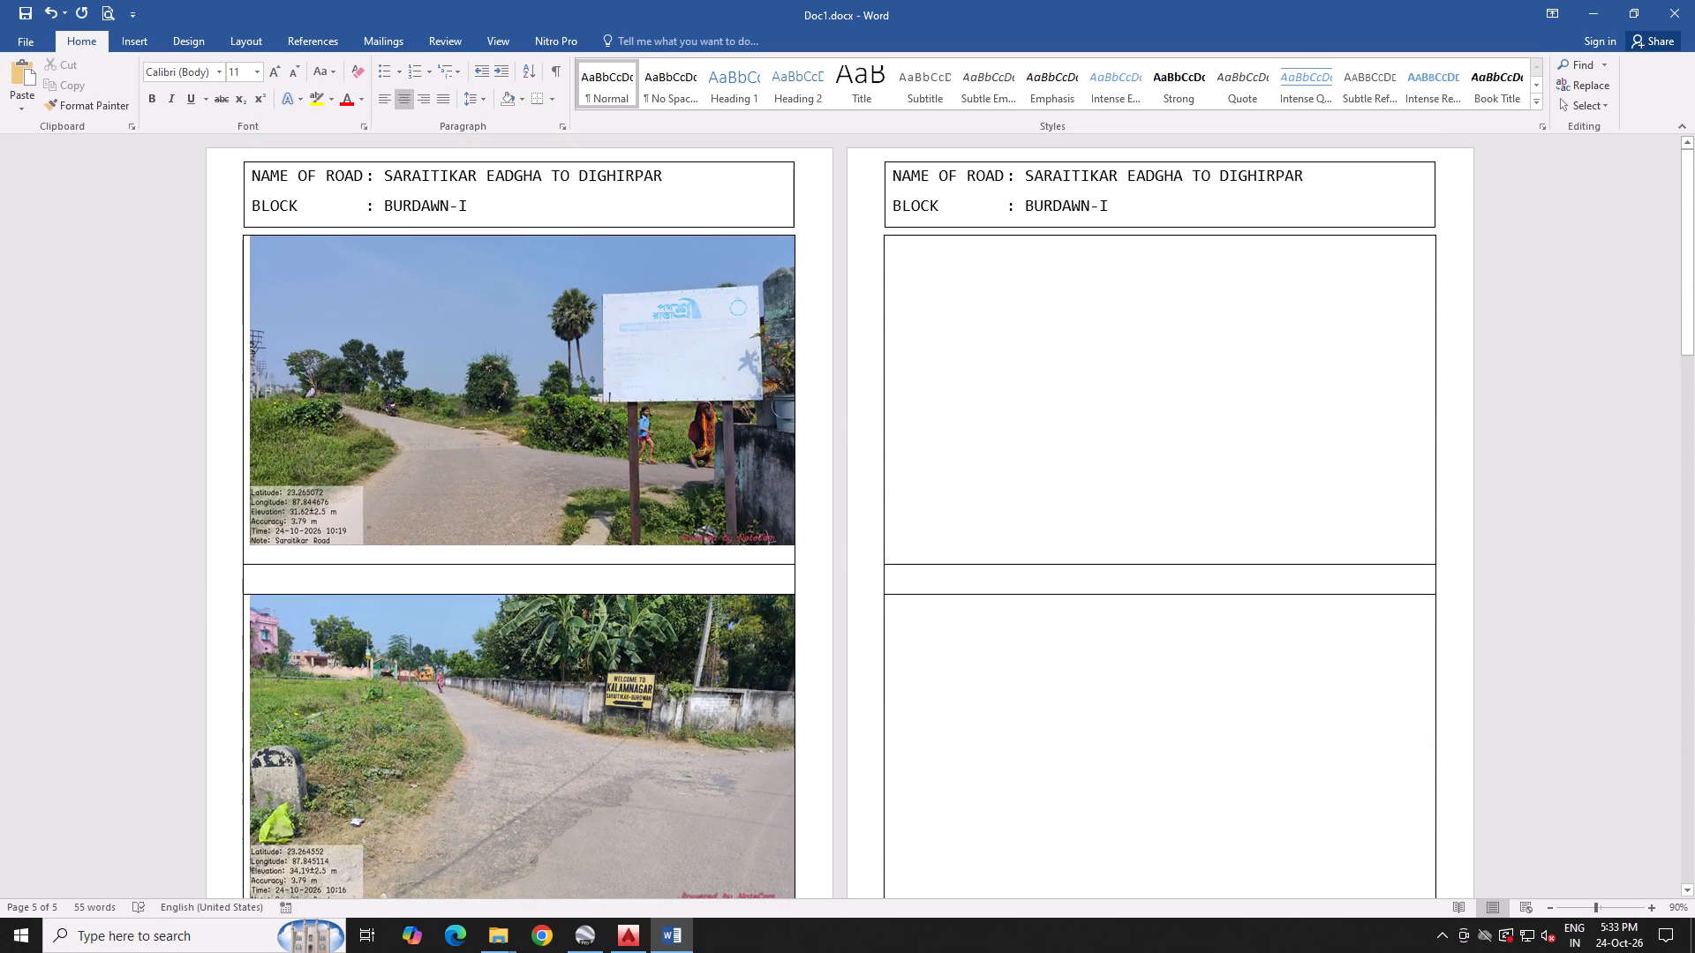
{"action": "left_click", "coordinate": [1638, 4]}
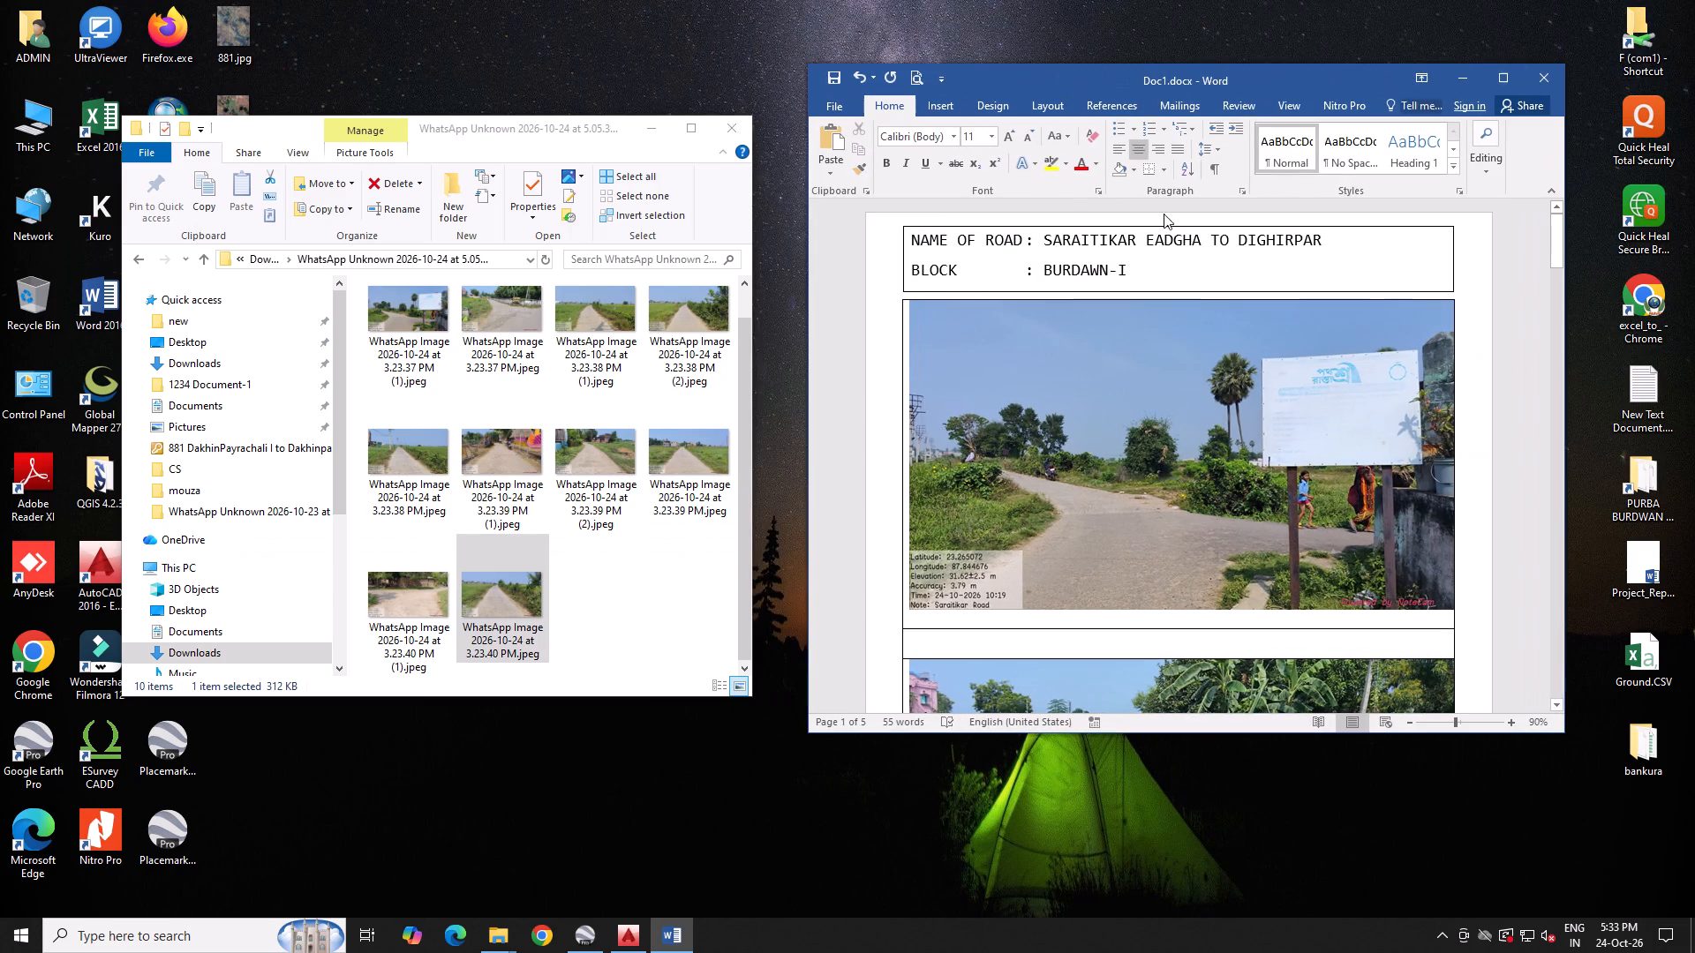
{"action": "scroll", "coordinate": [1150, 394], "scroll_direction": "down", "scroll_amount": 9}
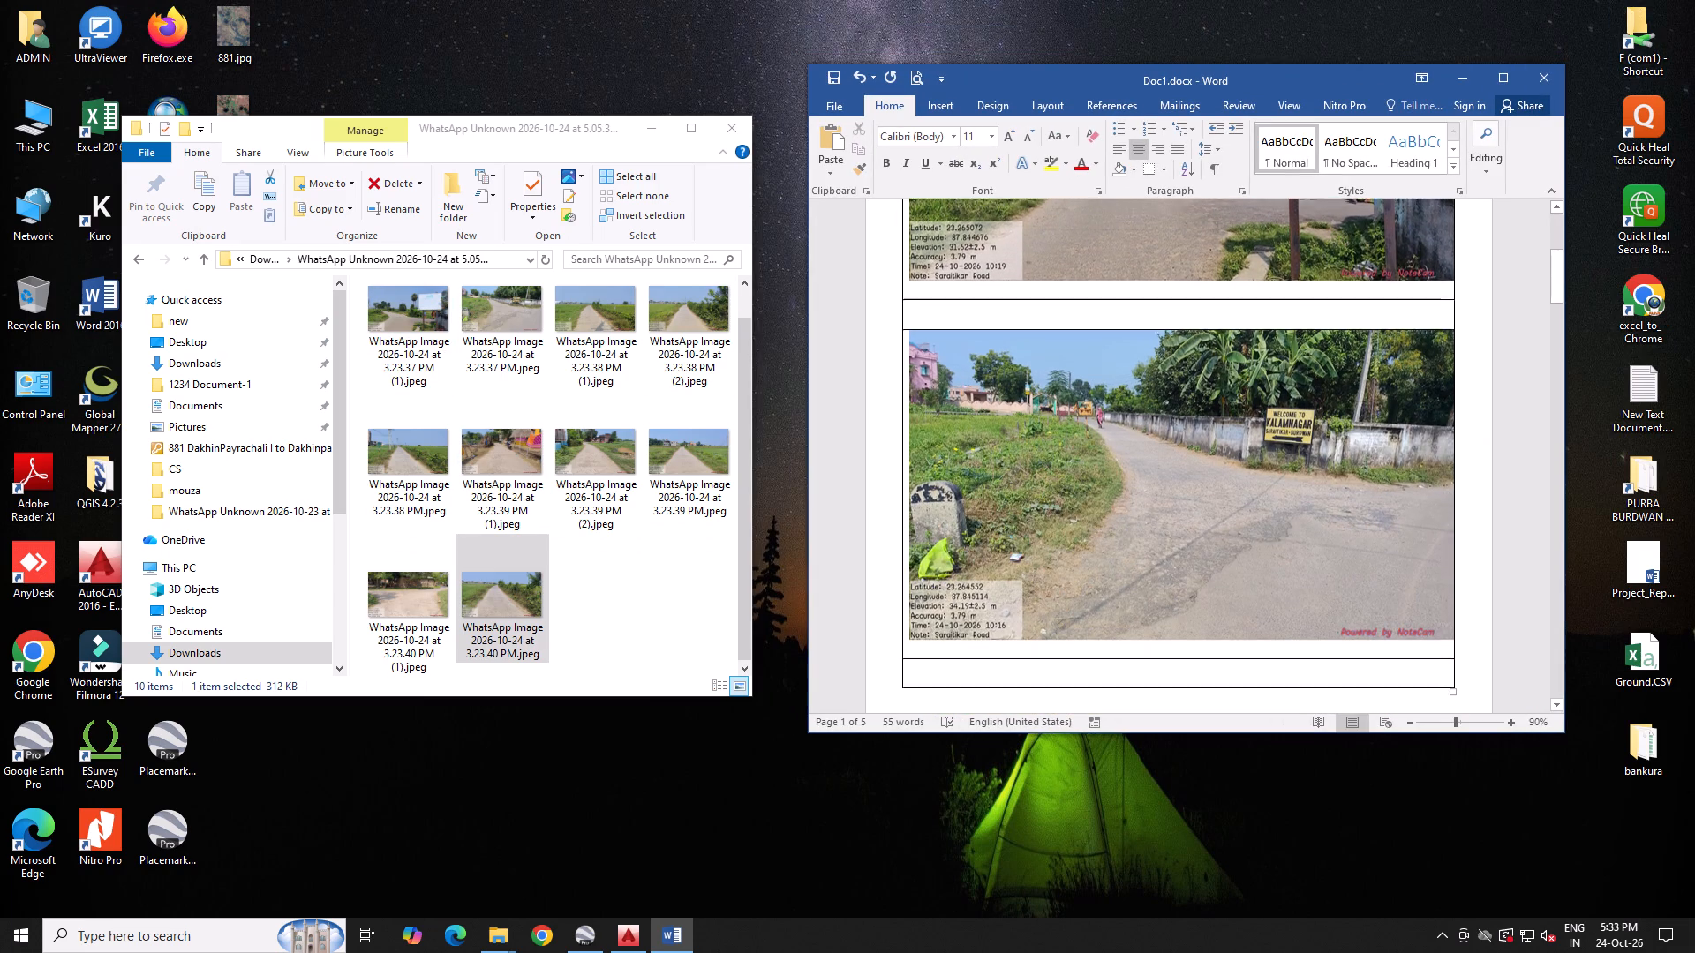
{"action": "scroll", "coordinate": [1157, 391], "scroll_direction": "down", "scroll_amount": 4}
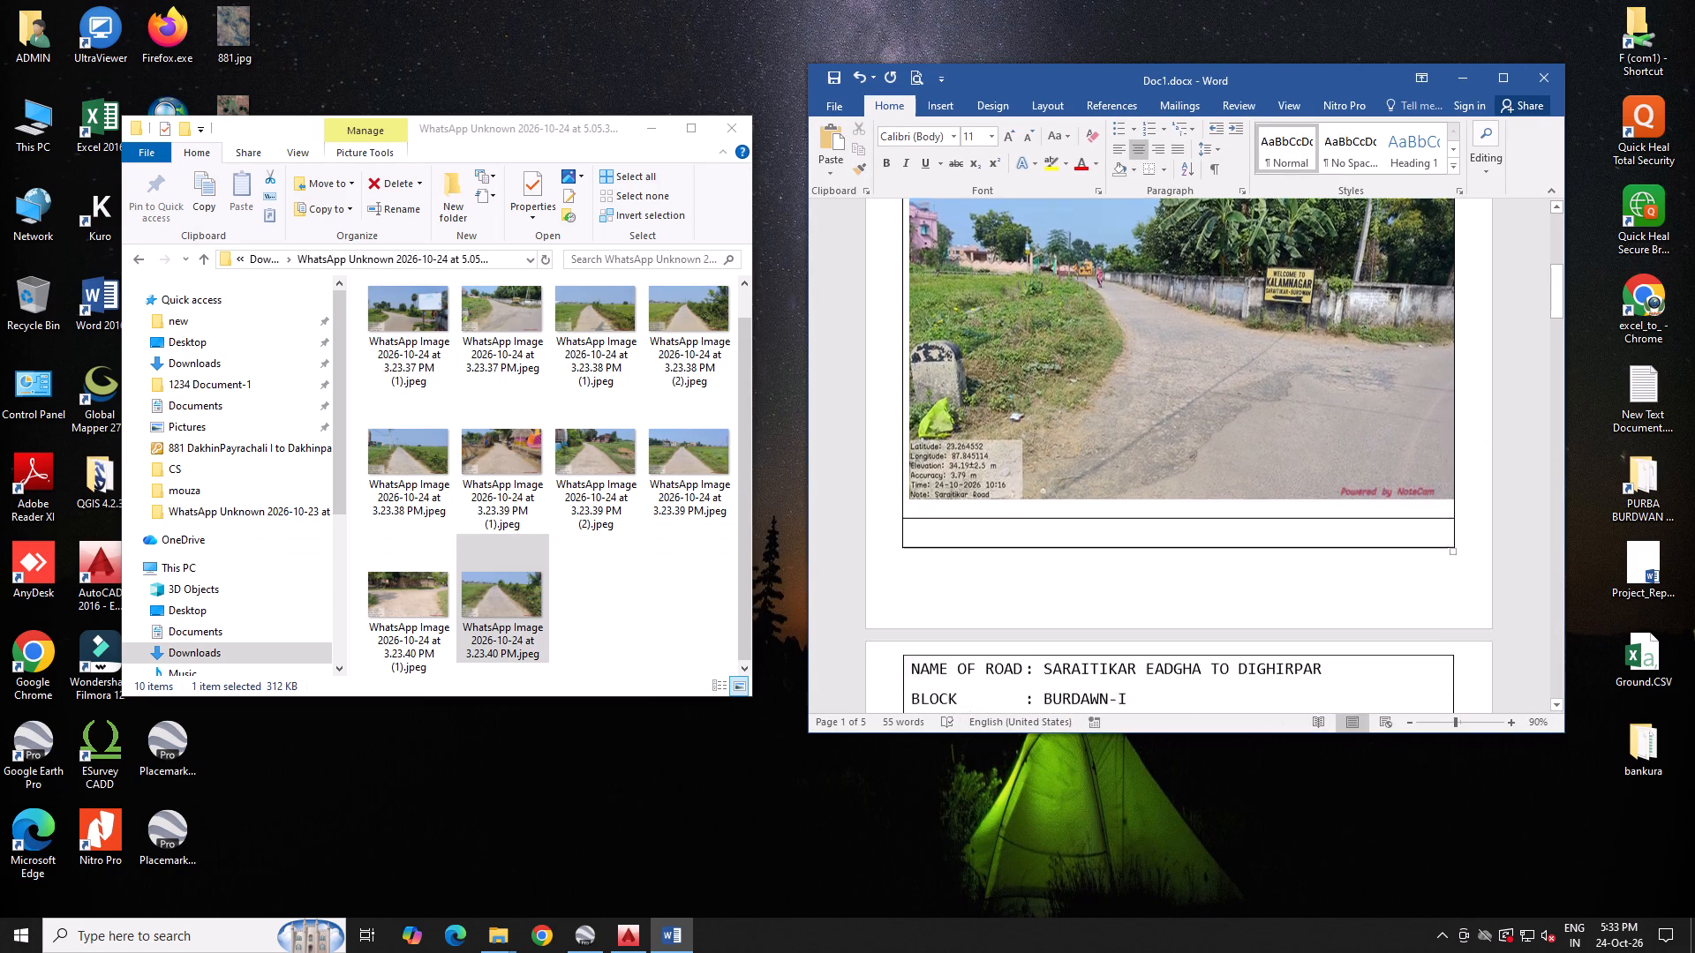
{"action": "scroll", "coordinate": [1157, 390], "scroll_direction": "down", "scroll_amount": 14}
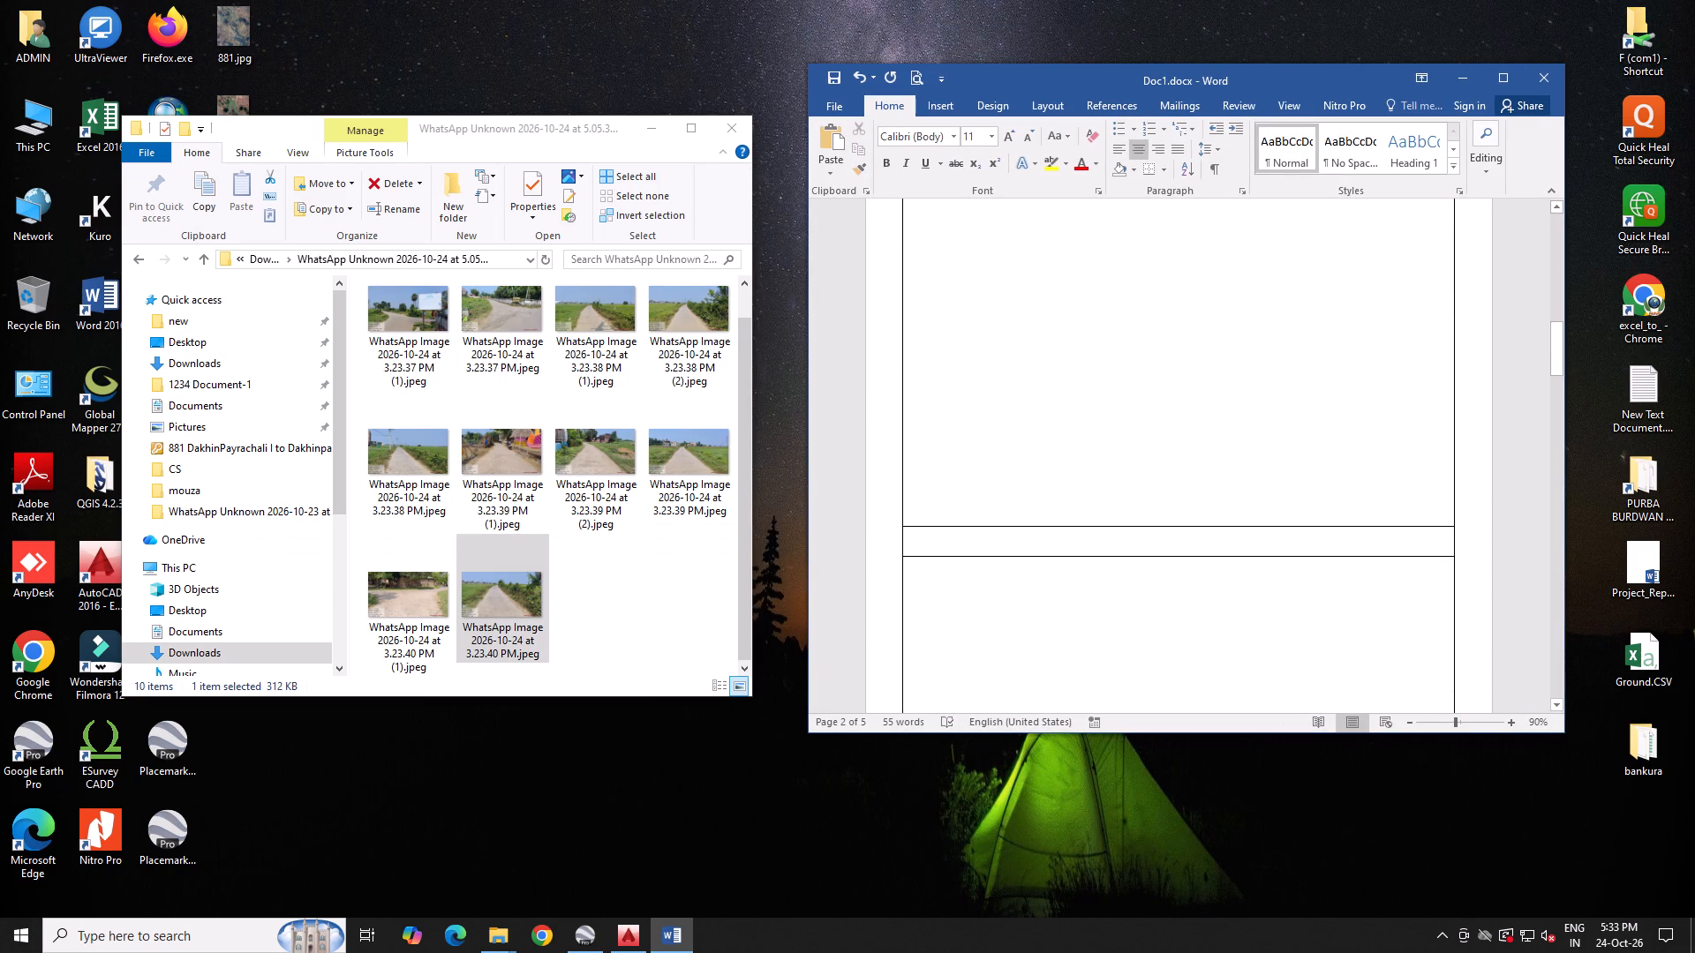
{"action": "left_click", "coordinate": [1001, 338]}
{"action": "left_click_drag", "start_coordinate": [616, 326], "coordinate": [1013, 339]}
Insert the photo WhatsApp Image 2026-10-24 at 3.23.38 PM (2).jpeg in page two's lower photo cell.
{"action": "scroll", "coordinate": [1013, 339], "scroll_direction": "down", "scroll_amount": 6}
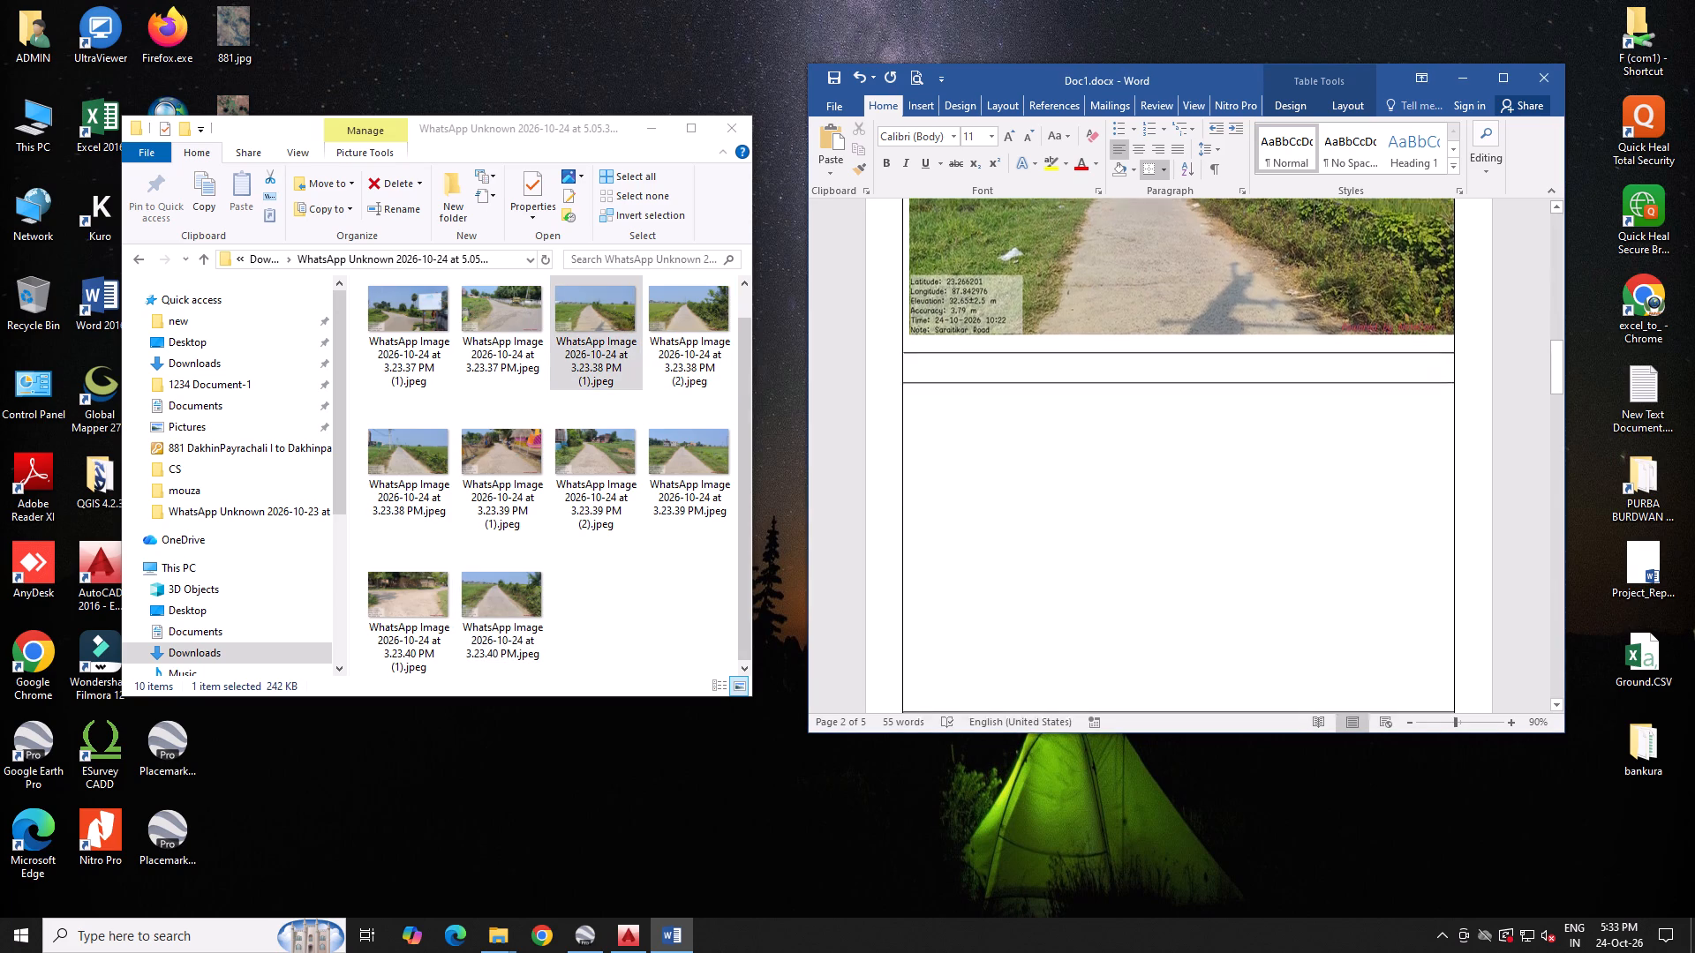
{"action": "scroll", "coordinate": [1013, 339], "scroll_direction": "down", "scroll_amount": 1}
{"action": "left_click", "coordinate": [668, 342]}
{"action": "left_click", "coordinate": [979, 356]}
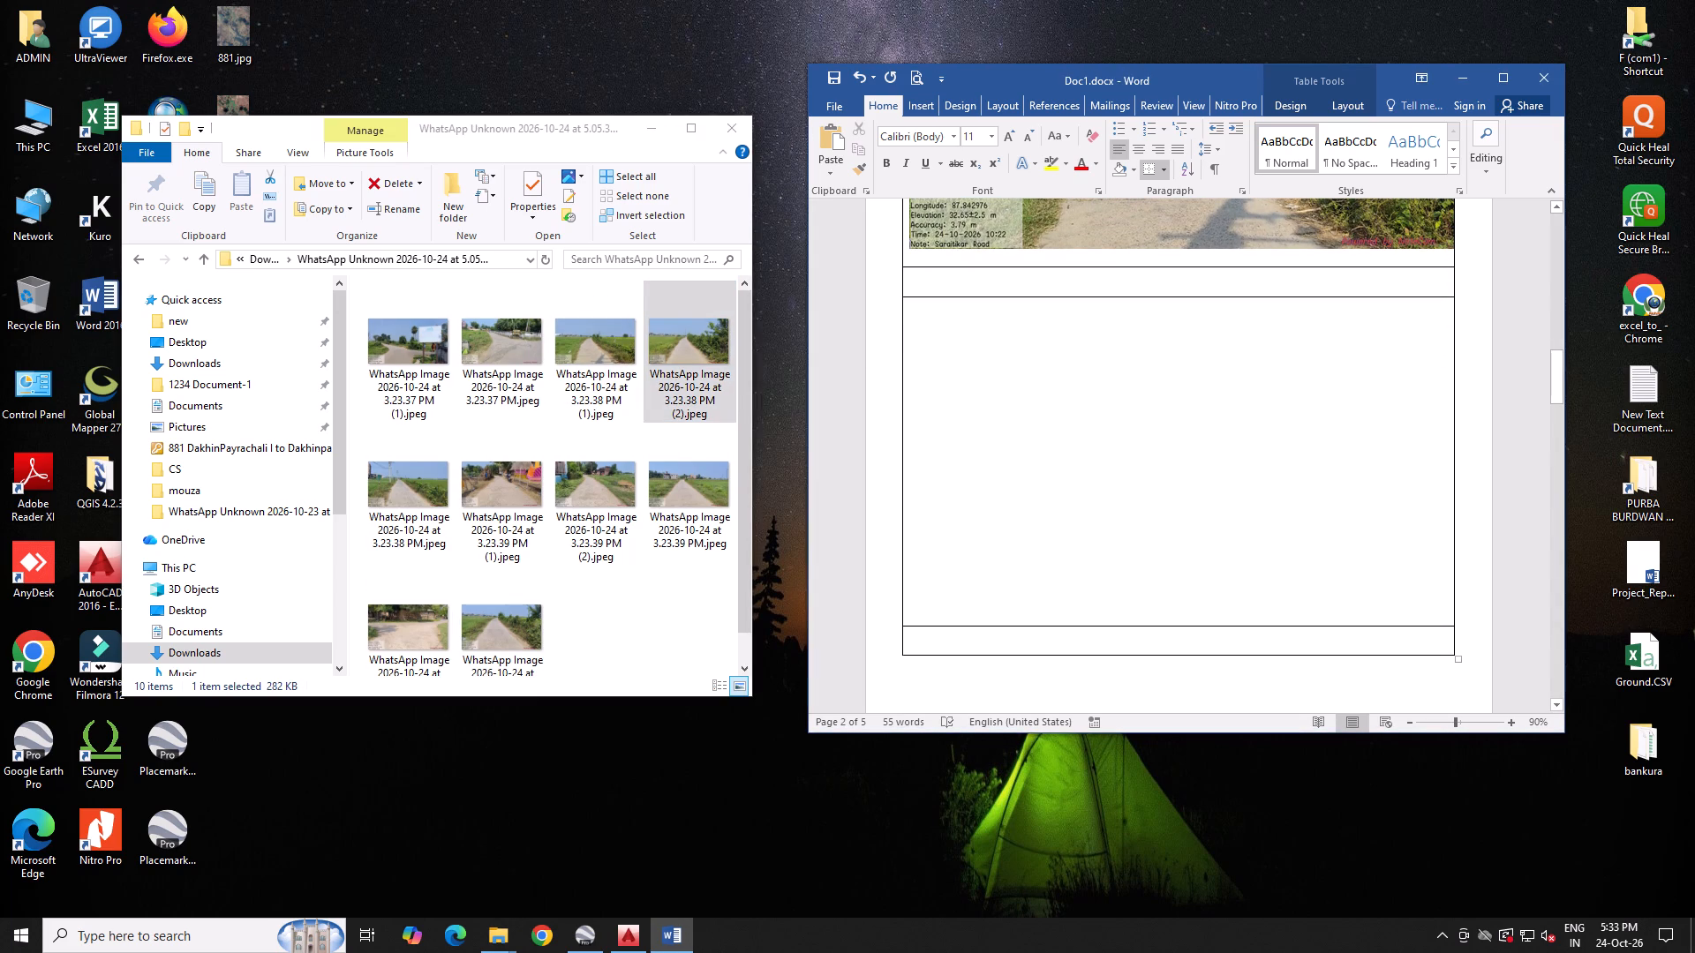
{"action": "left_click", "coordinate": [936, 331]}
{"action": "left_click_drag", "start_coordinate": [684, 363], "coordinate": [1020, 387]}
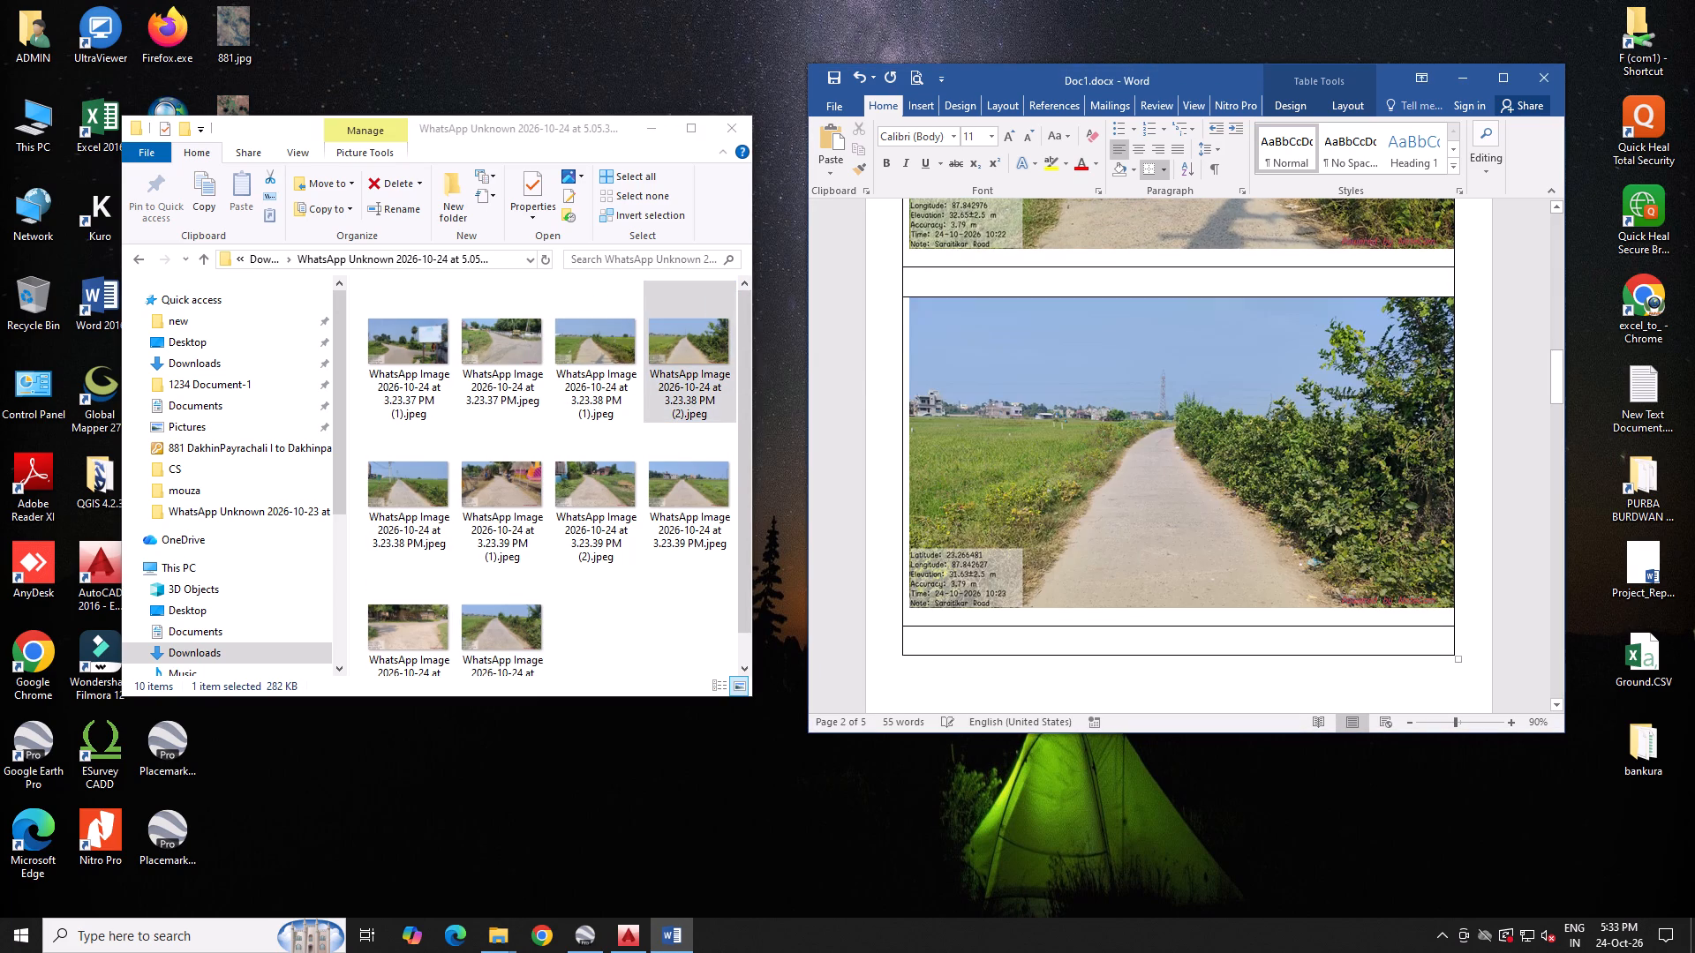
Insert the WhatsApp images 3.23.38 PM and 3.23.39 PM (1) into page three's upper and lower photo cells.
{"action": "scroll", "coordinate": [1020, 386], "scroll_direction": "down", "scroll_amount": 15}
{"action": "left_click", "coordinate": [1018, 379]}
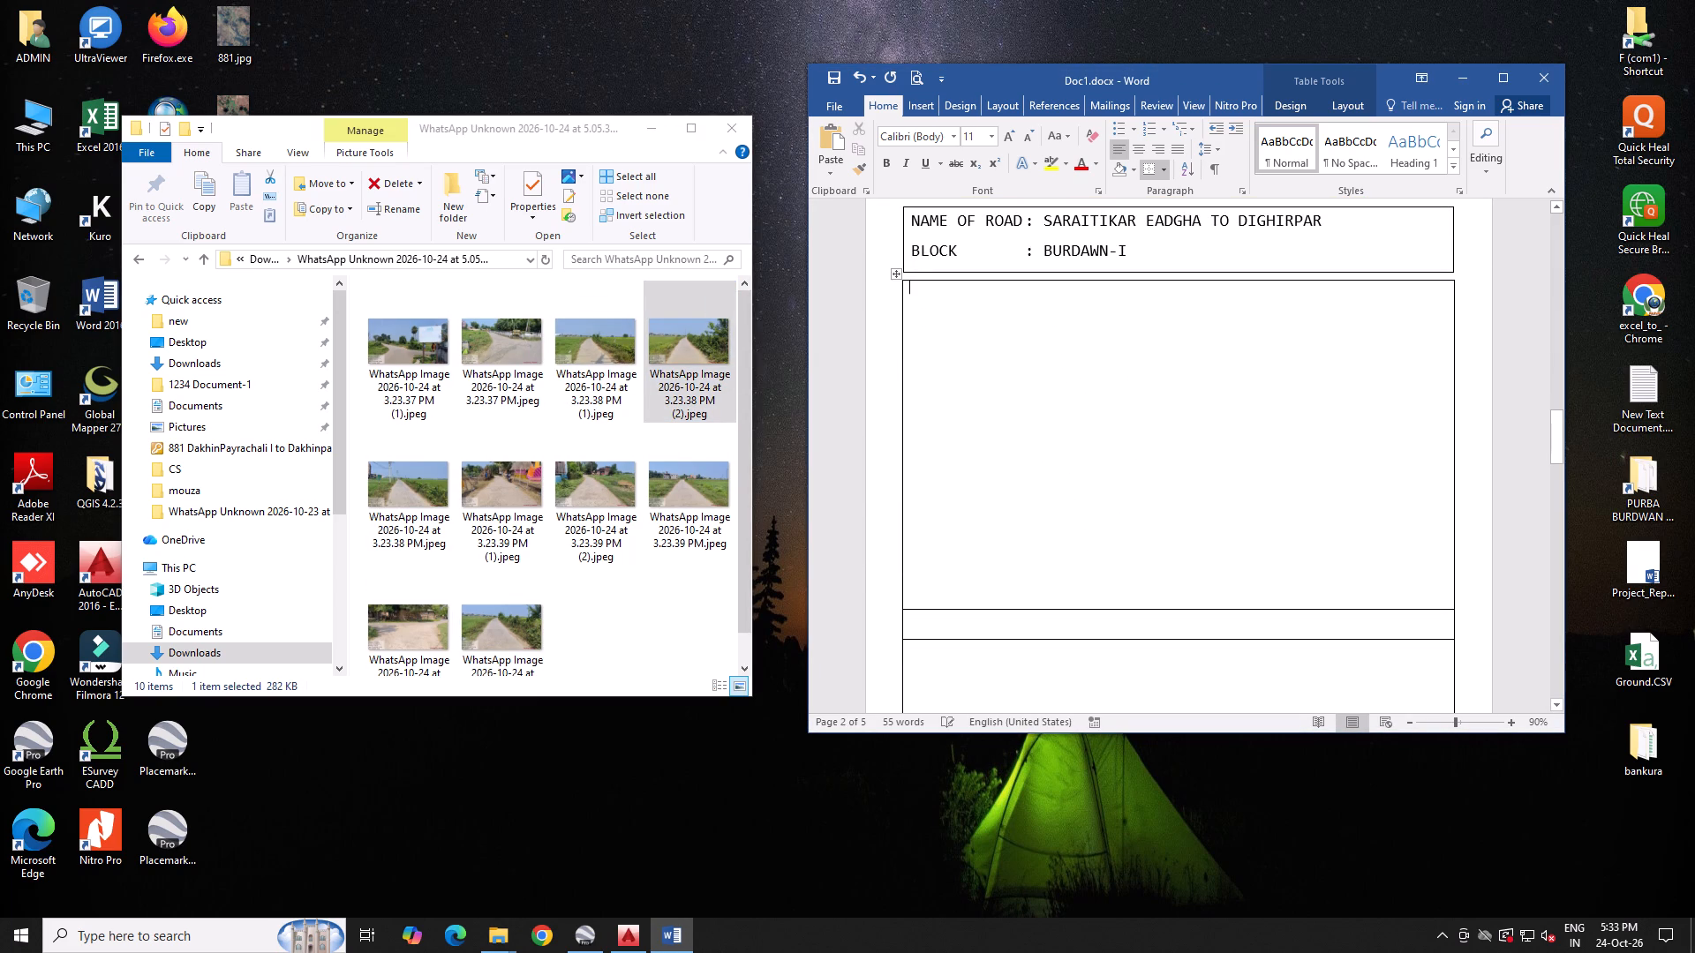
{"action": "left_click_drag", "start_coordinate": [411, 479], "coordinate": [1051, 392]}
{"action": "scroll", "coordinate": [1051, 392], "scroll_direction": "down", "scroll_amount": 10}
{"action": "left_click", "coordinate": [1047, 397]}
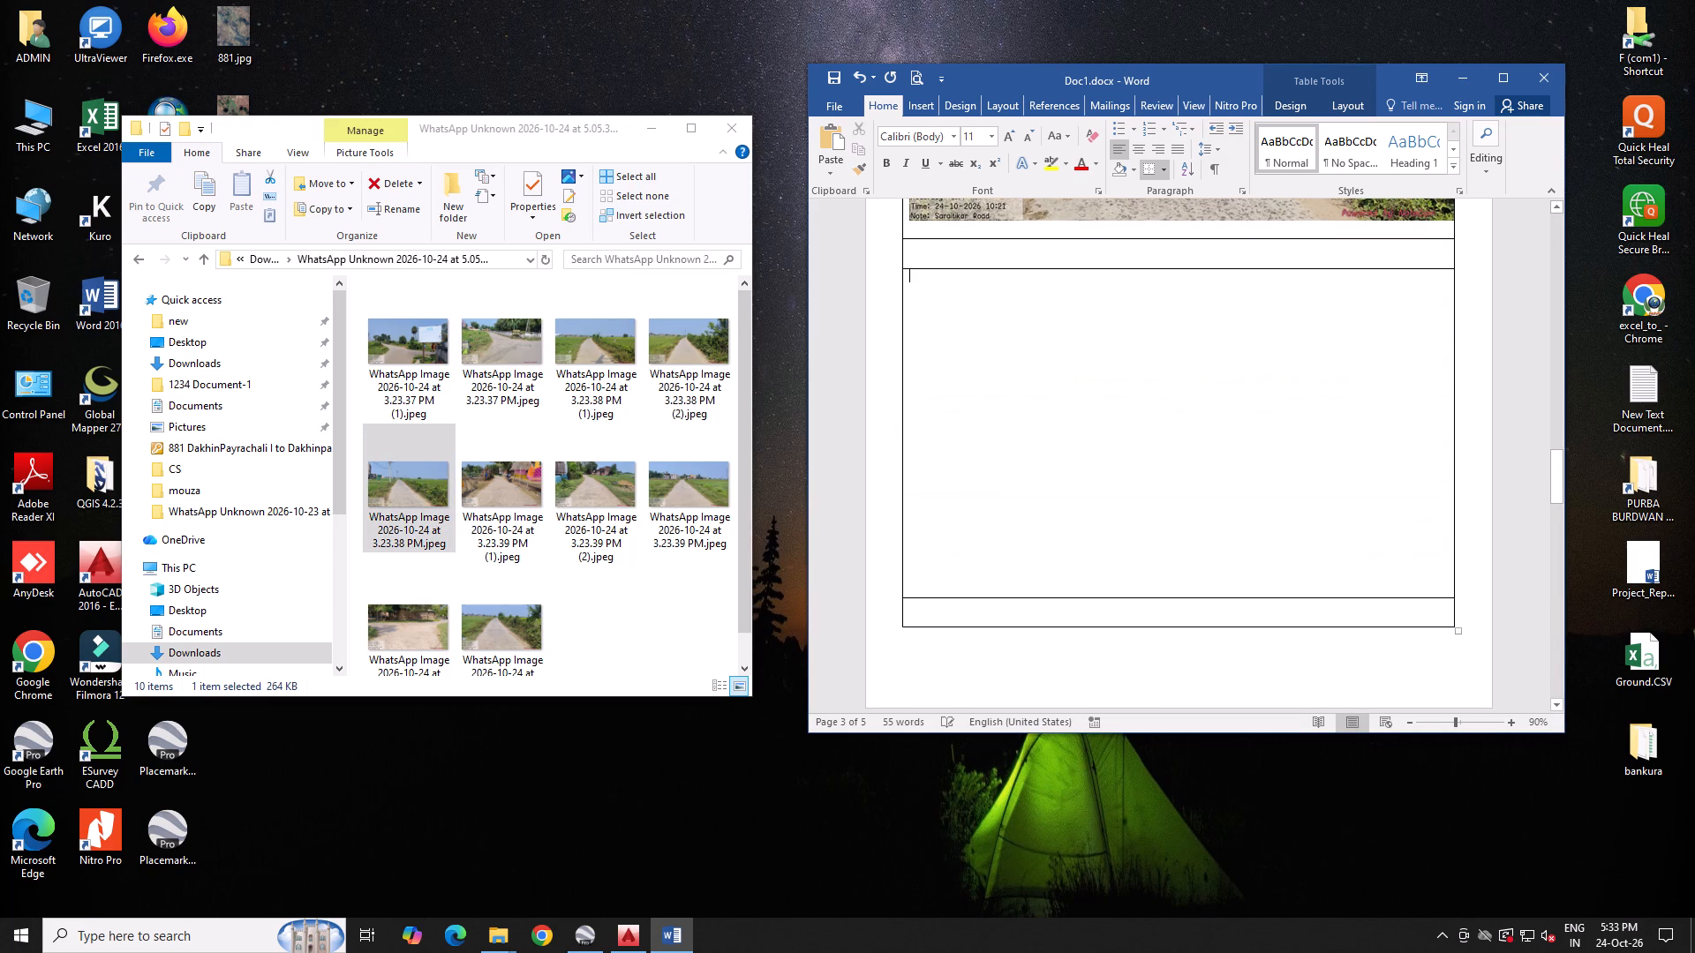
{"action": "left_click", "coordinate": [508, 493]}
{"action": "left_click_drag", "start_coordinate": [506, 479], "coordinate": [967, 406]}
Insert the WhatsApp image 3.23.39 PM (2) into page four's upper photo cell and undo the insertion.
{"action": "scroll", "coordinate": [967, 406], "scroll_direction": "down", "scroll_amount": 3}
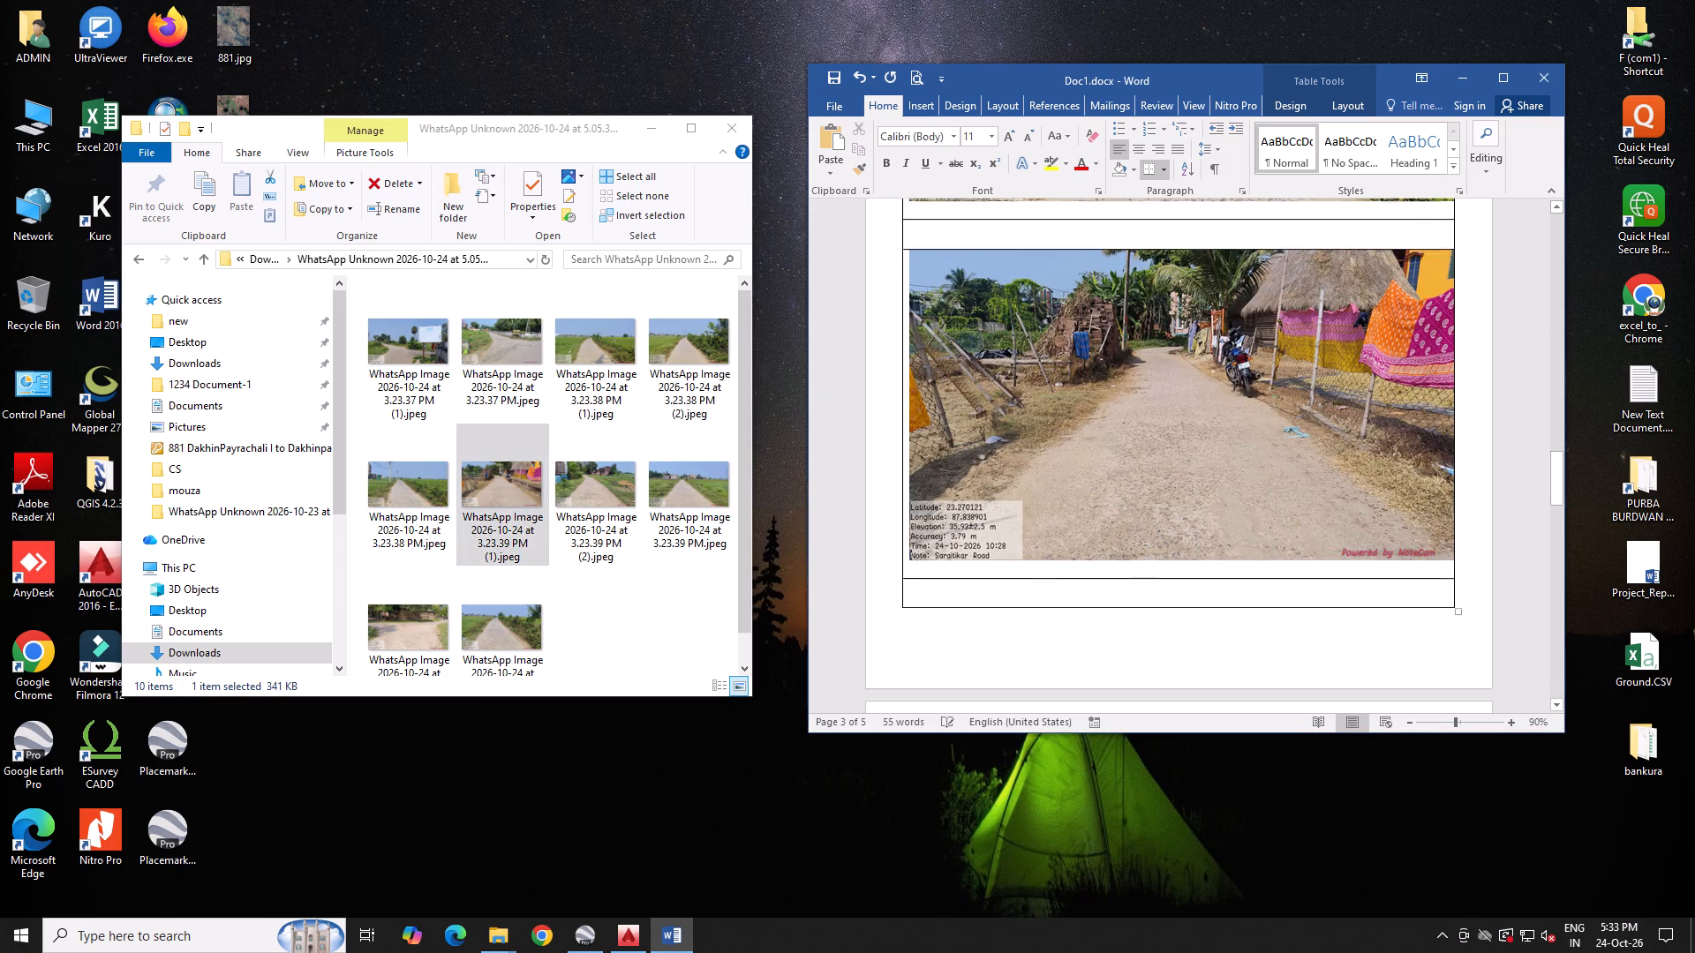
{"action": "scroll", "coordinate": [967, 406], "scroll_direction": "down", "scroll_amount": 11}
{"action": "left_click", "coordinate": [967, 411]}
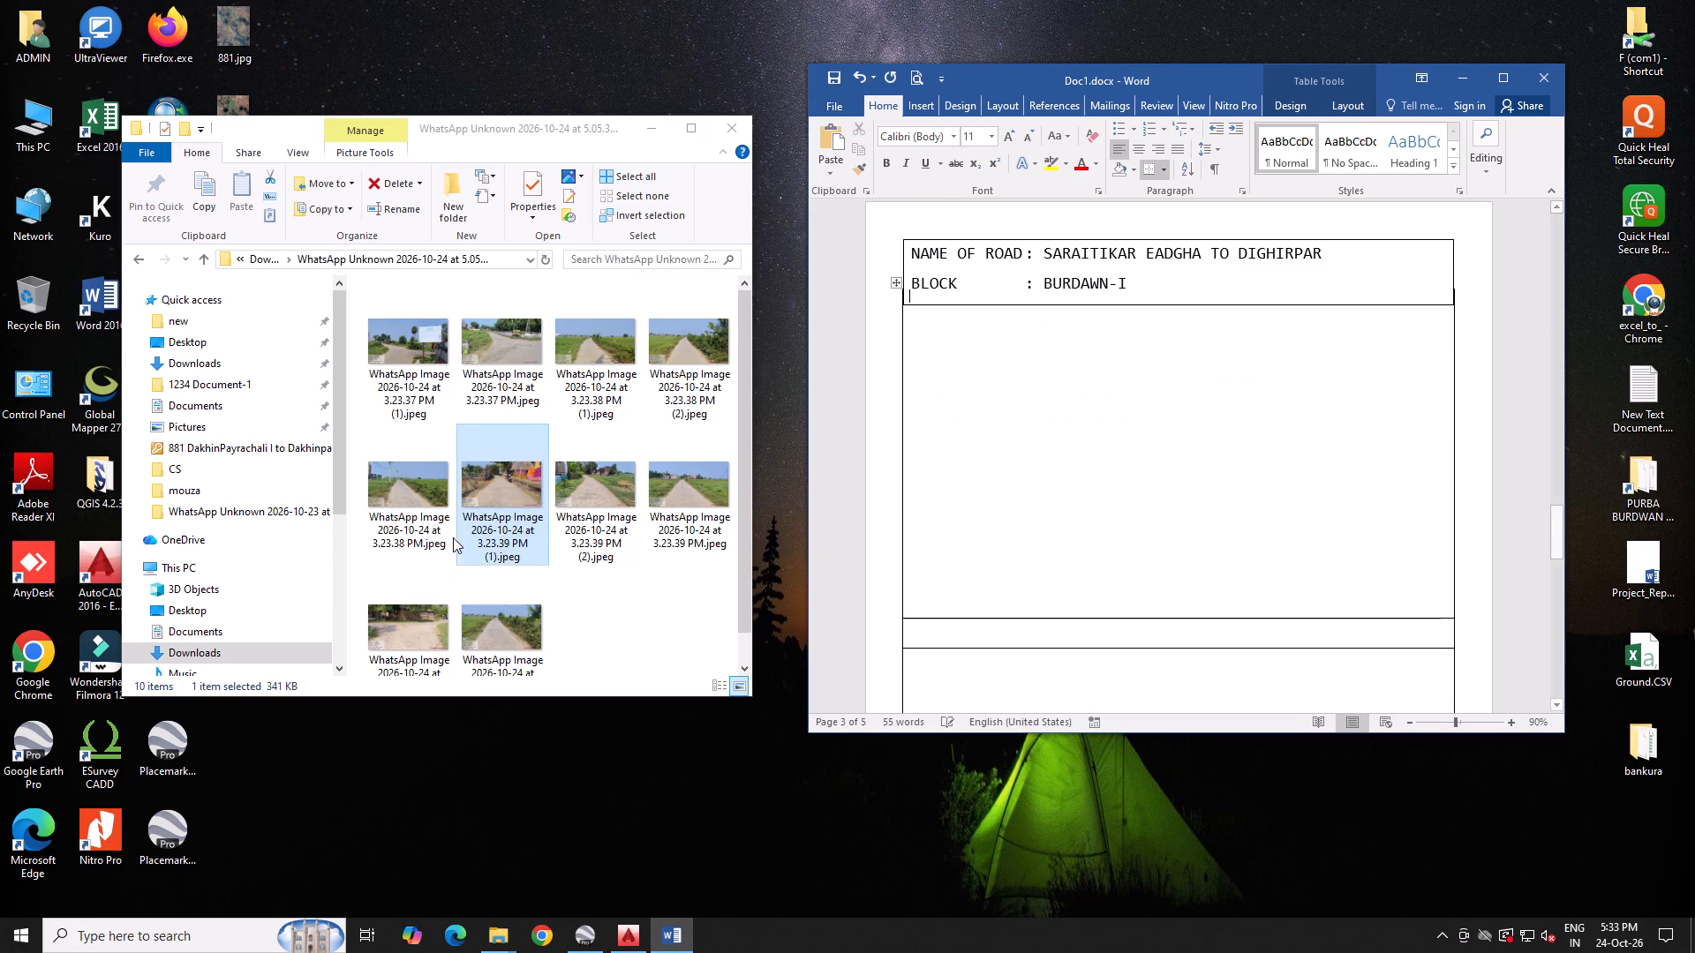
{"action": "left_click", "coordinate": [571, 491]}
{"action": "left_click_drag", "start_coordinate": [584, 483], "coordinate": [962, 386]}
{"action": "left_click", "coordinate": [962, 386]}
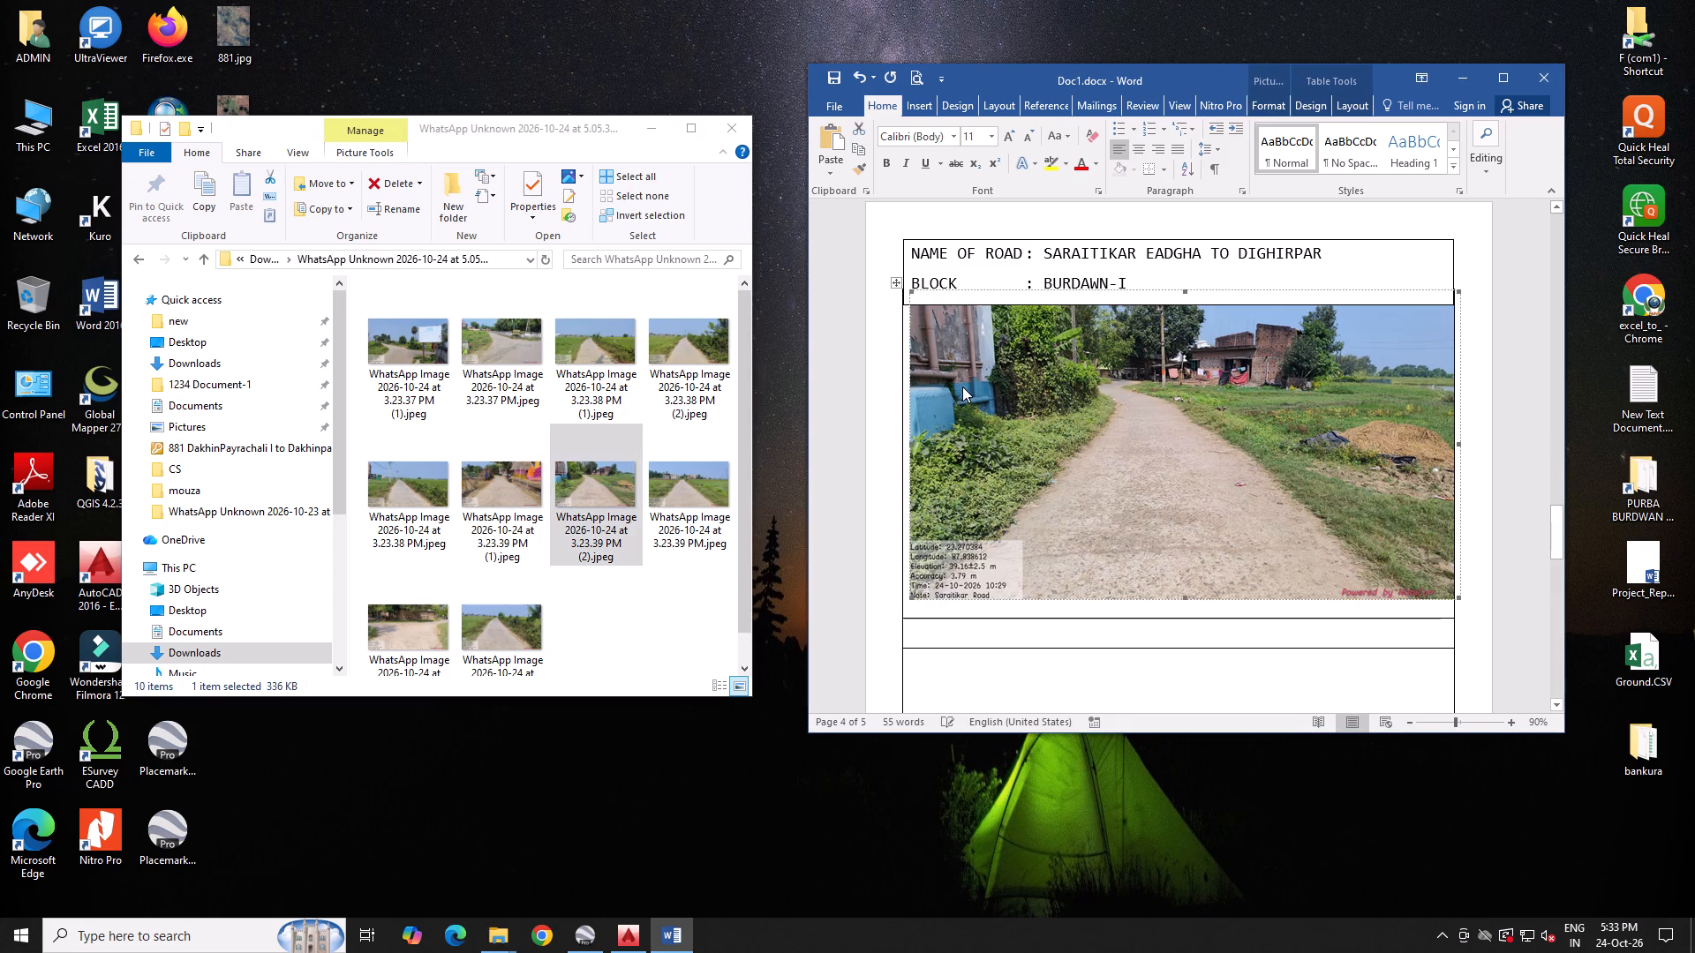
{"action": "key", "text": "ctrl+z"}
Move page four's heading box up so it clears the photo table below it.
{"action": "left_click", "coordinate": [978, 242]}
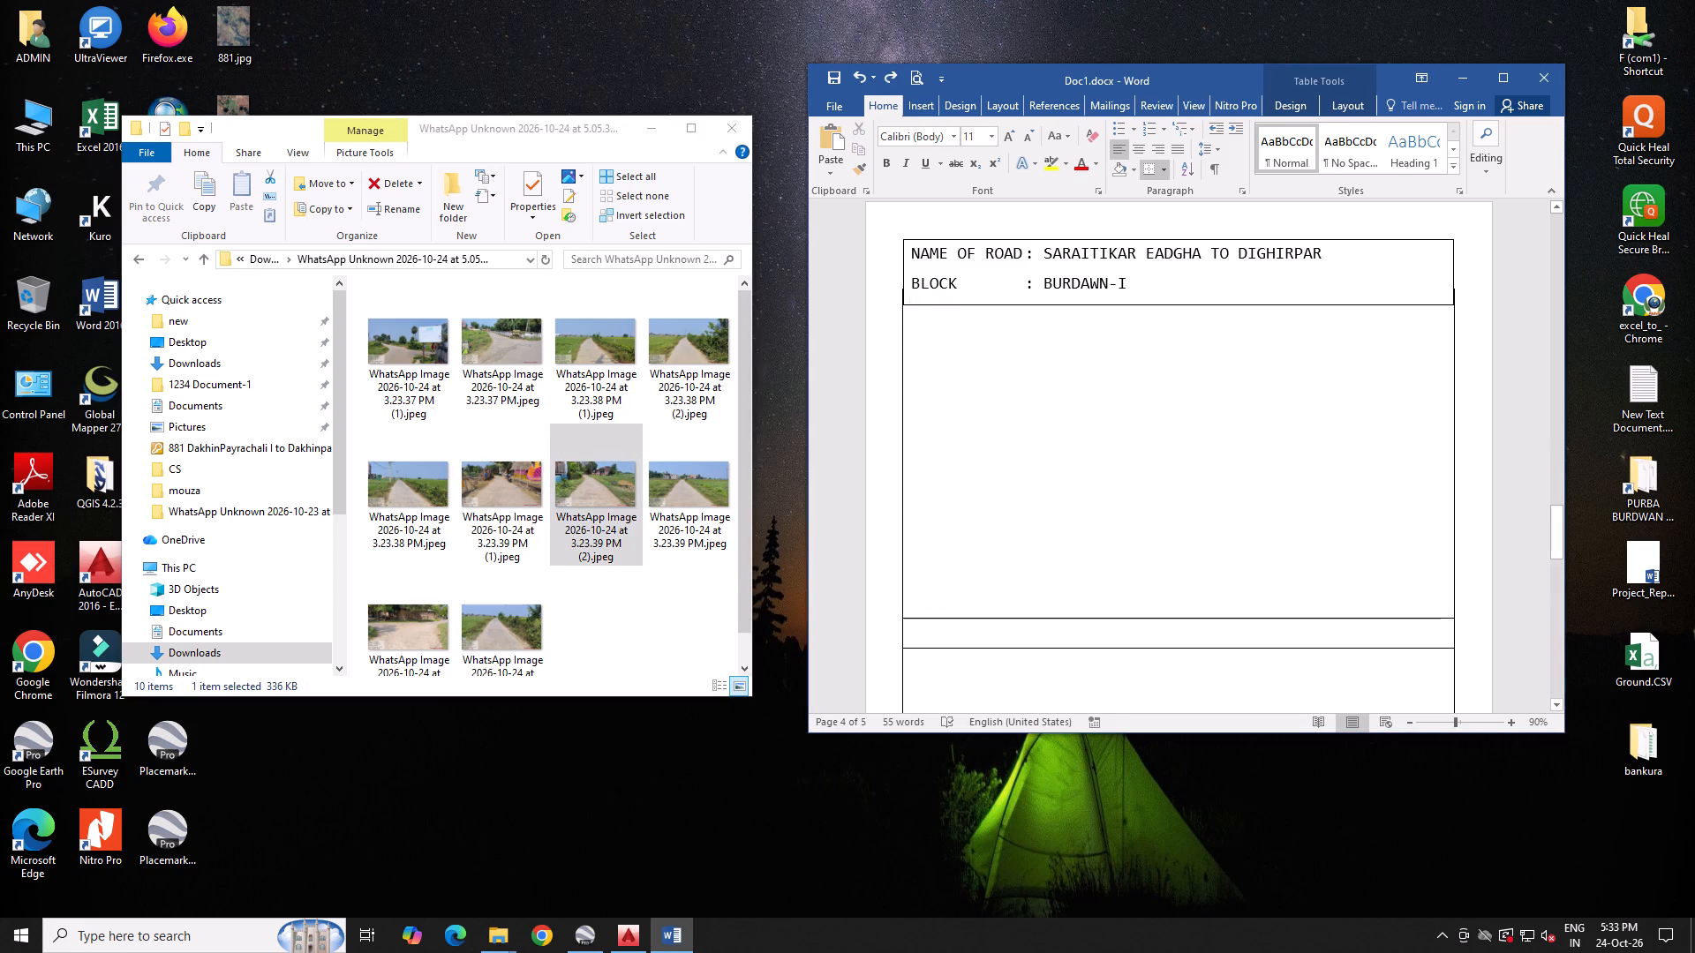
{"action": "left_click_drag", "start_coordinate": [983, 242], "coordinate": [983, 214]}
Insert the WhatsApp image 3.23.39 PM (2) into page four's upper photo cell.
{"action": "left_click", "coordinate": [1036, 399]}
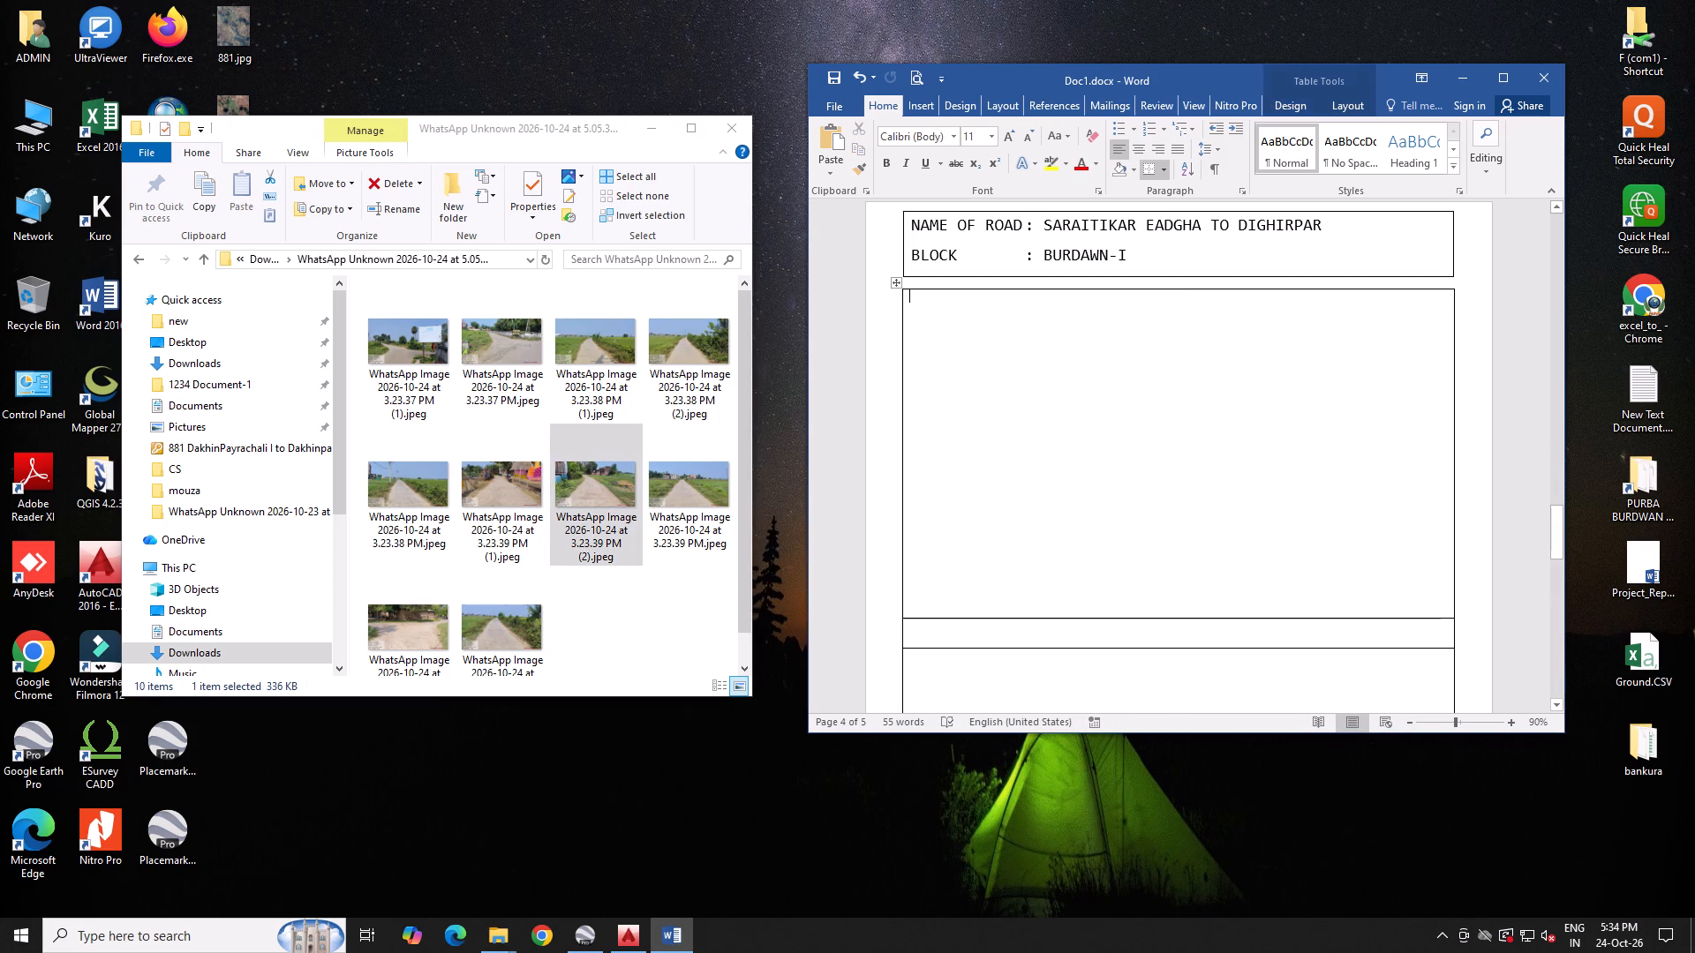
{"action": "left_click_drag", "start_coordinate": [612, 485], "coordinate": [1015, 391]}
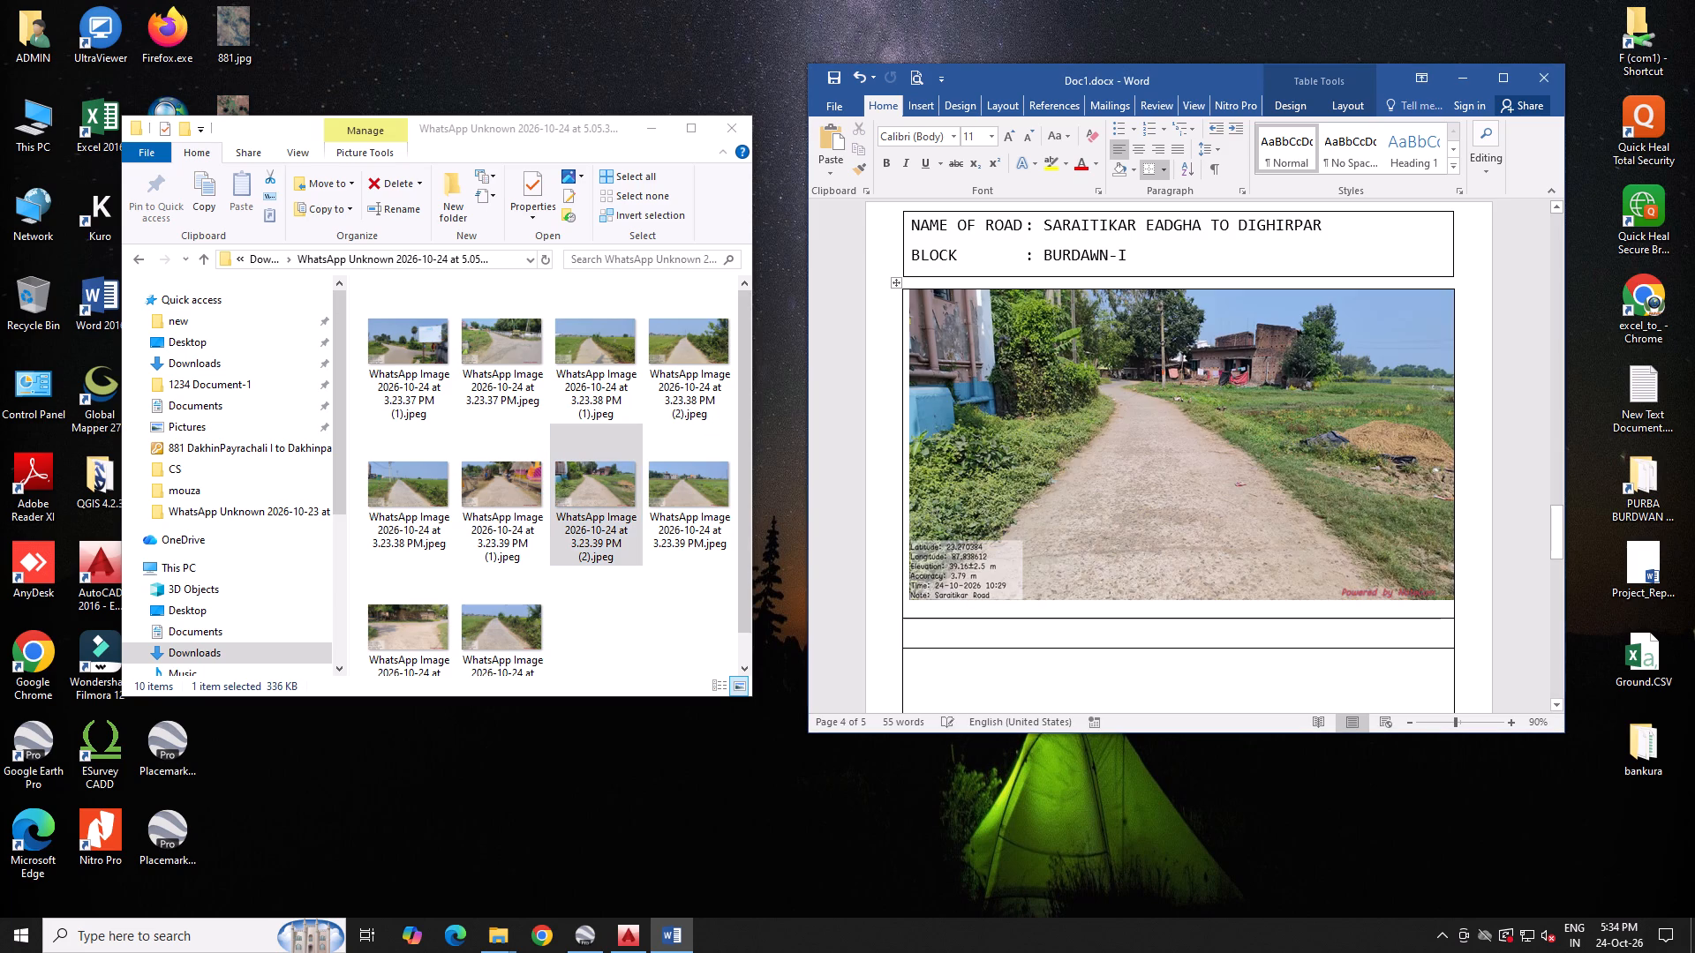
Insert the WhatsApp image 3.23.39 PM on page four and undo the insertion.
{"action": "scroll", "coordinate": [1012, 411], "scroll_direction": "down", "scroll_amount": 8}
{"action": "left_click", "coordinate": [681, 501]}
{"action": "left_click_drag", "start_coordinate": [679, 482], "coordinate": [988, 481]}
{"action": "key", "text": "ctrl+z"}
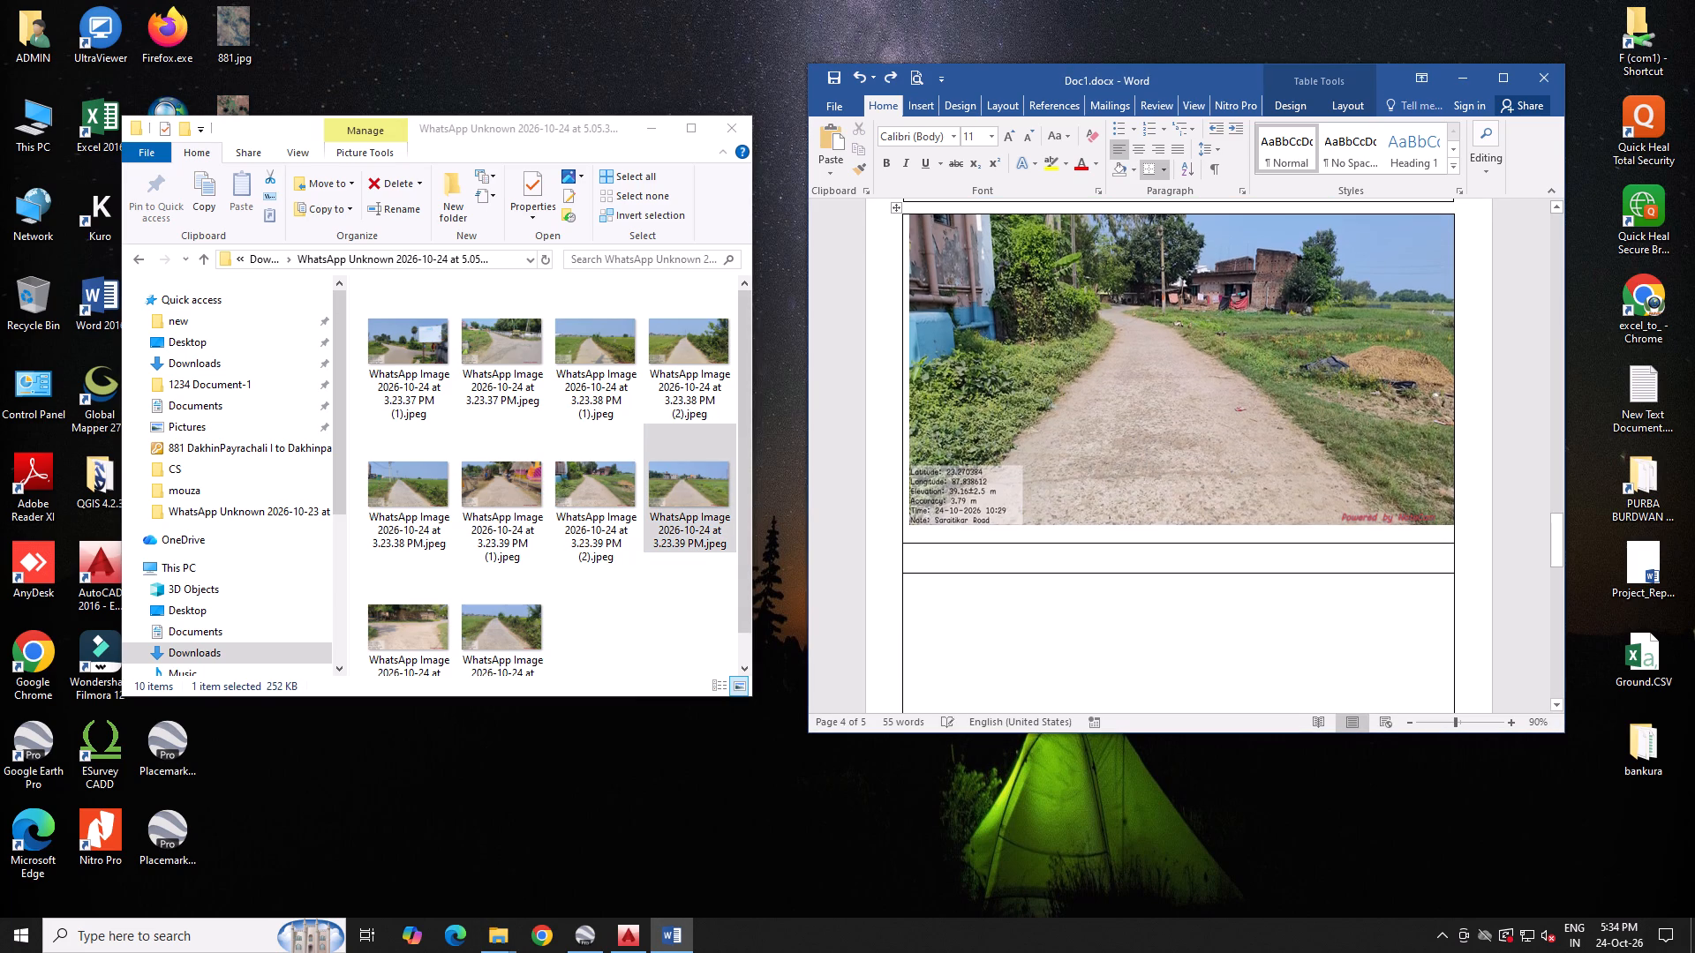
Insert the WhatsApp image 3.23.39 PM into page four's lower photo cell.
{"action": "left_click", "coordinate": [982, 628]}
{"action": "scroll", "coordinate": [669, 505], "scroll_direction": "down", "scroll_amount": 1}
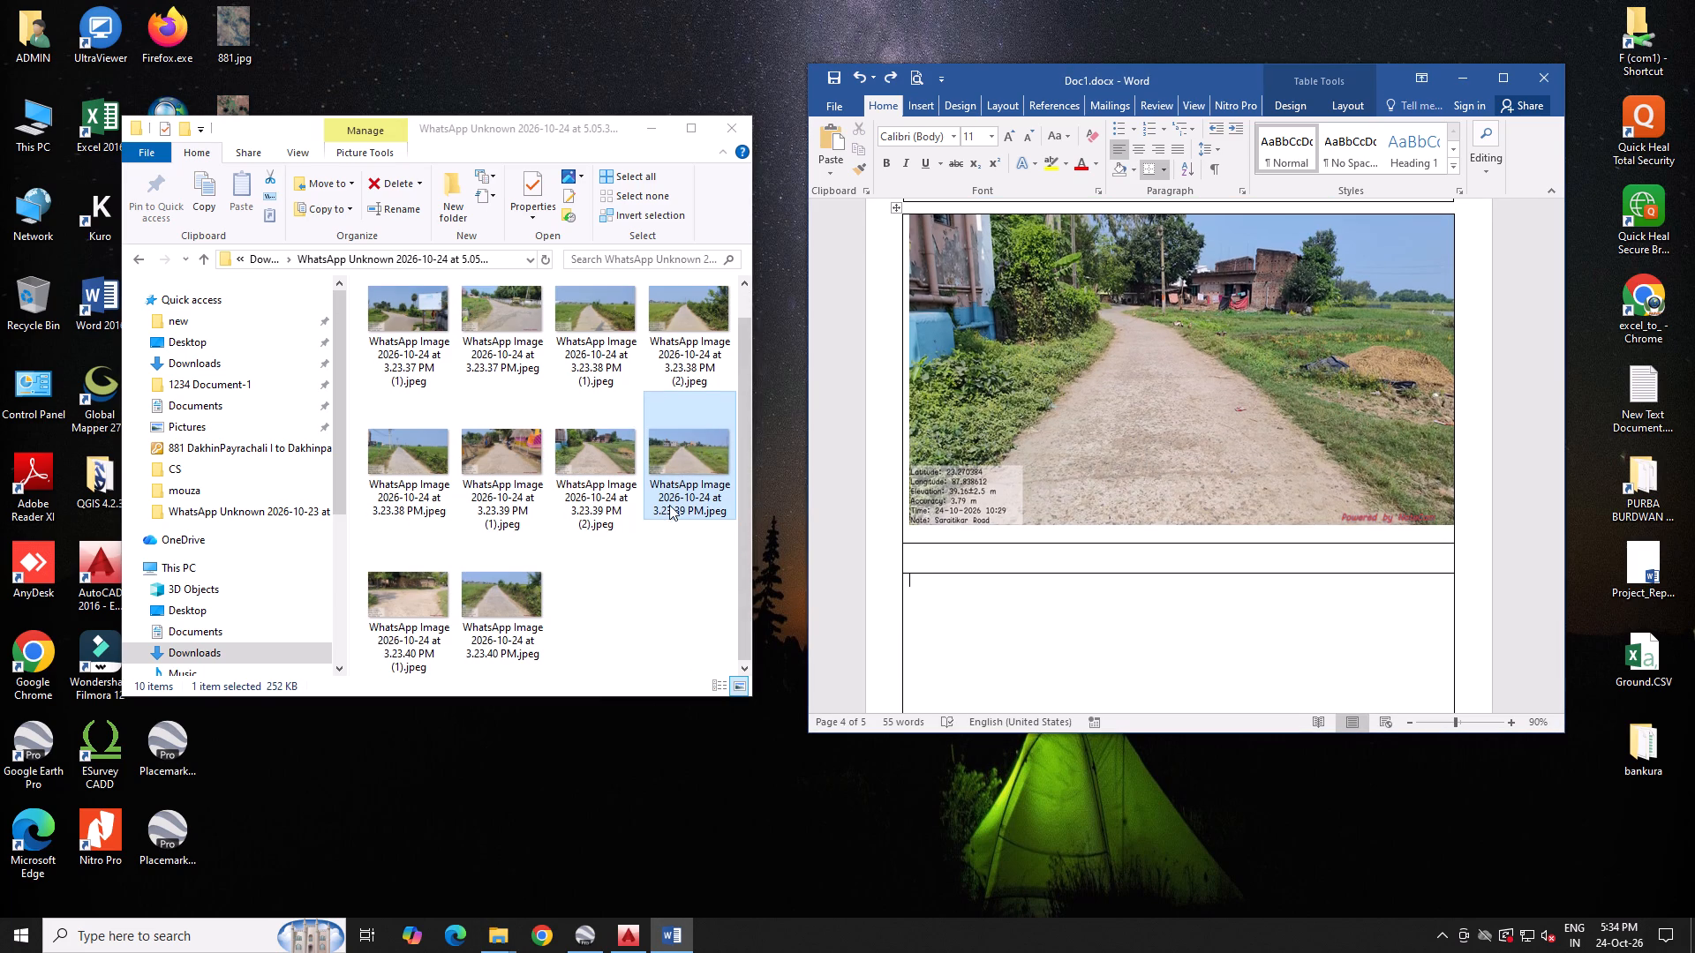
{"action": "left_click_drag", "start_coordinate": [682, 487], "coordinate": [1078, 654]}
Move page five's heading box up so it clears the photo table below, with its text wrapping set to In Front of Text.
{"action": "scroll", "coordinate": [1073, 624], "scroll_direction": "down", "scroll_amount": 14}
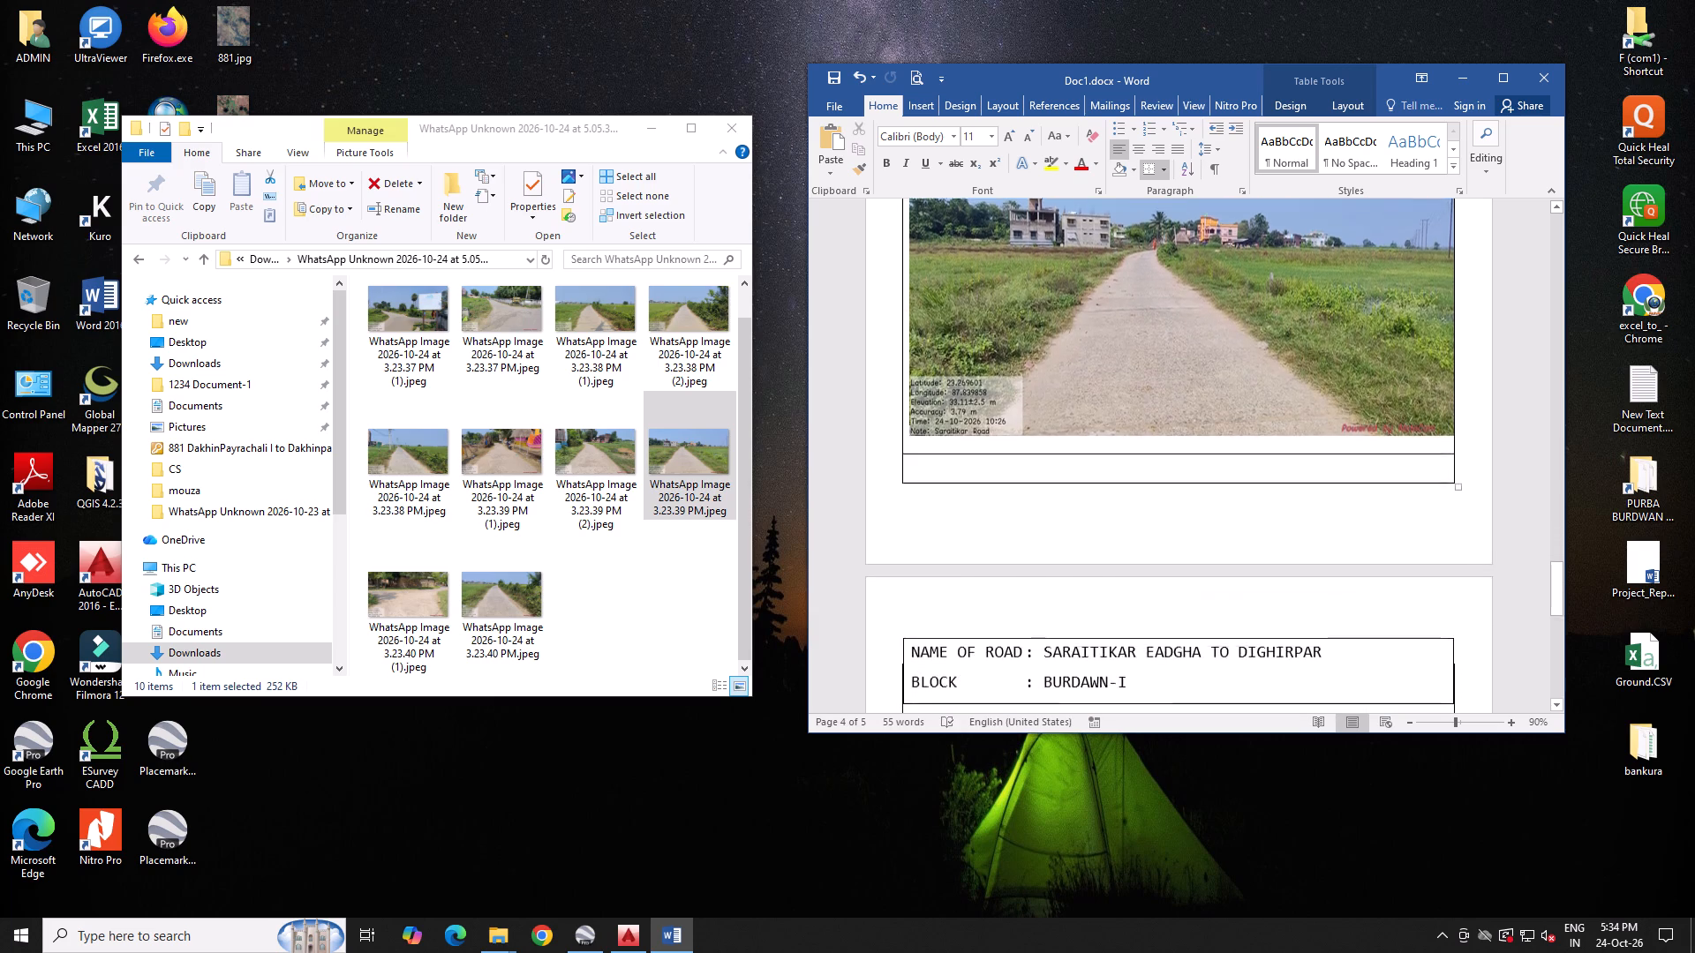
{"action": "scroll", "coordinate": [1072, 623], "scroll_direction": "down", "scroll_amount": 2}
{"action": "left_click", "coordinate": [1059, 621]}
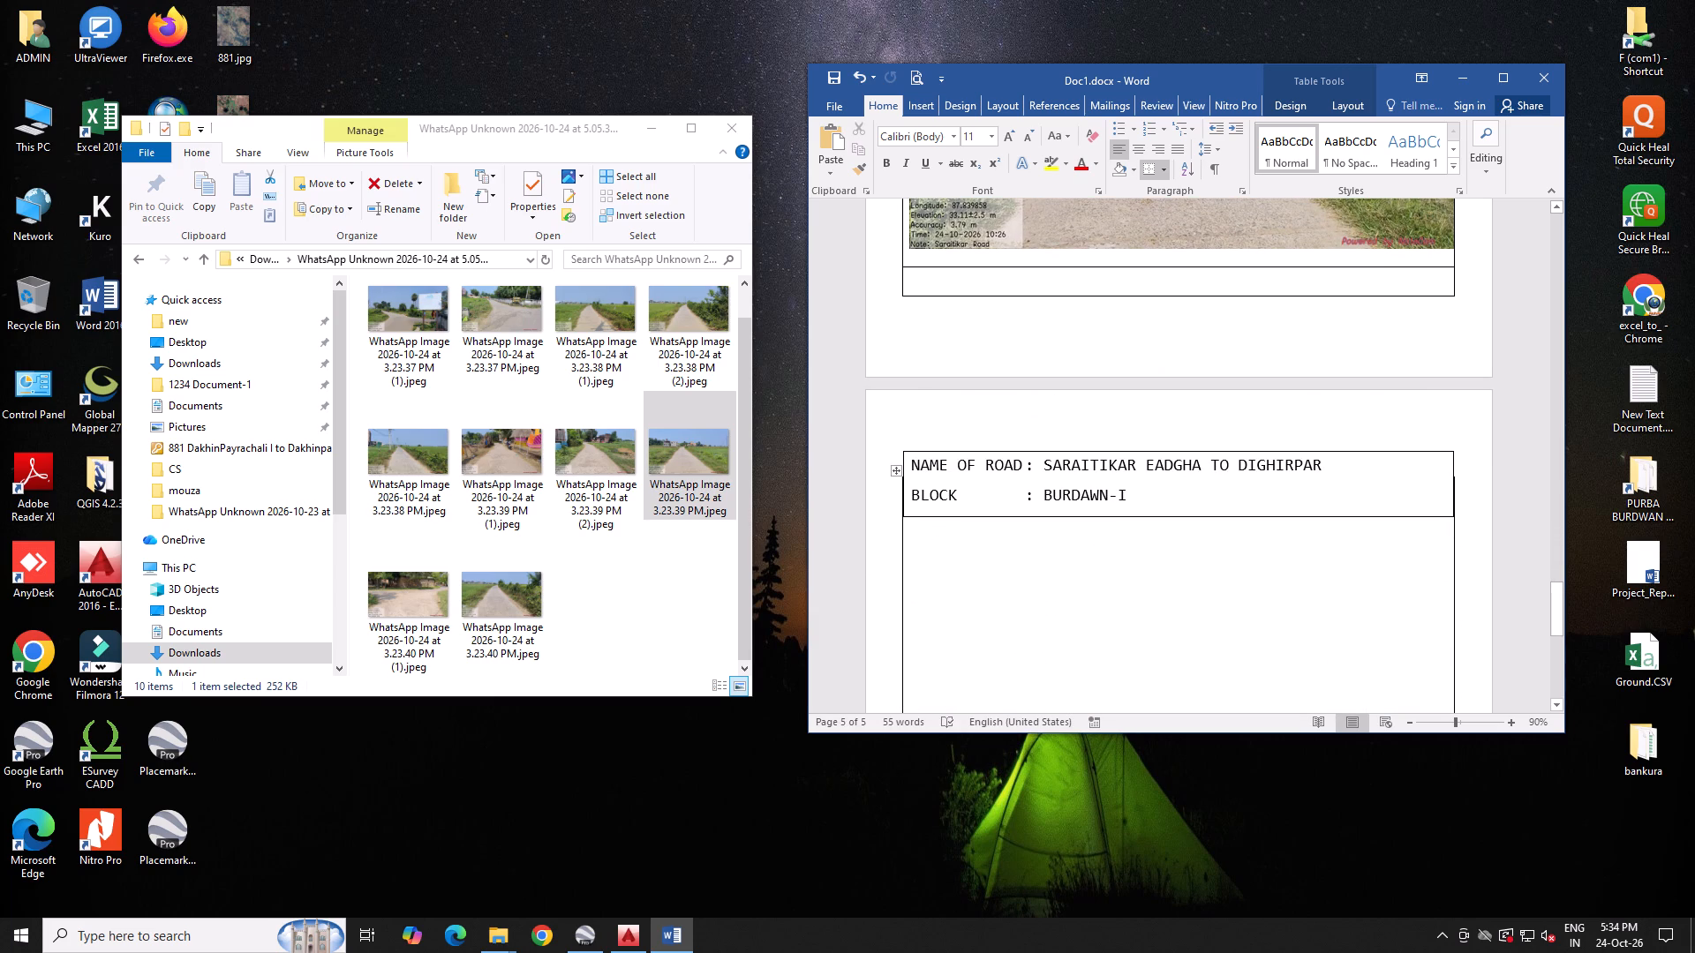
{"action": "left_click", "coordinate": [1008, 454]}
{"action": "left_click_drag", "start_coordinate": [1021, 454], "coordinate": [1014, 424]}
{"action": "left_click_drag", "start_coordinate": [1022, 431], "coordinate": [1019, 396]}
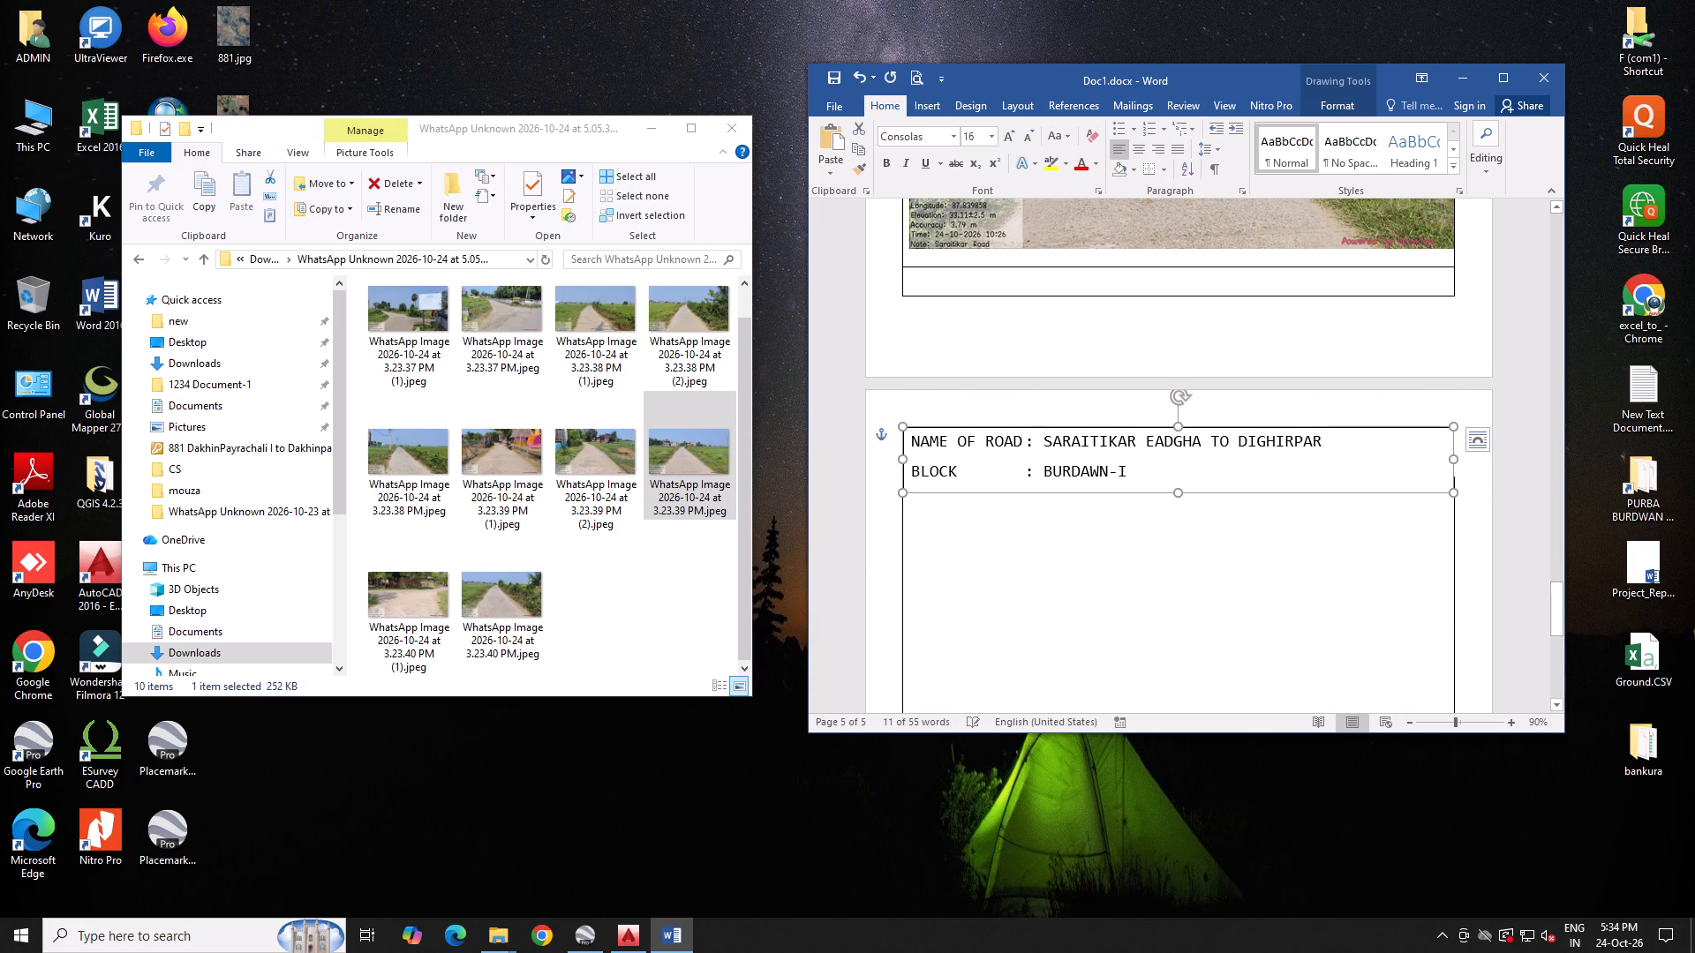
{"action": "left_click", "coordinate": [1482, 433]}
{"action": "left_click", "coordinate": [1608, 585]}
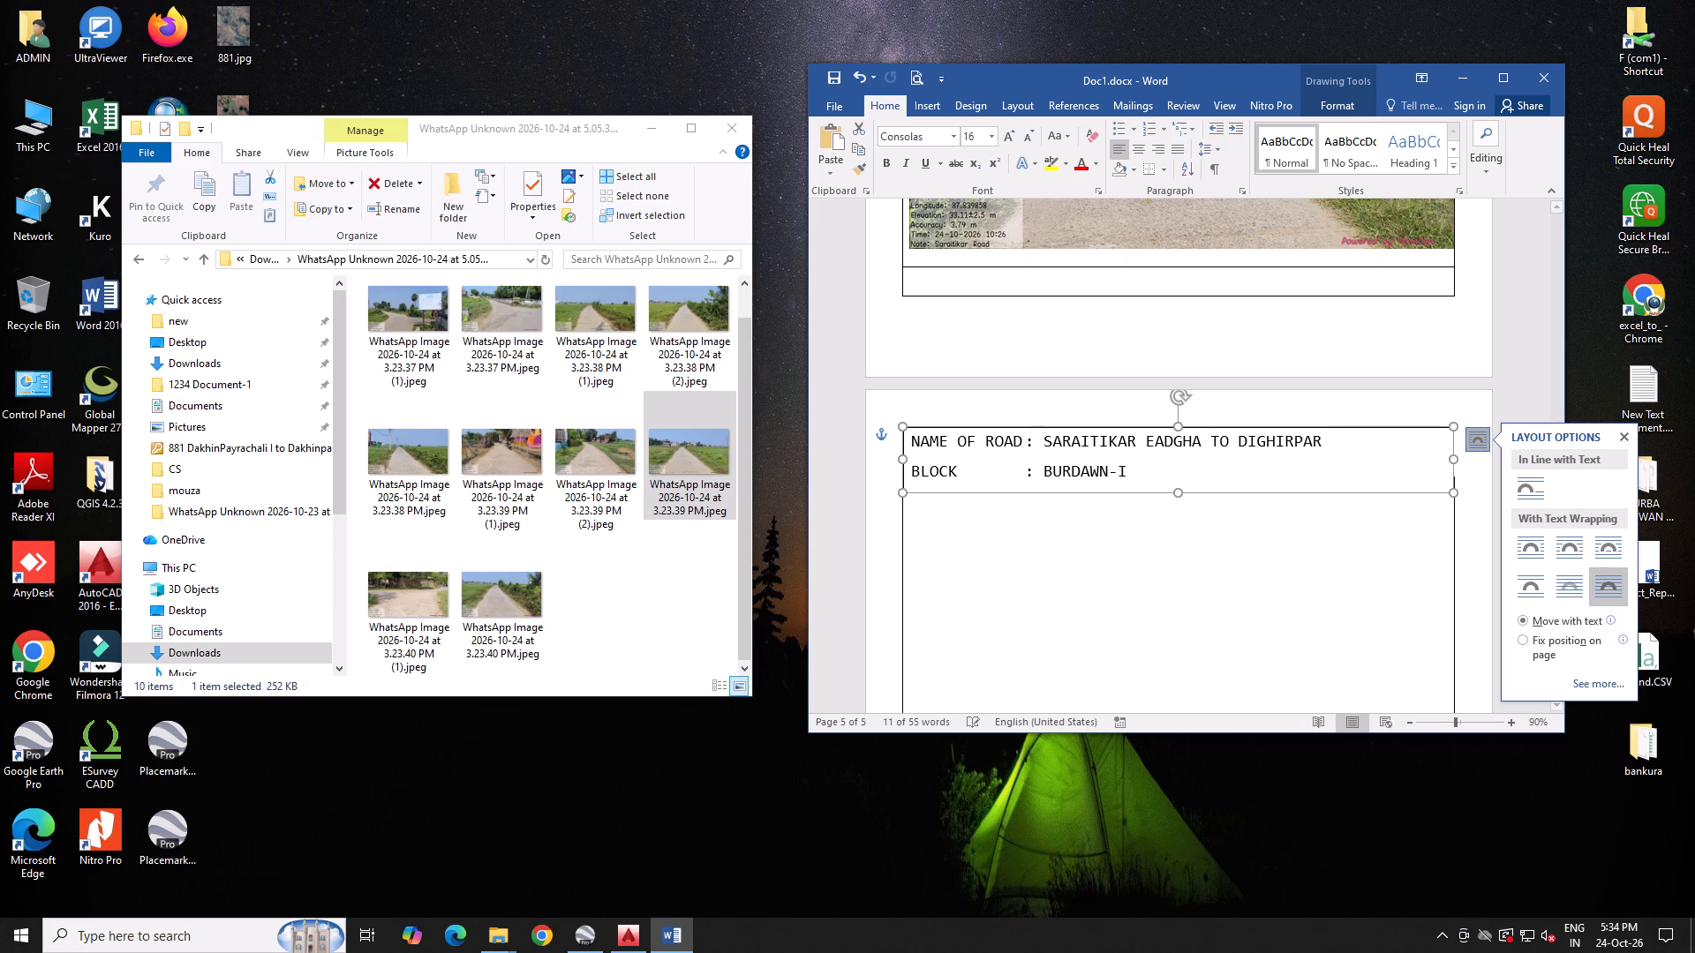
{"action": "left_click_drag", "start_coordinate": [1207, 430], "coordinate": [1205, 408]}
{"action": "left_click", "coordinate": [1156, 563]}
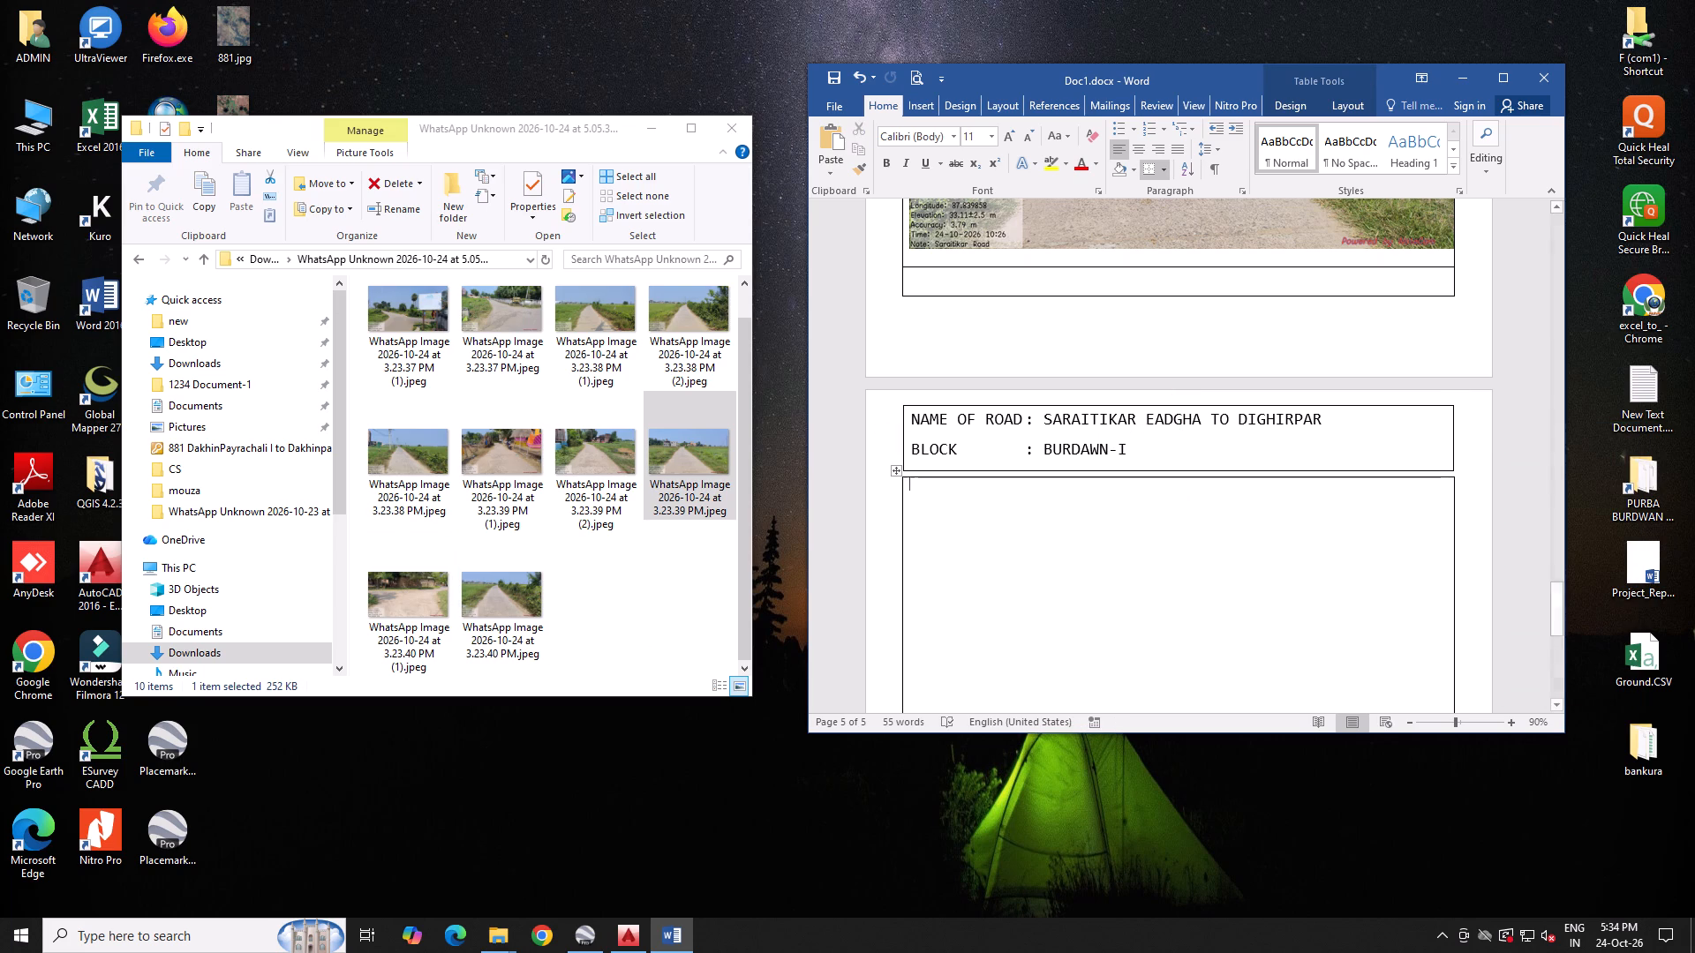
Insert the WhatsApp images 3.23.40 PM (1) and 3.23.40 PM into page five's upper and lower photo cells.
{"action": "left_click_drag", "start_coordinate": [422, 620], "coordinate": [1024, 552]}
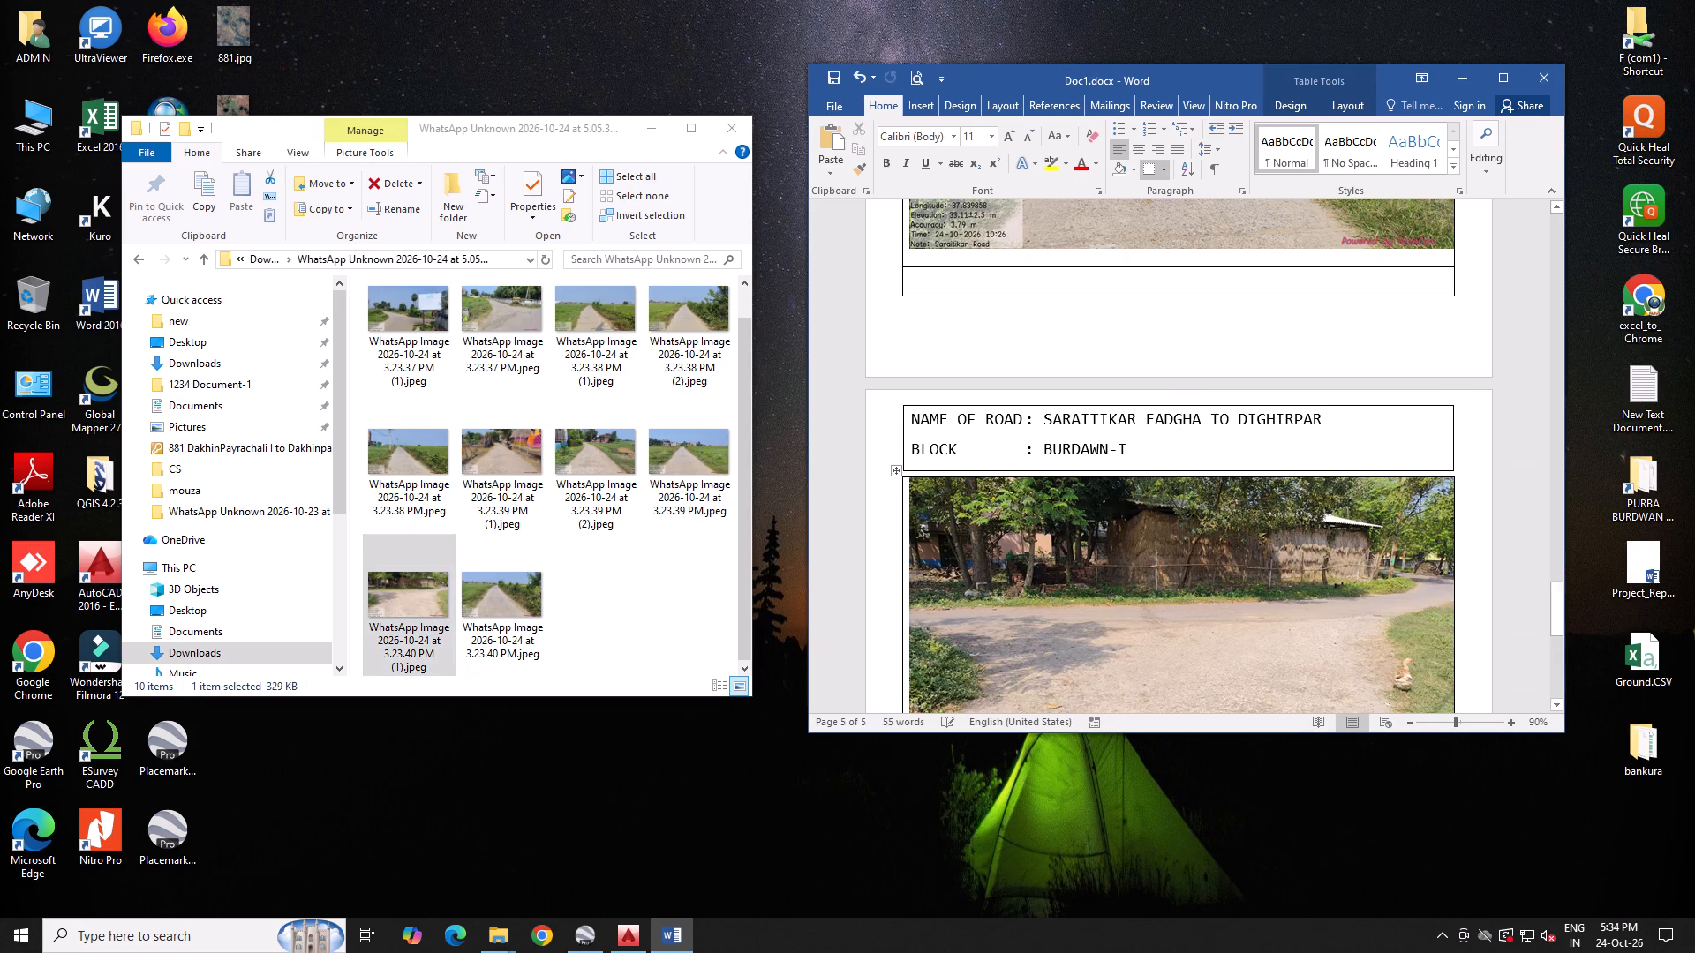
{"action": "scroll", "coordinate": [1024, 552], "scroll_direction": "down", "scroll_amount": 10}
{"action": "left_click", "coordinate": [1029, 549]}
{"action": "left_click", "coordinate": [529, 610]}
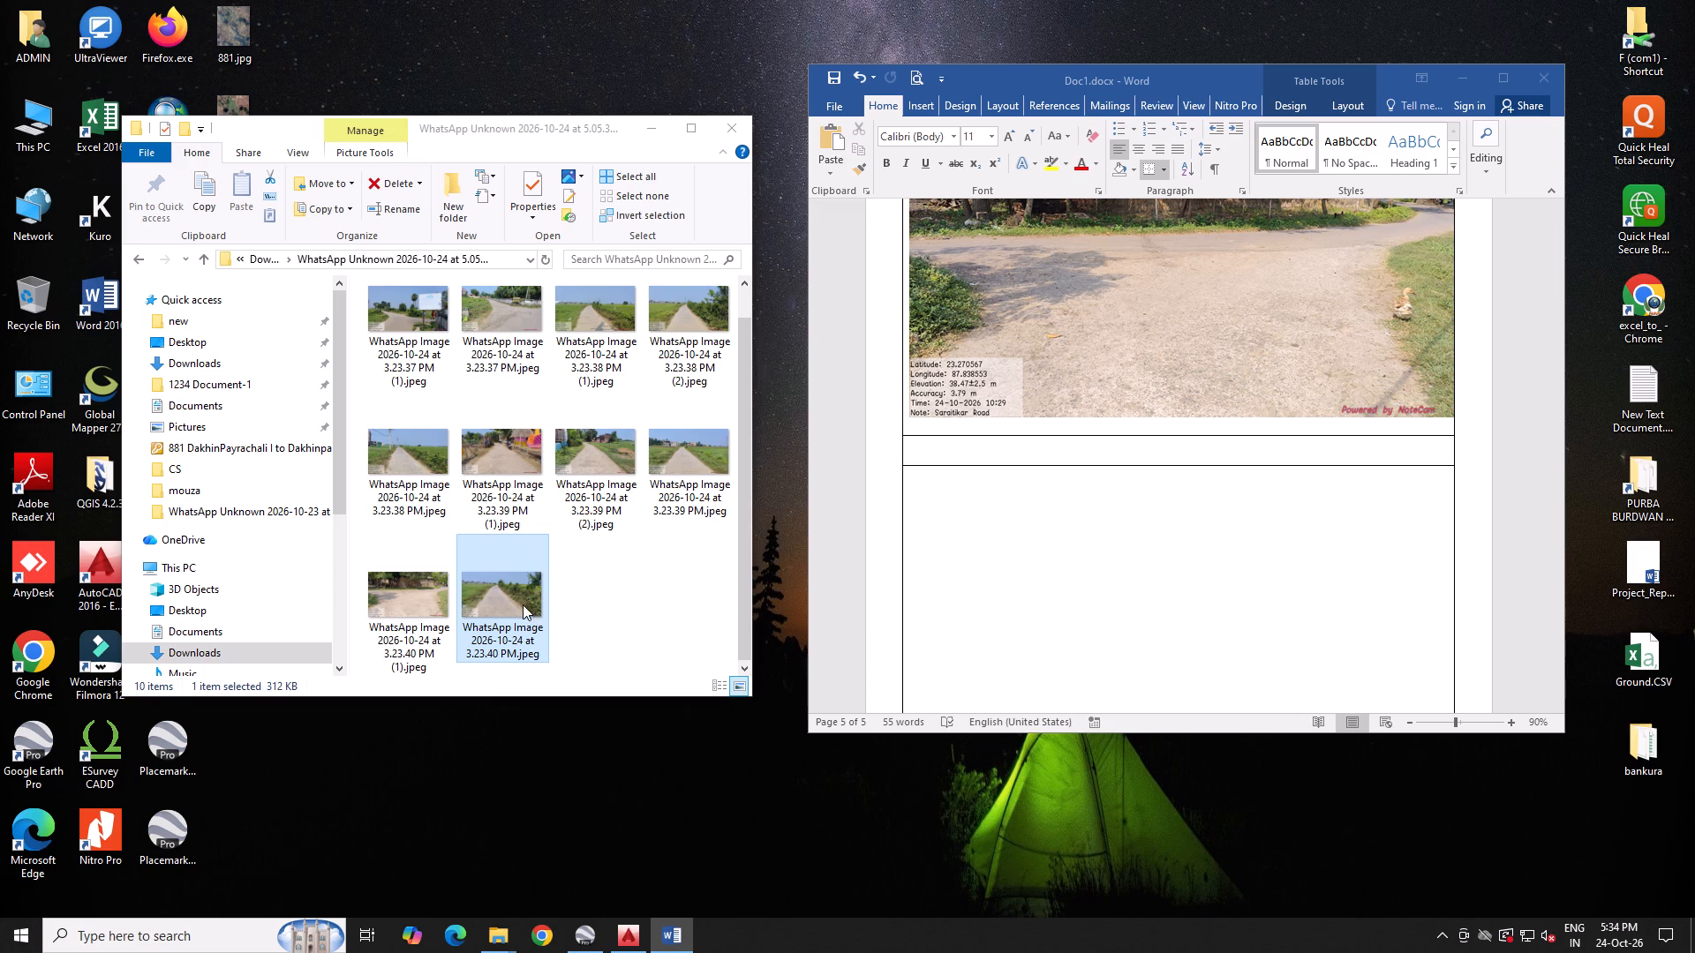
{"action": "left_click_drag", "start_coordinate": [523, 604], "coordinate": [1096, 582]}
Maximise the Doc1.docx window and save the document.
{"action": "left_click", "coordinate": [1511, 77]}
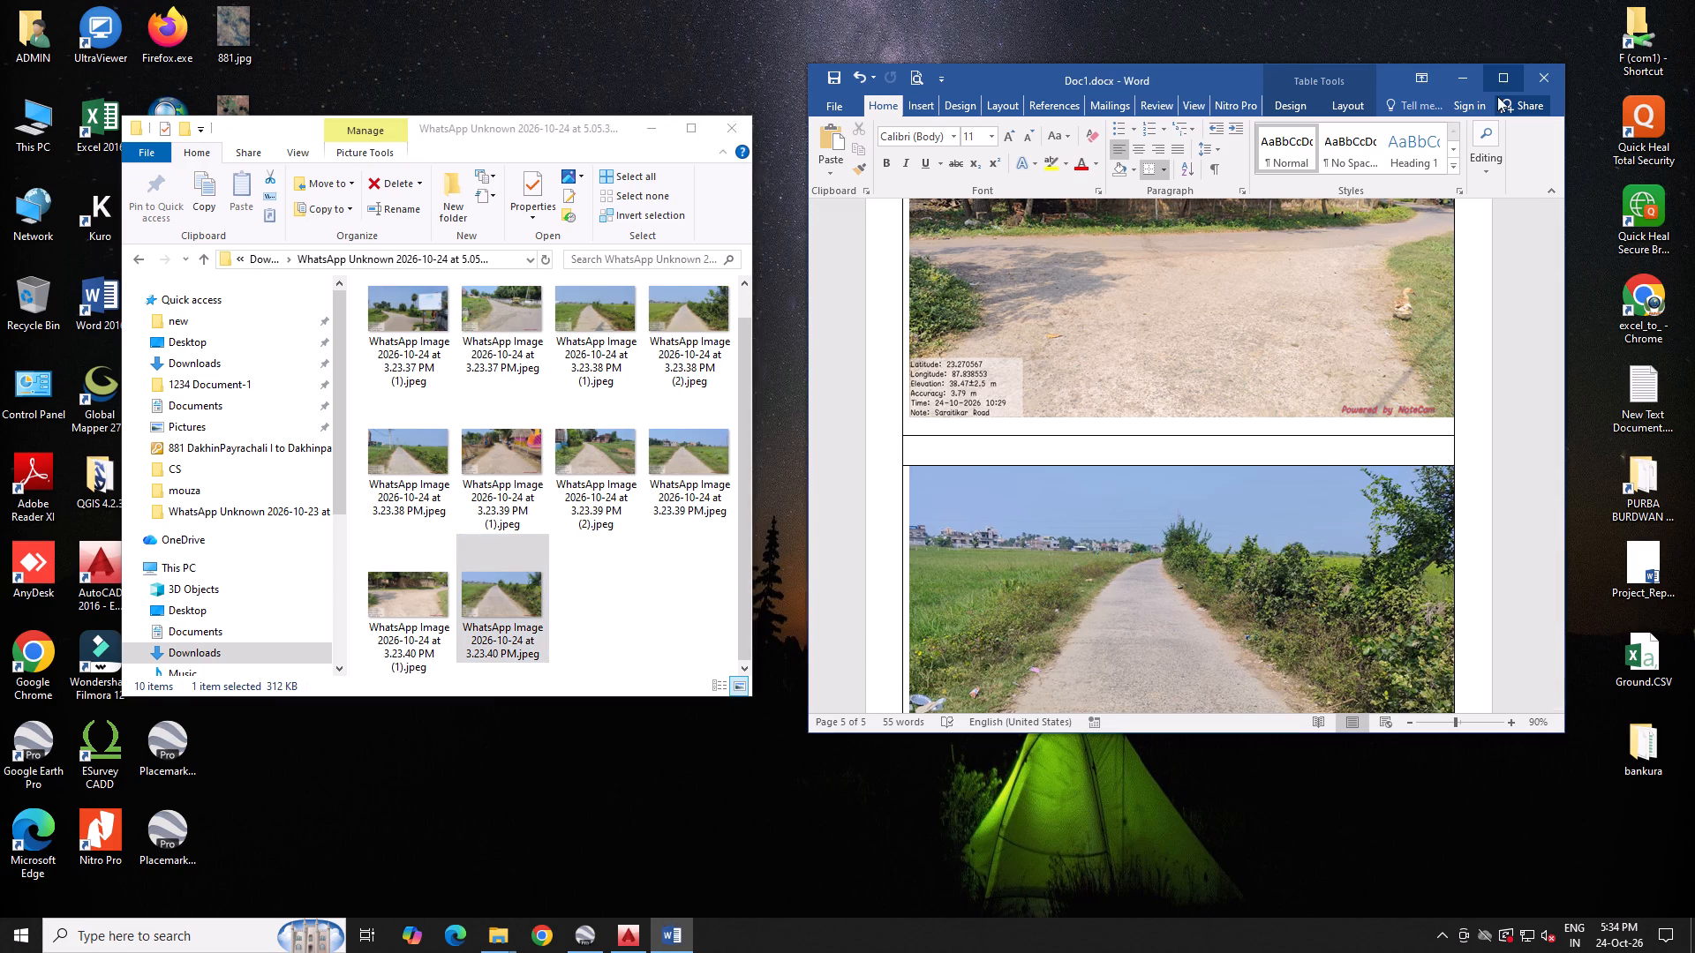
{"action": "key", "text": "ctrl+s"}
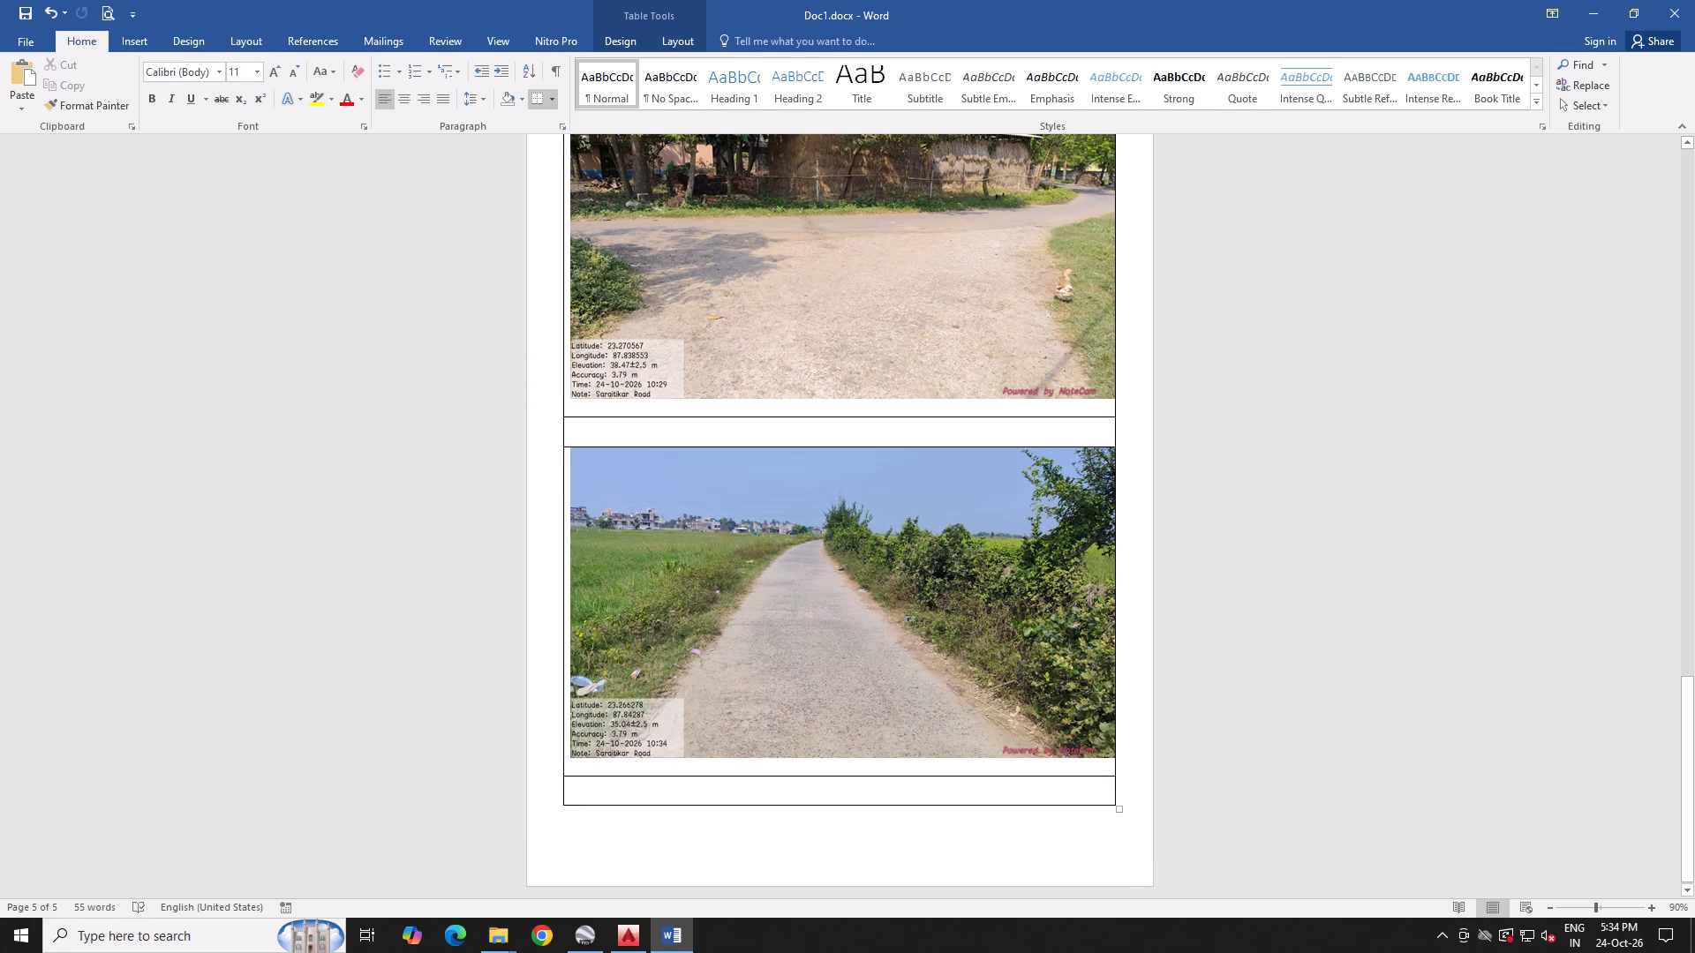
Review the filled photo pages from page five back towards page one, checking photos and heading boxes.
{"action": "scroll", "coordinate": [945, 364], "scroll_direction": "up", "scroll_amount": 5}
{"action": "scroll", "coordinate": [991, 296], "scroll_direction": "up", "scroll_amount": 9}
{"action": "scroll", "coordinate": [956, 360], "scroll_direction": "up", "scroll_amount": 5}
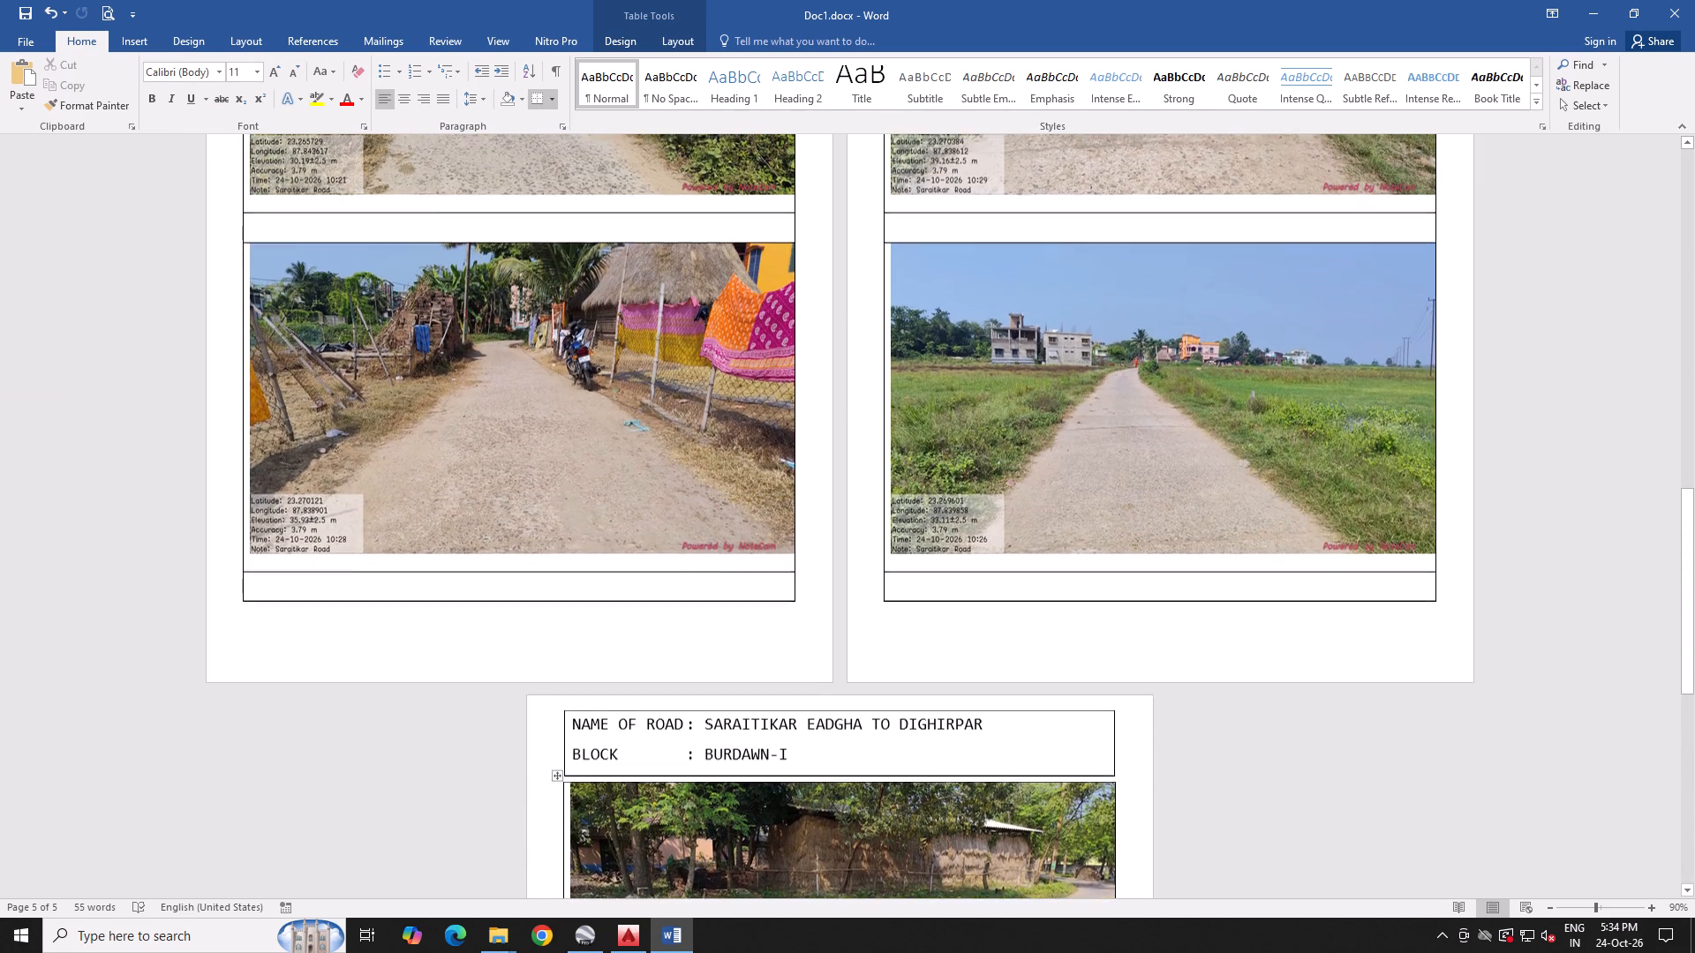
{"action": "scroll", "coordinate": [990, 349], "scroll_direction": "up", "scroll_amount": 8}
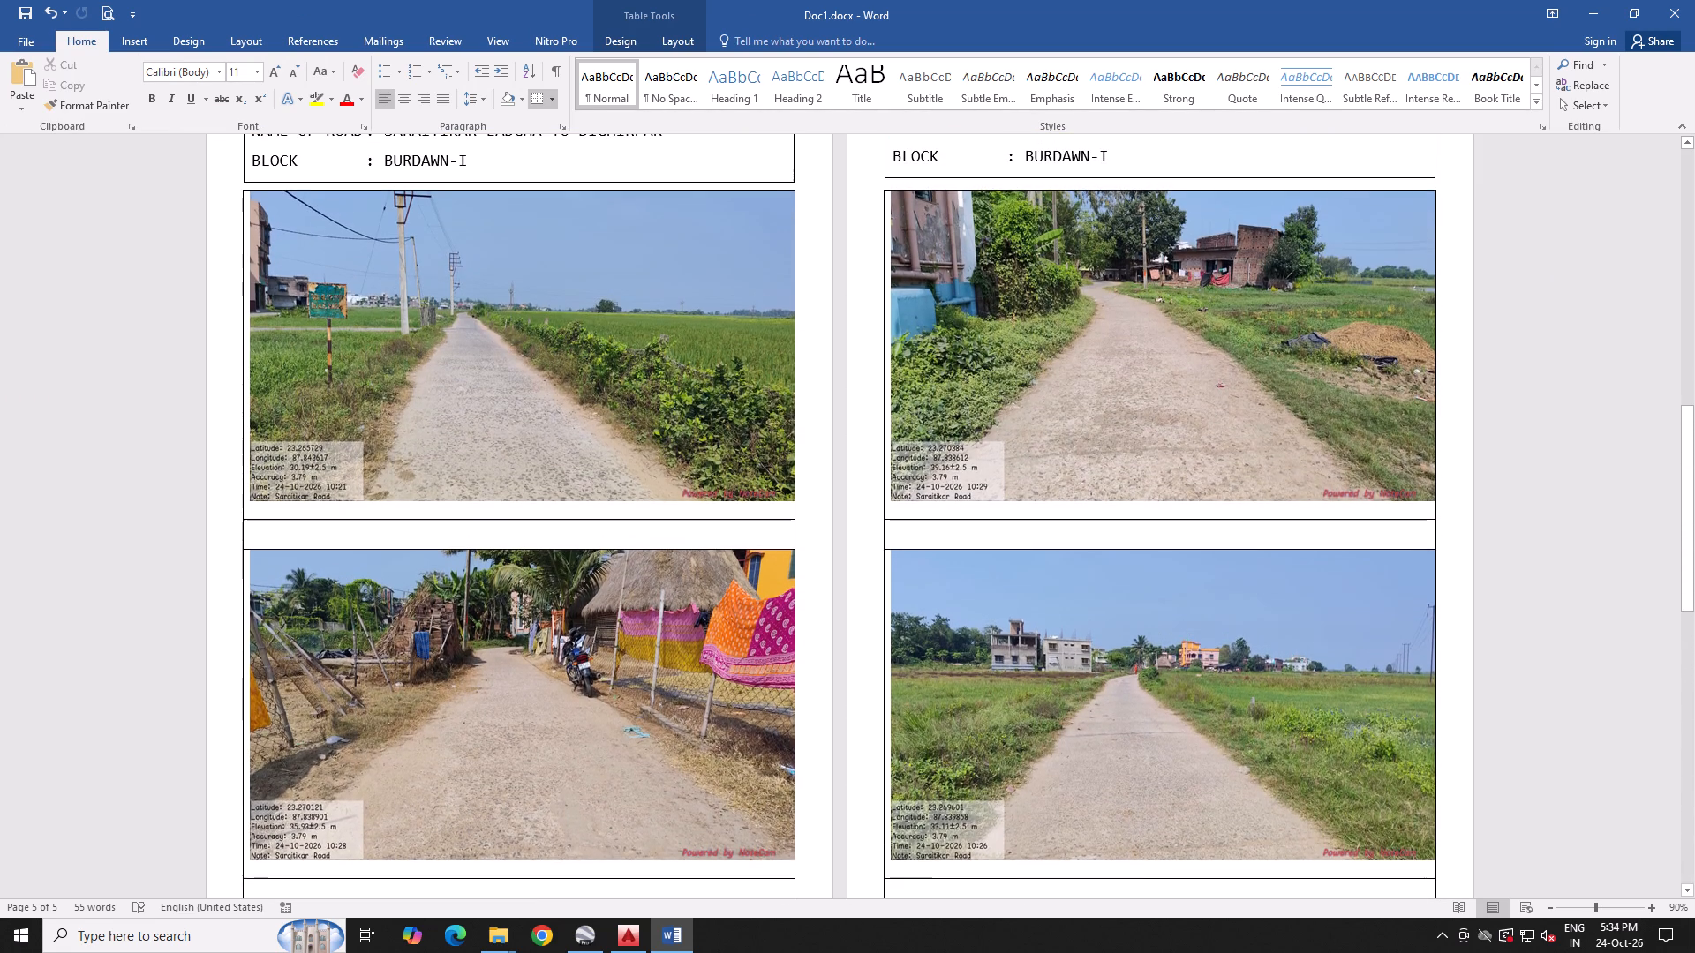
{"action": "scroll", "coordinate": [621, 567], "scroll_direction": "up", "scroll_amount": 7}
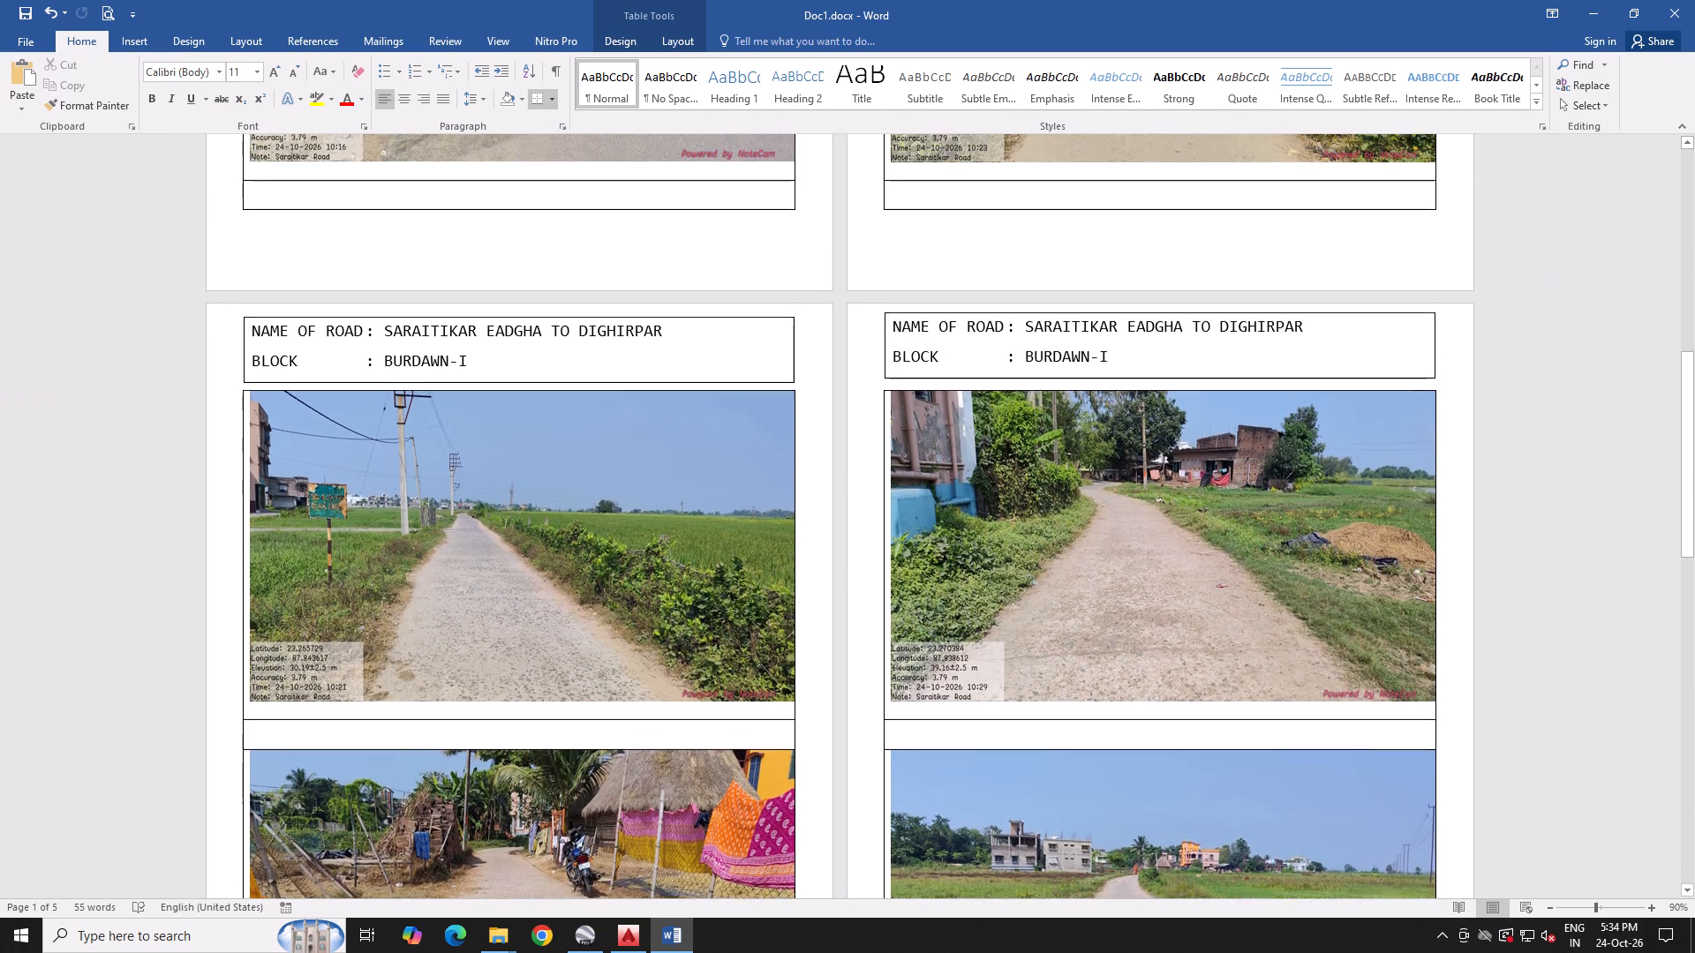
Save the document with its five filled photo pages.
{"action": "scroll", "coordinate": [655, 515], "scroll_direction": "up", "scroll_amount": 20}
{"action": "scroll", "coordinate": [655, 515], "scroll_direction": "up", "scroll_amount": 3}
{"action": "scroll", "coordinate": [668, 501], "scroll_direction": "down", "scroll_amount": 4}
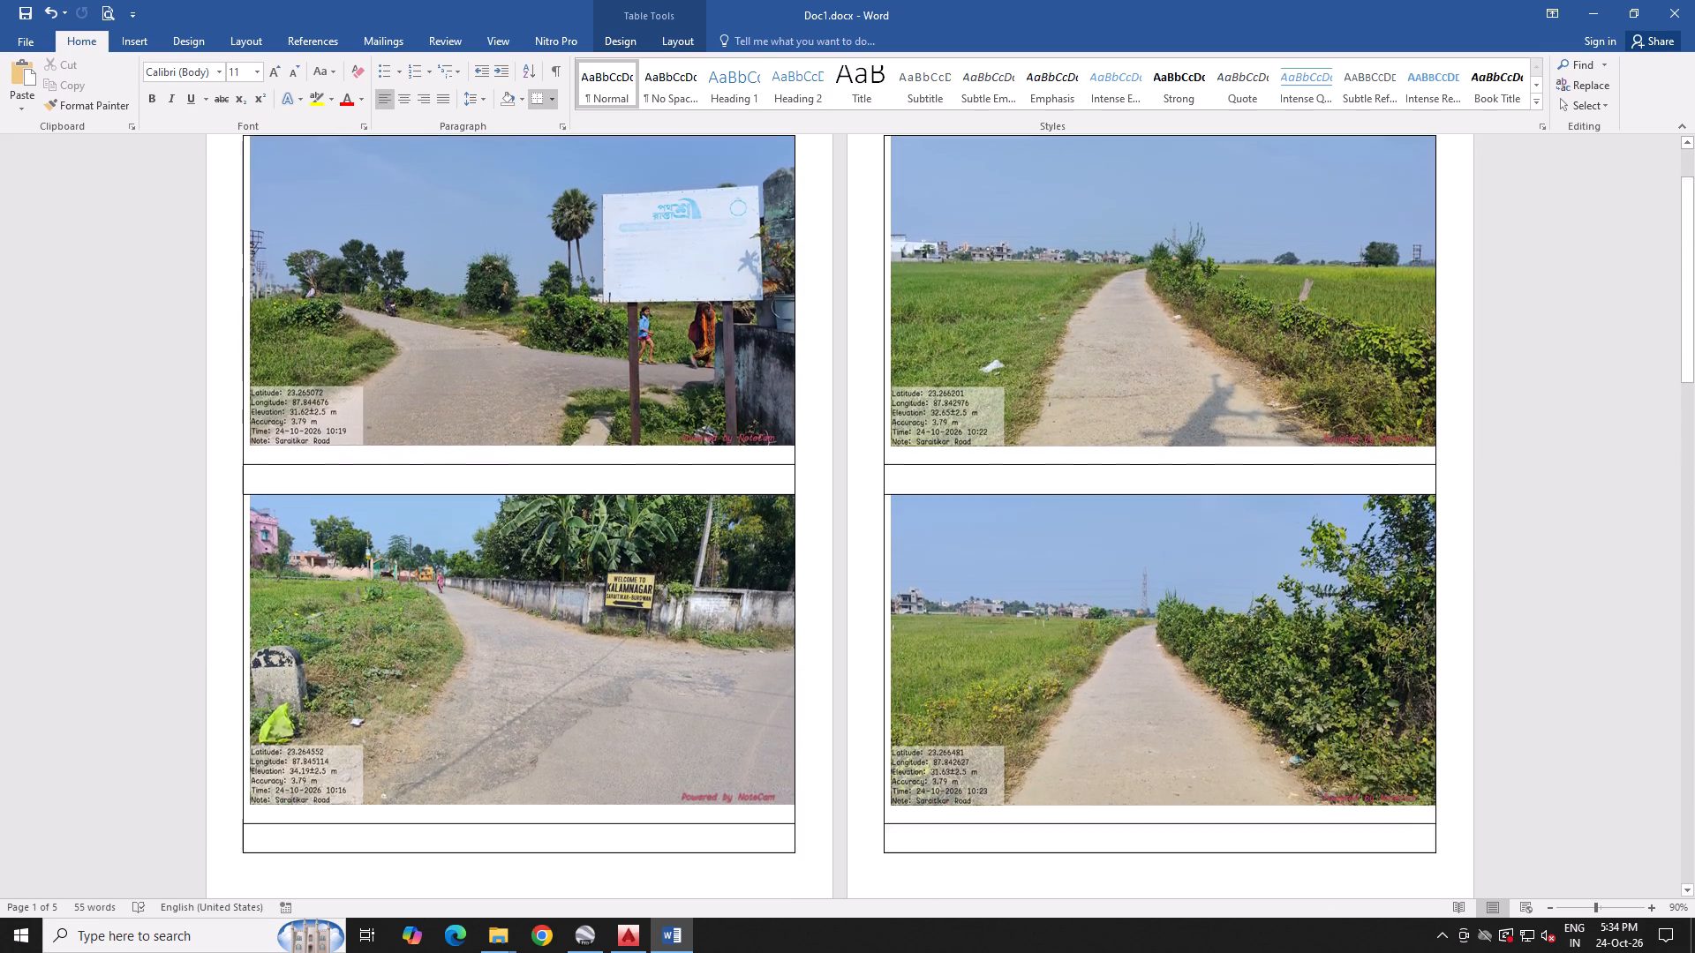
{"action": "scroll", "coordinate": [668, 501], "scroll_direction": "down", "scroll_amount": 7}
{"action": "scroll", "coordinate": [668, 501], "scroll_direction": "down", "scroll_amount": 20}
{"action": "scroll", "coordinate": [668, 501], "scroll_direction": "down", "scroll_amount": 8}
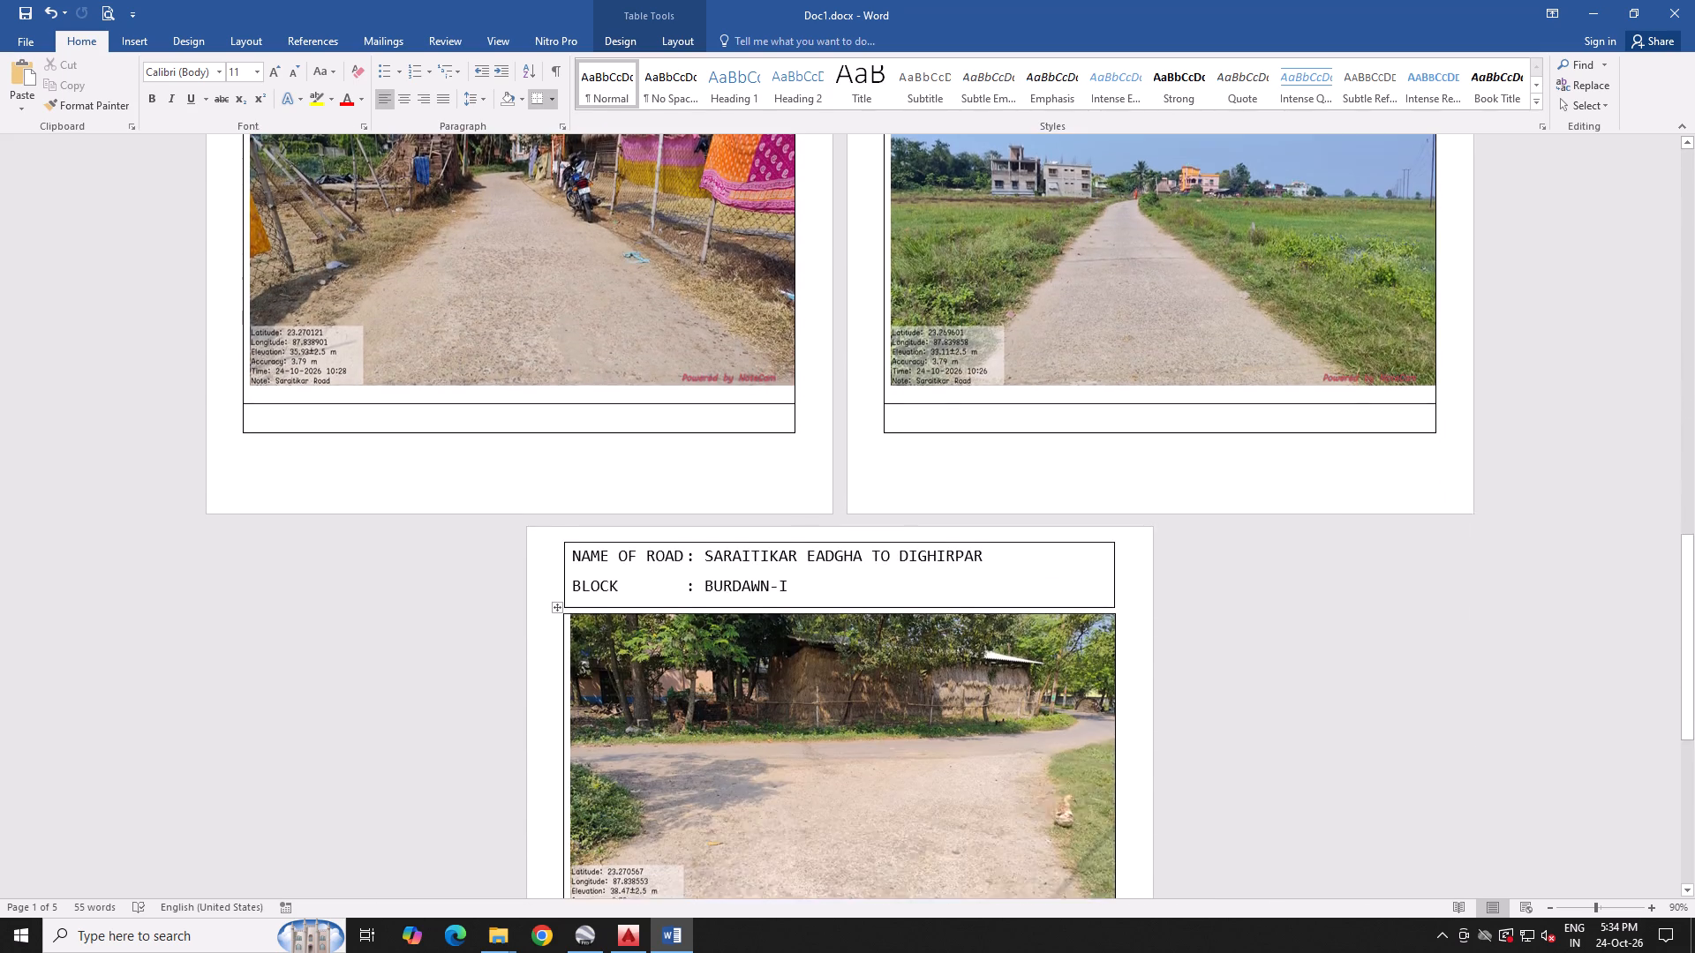
{"action": "scroll", "coordinate": [669, 499], "scroll_direction": "down", "scroll_amount": 20}
{"action": "scroll", "coordinate": [669, 499], "scroll_direction": "down", "scroll_amount": 5}
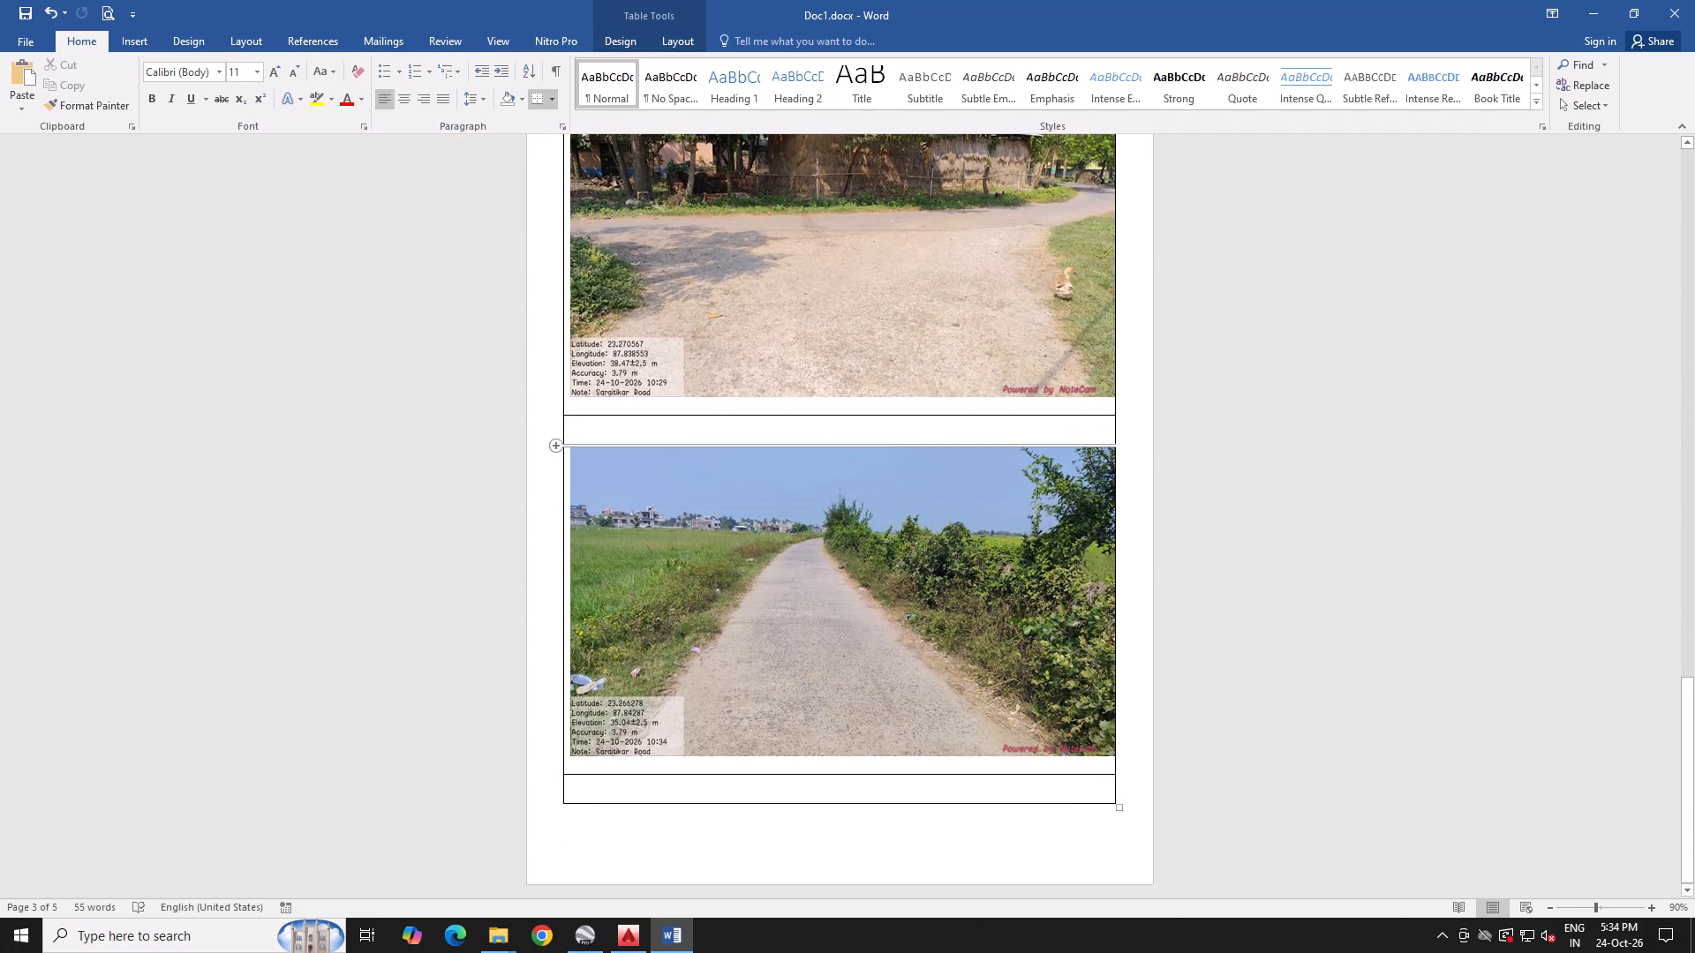
{"action": "left_click", "coordinate": [19, 9]}
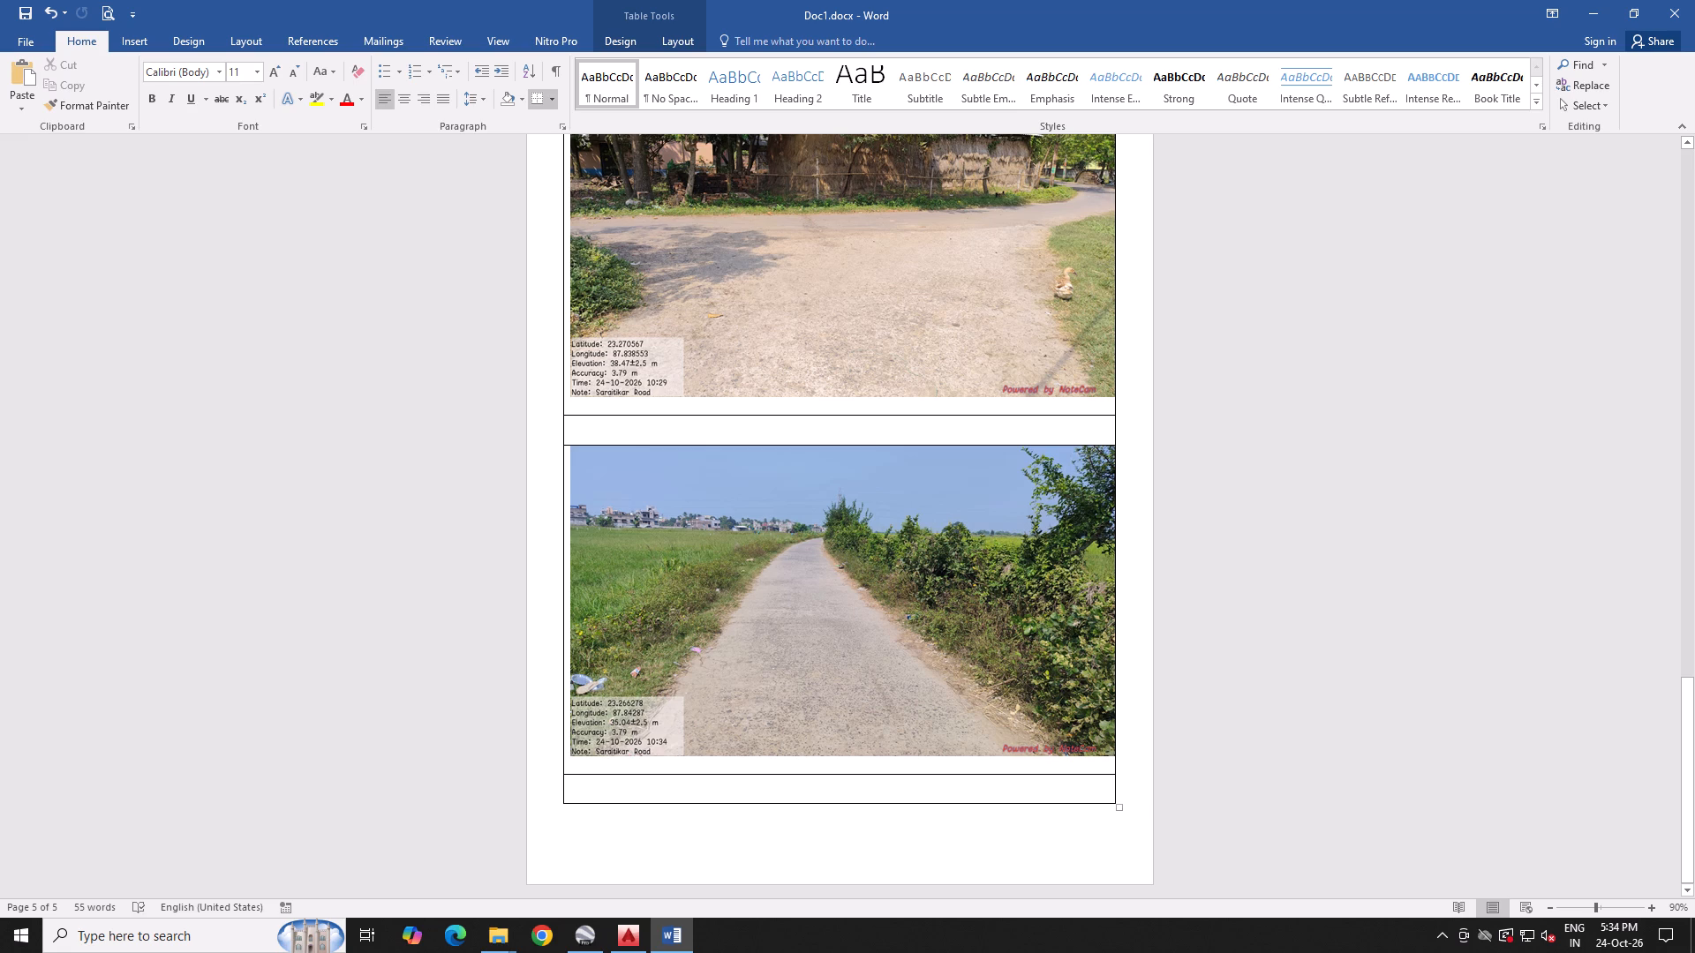
Review the photo pages from page five back to page one, checking the photos, table rows and heading boxes.
{"action": "scroll", "coordinate": [417, 371], "scroll_direction": "up", "scroll_amount": 10}
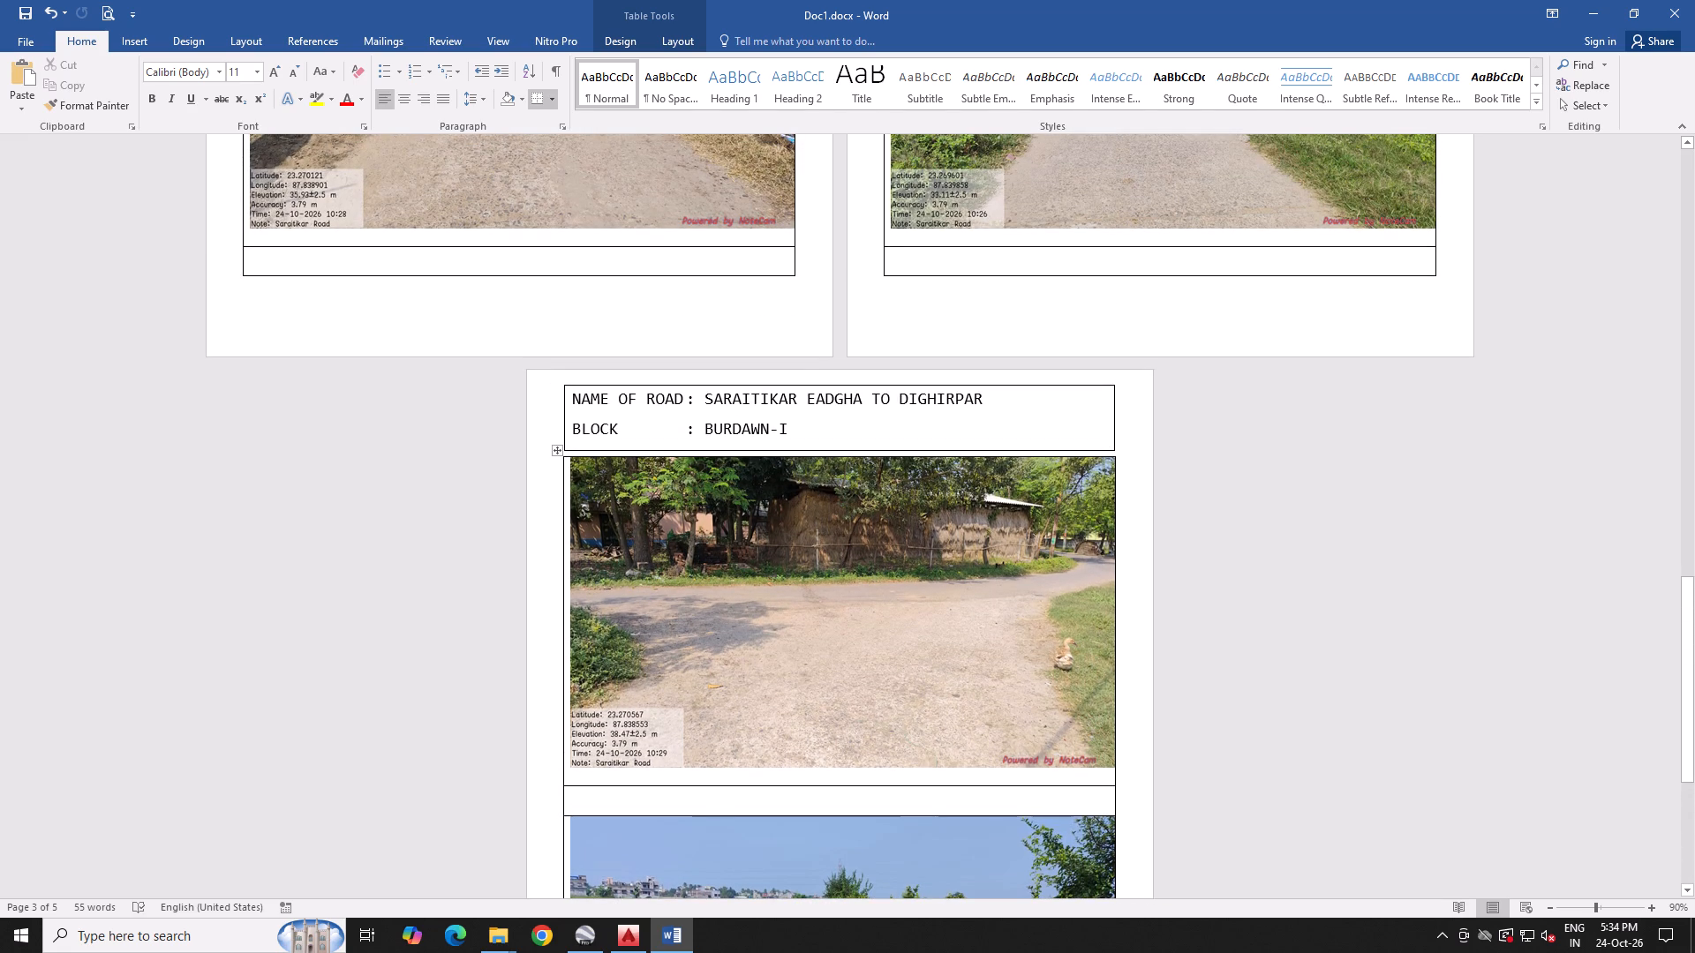
{"action": "scroll", "coordinate": [616, 472], "scroll_direction": "up", "scroll_amount": 17}
{"action": "scroll", "coordinate": [625, 462], "scroll_direction": "up", "scroll_amount": 4}
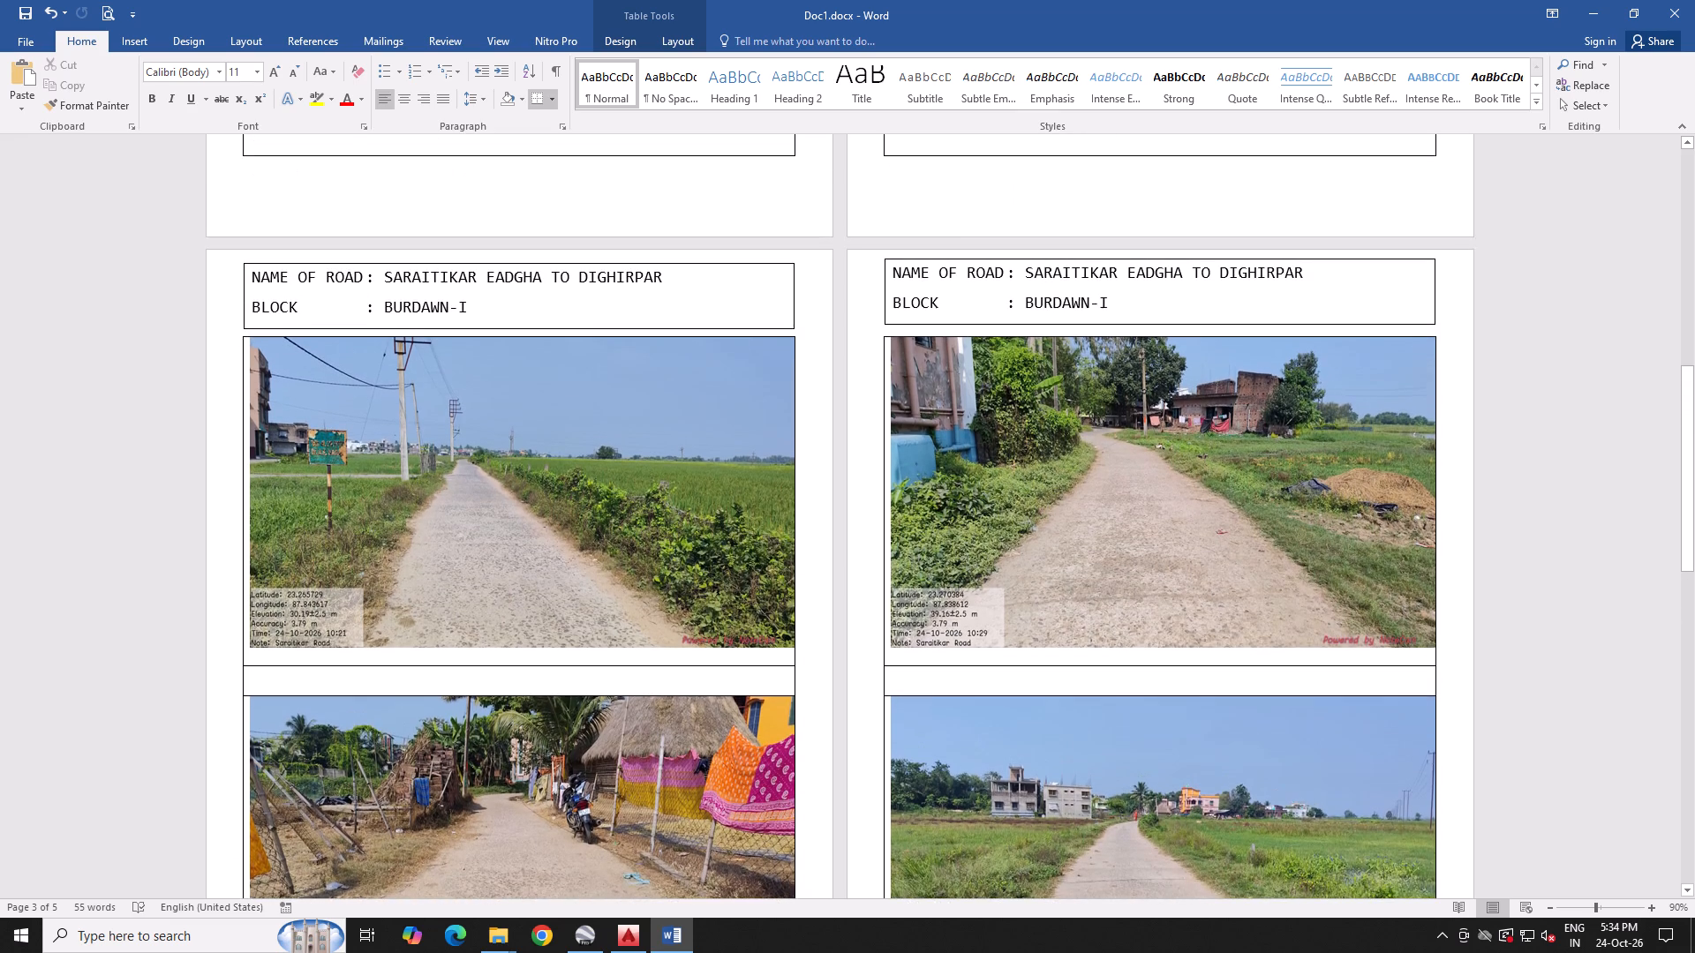
{"action": "scroll", "coordinate": [634, 461], "scroll_direction": "up", "scroll_amount": 15}
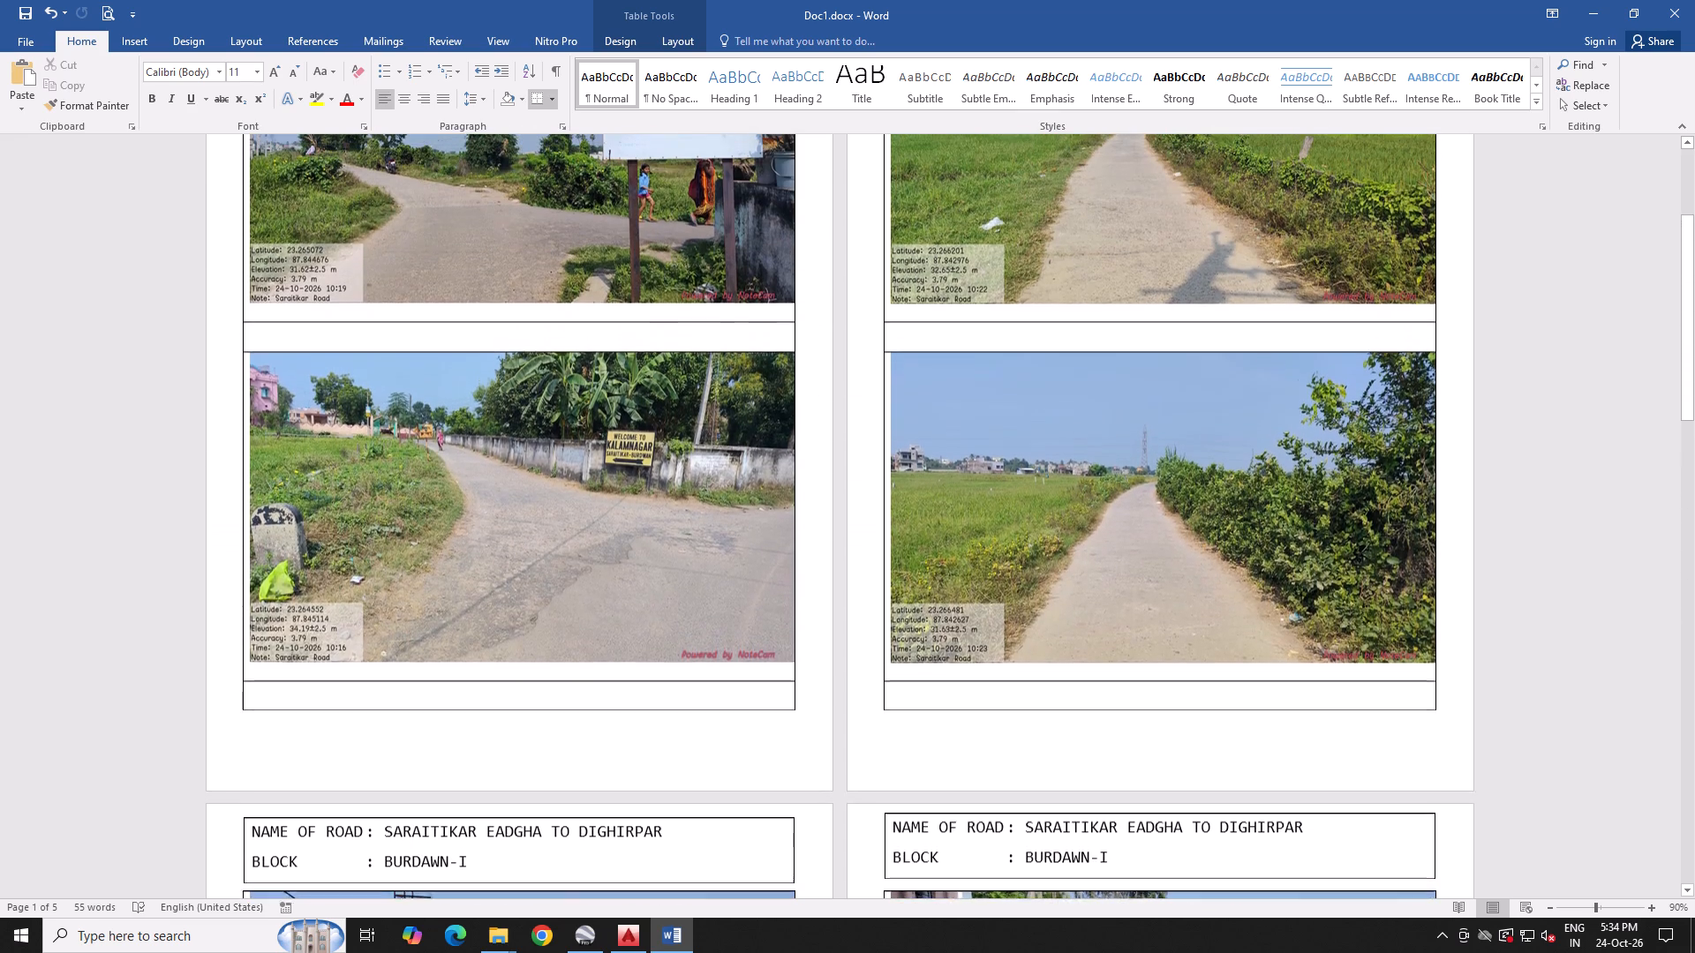
{"action": "scroll", "coordinate": [642, 457], "scroll_direction": "up", "scroll_amount": 8}
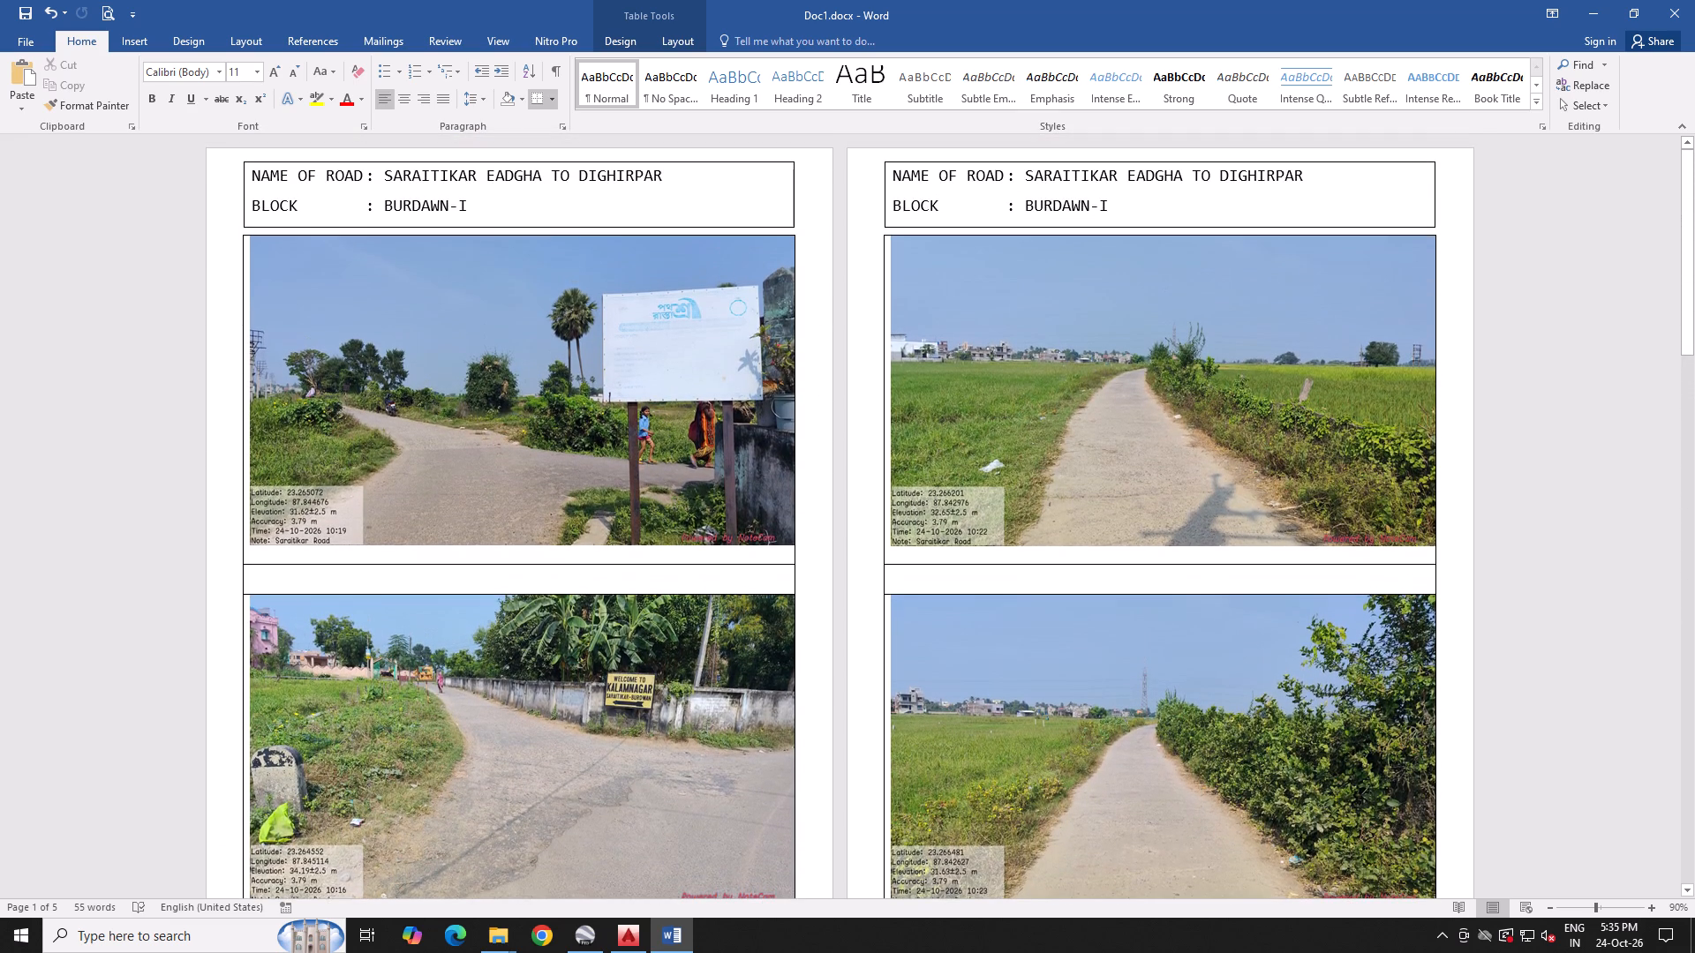
{"action": "scroll", "coordinate": [645, 455], "scroll_direction": "up", "scroll_amount": 4}
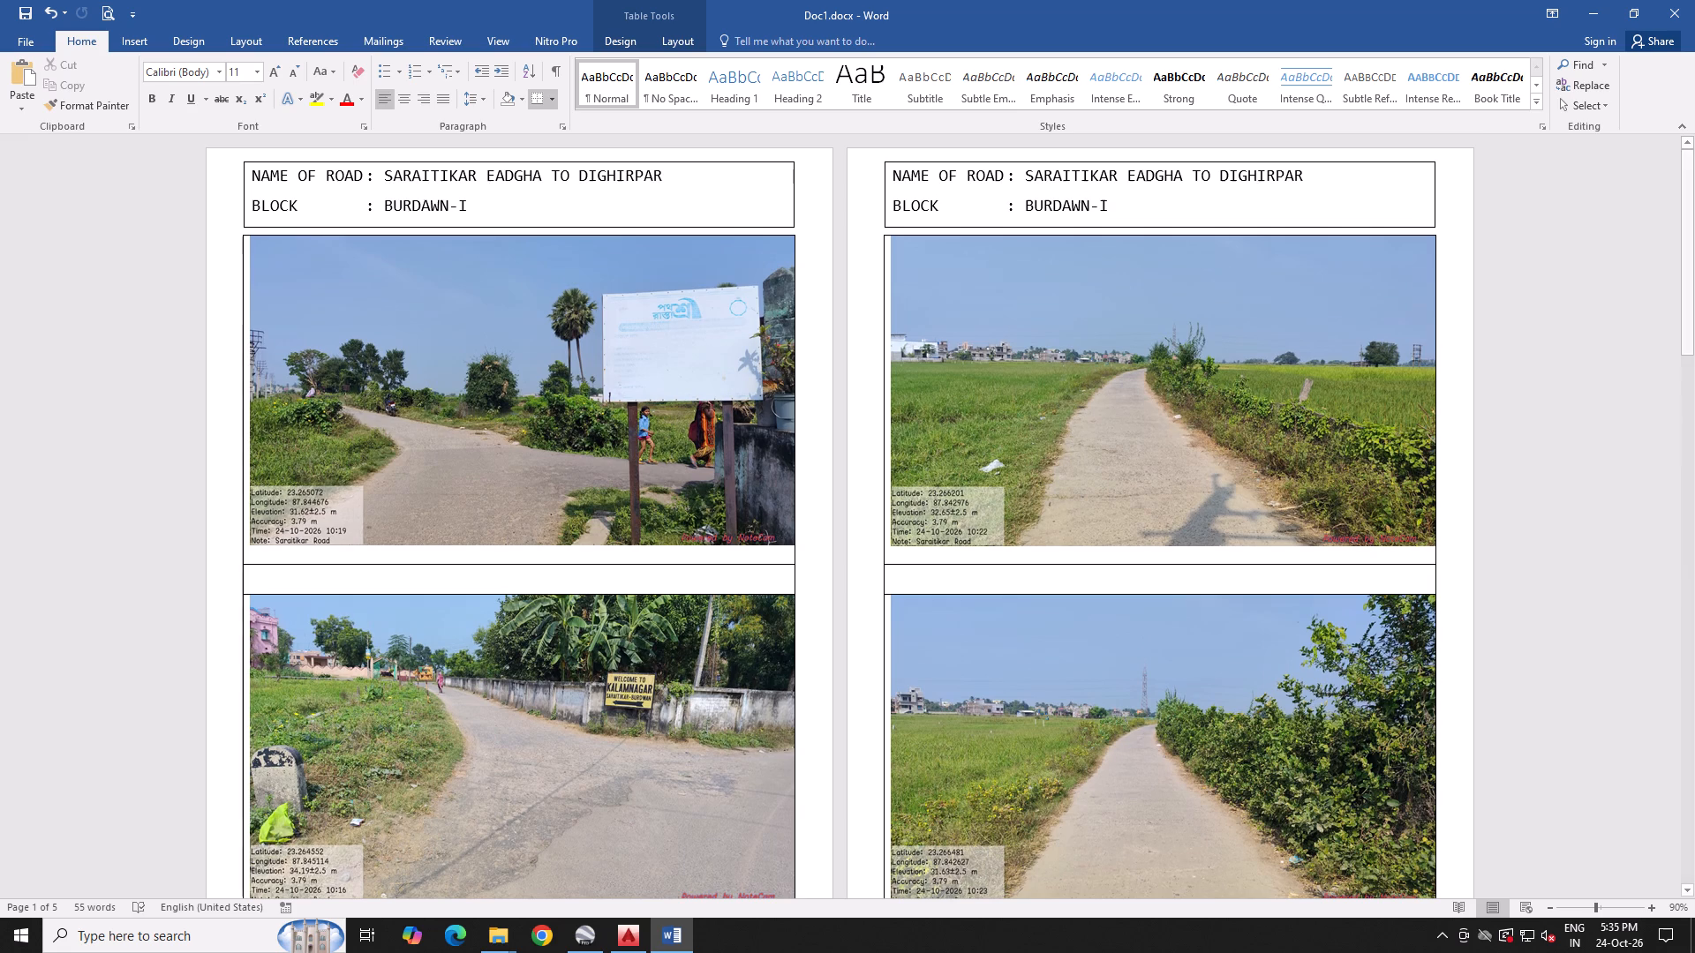
Save the document again.
{"action": "left_click", "coordinate": [26, 3]}
Examine the road photos, geotag stamps and heading boxes across pages one to five once more.
{"action": "scroll", "coordinate": [1147, 361], "scroll_direction": "down", "scroll_amount": 7}
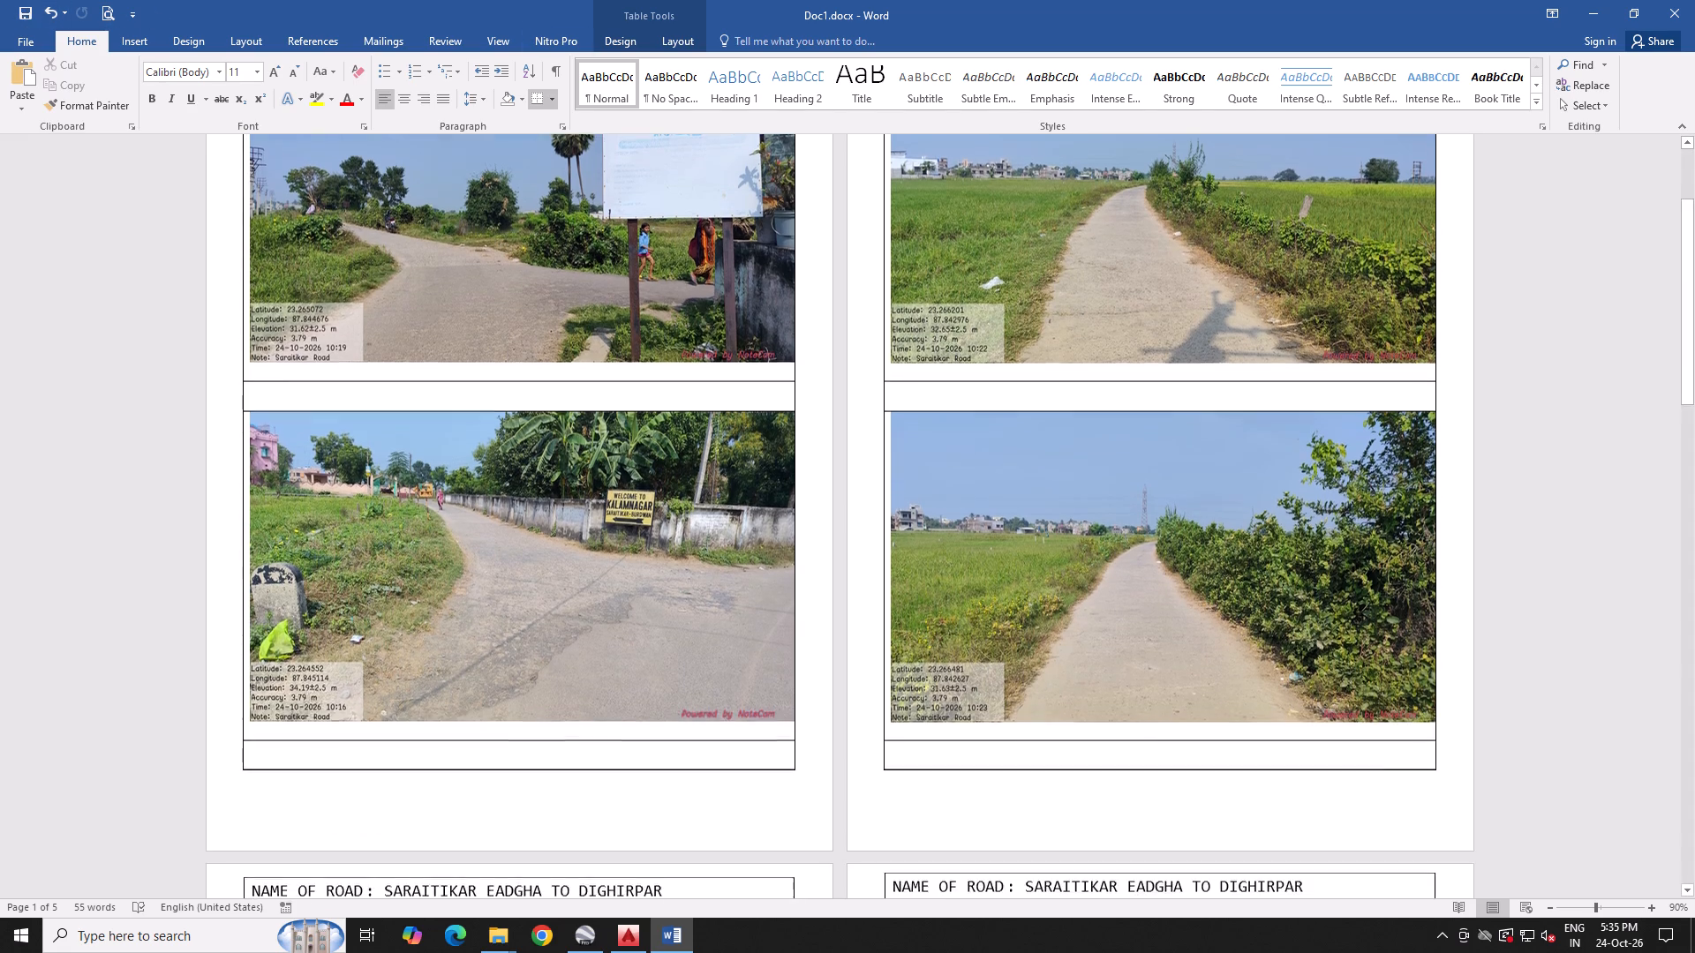
{"action": "scroll", "coordinate": [1137, 372], "scroll_direction": "down", "scroll_amount": 20}
{"action": "scroll", "coordinate": [1137, 372], "scroll_direction": "down", "scroll_amount": 20}
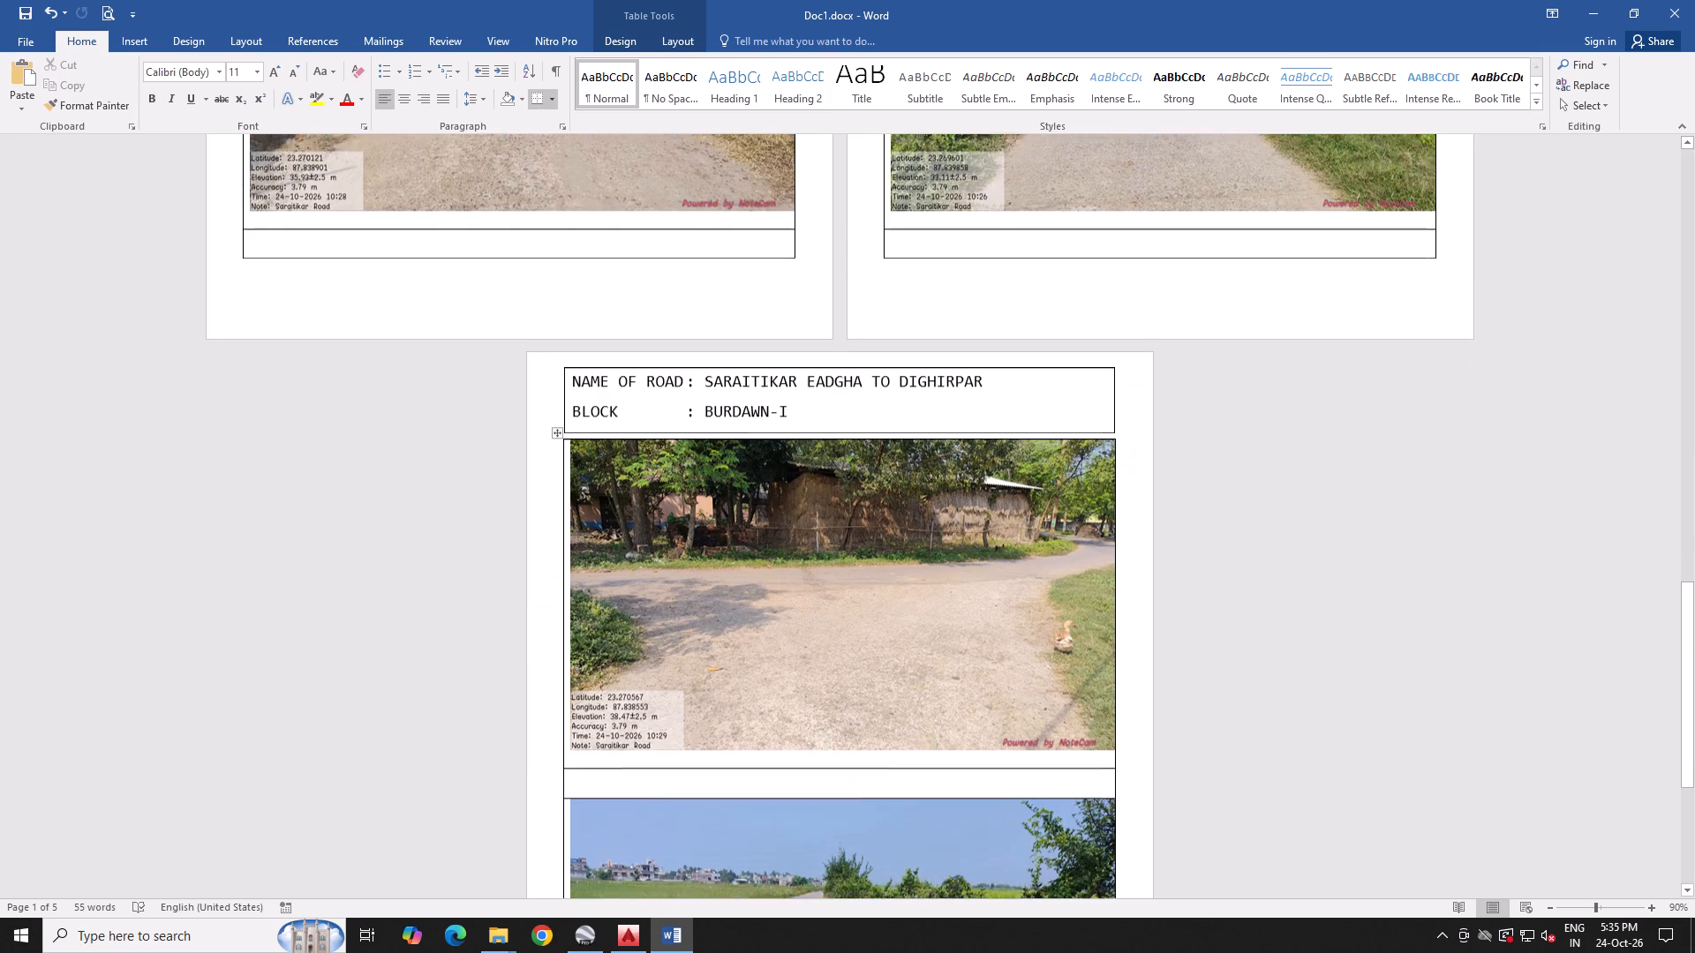
{"action": "scroll", "coordinate": [1146, 364], "scroll_direction": "down", "scroll_amount": 20}
{"action": "scroll", "coordinate": [1146, 362], "scroll_direction": "up", "scroll_amount": 11}
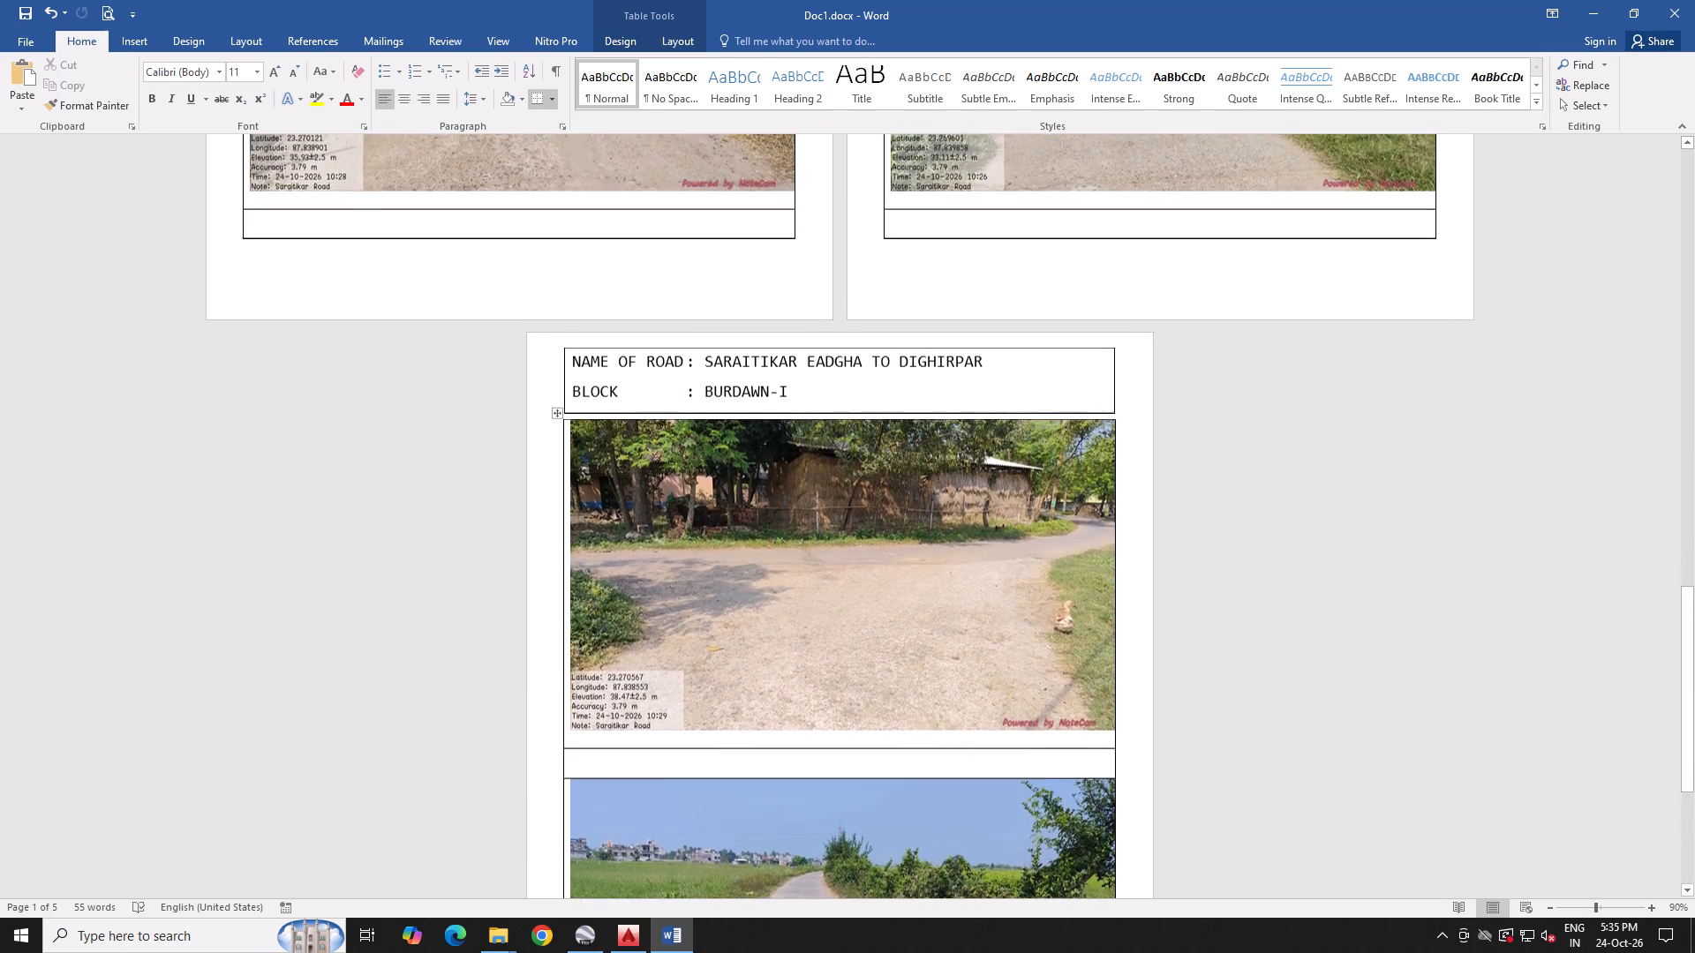
{"action": "scroll", "coordinate": [1146, 363], "scroll_direction": "up", "scroll_amount": 20}
{"action": "scroll", "coordinate": [1146, 363], "scroll_direction": "up", "scroll_amount": 10}
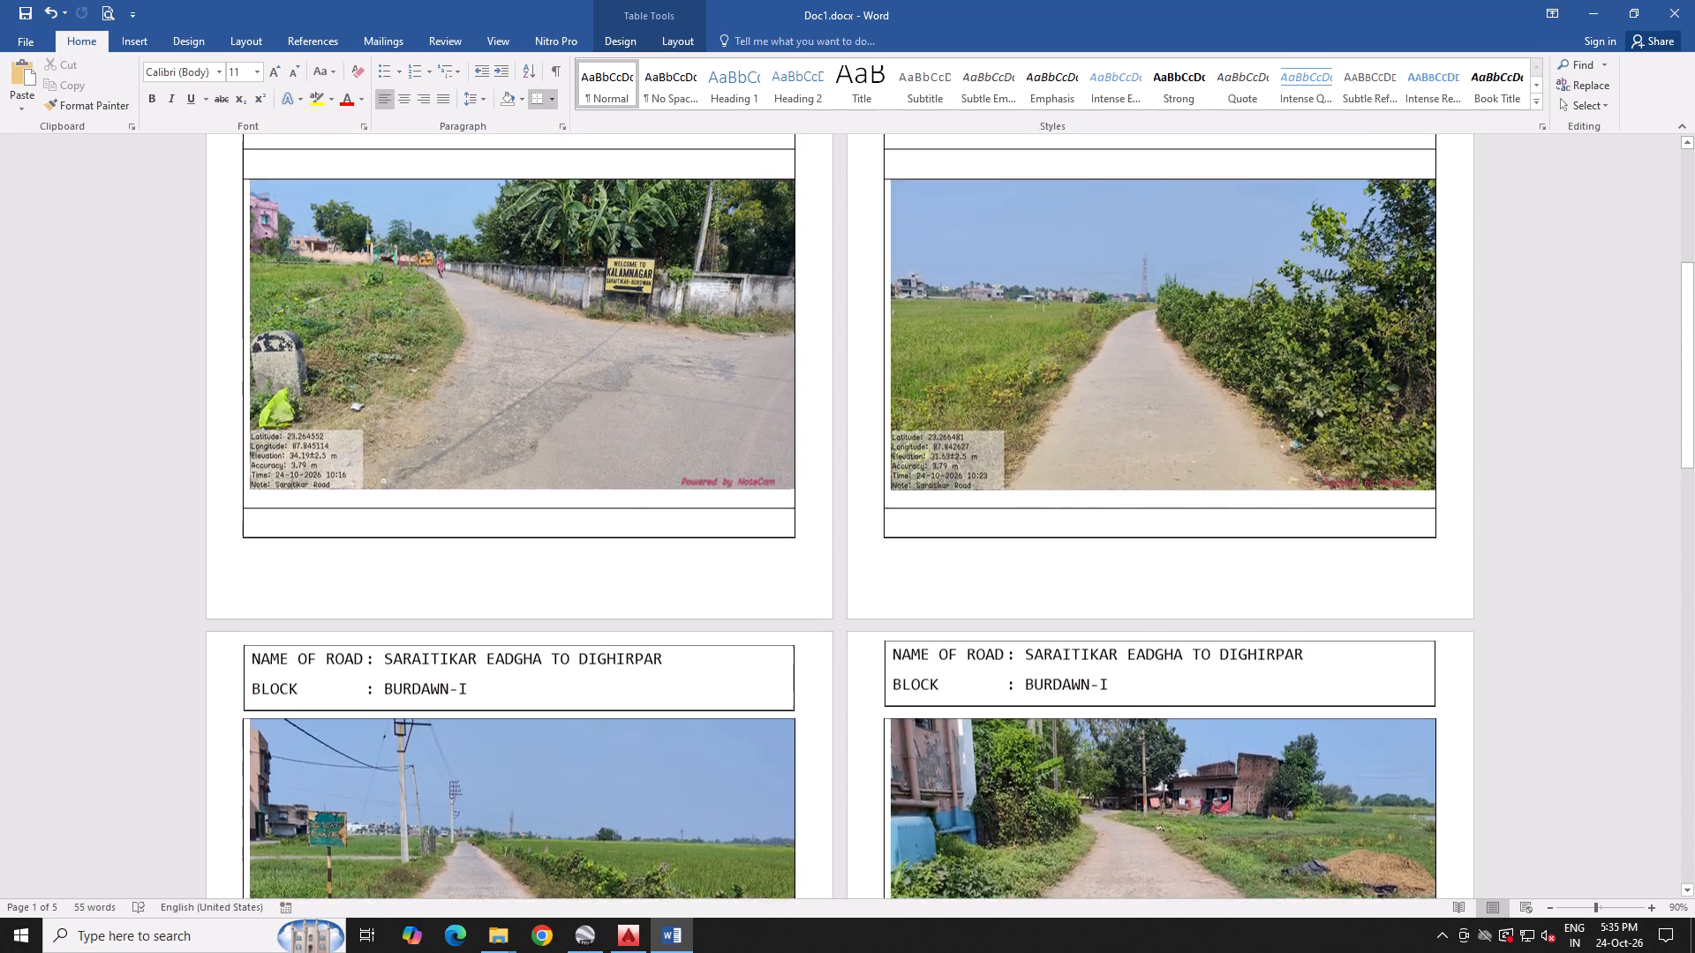
{"action": "scroll", "coordinate": [1146, 357], "scroll_direction": "up", "scroll_amount": 16}
{"action": "scroll", "coordinate": [1148, 356], "scroll_direction": "up", "scroll_amount": 5}
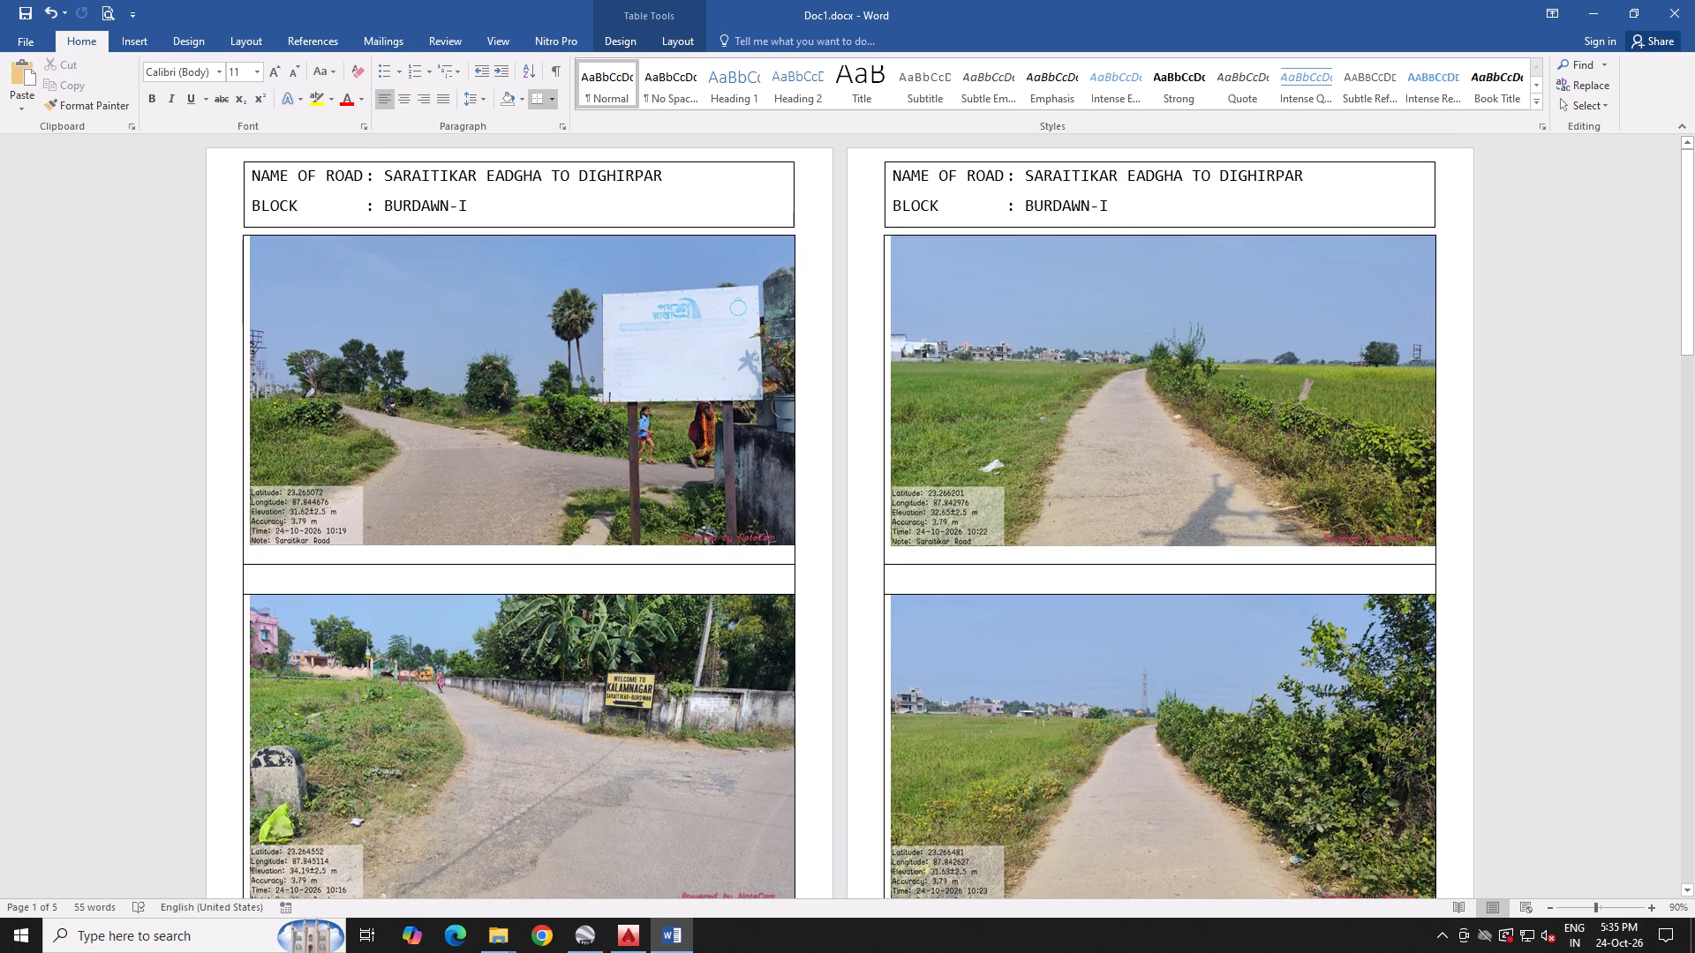
{"action": "scroll", "coordinate": [1148, 355], "scroll_direction": "down", "scroll_amount": 18}
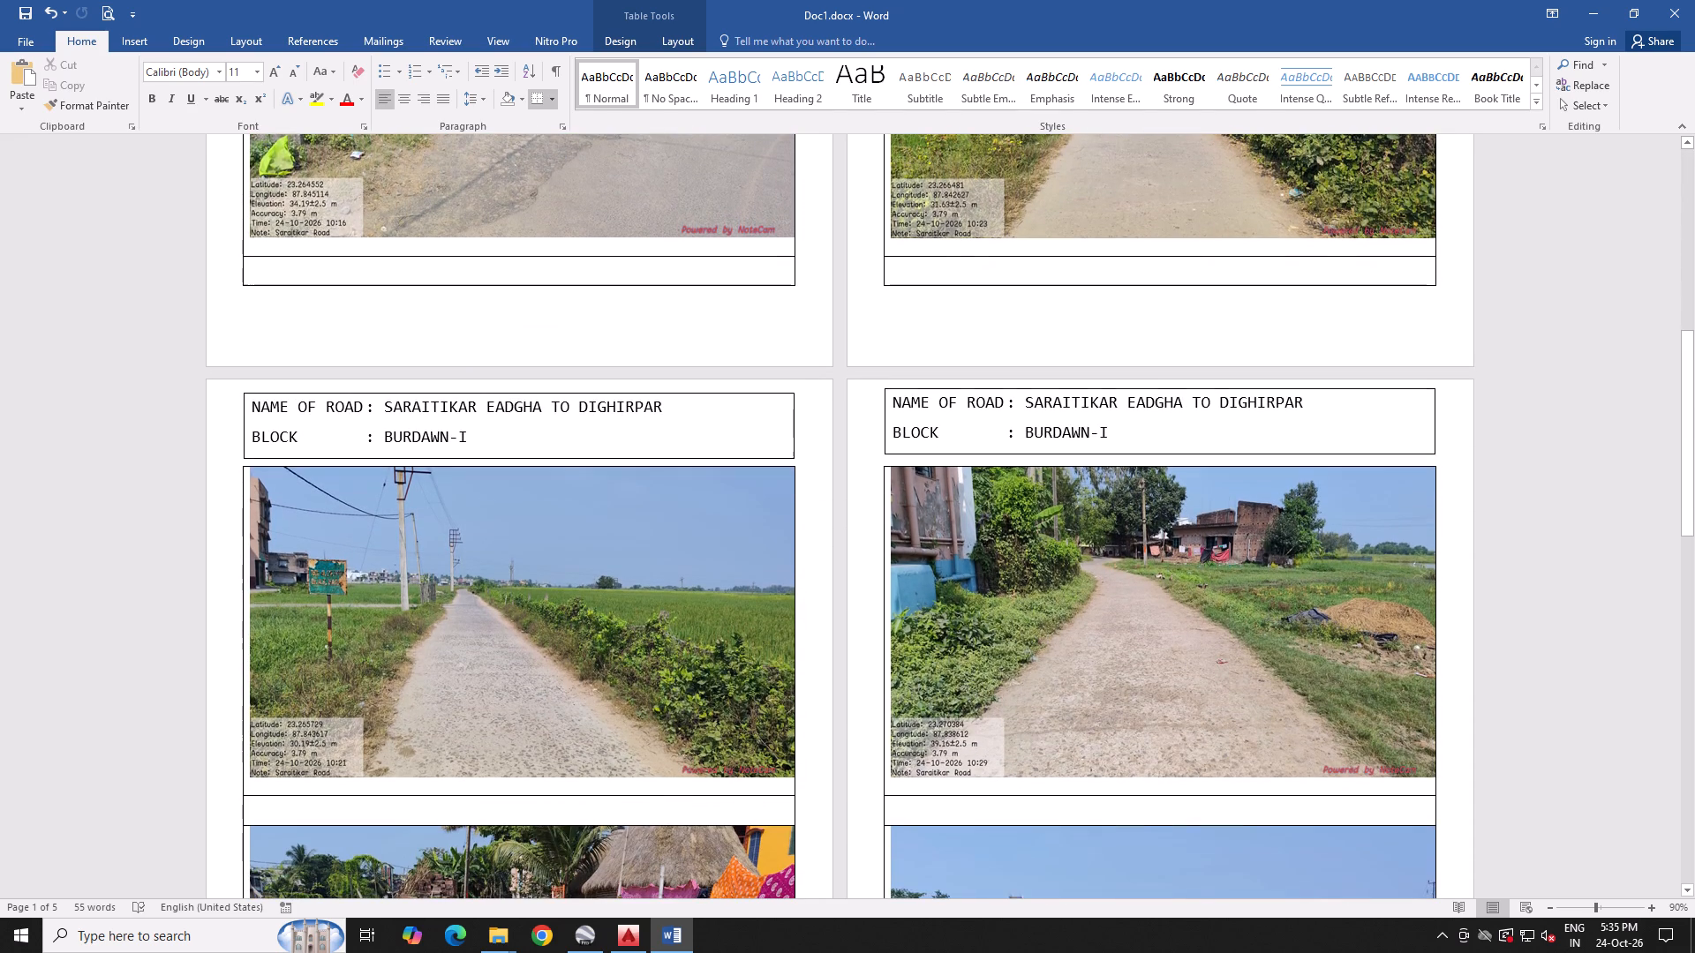
{"action": "scroll", "coordinate": [1143, 357], "scroll_direction": "down", "scroll_amount": 19}
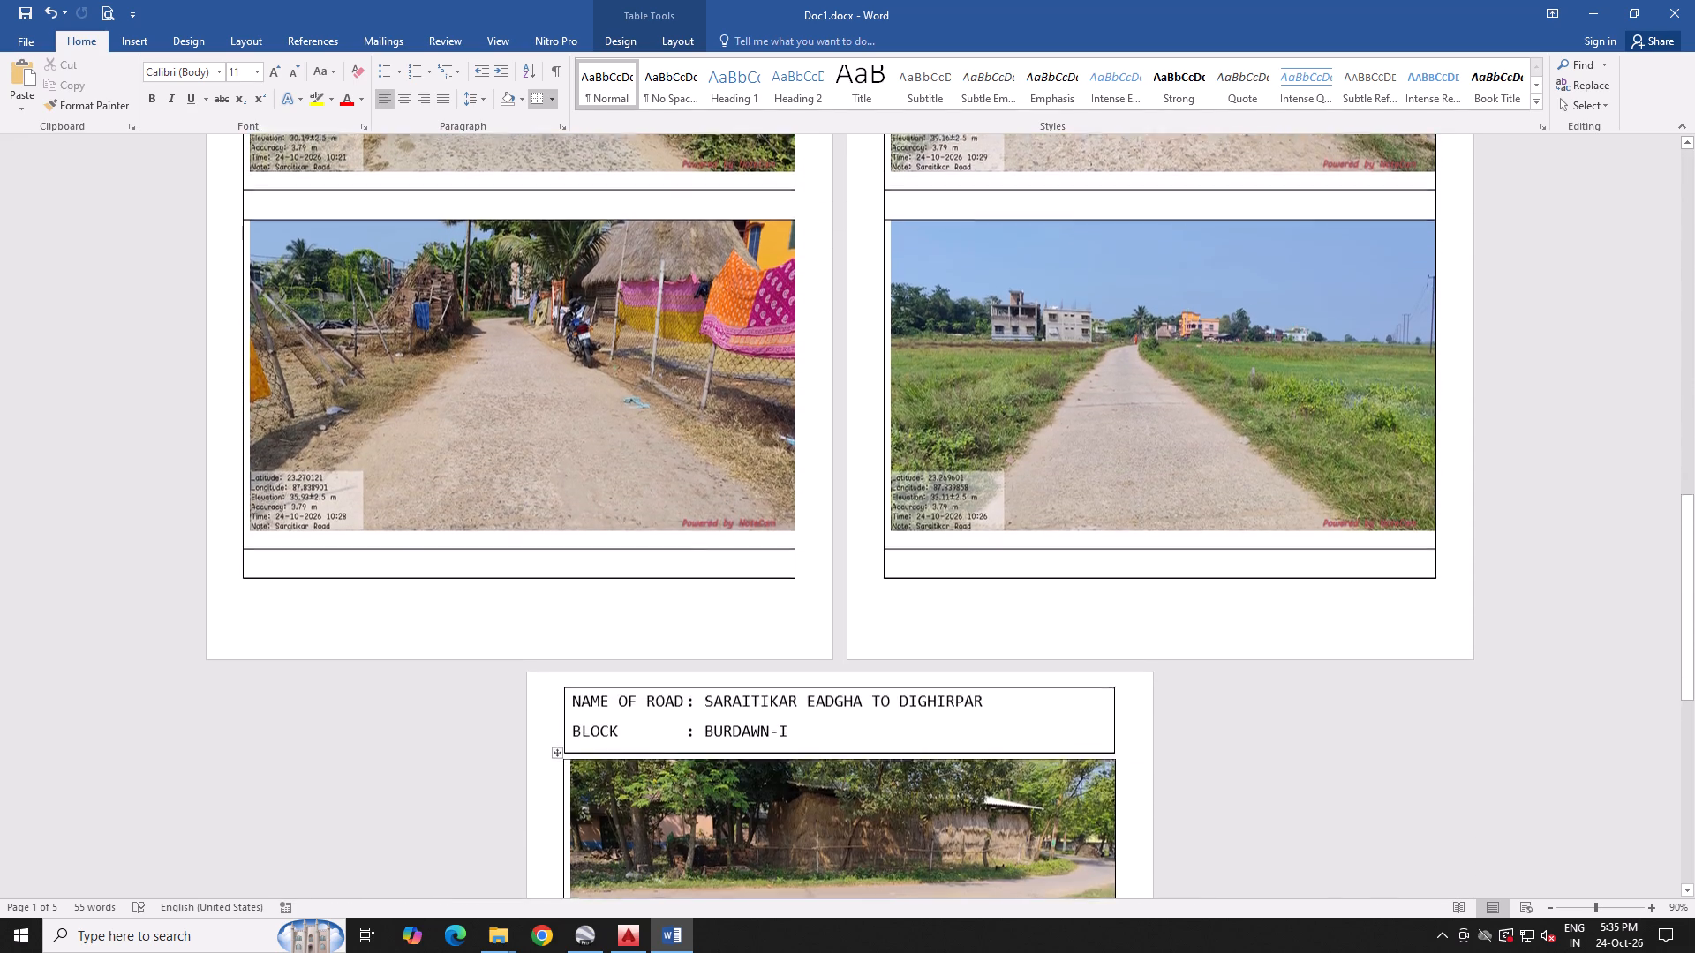
{"action": "scroll", "coordinate": [1142, 363], "scroll_direction": "down", "scroll_amount": 18}
{"action": "scroll", "coordinate": [1142, 363], "scroll_direction": "down", "scroll_amount": 6}
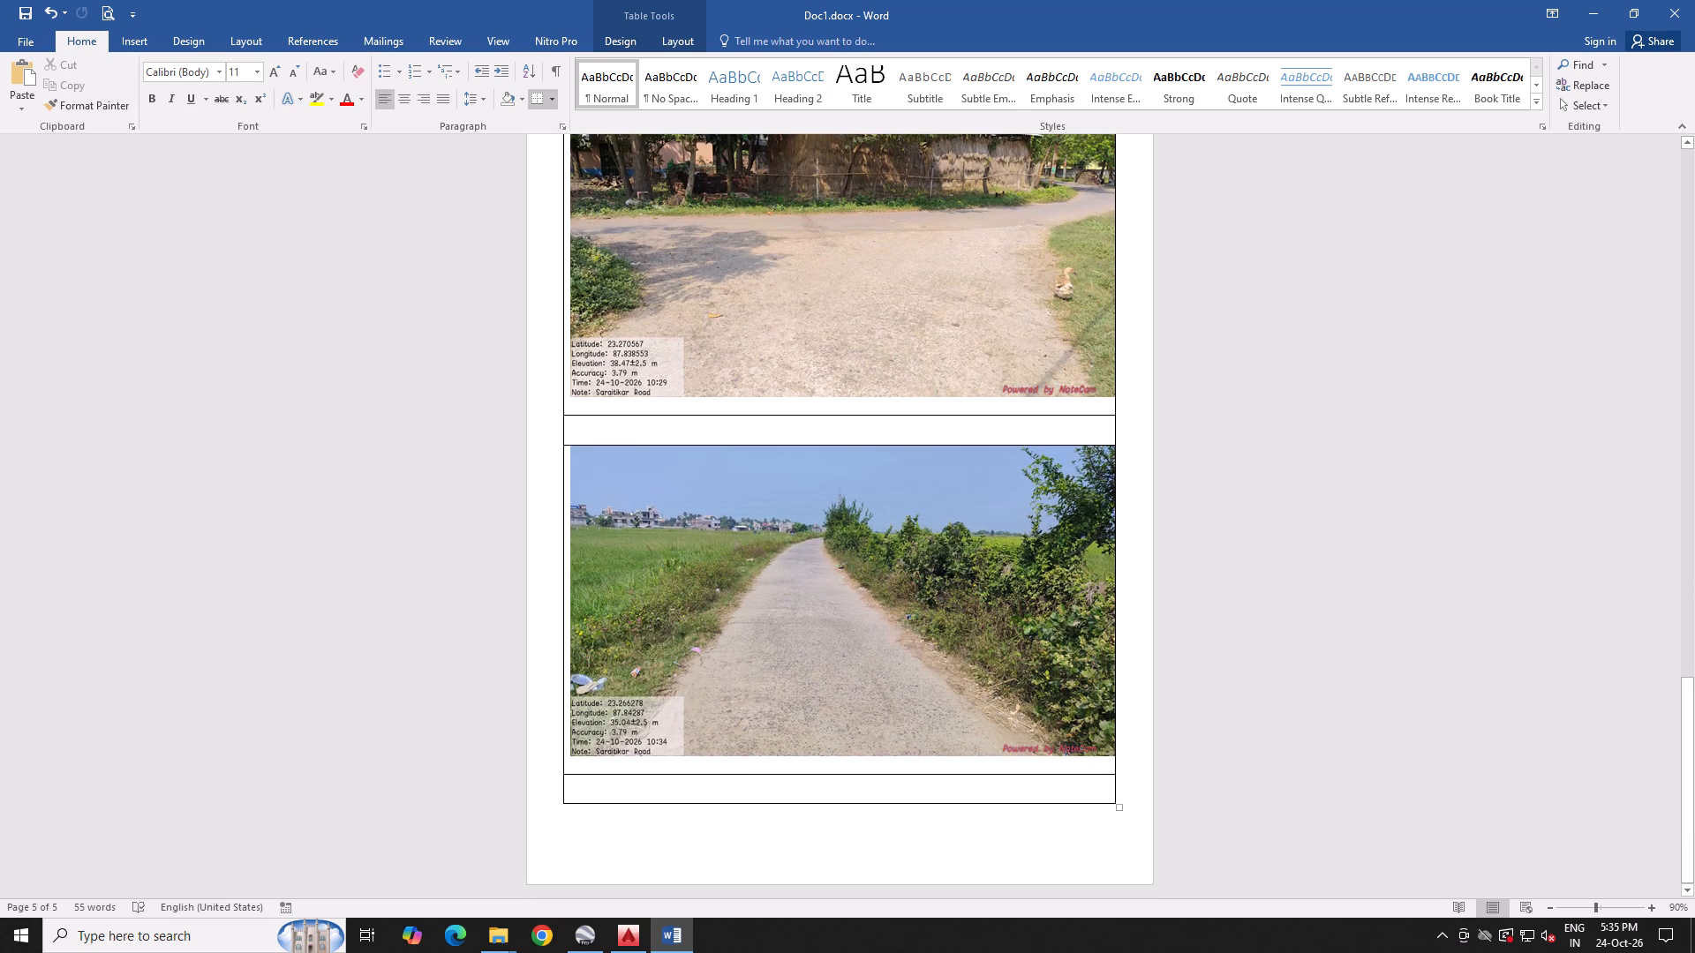
{"action": "scroll", "coordinate": [1296, 461], "scroll_direction": "down", "scroll_amount": 1}
{"action": "scroll", "coordinate": [1295, 461], "scroll_direction": "up", "scroll_amount": 4}
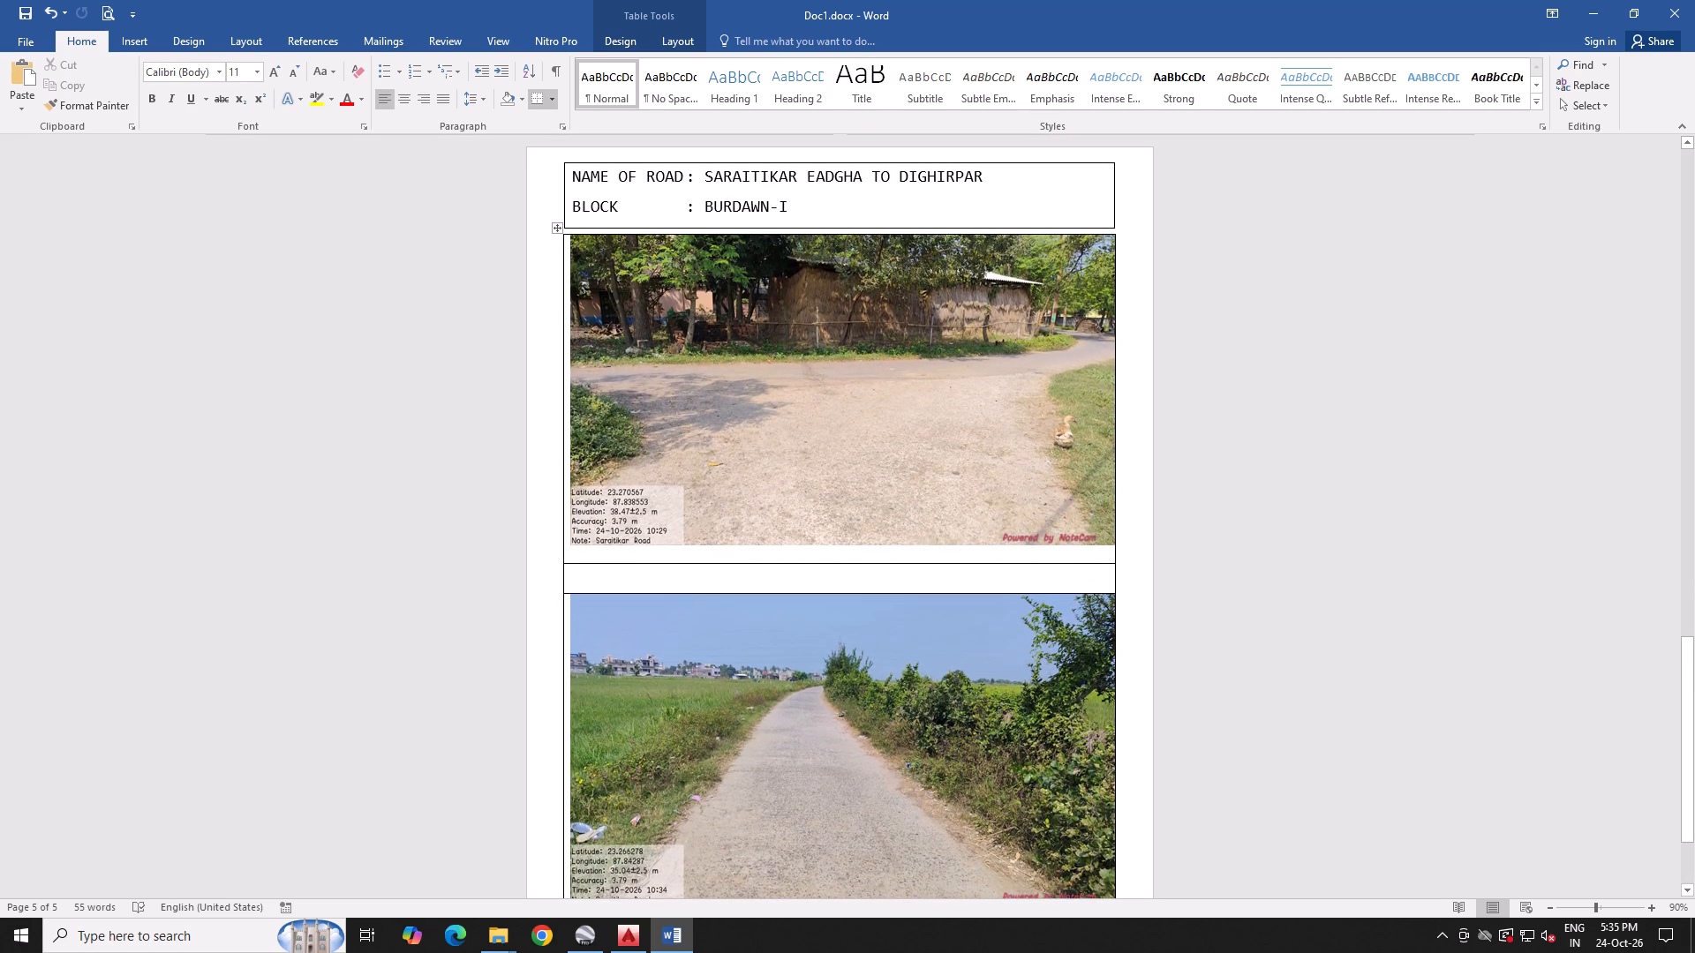
{"action": "scroll", "coordinate": [1299, 461], "scroll_direction": "up", "scroll_amount": 3}
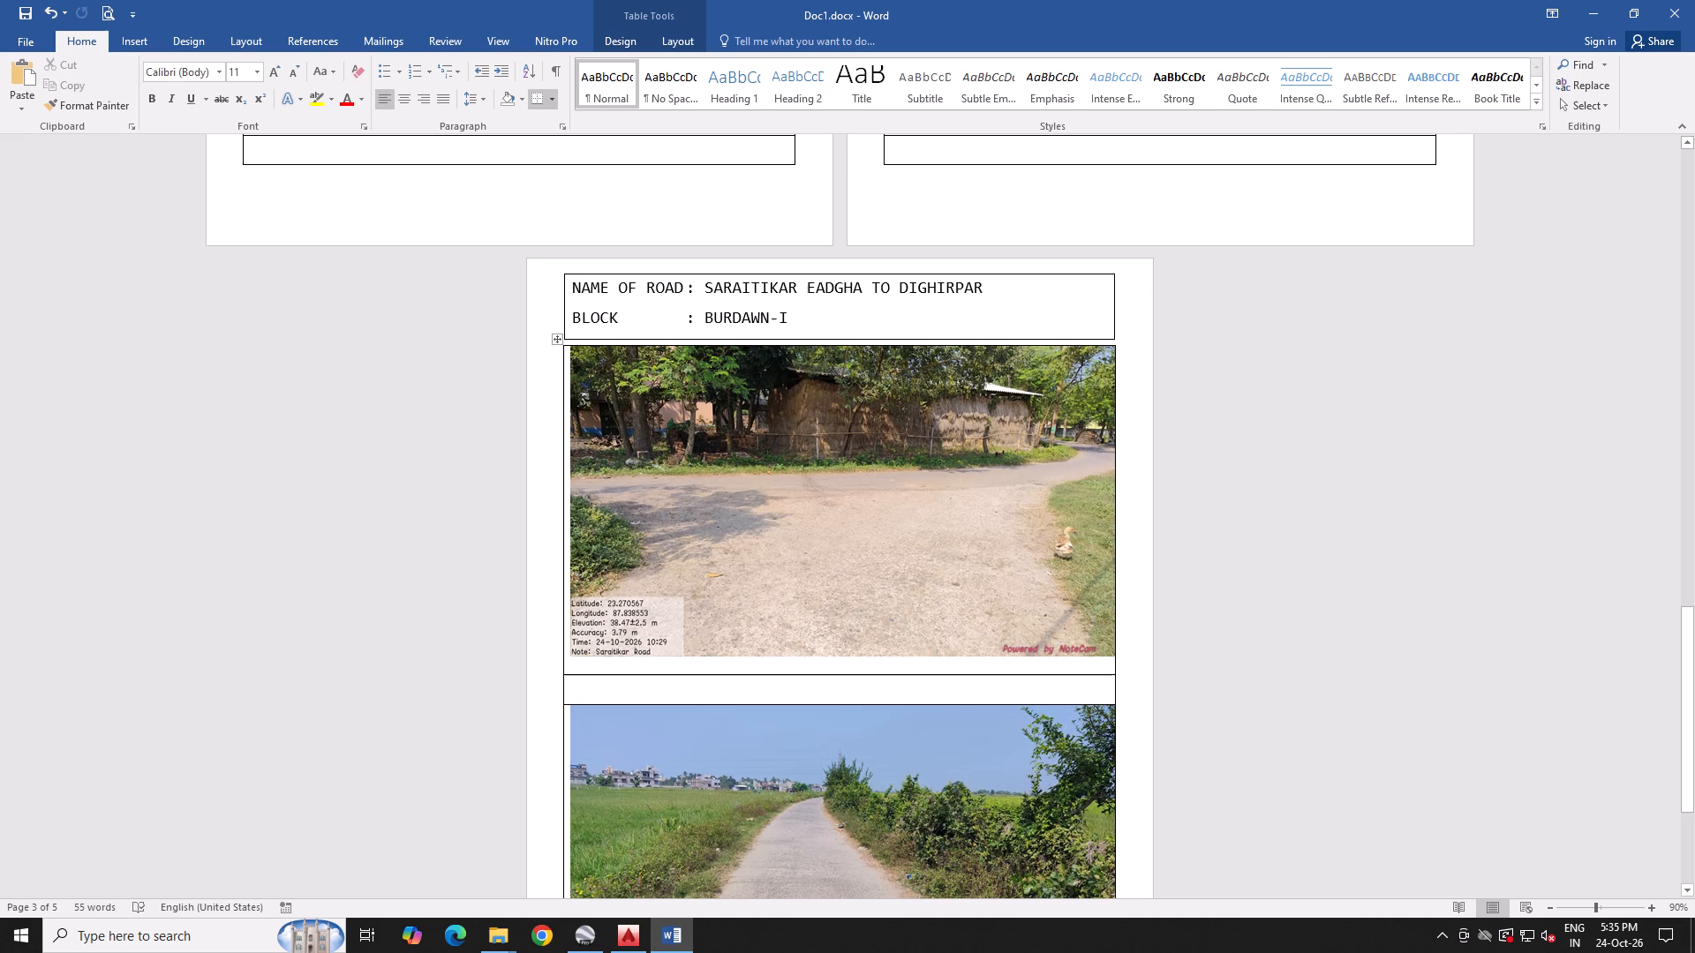
{"action": "scroll", "coordinate": [1307, 461], "scroll_direction": "up", "scroll_amount": 11}
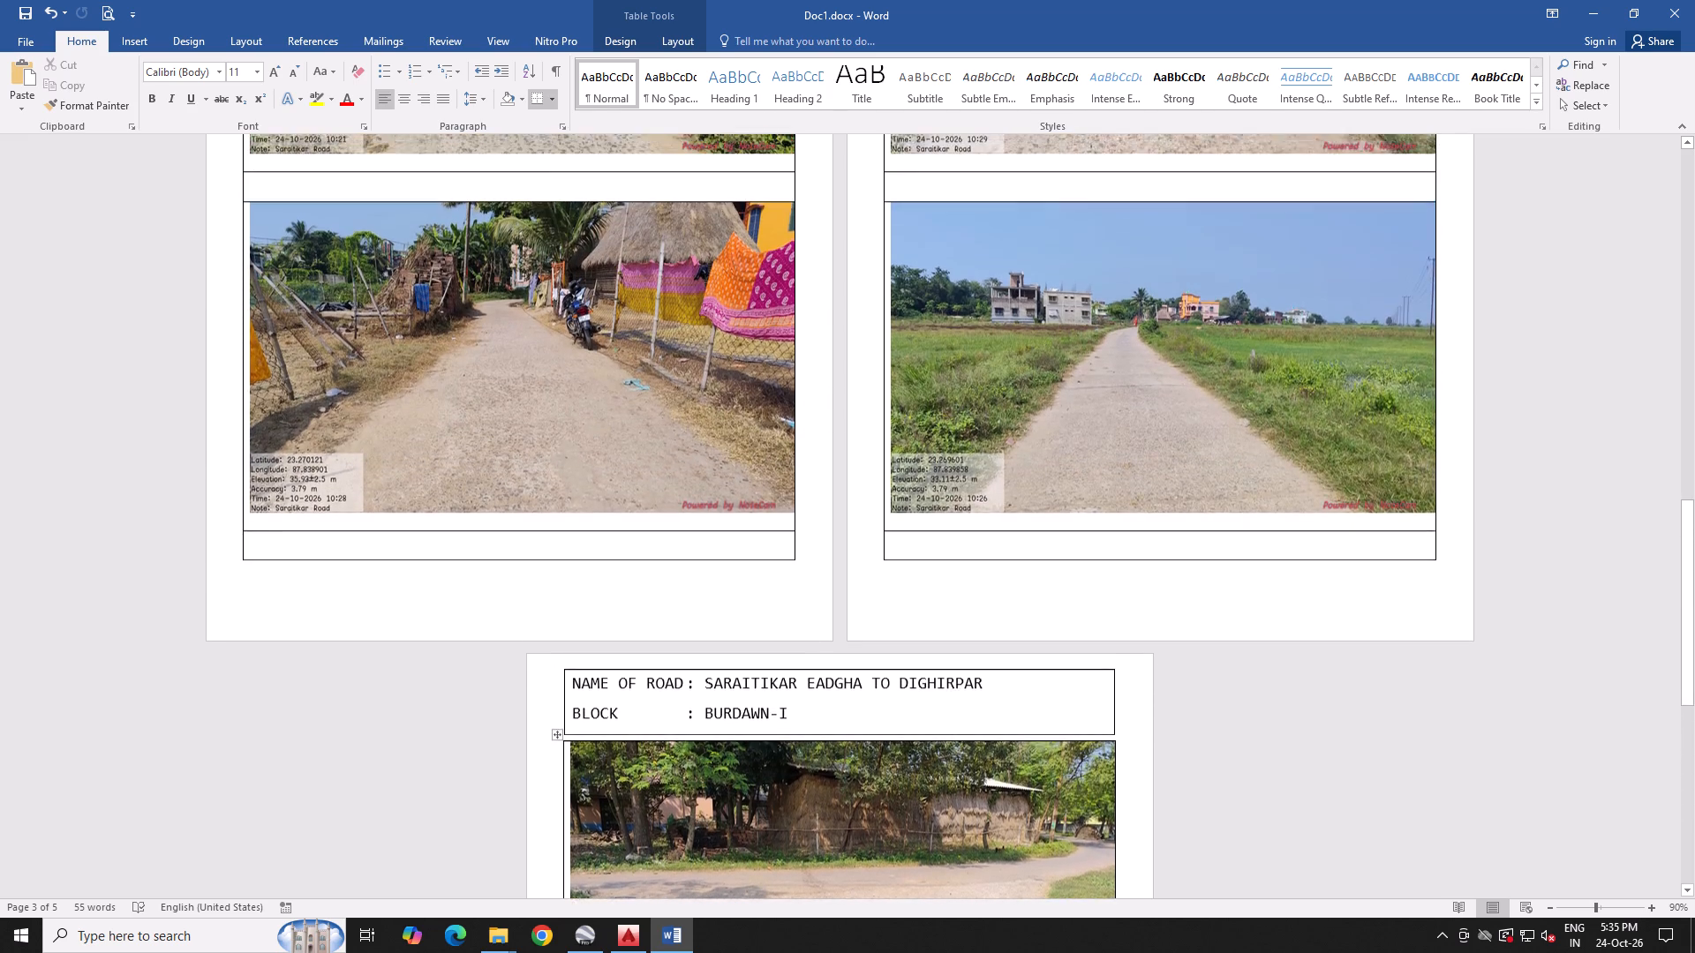
{"action": "scroll", "coordinate": [1313, 461], "scroll_direction": "up", "scroll_amount": 8}
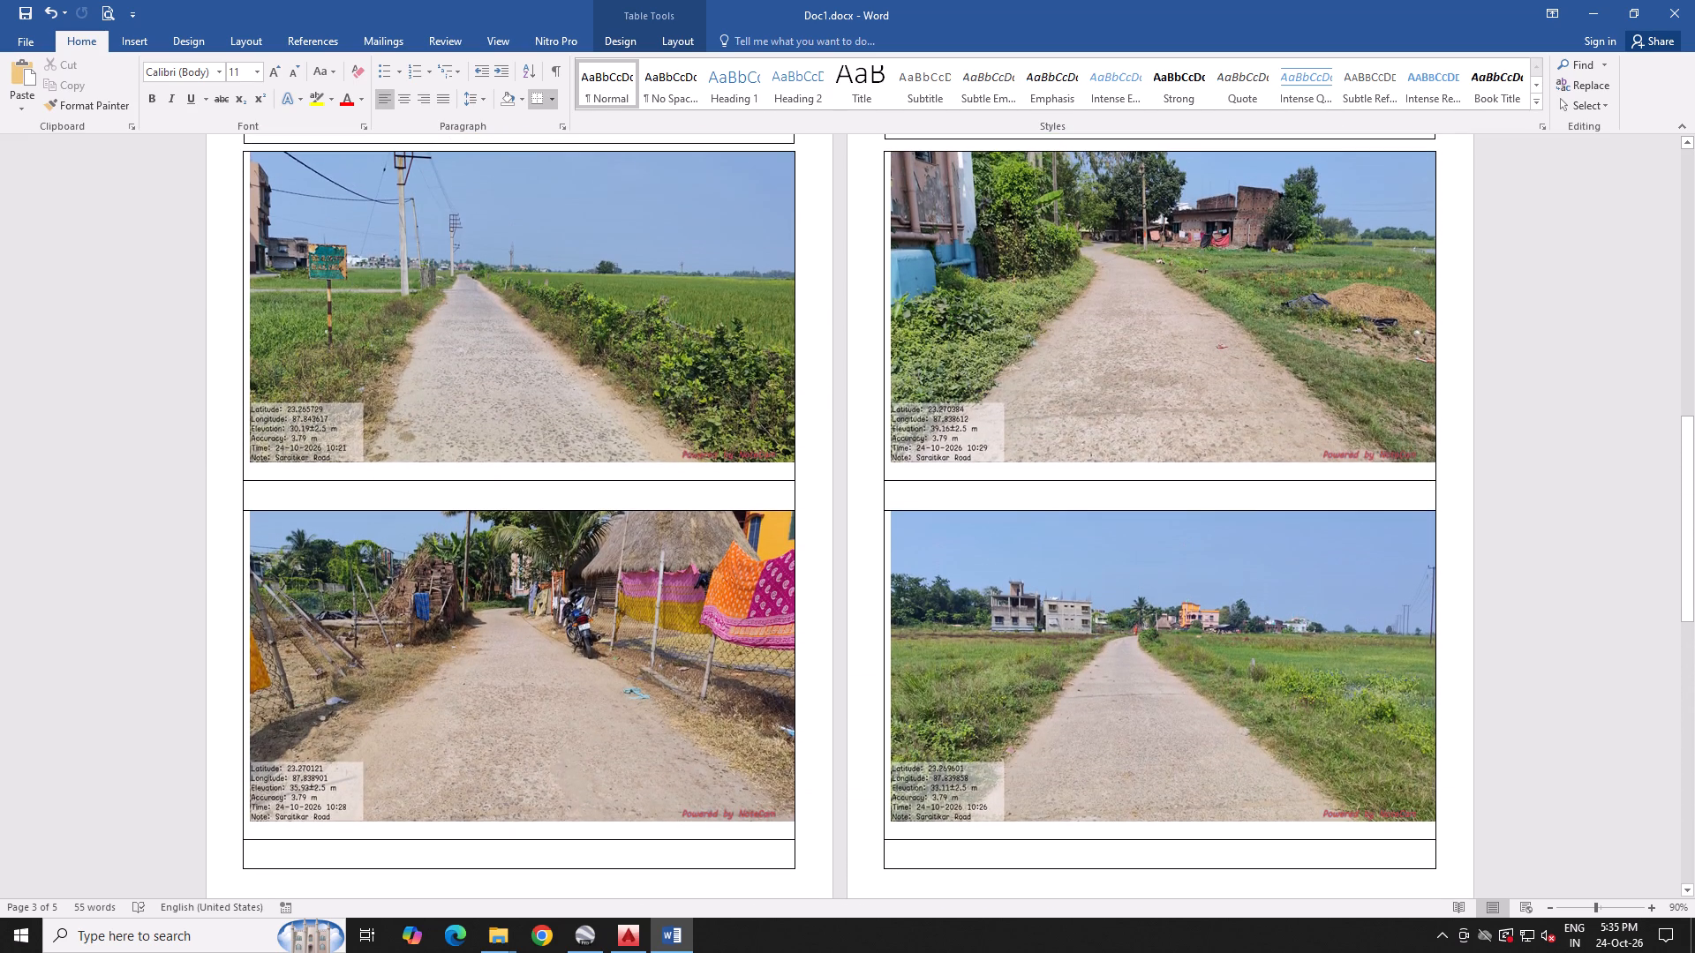